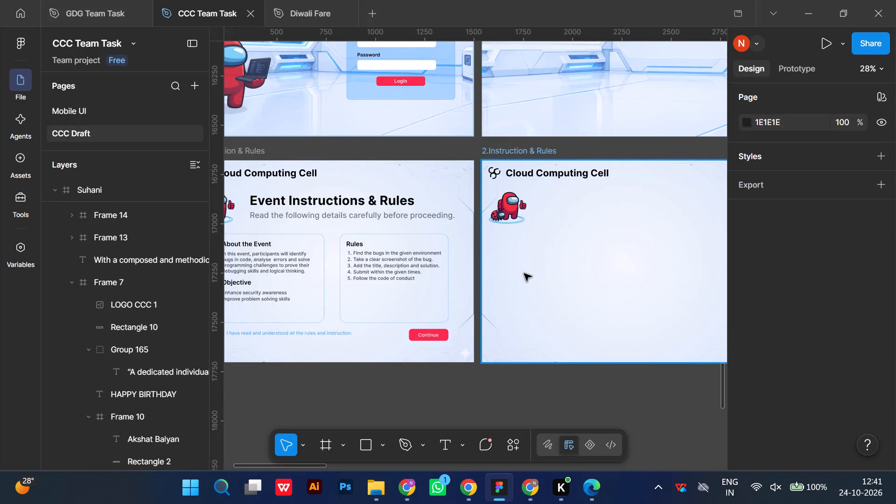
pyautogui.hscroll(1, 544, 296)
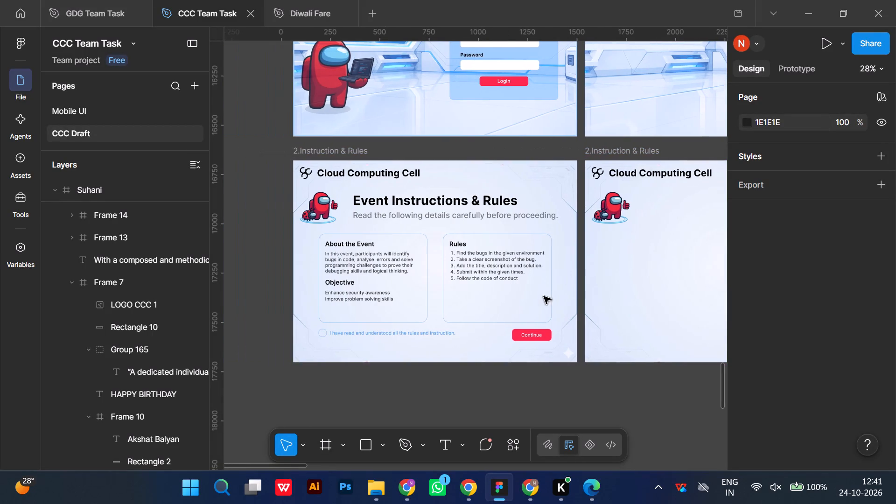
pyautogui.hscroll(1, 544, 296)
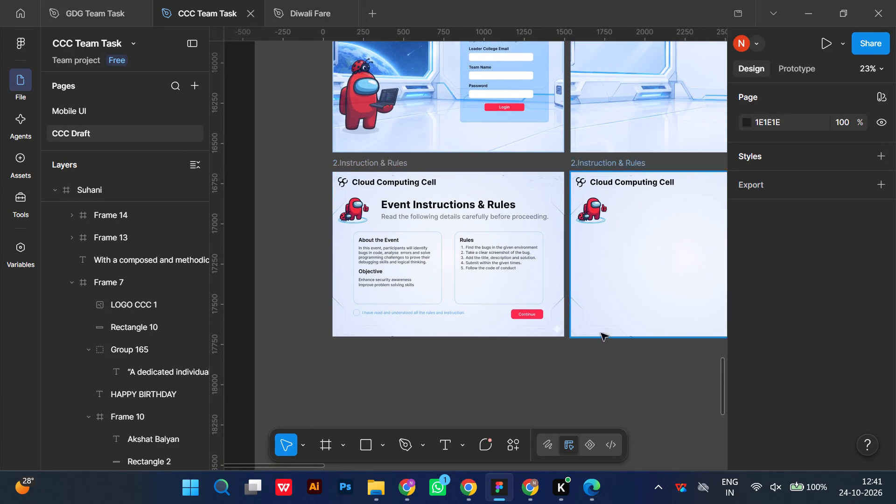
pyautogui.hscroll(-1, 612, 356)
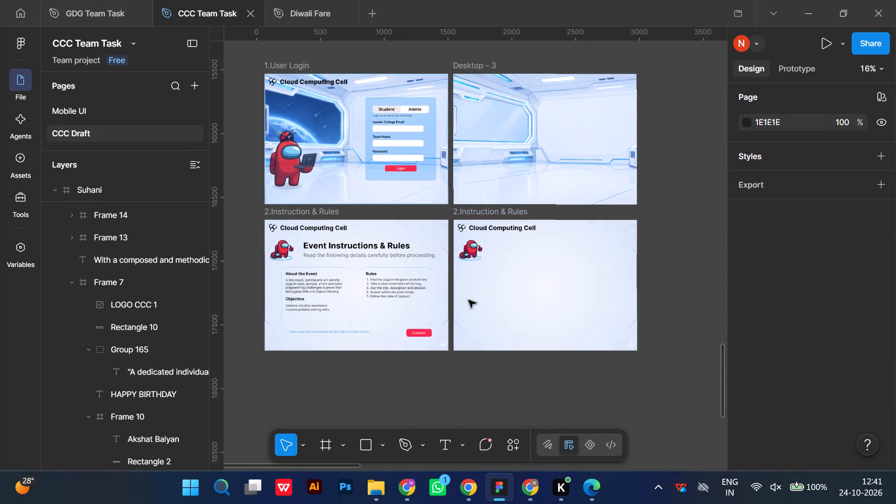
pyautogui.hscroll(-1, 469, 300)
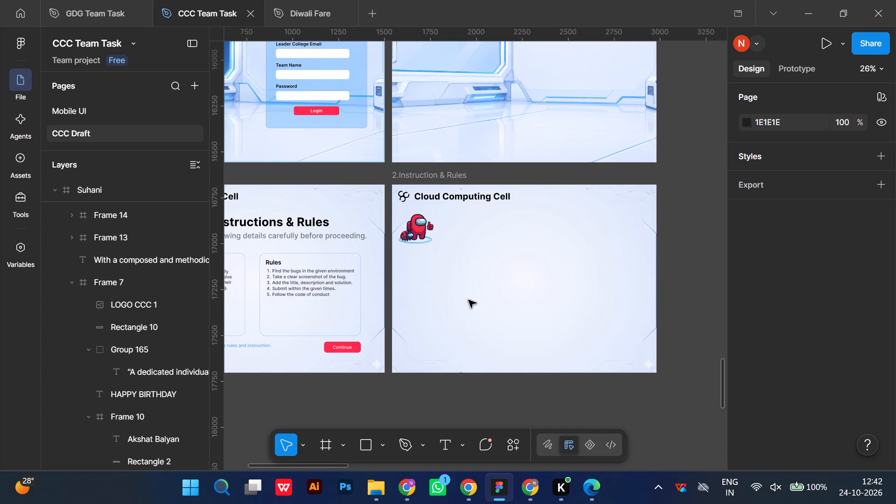
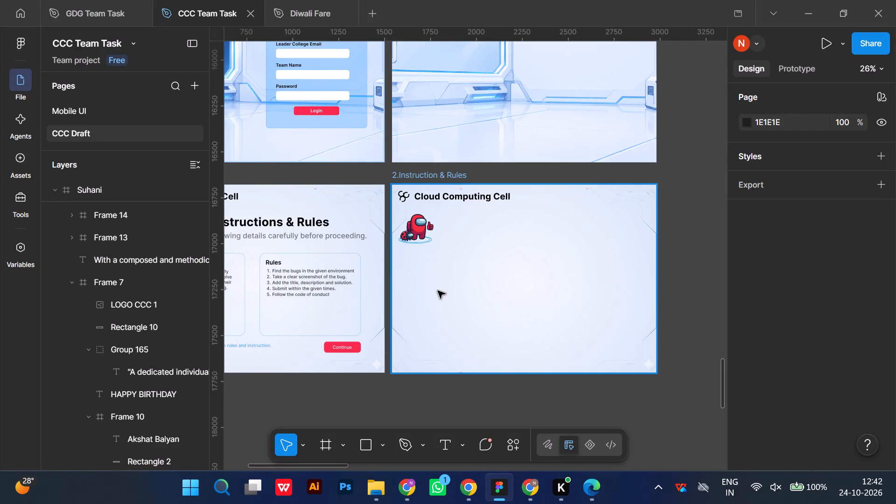
# Flip the red crewmate image in the mostly empty 2.Instruction & Rules frame horizontally.
pyautogui.click(425, 231)
pyautogui.rightClick(429, 231)
pyautogui.scroll(-6, 475, 341)
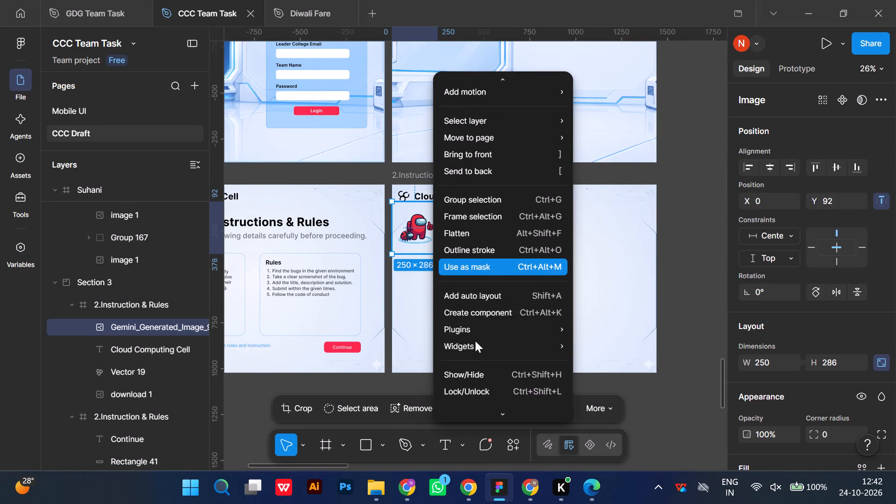
pyautogui.scroll(-4, 487, 357)
pyautogui.click(492, 393)
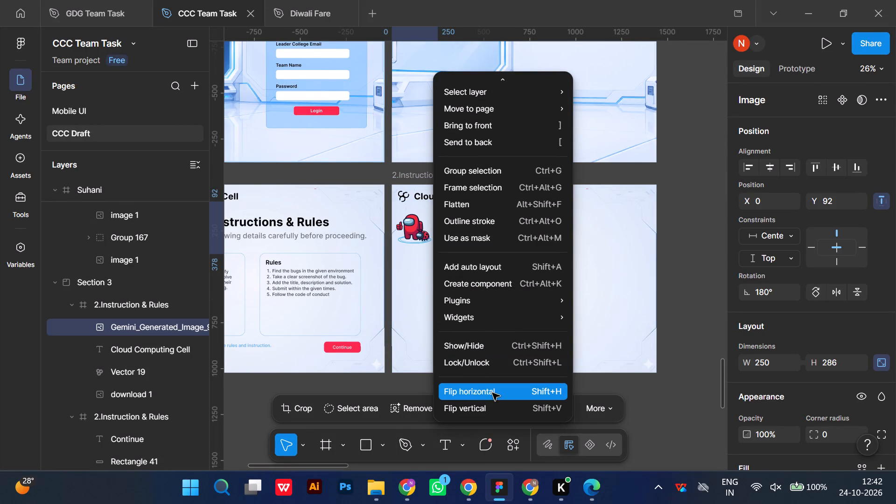
# Move the flipped crewmate image to the frame's upper-right corner, at X 1190, Y 64.
pyautogui.moveTo(420, 233); pyautogui.dragTo(593, 240)
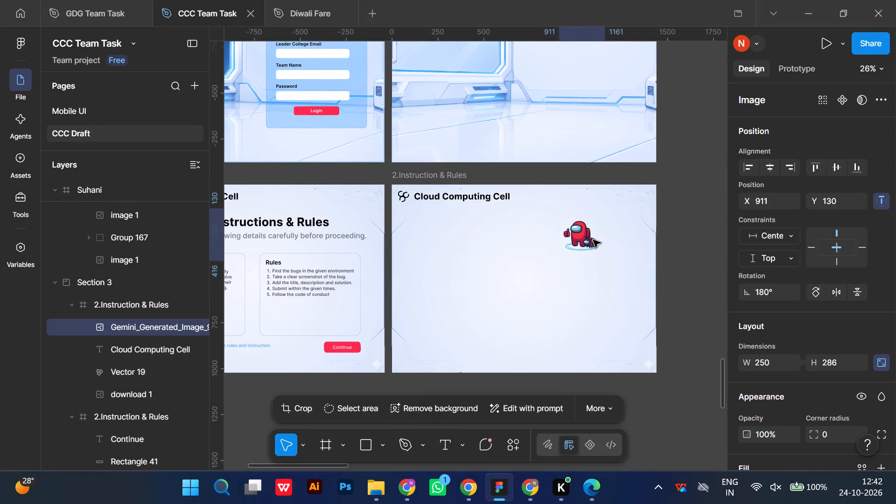
pyautogui.moveTo(593, 240); pyautogui.dragTo(637, 229)
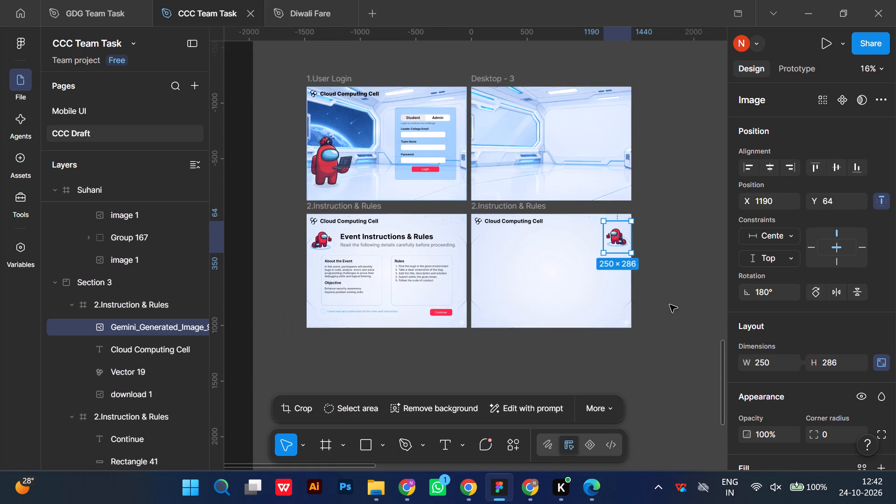
pyautogui.click(670, 305)
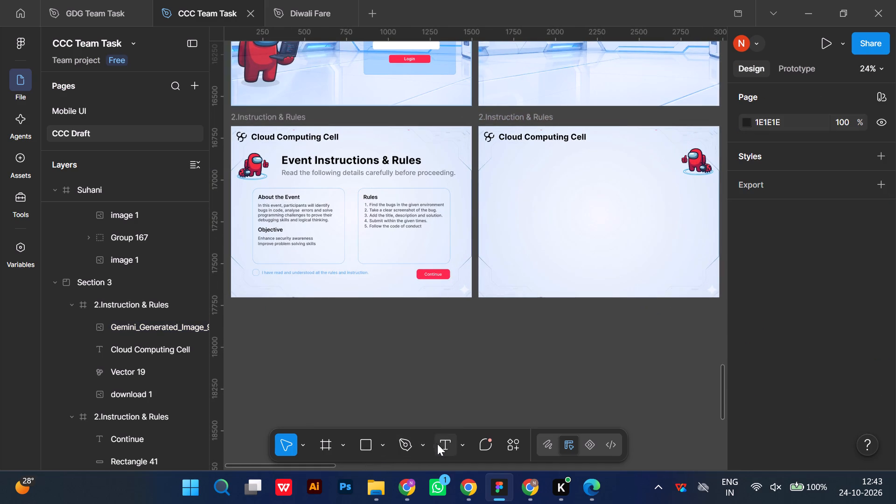
# Add the heading "Welcome, Team Name" below the Cloud Computing Cell title, in the style of the "Event Instructions & Rules" heading.
pyautogui.click(439, 444)
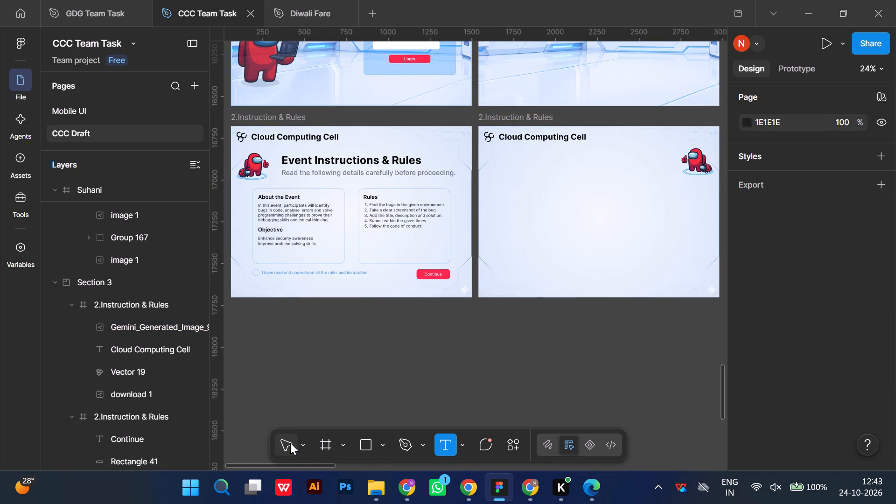
pyautogui.click(290, 443)
pyautogui.click(342, 157)
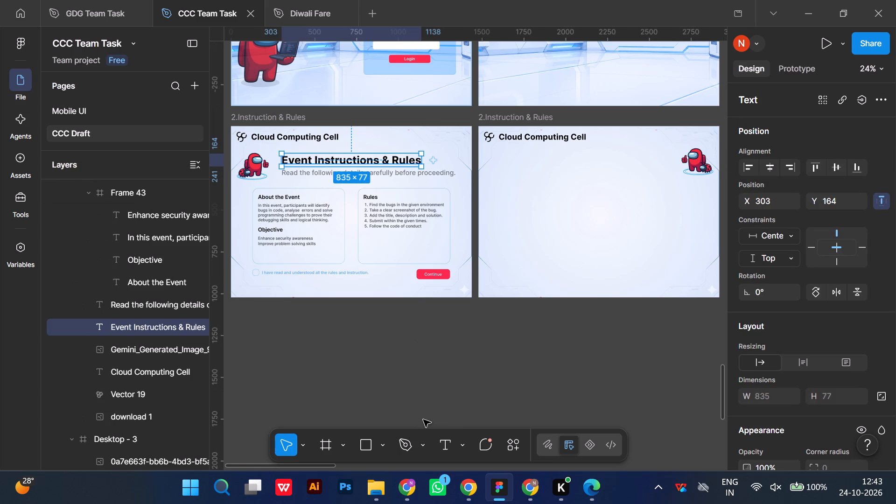
pyautogui.click(443, 442)
pyautogui.click(493, 148)
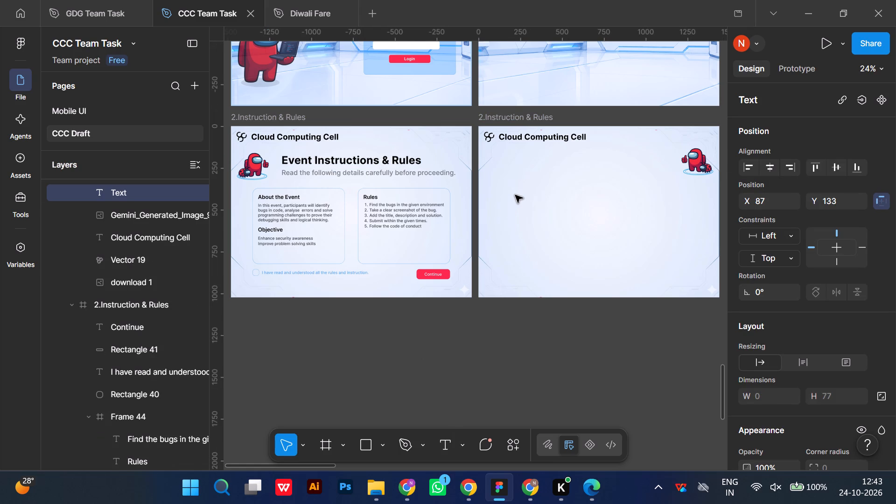
pyautogui.press('w')
pyautogui.write('EL')
pyautogui.press('BackSpace')
pyautogui.press('BackSpace')
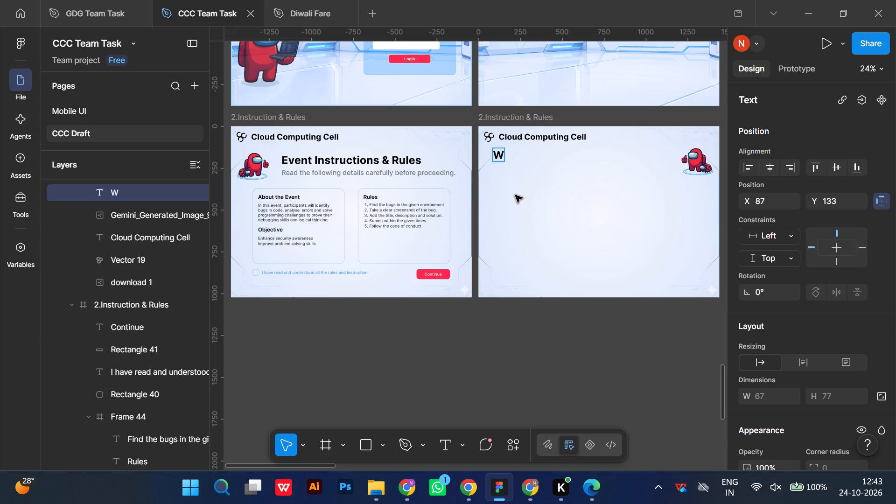
pyautogui.write('elcome')
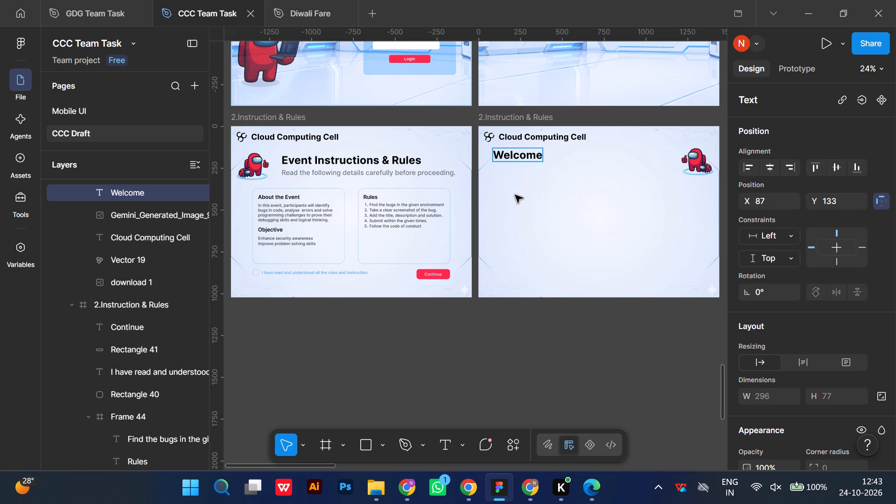
pyautogui.press(',')
pyautogui.press('space')
pyautogui.write('Team NAme')
pyautogui.press('BackSpace')
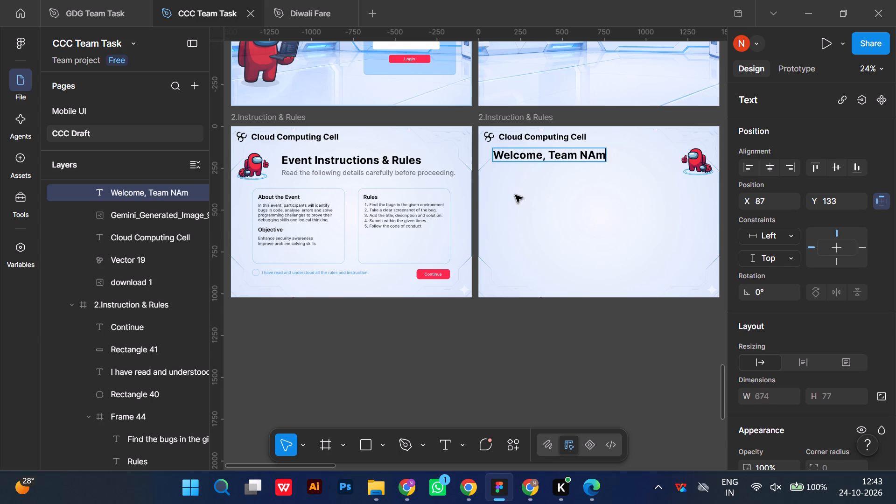
pyautogui.press('BackSpace')
pyautogui.press('BackSpace')
pyautogui.write('ame')
pyautogui.click(530, 203)
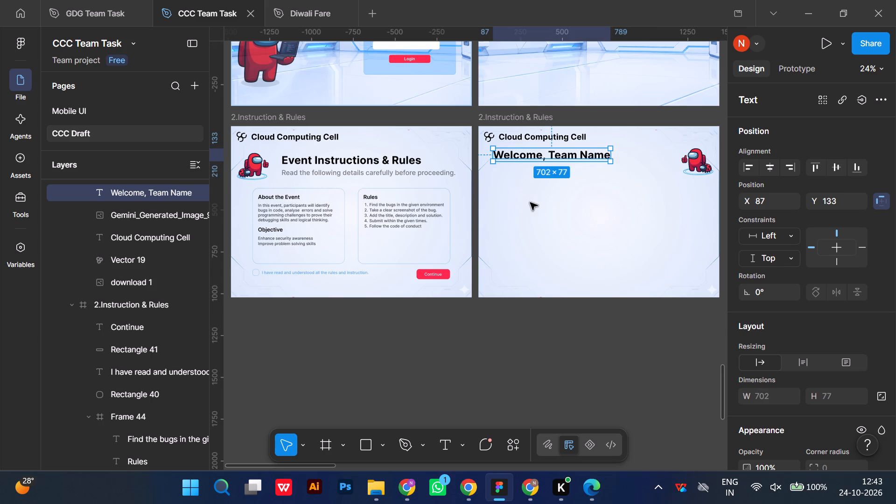
# Align the "Welcome, Team Name" heading under the logo at X 33, Y 157, with a height of 76.
pyautogui.moveTo(524, 156); pyautogui.dragTo(515, 159)
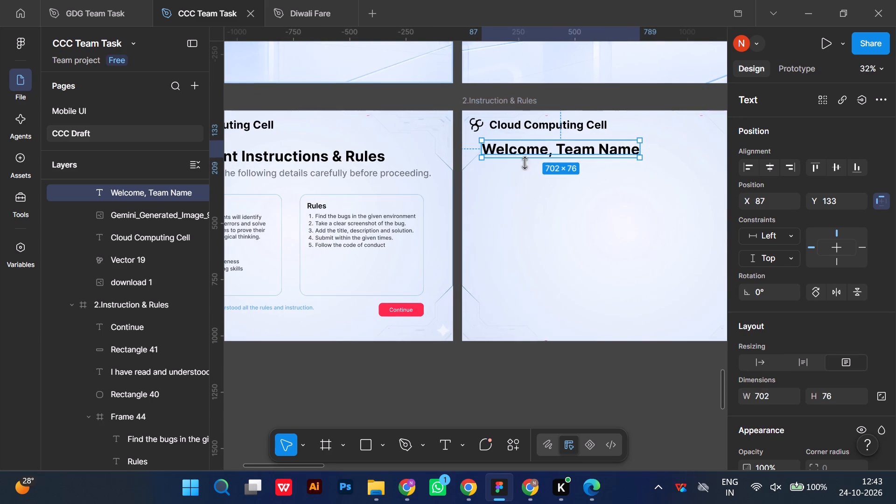
pyautogui.click(530, 239)
pyautogui.click(519, 141)
pyautogui.moveTo(524, 149); pyautogui.dragTo(513, 152)
pyautogui.click(513, 152)
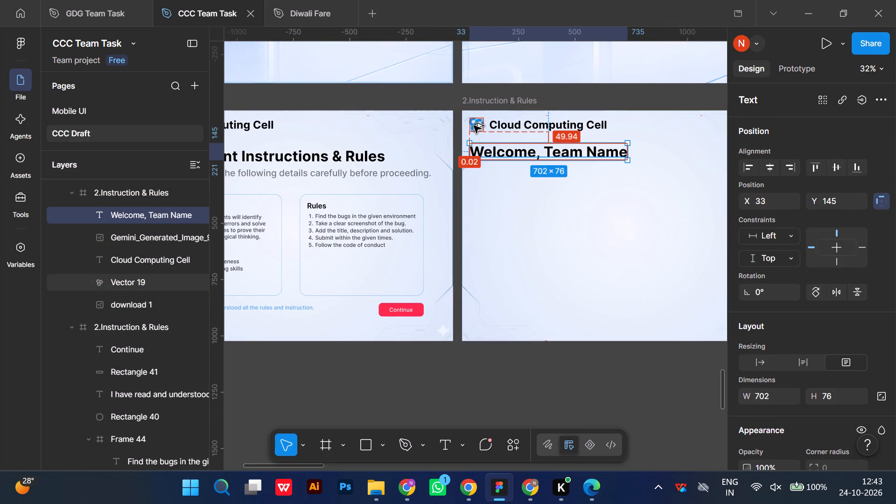
pyautogui.hotkey('alt', 'Down')
pyautogui.hotkey('alt', 'Down')
pyautogui.hotkey('alt', 'Down')
pyautogui.hotkey('alt', 'Down')
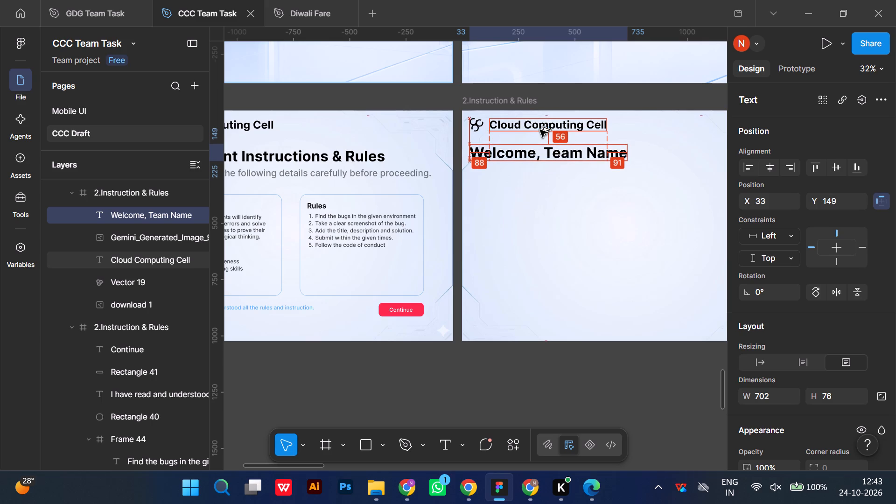
pyautogui.hotkey('alt', 'Down')
pyautogui.hotkey('alt', 'Down')
pyautogui.hotkey('alt', 'Down')
pyautogui.hotkey('alt', 'Down')
pyautogui.hotkey('alt', 'Down')
pyautogui.hotkey('alt', 'Down')
pyautogui.hotkey('alt', 'Down')
pyautogui.hotkey('alt', 'Down')
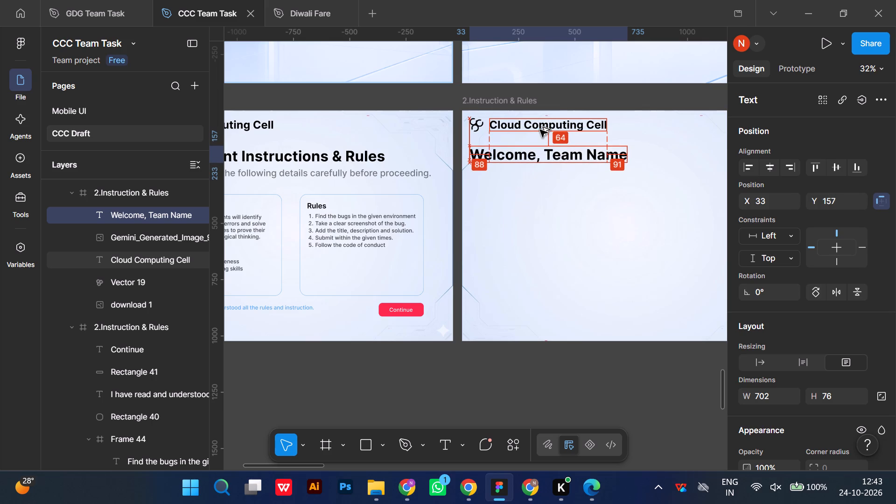
pyautogui.click(539, 399)
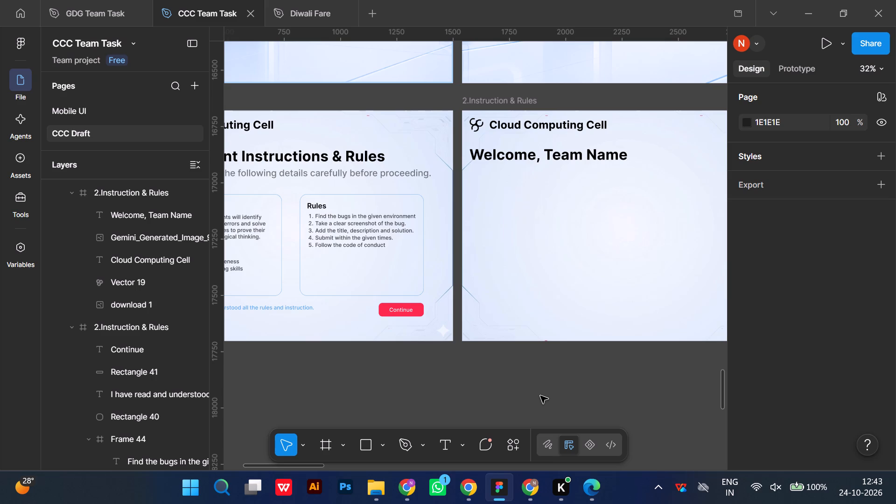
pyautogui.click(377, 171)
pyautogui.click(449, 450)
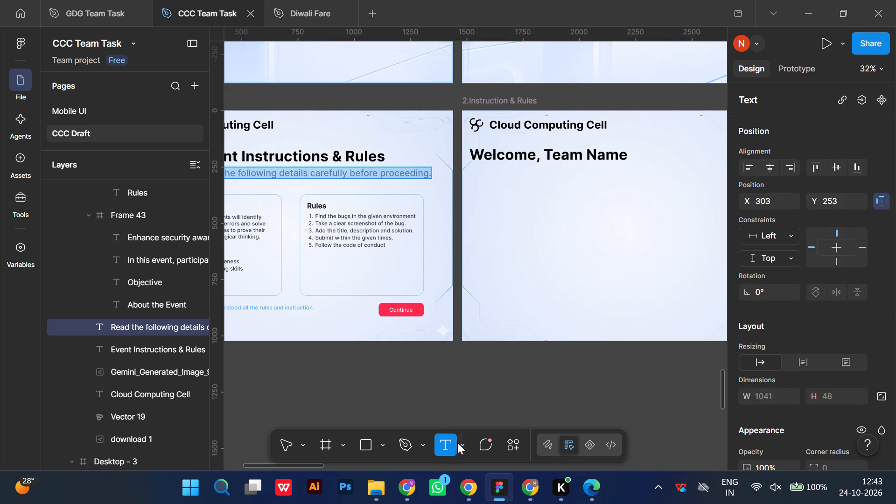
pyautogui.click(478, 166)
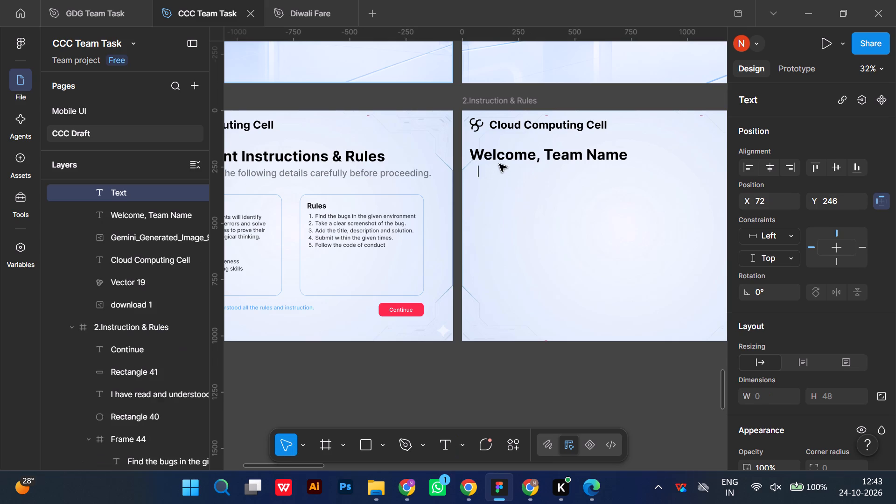
# Nudge the "Welcome, Team Name" heading to X 32.
pyautogui.click(502, 155)
pyautogui.click(528, 206)
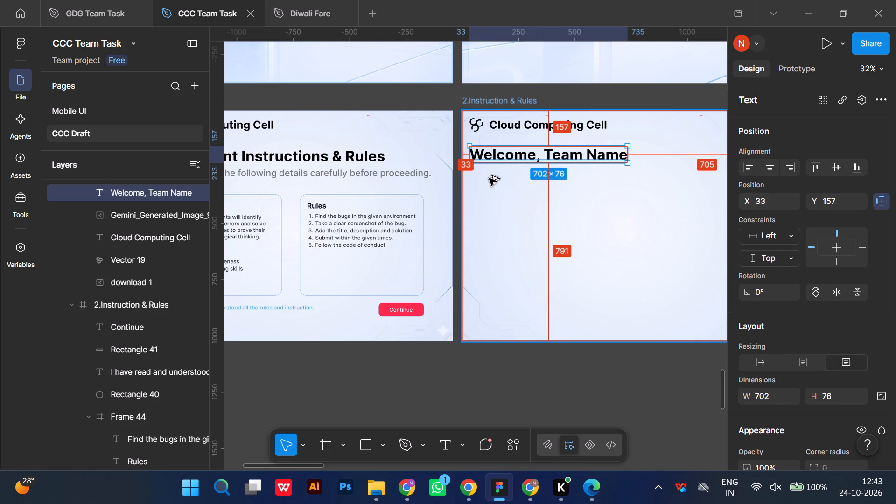
pyautogui.hotkey('alt', 'Left')
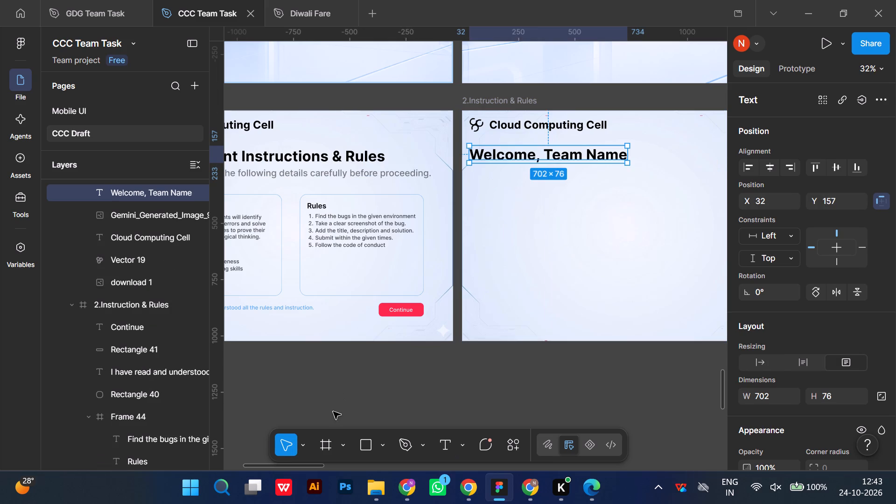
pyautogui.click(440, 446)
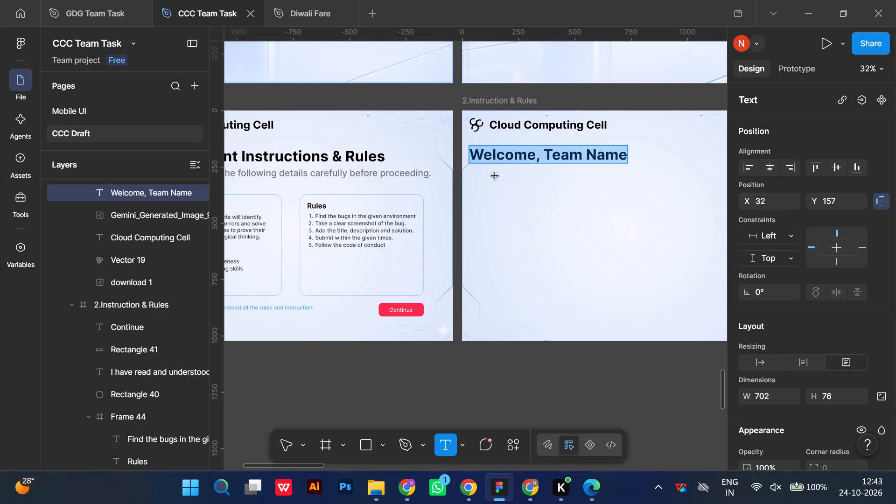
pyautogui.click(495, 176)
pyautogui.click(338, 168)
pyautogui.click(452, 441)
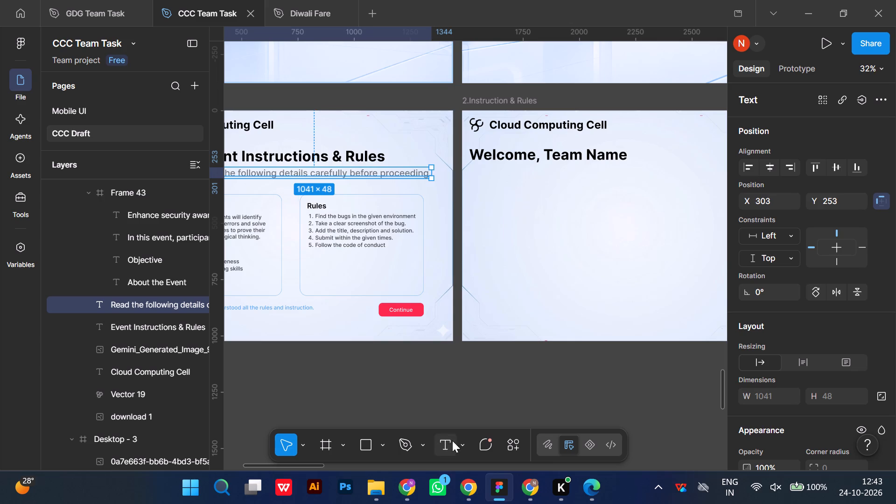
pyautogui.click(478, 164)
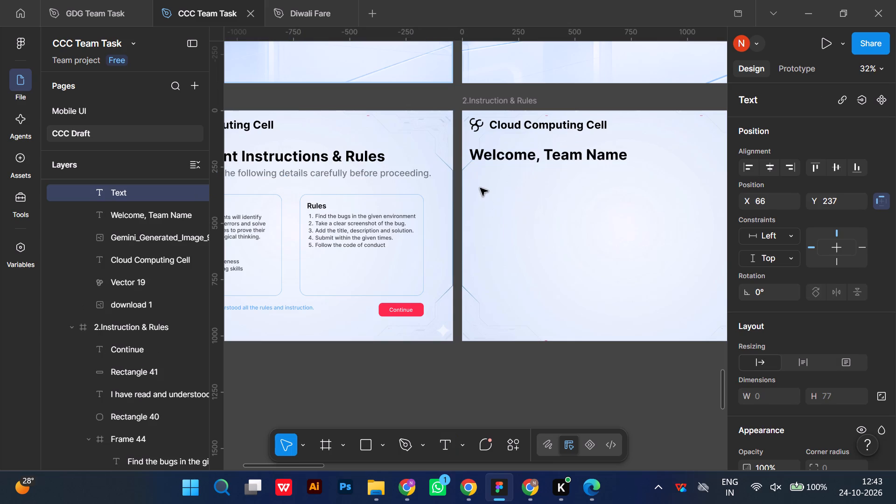
# Add the text "Get ready to find the bugs and show your skills." below the welcome heading, at the neighbouring frame's subtitle size.
pyautogui.click(348, 173)
pyautogui.doubleClick(441, 441)
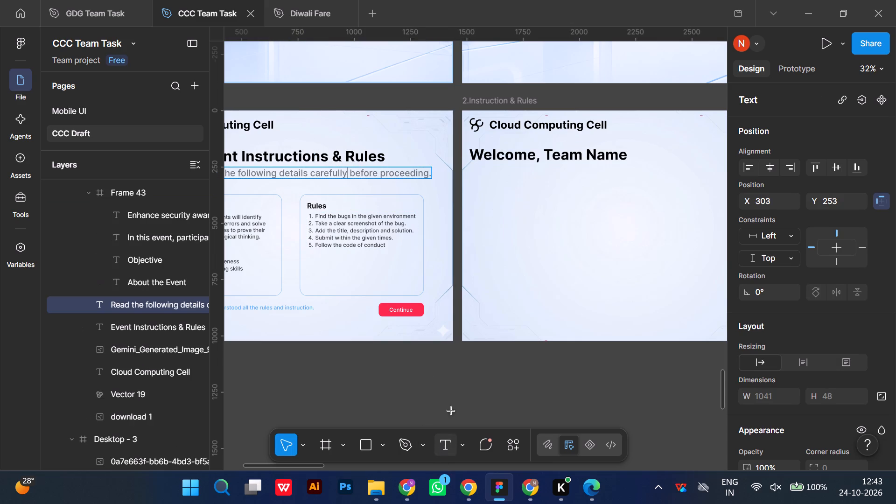
pyautogui.click(482, 178)
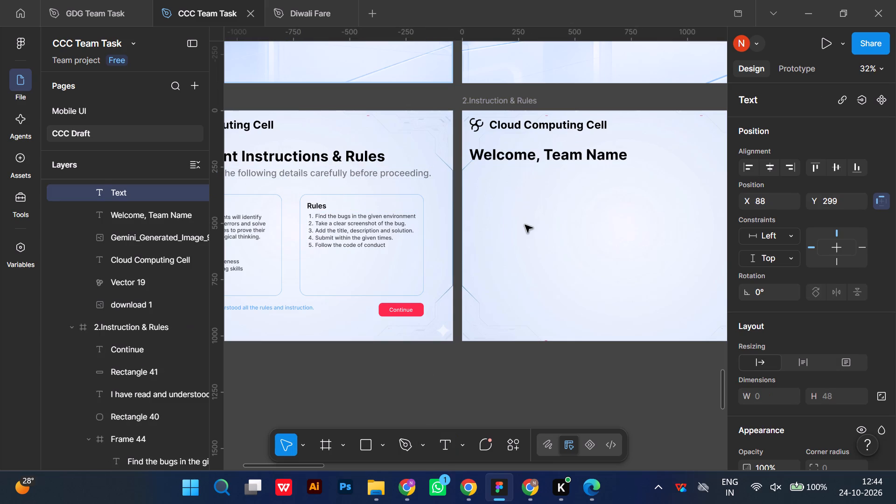
pyautogui.write('Get')
pyautogui.press('space')
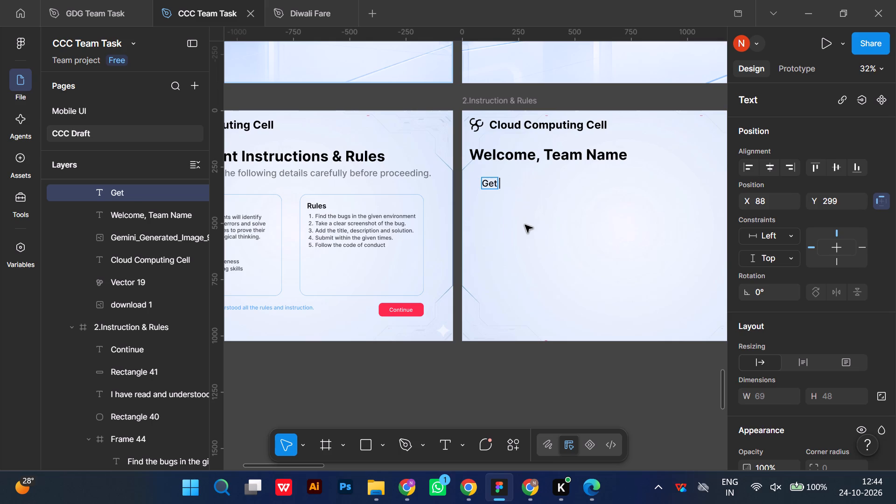
pyautogui.write('ready to')
pyautogui.press('space')
pyautogui.write('find')
pyautogui.press('space')
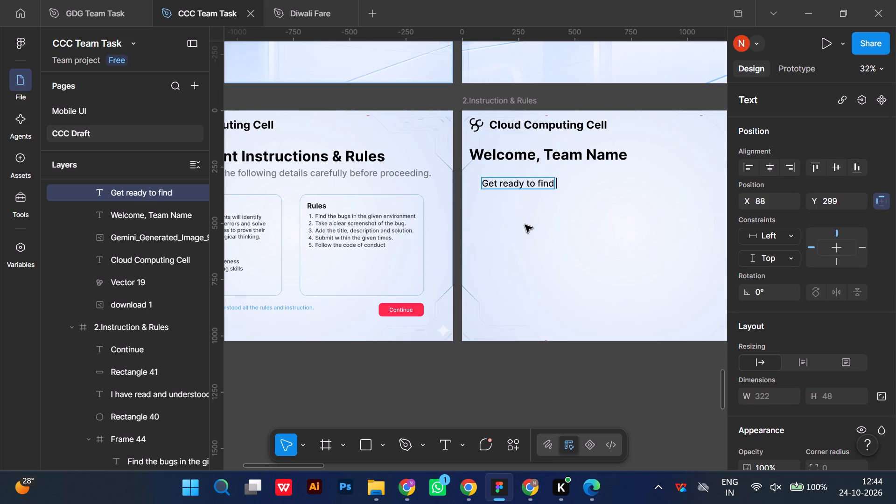
pyautogui.write('the bugs')
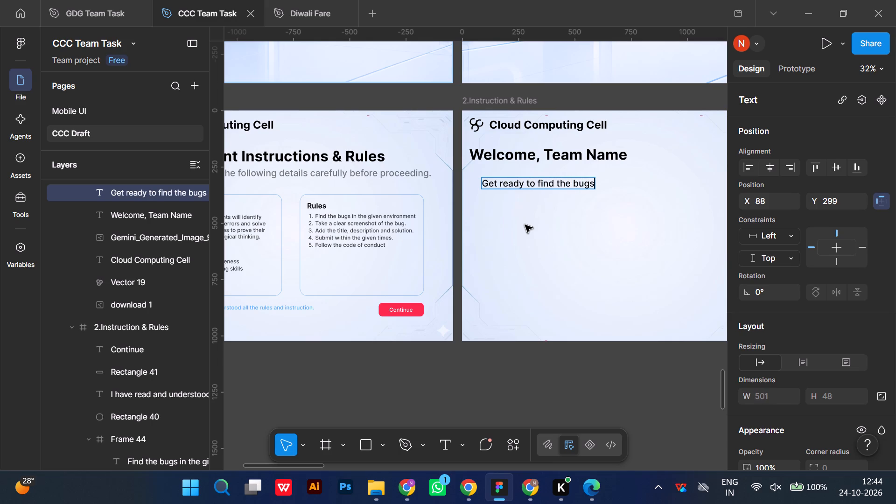
pyautogui.press('space')
pyautogui.write('and show')
pyautogui.press('space')
pyautogui.write('your skills.')
pyautogui.click(525, 225)
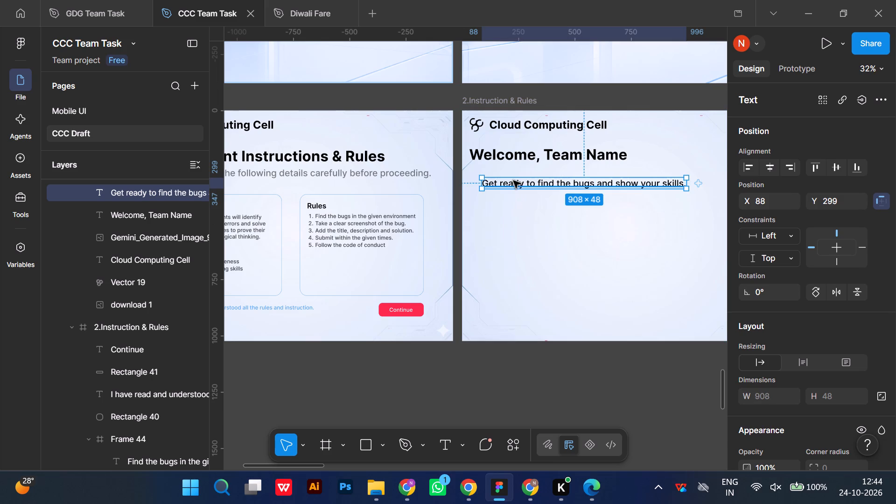
# Align the "Get ready to find the bugs" line with the welcome heading's left edge, close beneath it at X 32, Y 246.
pyautogui.moveTo(514, 181); pyautogui.dragTo(502, 172)
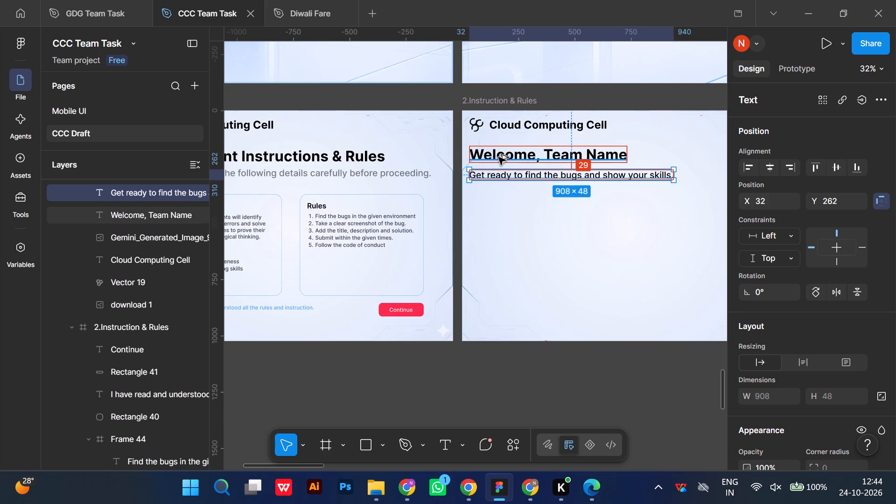
pyautogui.hotkey('alt', 'Up')
pyautogui.hotkey('alt', 'Up')
pyautogui.hotkey('alt', 'Up')
pyautogui.hotkey('alt', 'Up')
pyautogui.hotkey('alt', 'Up')
pyautogui.hotkey('alt', 'Up')
pyautogui.hotkey('alt', 'Up')
pyautogui.hotkey('alt', 'Up')
pyautogui.hotkey('alt', 'Up')
pyautogui.hotkey('alt', 'Up')
pyautogui.hotkey('alt', 'Up')
pyautogui.hotkey('alt', 'Up')
pyautogui.hotkey('alt', 'Up')
pyautogui.hotkey('alt', 'Up')
pyautogui.hotkey('alt', 'Up')
pyautogui.hotkey('alt', 'Up')
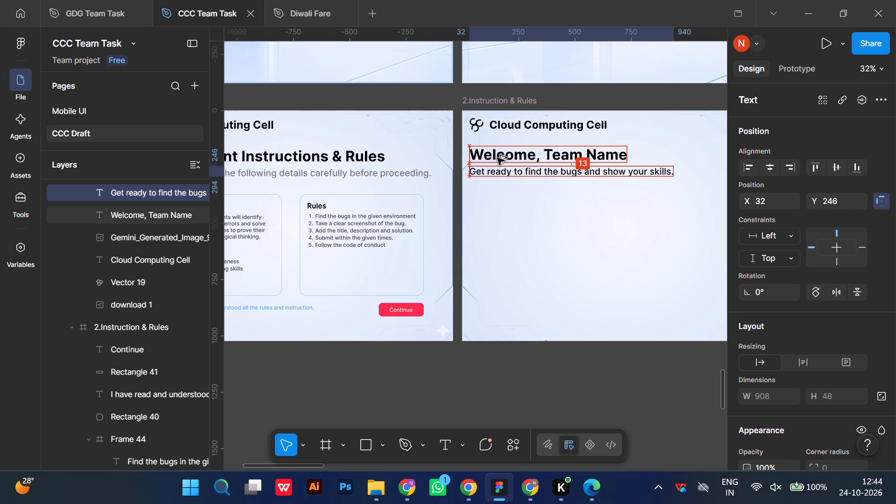
# Nudge the "Get ready to find the bugs" line up to Y 245, beneath the welcome heading.
pyautogui.hotkey('alt', 'Up')
pyautogui.click(537, 413)
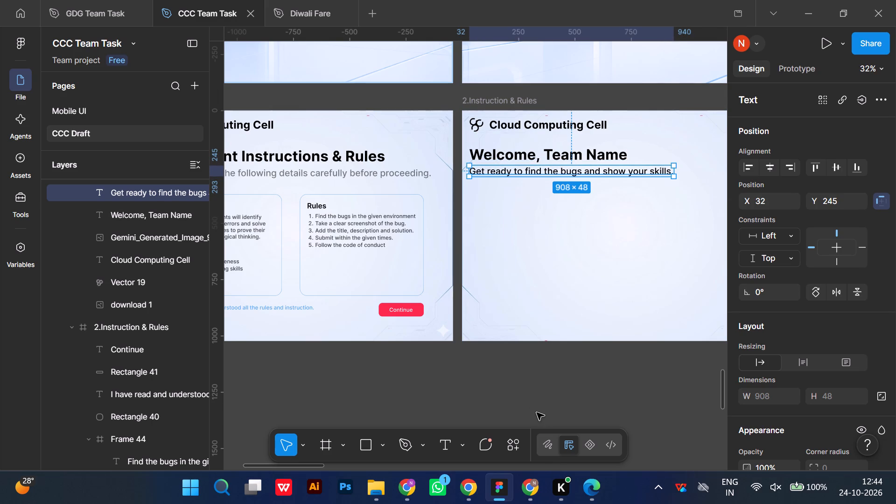
# Slightly enlarge the red character image in the welcome frame's upper-right area, extending it outward from its upper-left corner.
pyautogui.hscroll(-1, 536, 412)
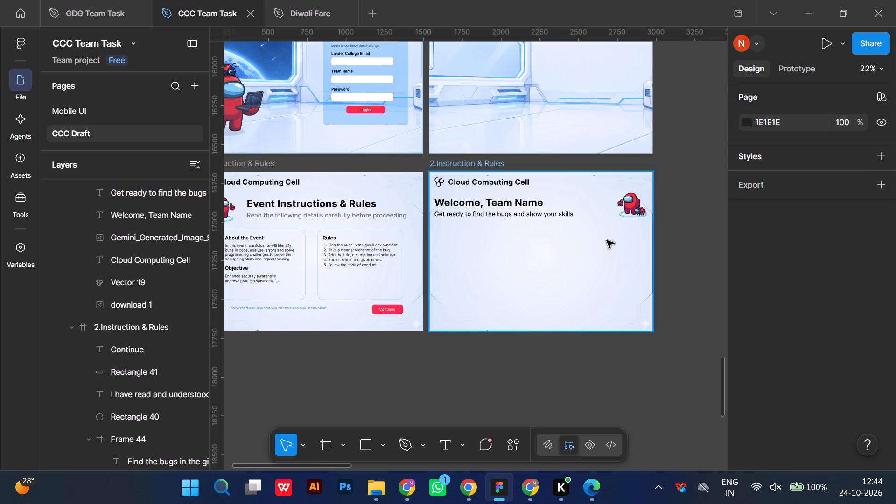
pyautogui.click(629, 207)
pyautogui.moveTo(613, 183); pyautogui.dragTo(609, 181)
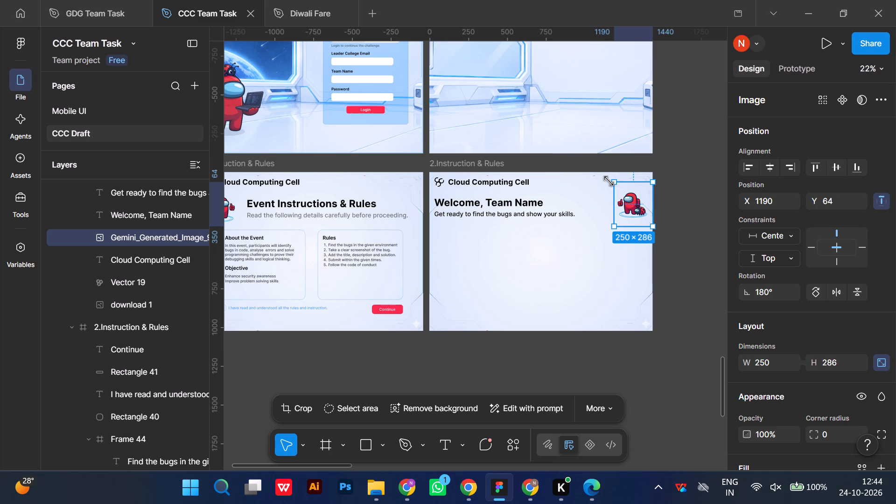
pyautogui.moveTo(609, 181); pyautogui.dragTo(605, 178)
pyautogui.click(696, 261)
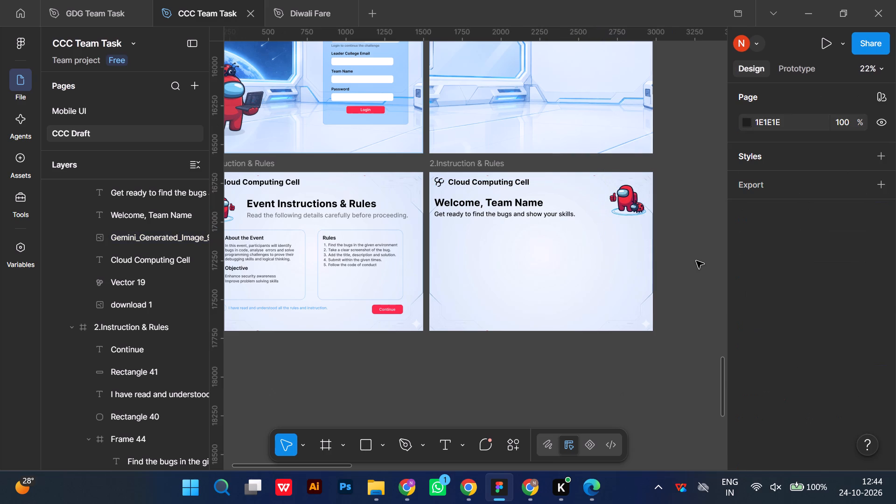
pyautogui.scroll(-1, 696, 261)
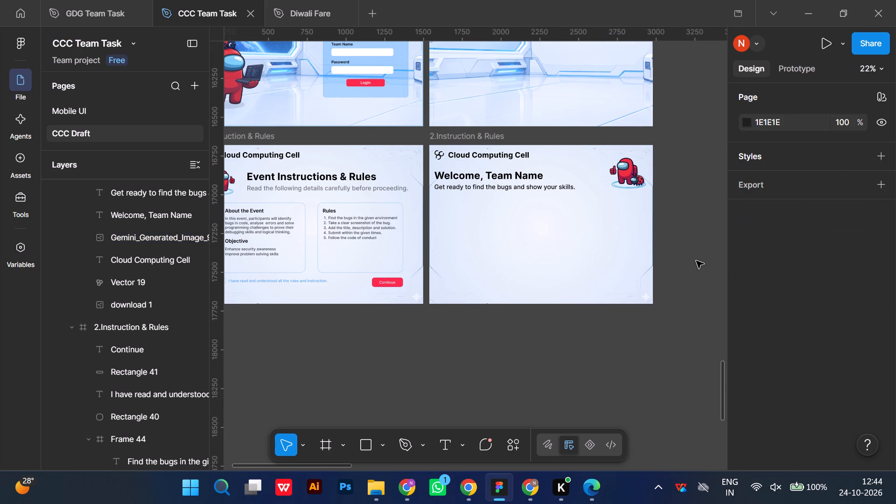
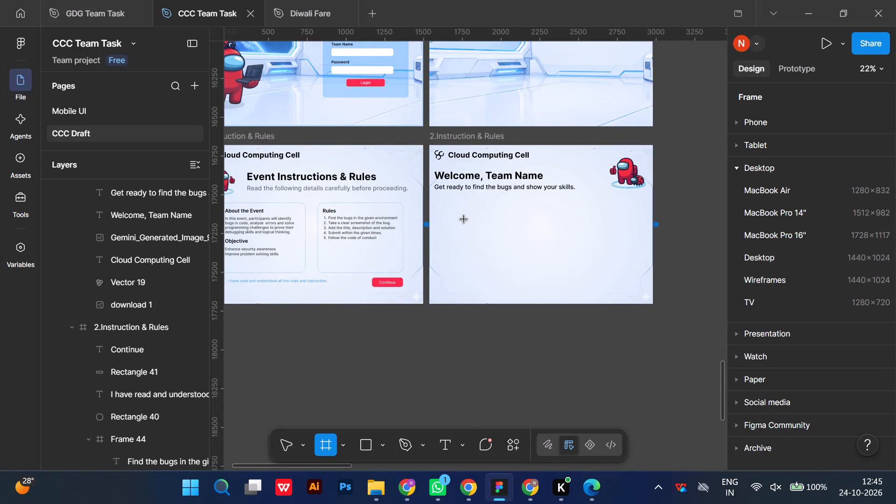
# Add a frame about 611 × 274 below the "Get ready to find the bugs" line, at about X 33, Y 350.
pyautogui.click(464, 219)
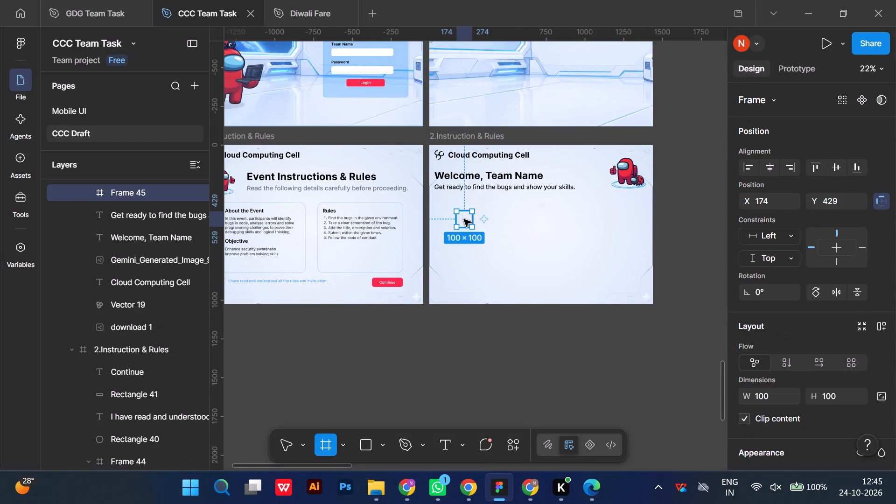
pyautogui.moveTo(467, 219); pyautogui.dragTo(445, 207)
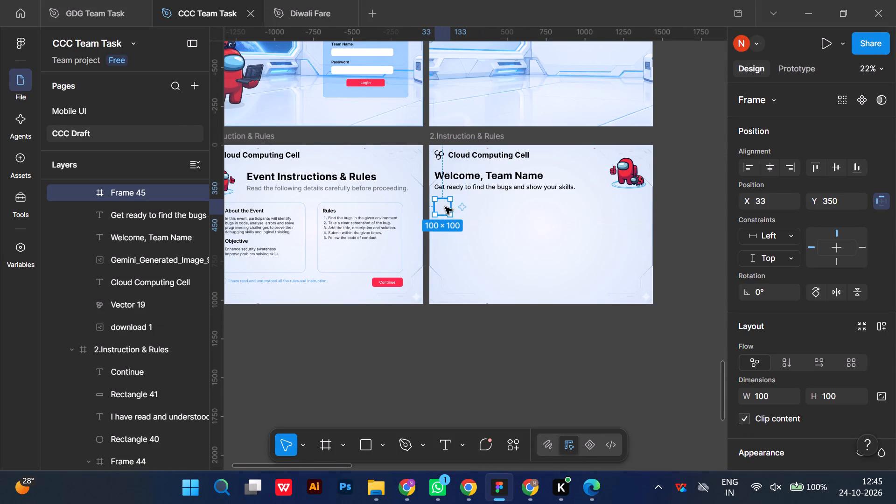
pyautogui.moveTo(452, 217); pyautogui.dragTo(489, 234)
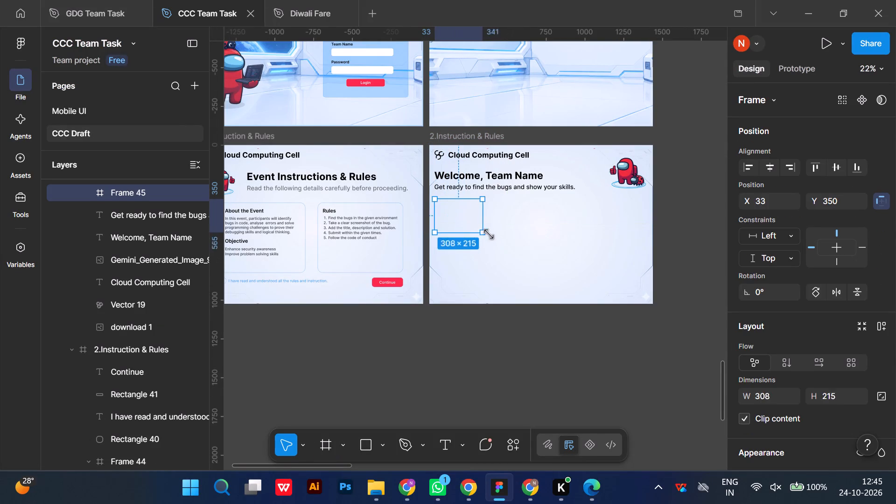
pyautogui.moveTo(489, 234); pyautogui.dragTo(529, 242)
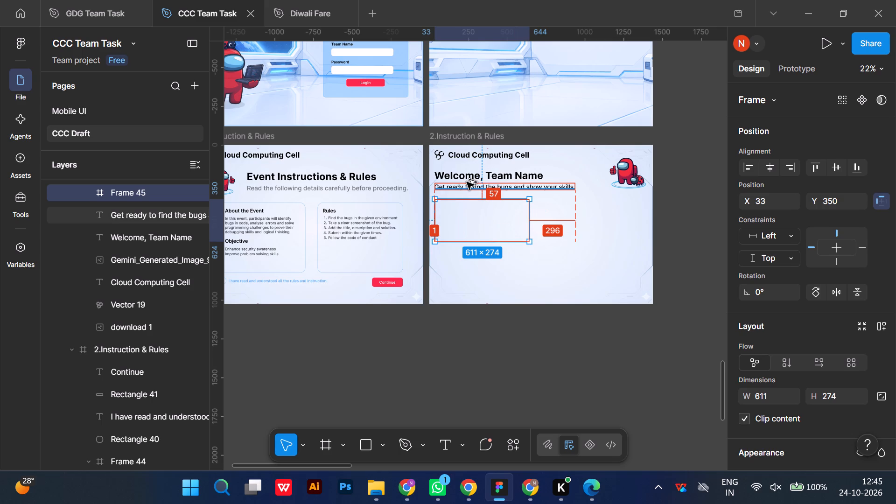
# Nudge the new empty frame below the subtitle rightward to X 76, keeping it level.
pyautogui.hotkey('alt', 'Left')
pyautogui.hotkey('alt', 'Right')
pyautogui.hotkey('alt', 'Right')
pyautogui.hotkey('alt', 'Right')
pyautogui.hotkey('alt', 'Right')
pyautogui.hotkey('alt', 'Right')
pyautogui.hotkey('alt', 'Right')
pyautogui.hotkey('alt', 'Right')
pyautogui.hotkey('alt', 'Right')
pyautogui.hotkey('alt', 'Right')
pyautogui.hotkey('alt', 'Right')
pyautogui.hotkey('alt', 'Right')
pyautogui.hotkey('alt', 'Right')
pyautogui.hotkey('alt', 'Right')
pyautogui.hotkey('alt', 'Right')
pyautogui.hotkey('alt', 'Right')
pyautogui.hotkey('alt', 'Right')
pyautogui.hotkey('alt', 'Right')
pyautogui.hotkey('alt', 'Right')
pyautogui.hotkey('alt', 'Right')
pyautogui.hotkey('alt', 'Right')
pyautogui.hotkey('alt', 'Right')
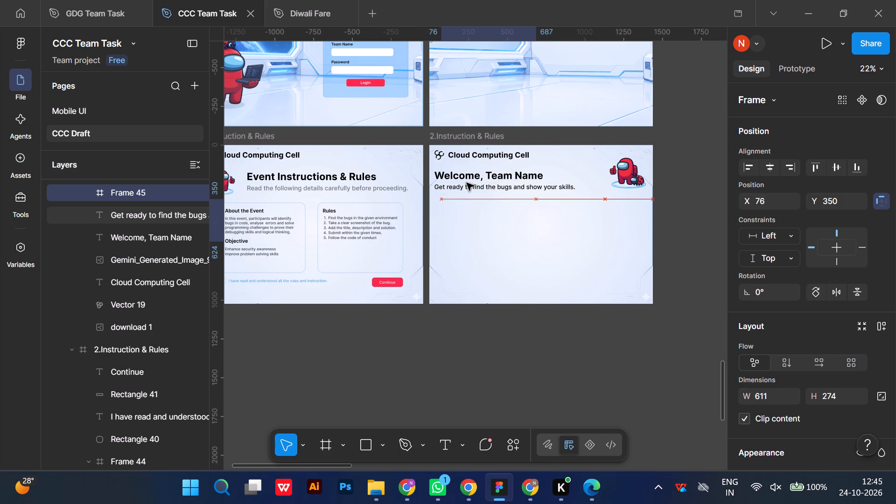
# Resize the empty frame below the subtitle to 600 wide by 300 high.
pyautogui.click(773, 390)
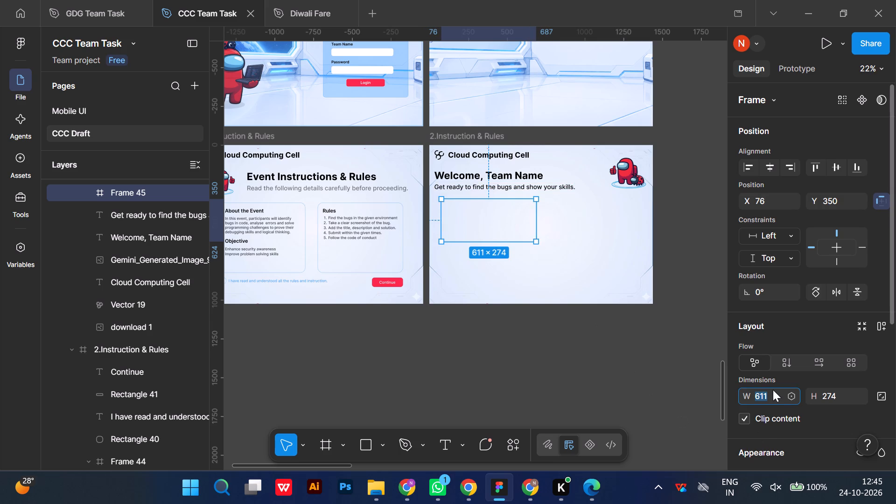
pyautogui.press('6')
pyautogui.press('0')
pyautogui.press('0')
pyautogui.click(835, 406)
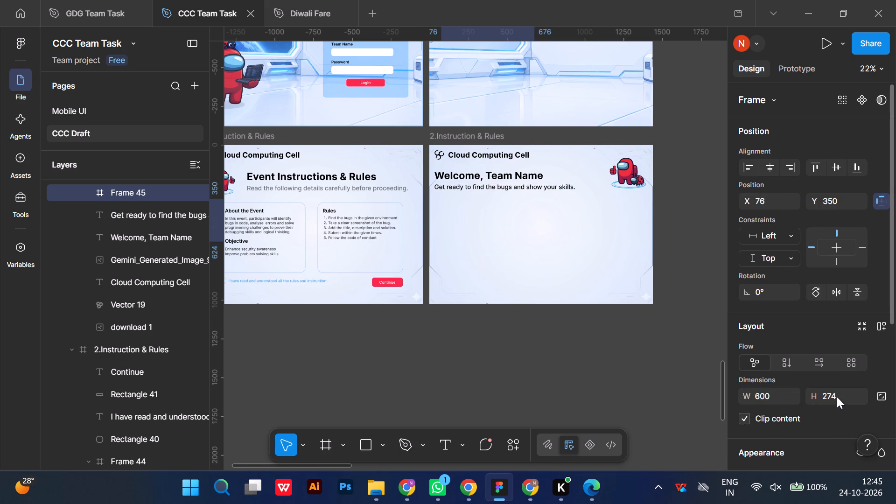
pyautogui.click(837, 397)
pyautogui.write('30')
pyautogui.press('0')
pyautogui.click(668, 395)
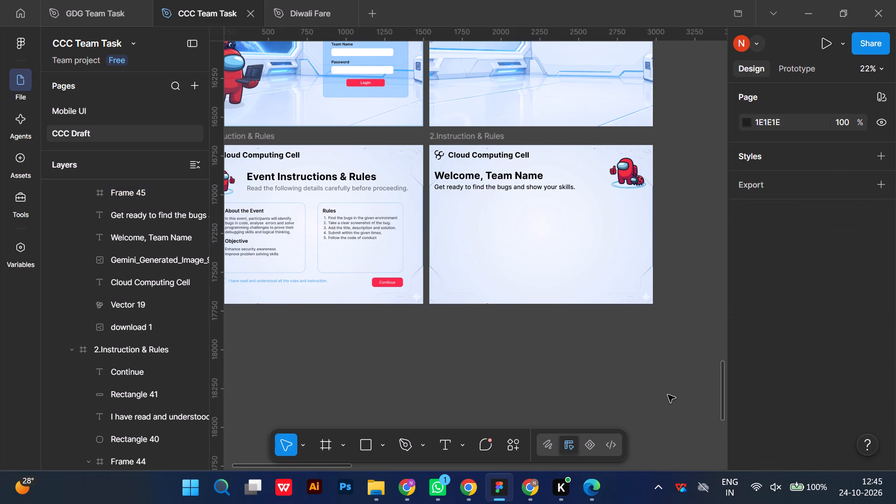
# Give the 600 × 300 frame a stroke in the blue 57A7F8 sampled from the neighbouring Rules card's border.
pyautogui.click(489, 220)
pyautogui.scroll(-4, 837, 397)
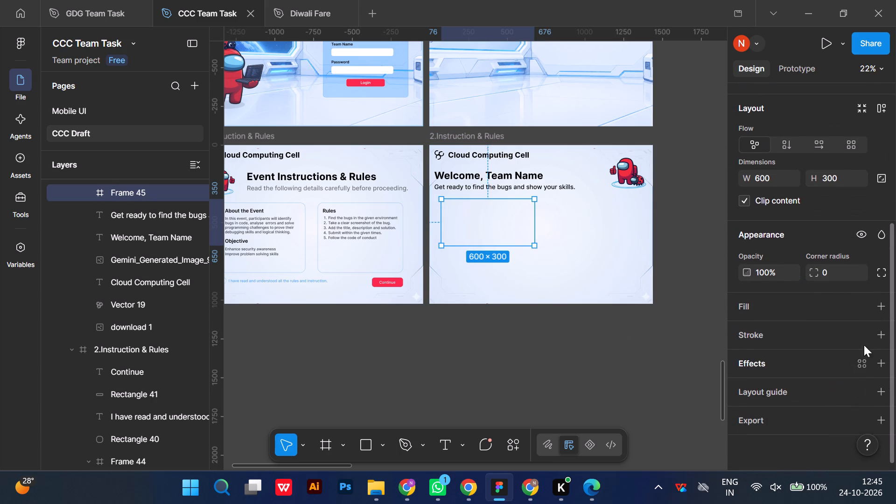
pyautogui.click(886, 334)
pyautogui.click(583, 344)
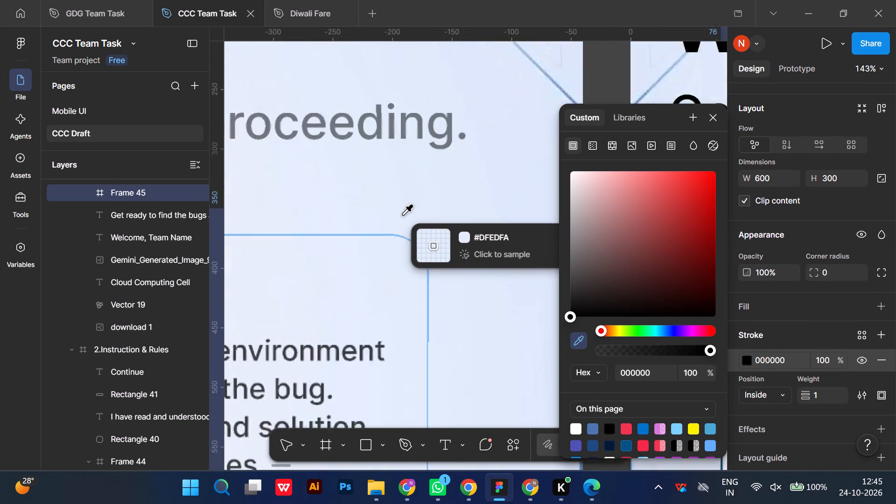
pyautogui.click(412, 244)
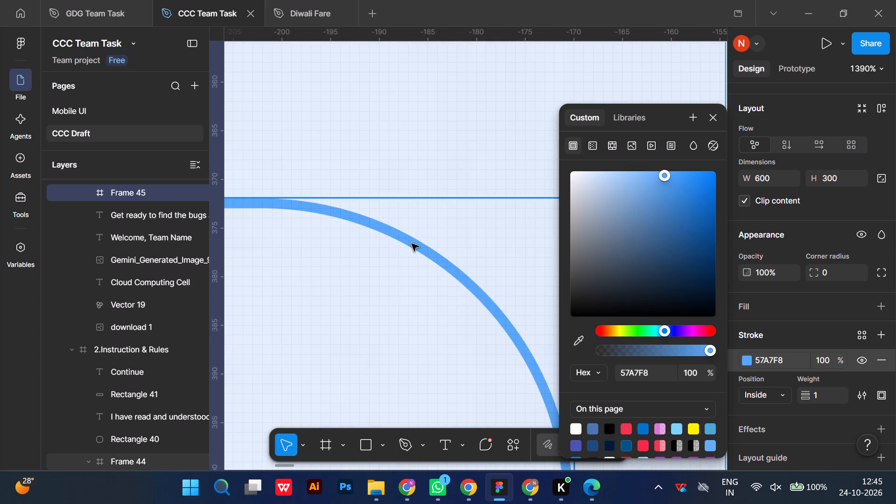
pyautogui.hscroll(-1, 412, 244)
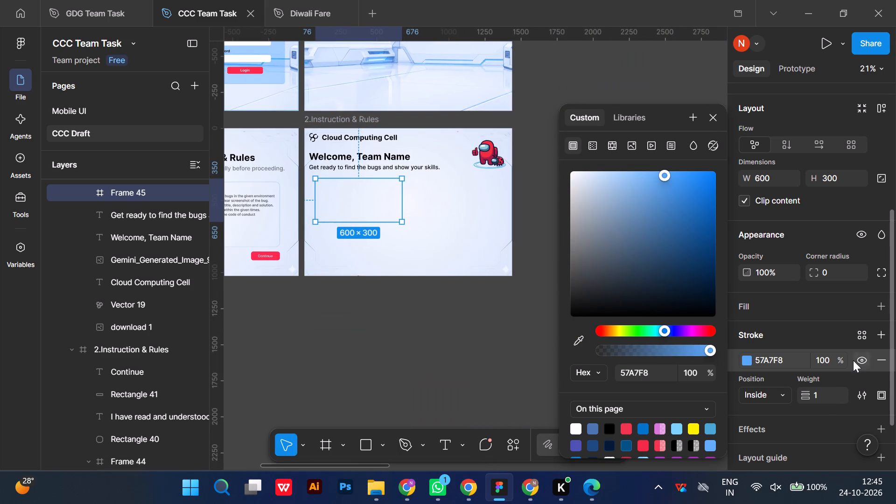
pyautogui.click(823, 399)
# Round the outlined card's corners with a radius of 16.
pyautogui.click(831, 273)
pyautogui.press('1')
pyautogui.press('6')
pyautogui.click(547, 333)
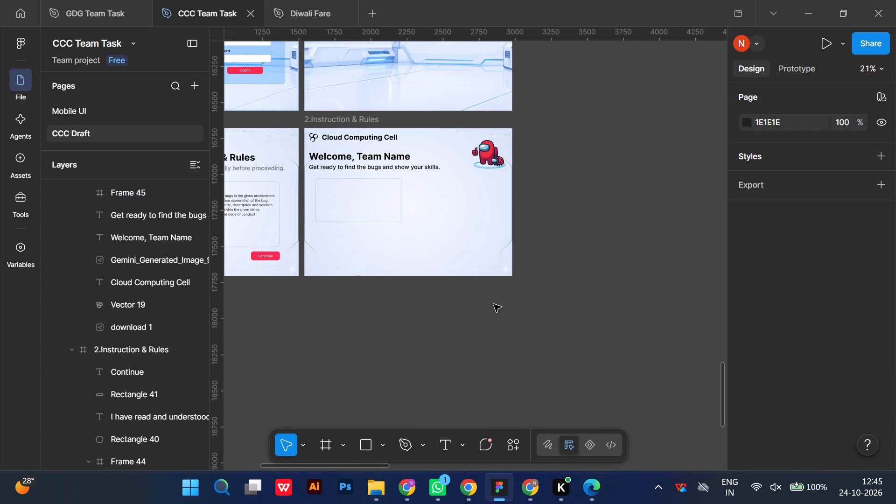
# Duplicate the outlined card and place the copy to its right at X 720, Y 350.
pyautogui.doubleClick(367, 190)
pyautogui.hotkey('ctrl', 'd')
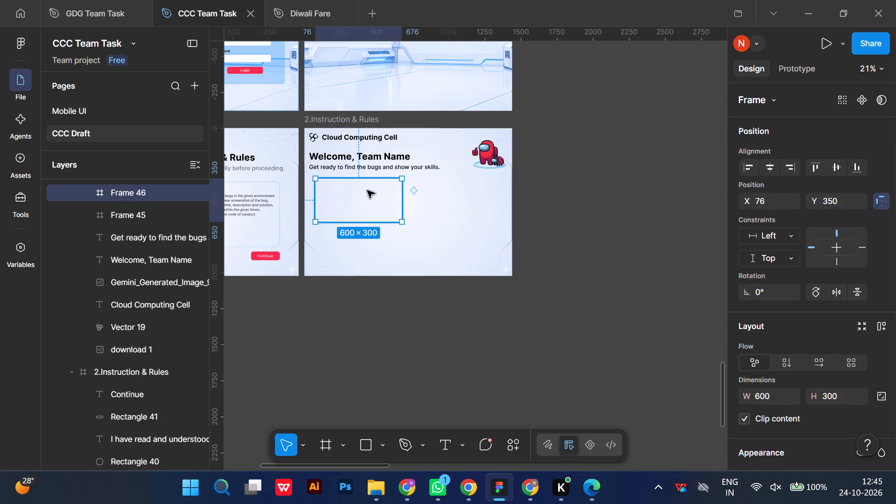
pyautogui.moveTo(367, 190); pyautogui.dragTo(404, 187)
pyautogui.moveTo(408, 186); pyautogui.dragTo(463, 193)
pyautogui.click(463, 193)
# Nudge the first outlined card rightward to X 96.
pyautogui.click(344, 205)
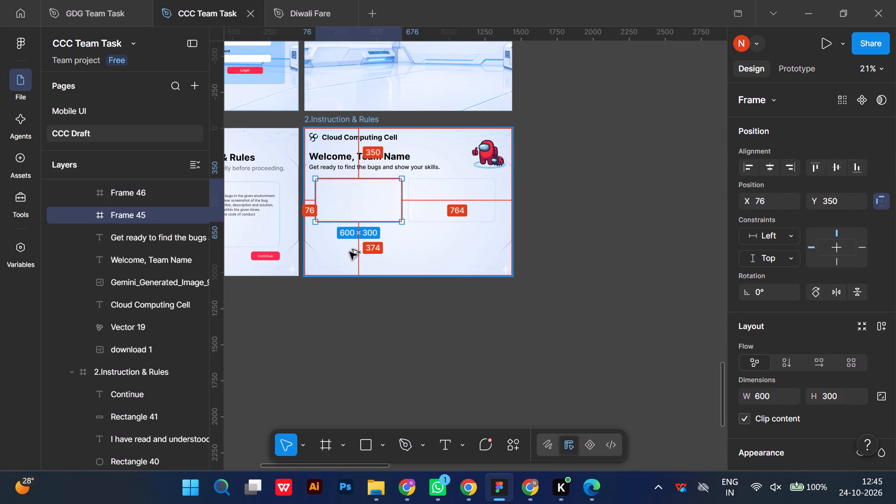
pyautogui.hotkey('alt', 'Right')
pyautogui.hotkey('alt', 'Right')
pyautogui.hotkey('alt', 'Right')
pyautogui.hotkey('alt', 'Right')
pyautogui.hotkey('alt', 'Right')
pyautogui.hotkey('alt', 'Right')
pyautogui.hotkey('alt', 'Right')
pyautogui.hotkey('alt', 'Right')
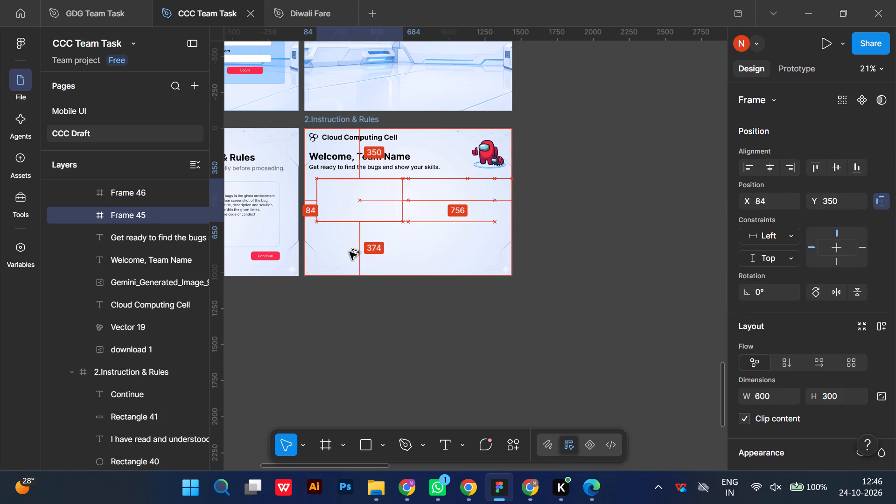
pyautogui.hotkey('alt', 'Right')
pyautogui.hotkey('alt', 'Right')
pyautogui.hotkey('alt', 'Right')
pyautogui.hotkey('alt', 'Right')
pyautogui.hotkey('alt', 'Right')
pyautogui.hotkey('alt', 'Right')
pyautogui.hotkey('alt', 'Right')
pyautogui.hotkey('alt', 'Right')
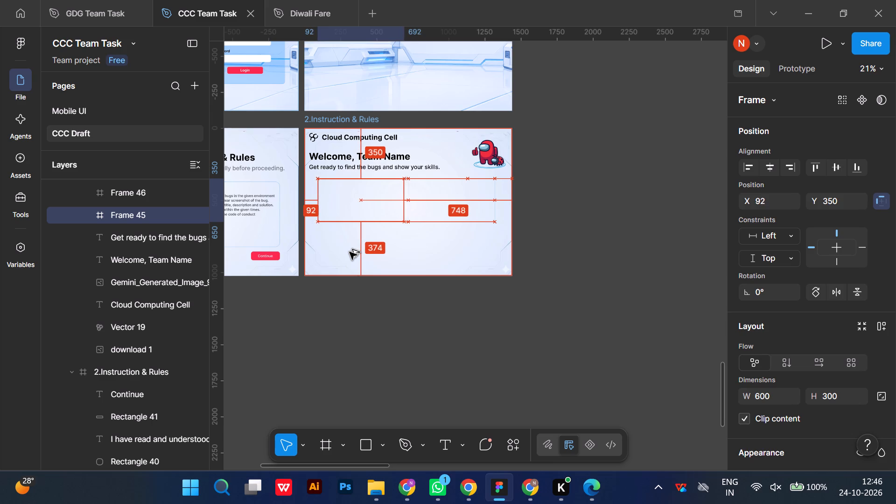
pyautogui.hotkey('alt', 'Right')
pyautogui.hotkey('alt', 'Right')
pyautogui.hotkey('alt', 'Right')
pyautogui.hotkey('alt', 'Right')
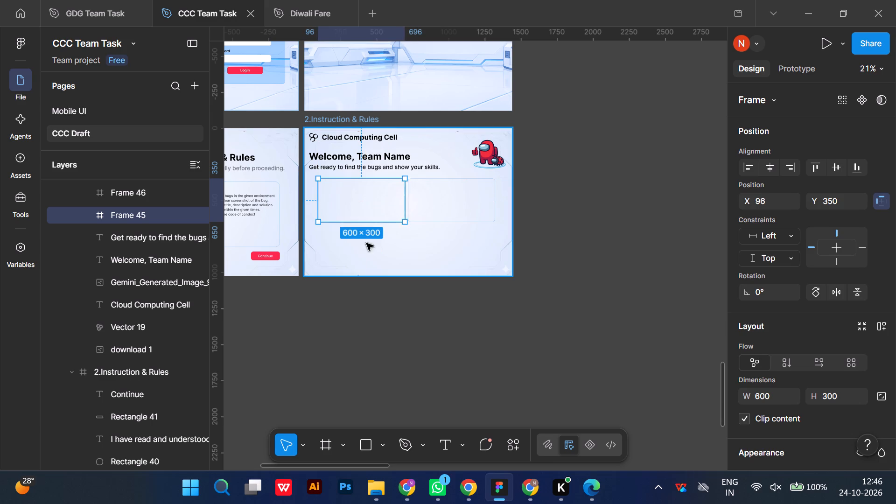
# Nudge the second outlined card rightward to X 744.
pyautogui.click(436, 211)
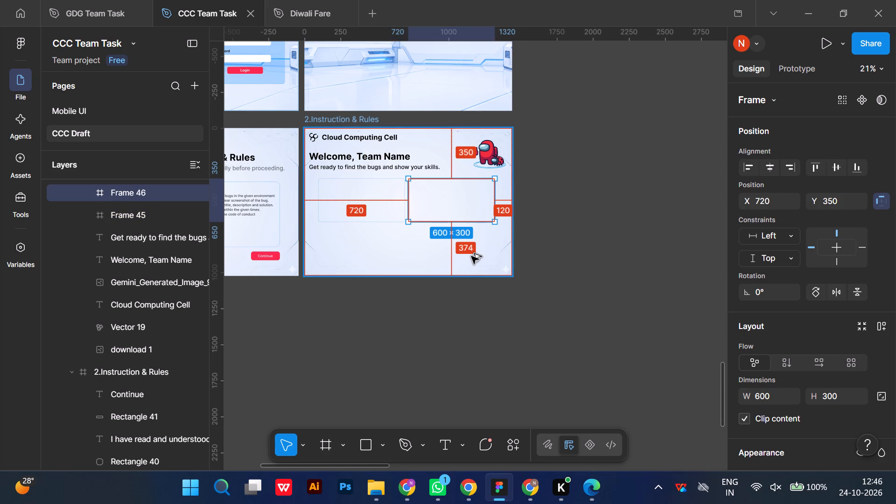
pyautogui.hotkey('alt', 'Right')
pyautogui.hotkey('alt', 'Right')
pyautogui.hotkey('alt', 'Right')
pyautogui.hotkey('alt', 'Right')
pyautogui.hotkey('alt', 'Right')
pyautogui.hotkey('alt', 'Right')
pyautogui.hotkey('alt', 'Right')
pyautogui.hotkey('alt', 'Right')
pyautogui.hotkey('alt', 'Right')
pyautogui.hotkey('alt', 'Right')
pyautogui.hotkey('alt', 'Right')
pyautogui.hotkey('alt', 'Right')
pyautogui.hotkey('alt', 'Right')
pyautogui.hotkey('alt', 'Right')
pyautogui.hotkey('alt', 'Right')
pyautogui.hotkey('alt', 'Right')
pyautogui.hotkey('alt', 'Right')
pyautogui.hotkey('alt', 'Right')
pyautogui.hotkey('alt', 'Right')
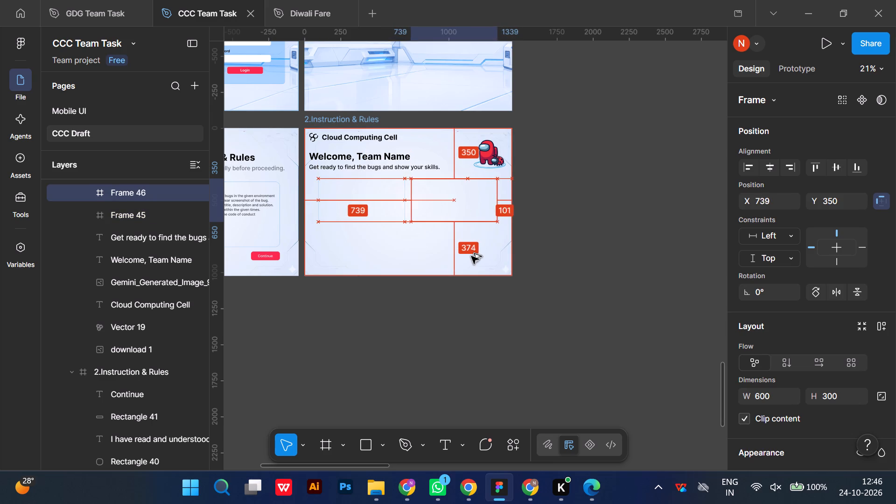
pyautogui.hotkey('alt', 'Right')
pyautogui.hotkey('alt', 'Right')
pyautogui.hotkey('alt', 'Right')
pyautogui.hotkey('alt', 'Right')
pyautogui.hotkey('alt', 'Right')
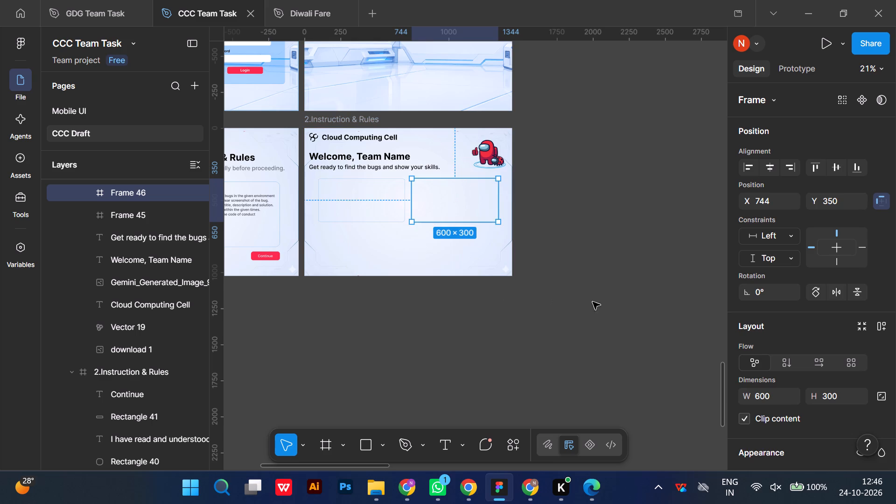
pyautogui.click(645, 303)
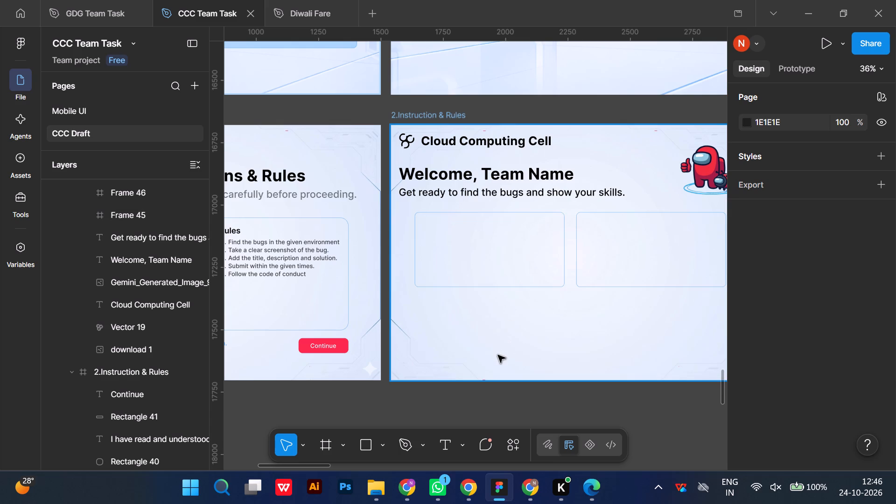
# Add the title text "Round 1" inside the first card and make it Bold at size 40.
pyautogui.click(441, 448)
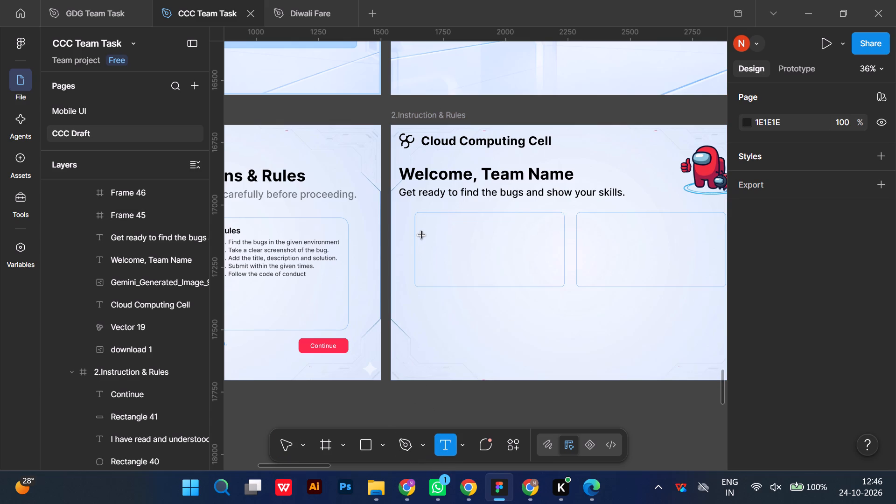
pyautogui.click(438, 223)
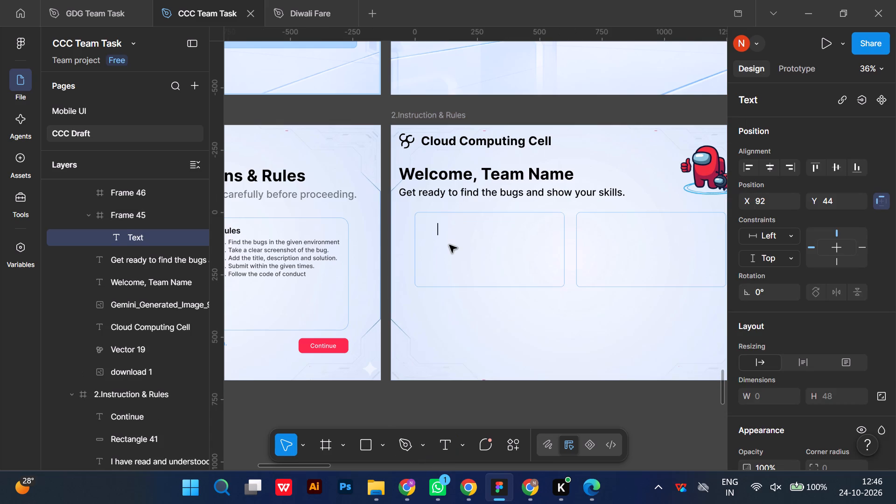
pyautogui.write('Round 1')
pyautogui.hotkey('ctrl', 'a')
pyautogui.scroll(-4, 723, 389)
pyautogui.scroll(-3, 791, 404)
pyautogui.scroll(-1, 791, 350)
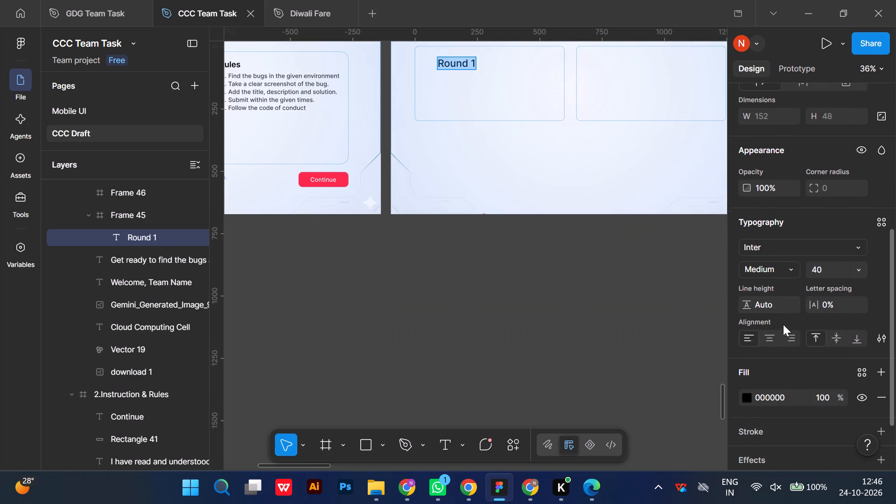
pyautogui.click(791, 266)
pyautogui.click(781, 299)
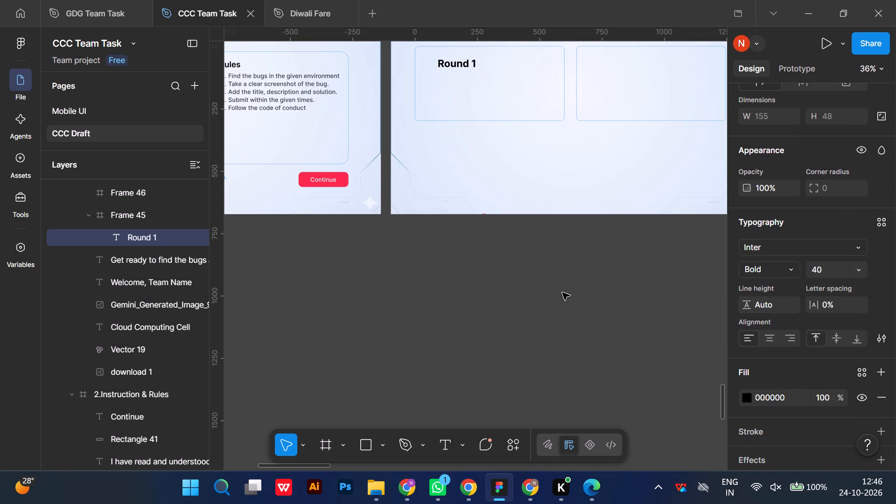
pyautogui.scroll(1, 484, 171)
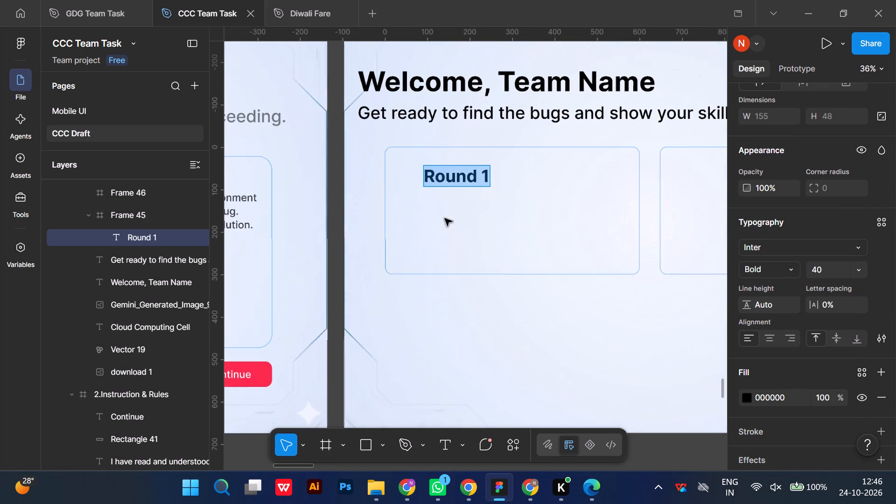
pyautogui.click(454, 230)
# Move the "Round 1" title to 24 from the first card's left edge and 24 from its top edge.
pyautogui.moveTo(451, 177); pyautogui.dragTo(436, 169)
pyautogui.click(436, 168)
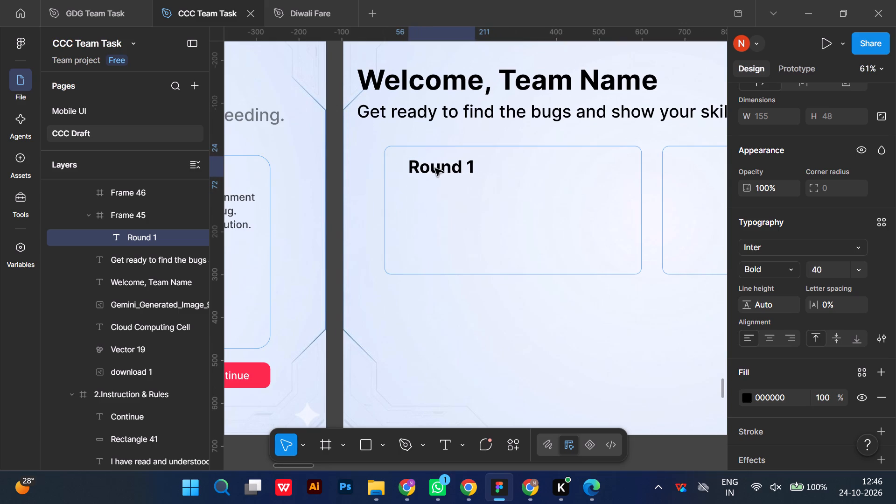
pyautogui.hotkey('alt', 'Left')
pyautogui.hotkey('alt', 'Left')
pyautogui.hotkey('alt', 'Left')
pyautogui.hotkey('alt', 'Left')
pyautogui.hotkey('alt', 'Left')
pyautogui.hotkey('alt', 'Left')
pyautogui.hotkey('alt', 'Left')
pyautogui.hotkey('alt', 'Left')
pyautogui.hotkey('alt', 'Left')
pyautogui.hotkey('alt', 'Left')
pyautogui.hotkey('alt', 'Left')
pyautogui.hotkey('alt', 'Left')
pyautogui.hotkey('alt', 'Left')
pyautogui.hotkey('alt', 'Left')
pyautogui.hotkey('alt', 'Left')
pyautogui.hotkey('alt', 'Left')
pyautogui.hotkey('alt', 'Left')
pyautogui.hotkey('alt', 'Left')
pyautogui.hotkey('alt', 'Left')
pyautogui.hotkey('alt', 'Left')
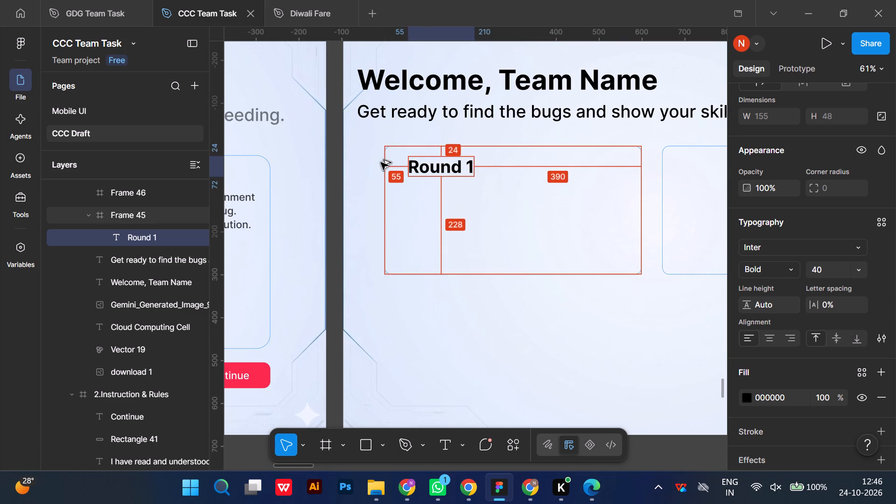
pyautogui.hotkey('alt', 'Left')
pyautogui.hotkey('alt', 'Left')
pyautogui.hotkey('alt', 'Left')
pyautogui.hotkey('alt', 'Left')
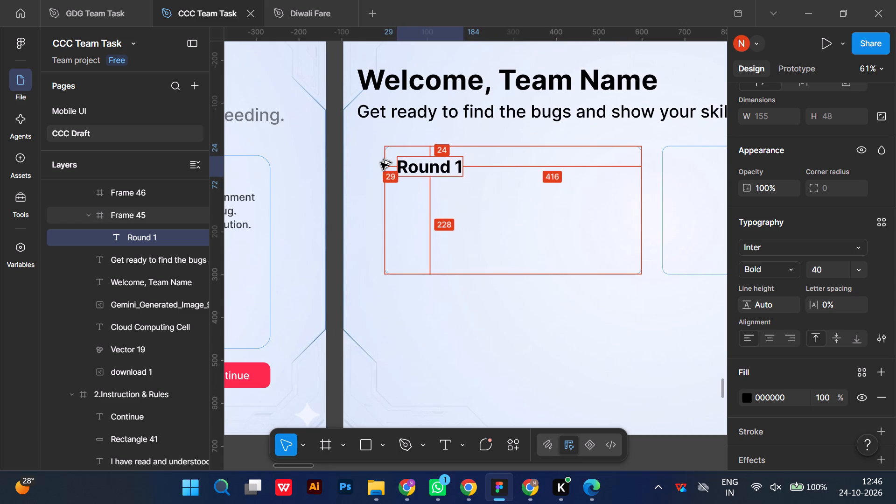
pyautogui.hotkey('alt', 'Left')
pyautogui.hotkey('alt', 'Left')
pyautogui.hotkey('alt', 'Left')
pyautogui.hotkey('alt', 'Left')
pyautogui.hotkey('alt', 'Left')
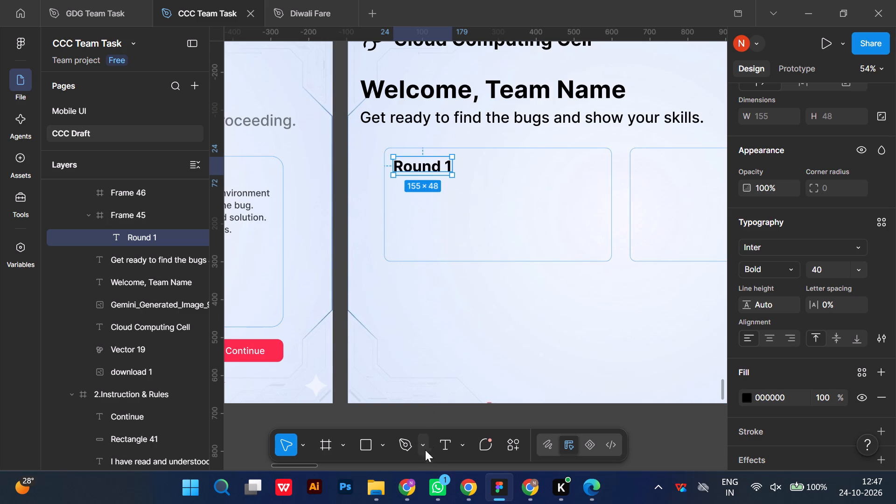
# Add the title text "Round 2" inside the second card in the same Bold size 40 style.
pyautogui.click(437, 446)
pyautogui.click(650, 161)
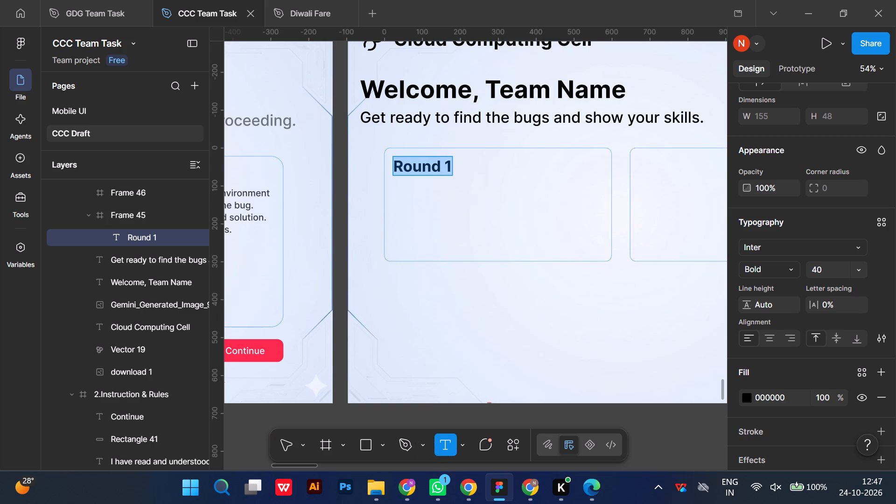
pyautogui.hotkey('shift', 'r')
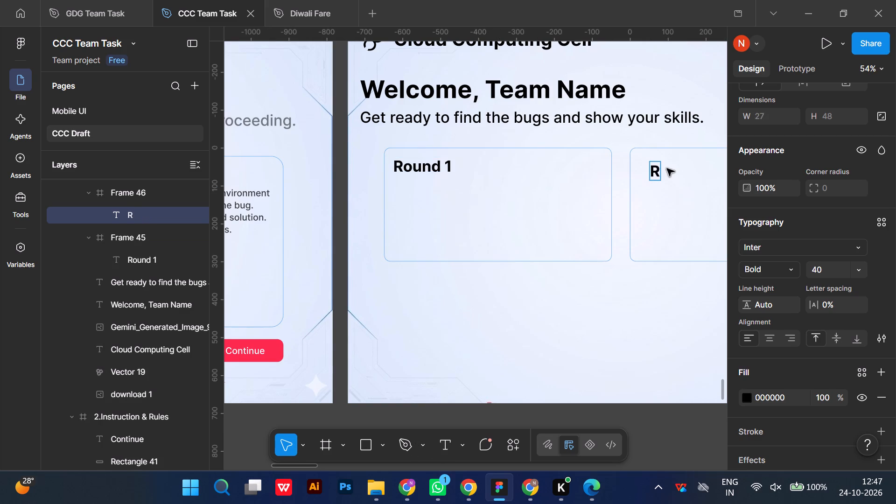
pyautogui.write('ound 1')
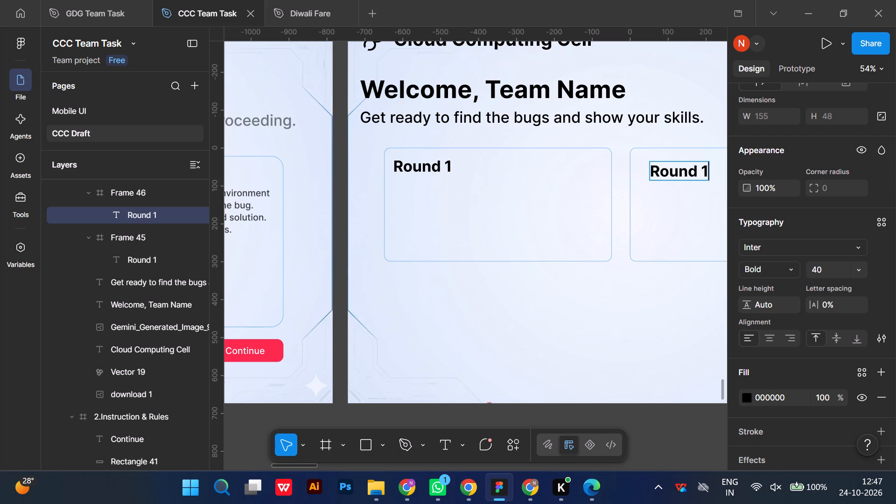
pyautogui.press('BackSpace')
pyautogui.press('2')
pyautogui.click(673, 313)
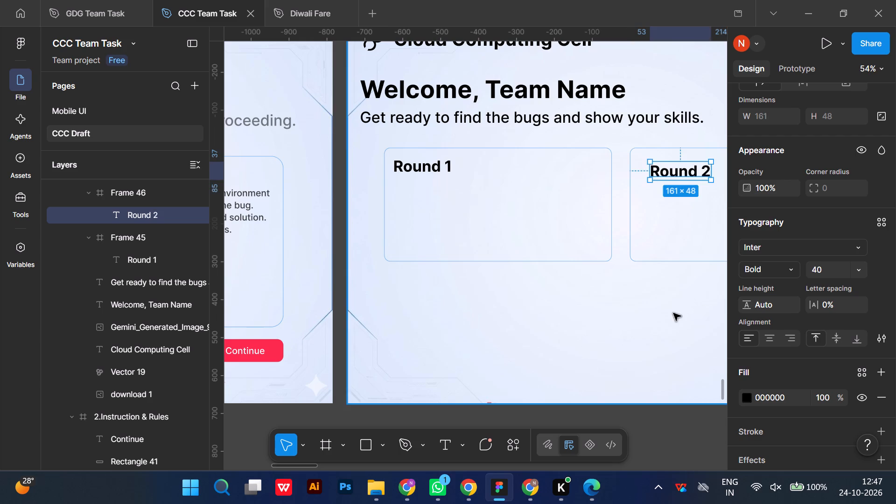
# Move the "Round 2" title to 24 from the second card's left edge and 24 from its top edge.
pyautogui.hscroll(-1, 670, 167)
pyautogui.moveTo(632, 157); pyautogui.dragTo(616, 143)
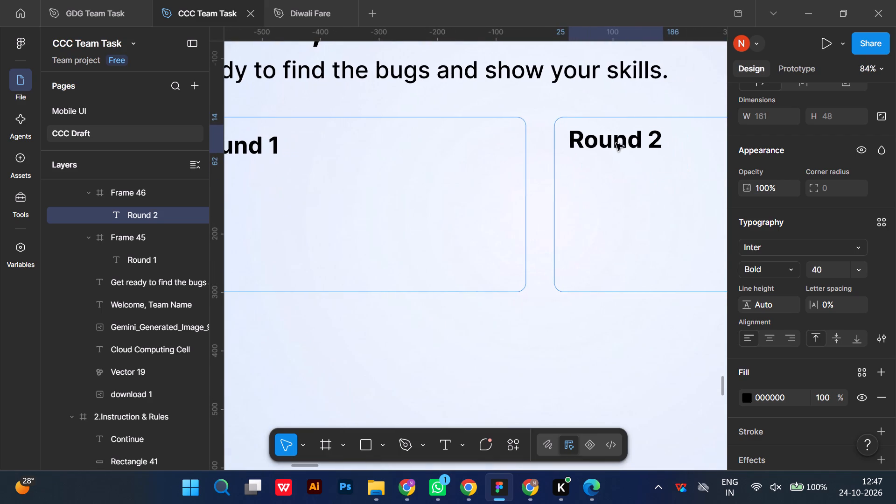
pyautogui.moveTo(616, 143); pyautogui.dragTo(617, 146)
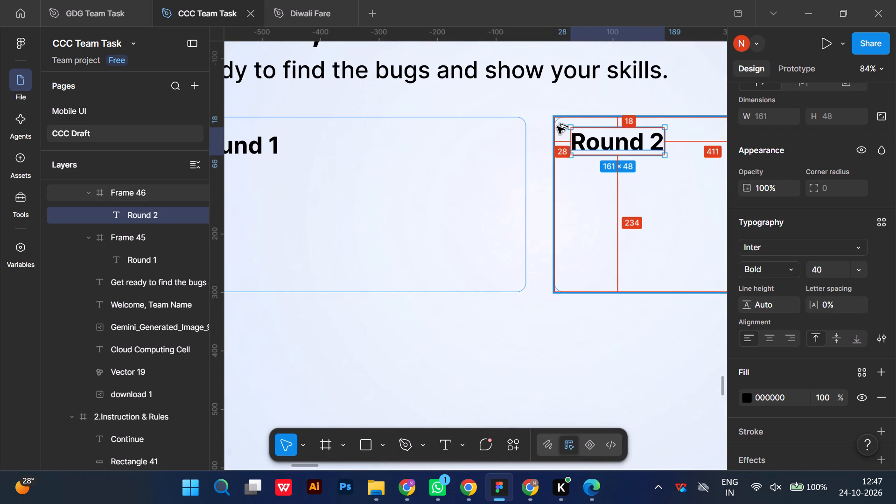
pyautogui.hotkey('alt', 'Left')
pyautogui.hotkey('alt', 'Left')
pyautogui.hotkey('alt', 'Left')
pyautogui.hotkey('alt', 'Left')
pyautogui.hotkey('alt', 'Left')
pyautogui.hotkey('alt', 'Right')
pyautogui.hotkey('alt', 'Down')
pyautogui.hotkey('alt', 'Down')
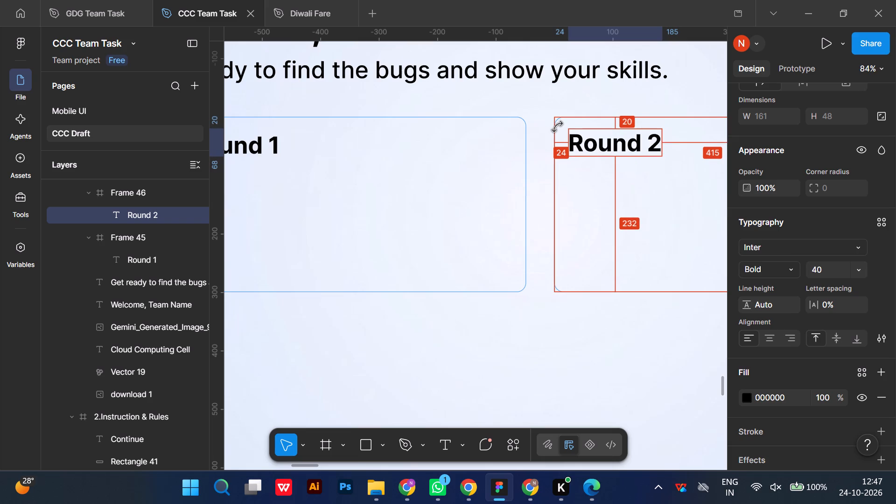
pyautogui.hotkey('alt', 'Down')
pyautogui.hotkey('alt', 'Down')
pyautogui.hotkey('alt', 'Down')
pyautogui.hotkey('alt', 'Down')
# Add a rectangle inside the first card beside the "Round 1" title and set its height to 40.
pyautogui.hscroll(1, 557, 126)
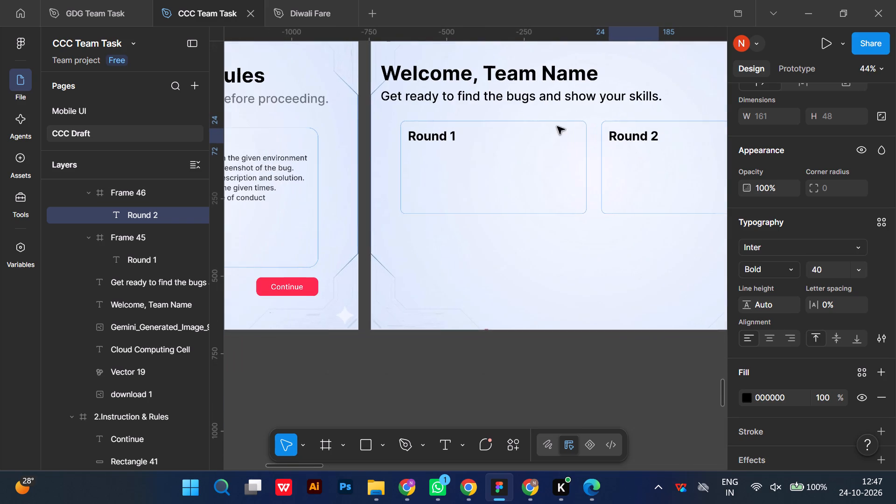
pyautogui.hscroll(1, 557, 126)
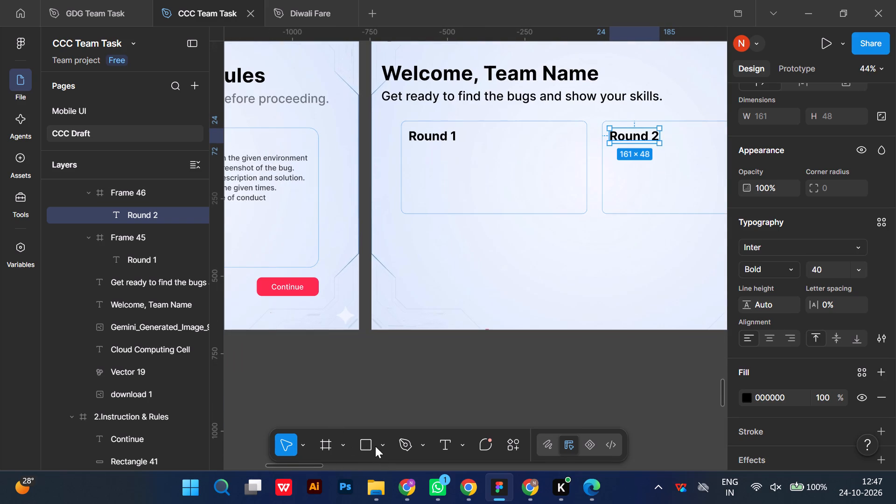
pyautogui.click(371, 446)
pyautogui.click(490, 134)
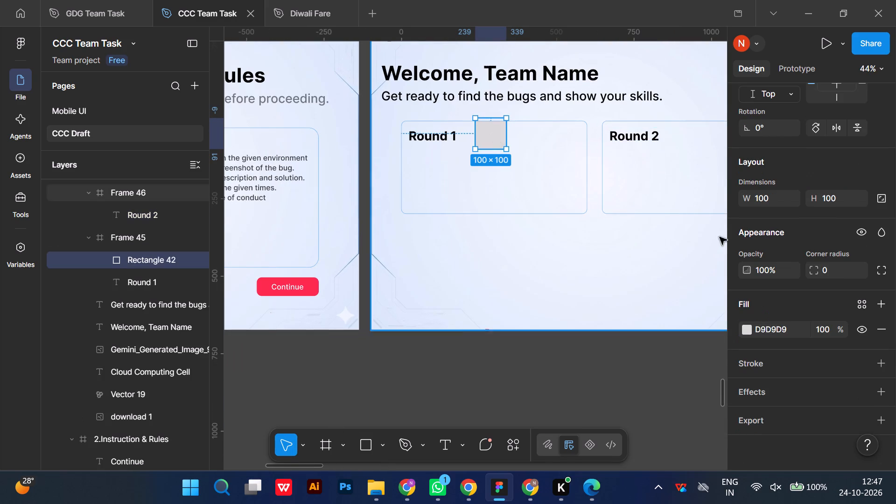
pyautogui.click(837, 201)
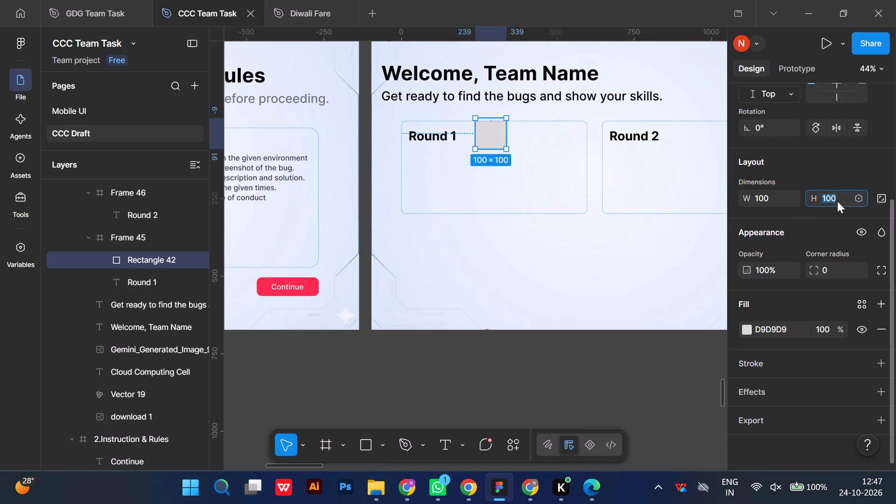
pyautogui.press('4')
pyautogui.press('0')
pyautogui.click(523, 299)
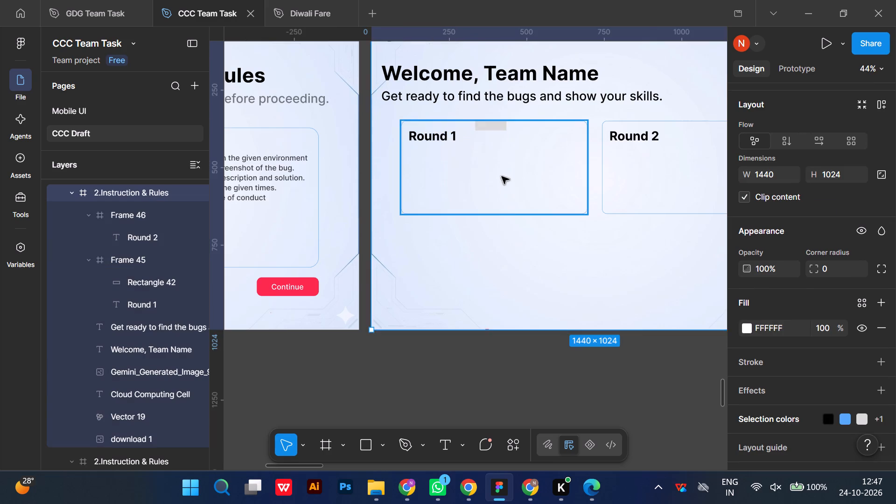
# Align the rectangle vertically with the "Round 1" title and leave a gap of 64 between them.
pyautogui.doubleClick(483, 120)
pyautogui.moveTo(483, 120); pyautogui.dragTo(483, 140)
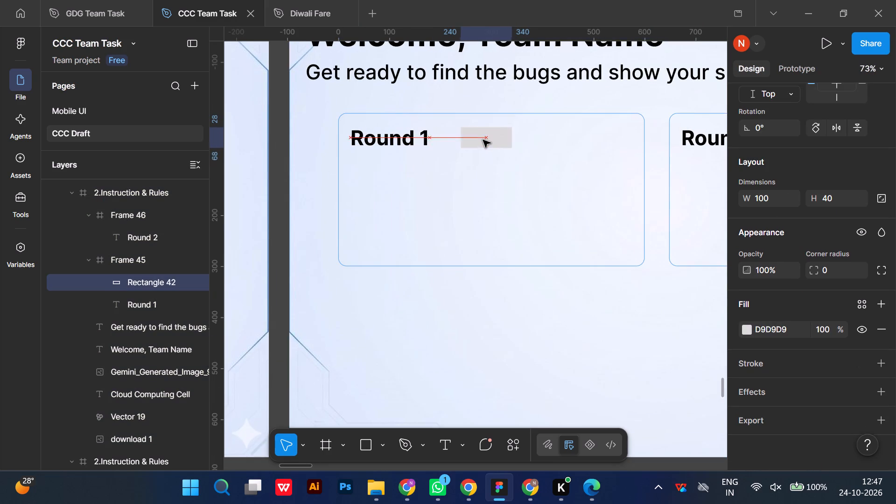
pyautogui.moveTo(483, 140); pyautogui.dragTo(483, 139)
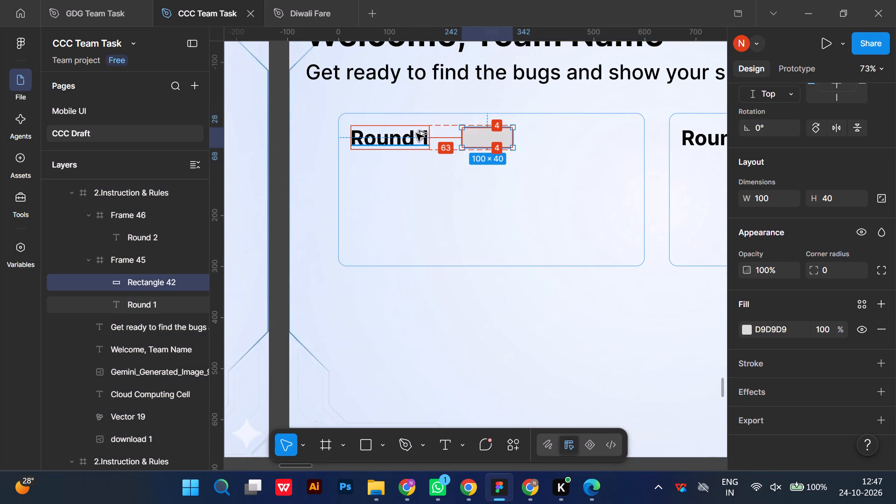
pyautogui.hotkey('alt', 'Right')
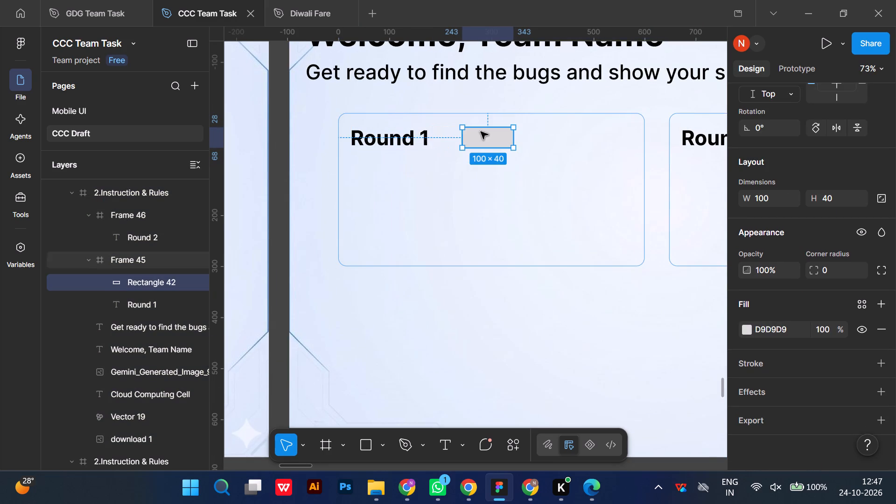
# Set the width of the rectangle beside the "Round 1" title to 150.
pyautogui.click(761, 202)
pyautogui.write('15')
pyautogui.press('0')
pyautogui.click(518, 376)
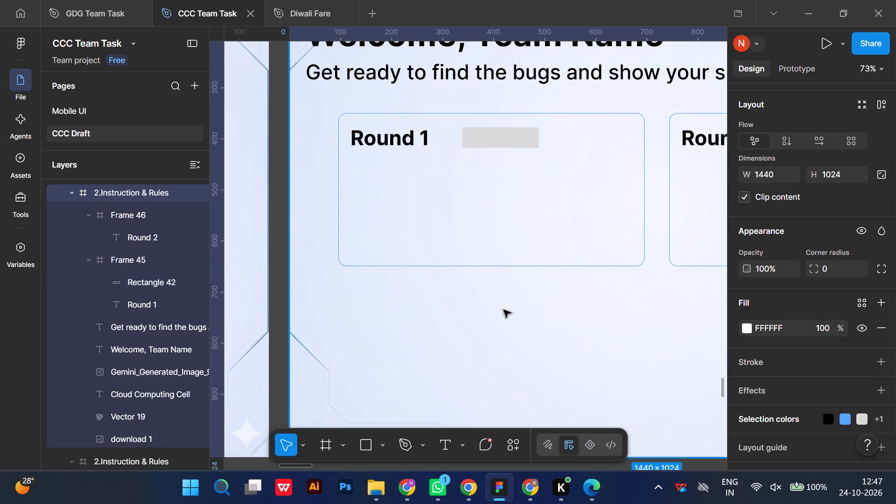
# Round the corners of the rectangle beside the "Round 1" title with a radius of 16.
pyautogui.click(488, 140)
pyautogui.click(488, 140)
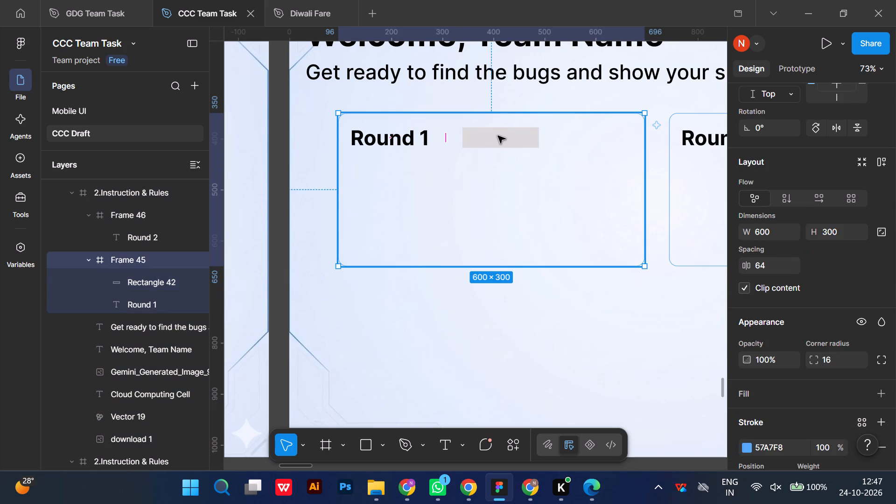
pyautogui.doubleClick(498, 136)
pyautogui.scroll(-3, 847, 370)
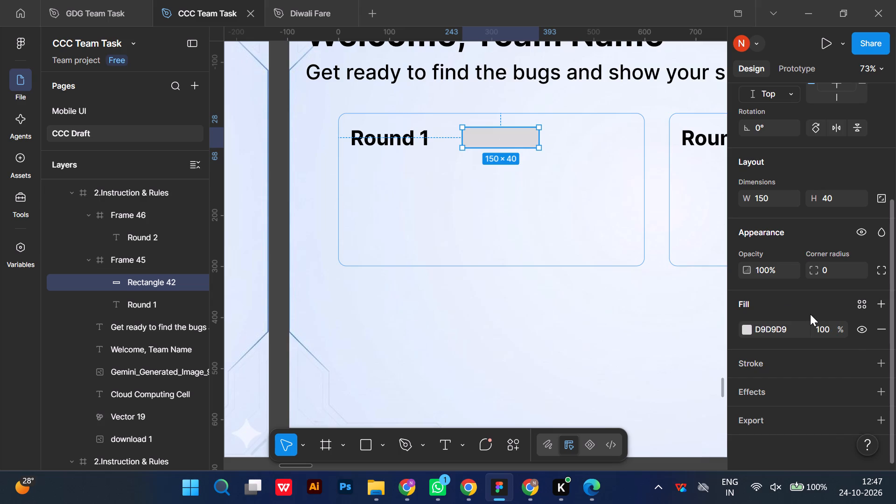
pyautogui.scroll(-1, 840, 313)
pyautogui.click(831, 274)
pyautogui.press('1')
pyautogui.press('6')
pyautogui.click(664, 308)
# Change the fill of the rounded rectangle in the first card to green 1BDA37.
pyautogui.doubleClick(512, 133)
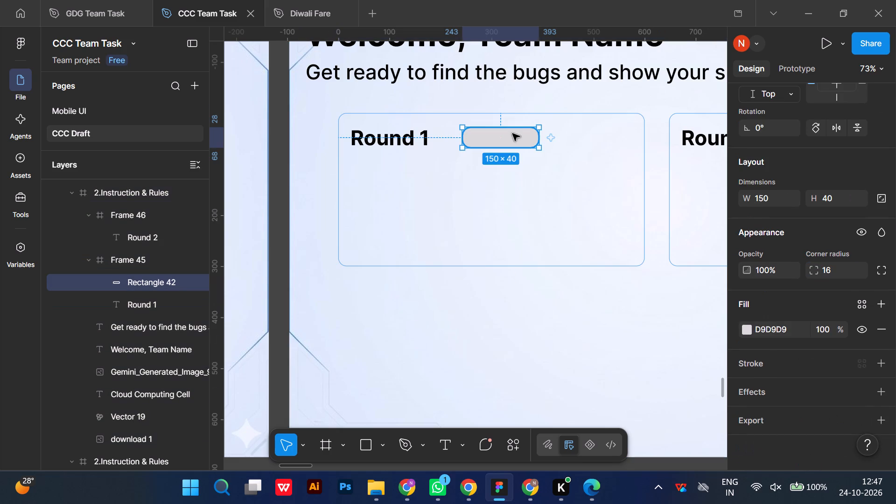
pyautogui.scroll(-4, 762, 350)
pyautogui.click(748, 329)
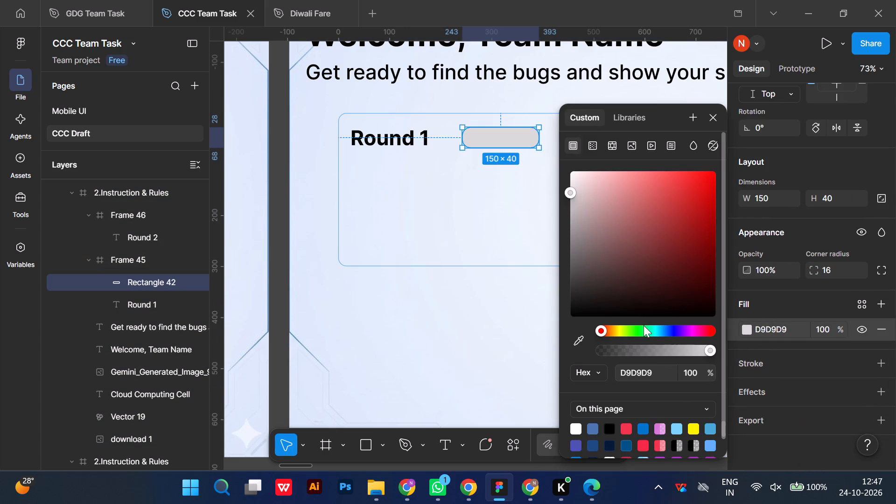
pyautogui.click(640, 330)
pyautogui.click(698, 192)
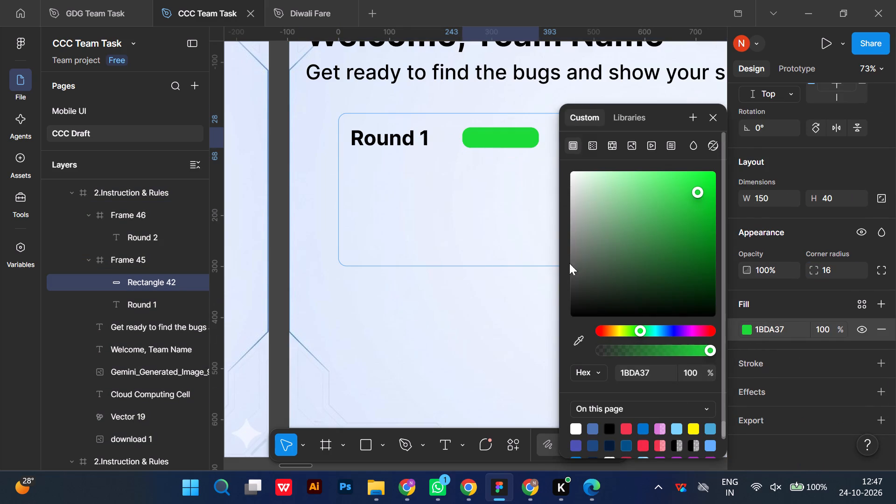
pyautogui.click(490, 322)
# Add the text "Active" over the green pill in the first card and set its font size to 24.
pyautogui.doubleClick(451, 439)
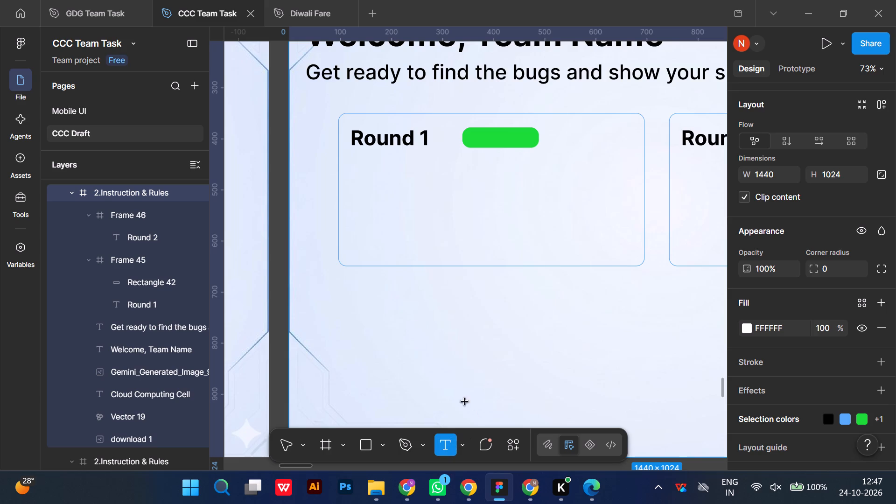
pyautogui.click(483, 138)
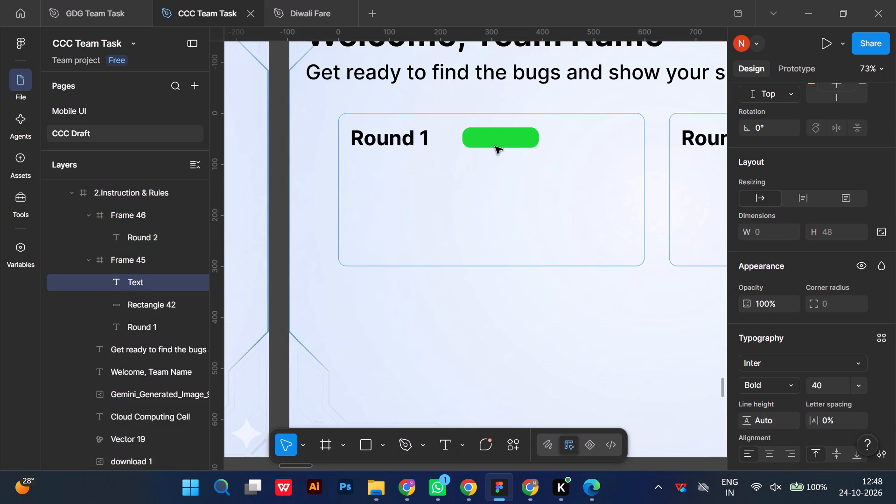
pyautogui.write('Ac')
pyautogui.write('tive')
pyautogui.doubleClick(496, 147)
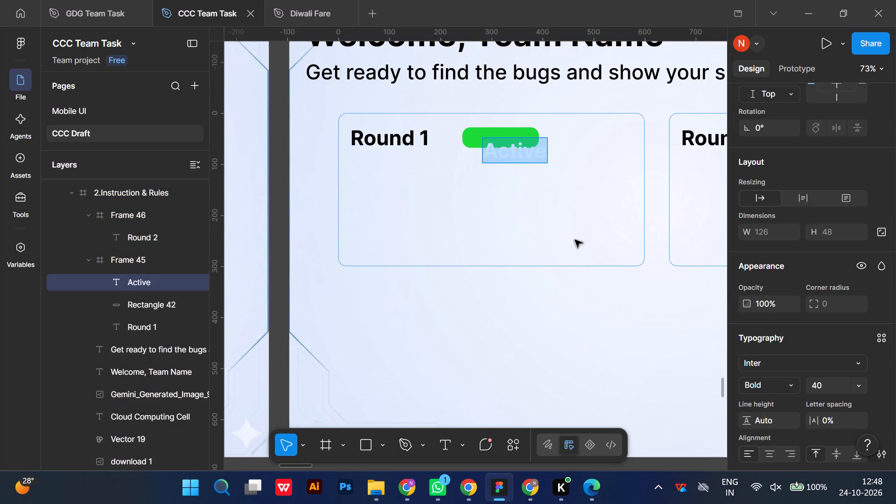
pyautogui.scroll(-3, 895, 419)
pyautogui.click(860, 387)
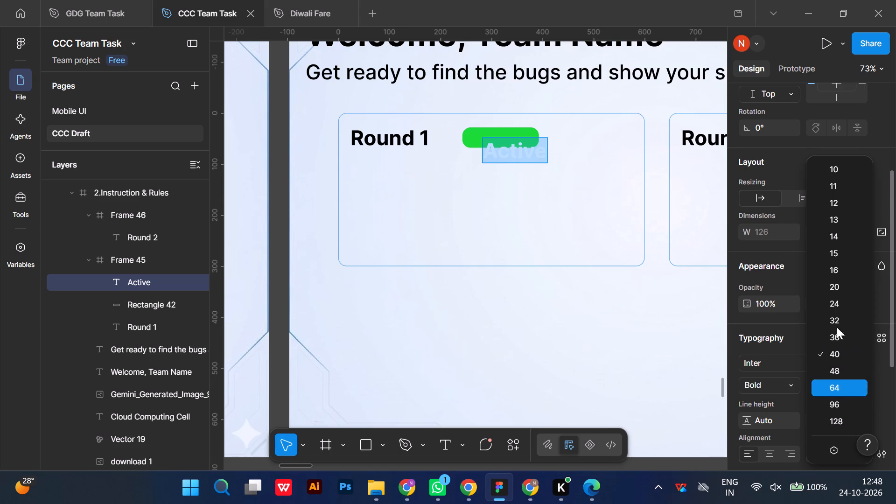
pyautogui.click(831, 307)
pyautogui.click(482, 314)
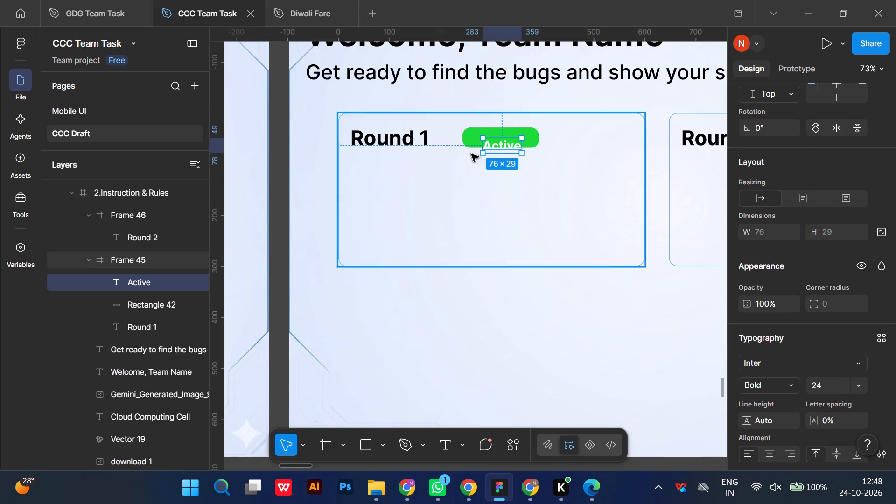
# Move the "Active" label to the centre of the green pill.
pyautogui.moveTo(509, 156); pyautogui.dragTo(507, 140)
pyautogui.rightClick(498, 141)
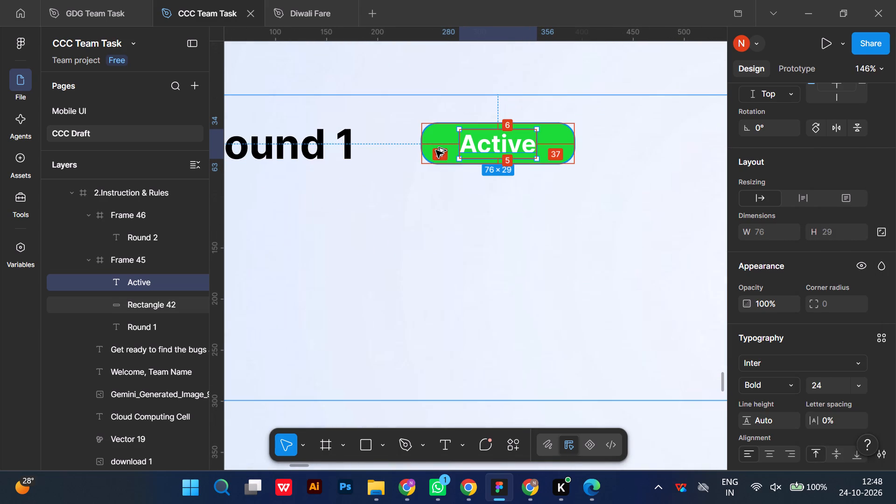
pyautogui.click(546, 388)
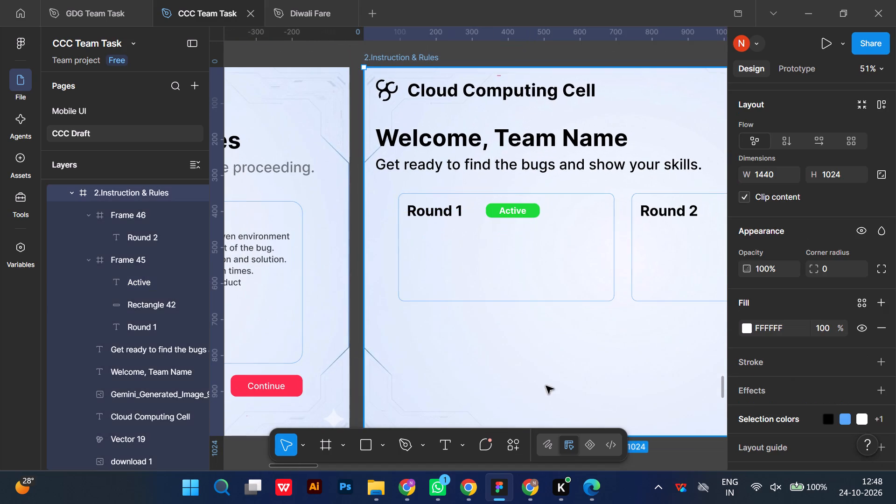
# Duplicate the green pill and place the copy in the second card, vertically centred beside the "Round 2" title.
pyautogui.doubleClick(532, 204)
pyautogui.hotkey('ctrl', 'd')
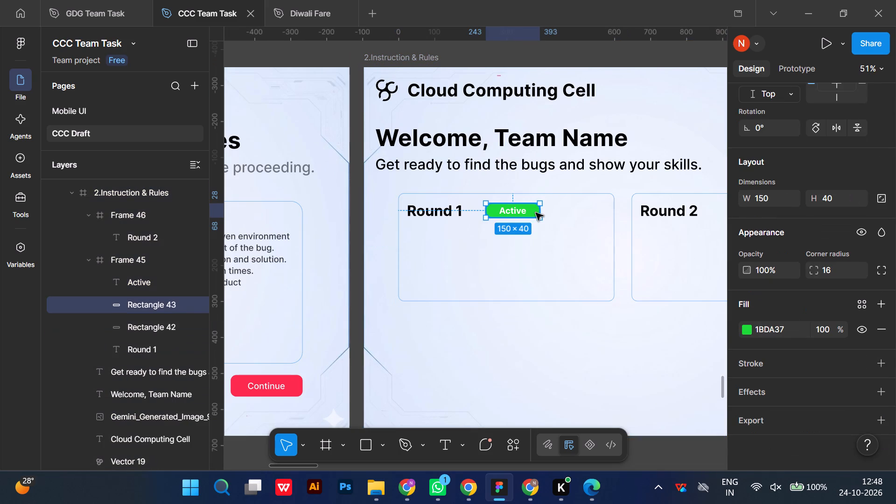
pyautogui.moveTo(532, 211); pyautogui.dragTo(588, 211)
pyautogui.hscroll(-2, 578, 209)
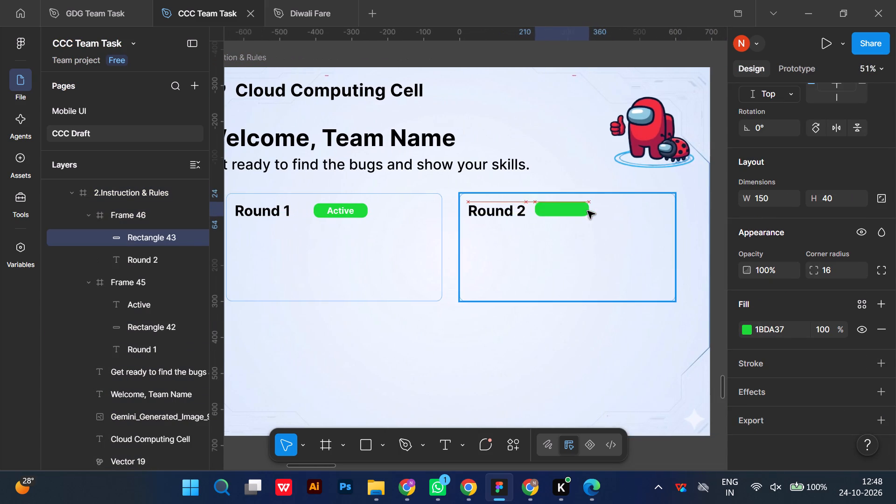
pyautogui.moveTo(588, 211); pyautogui.dragTo(591, 211)
pyautogui.click(591, 211)
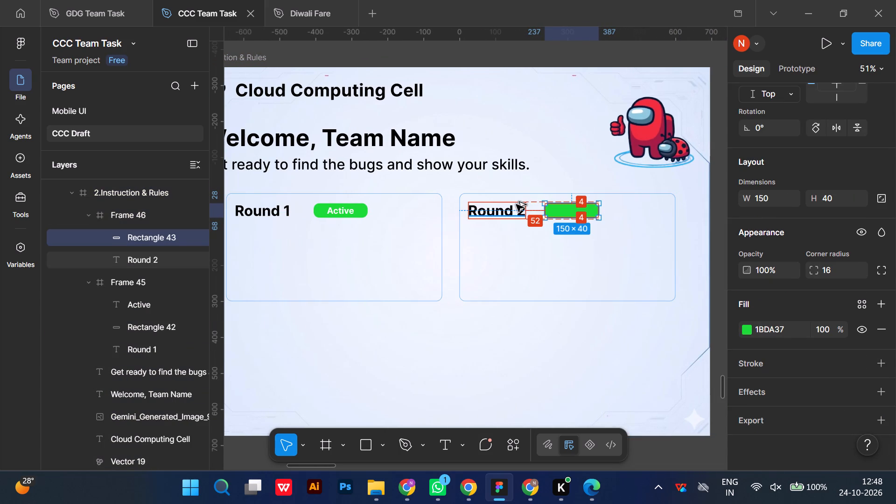
# Nudge the copied green pill rightward to X 249, leaving a gap of 64 after the "Round 2" title.
pyautogui.hotkey('alt', 'Right')
pyautogui.hotkey('alt', 'Right')
pyautogui.hotkey('alt', 'Right')
pyautogui.hotkey('alt', 'Right')
pyautogui.hotkey('alt', 'Right')
pyautogui.hotkey('alt', 'Right')
pyautogui.hotkey('alt', 'Right')
pyautogui.hotkey('alt', 'Right')
pyautogui.hotkey('alt', 'Right')
pyautogui.hotkey('alt', 'Right')
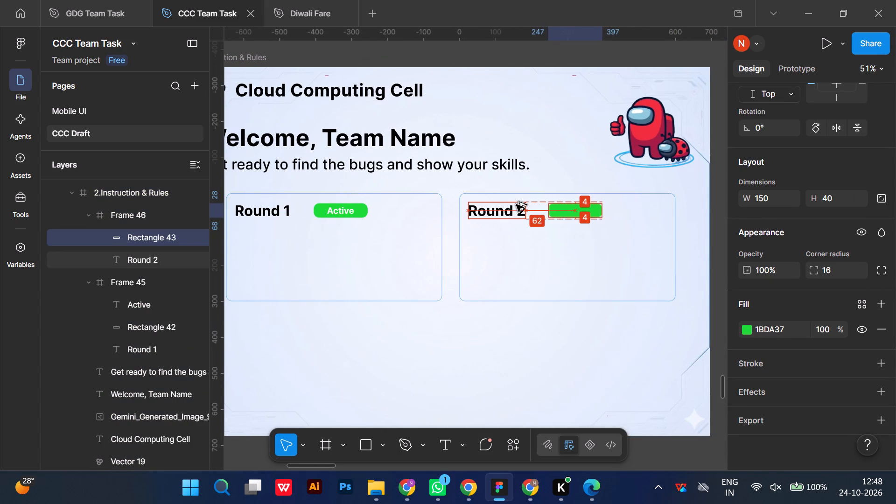
pyautogui.hotkey('alt', 'Right')
pyautogui.hotkey('alt', 'Right')
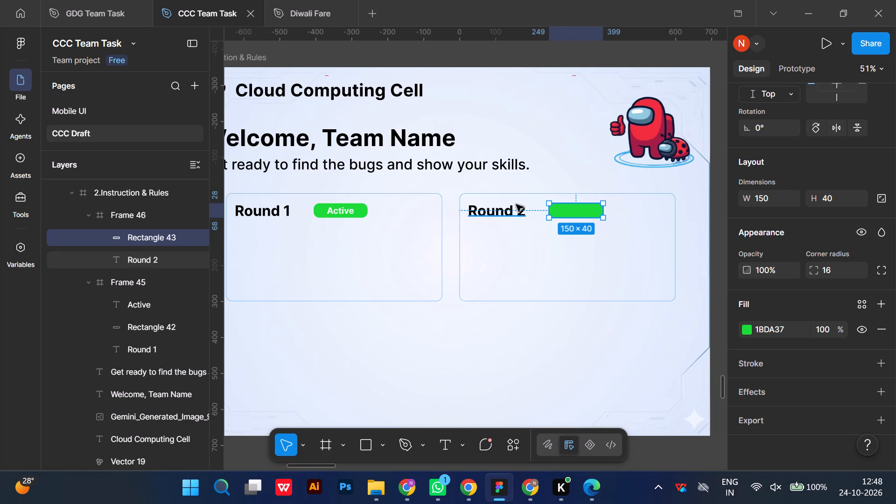
# Add the text "Inactive" over the green pill in the second card, in Bold size 24.
pyautogui.click(449, 447)
pyautogui.click(562, 194)
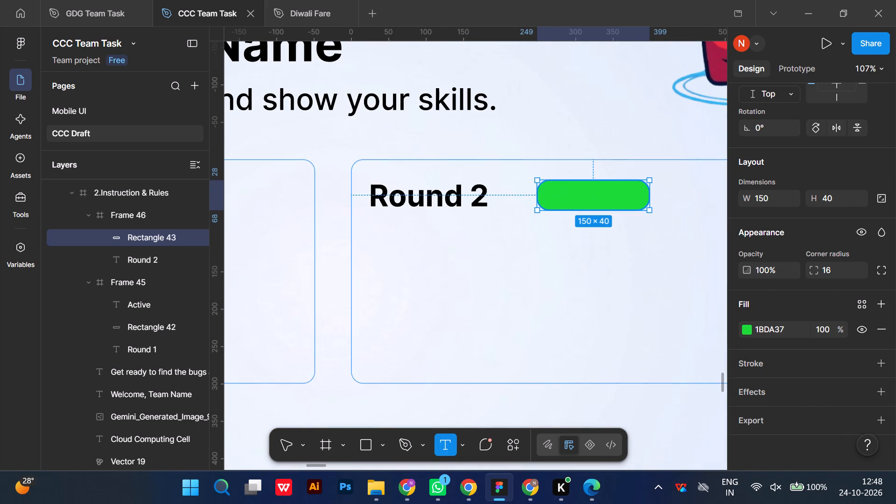
pyautogui.write('In')
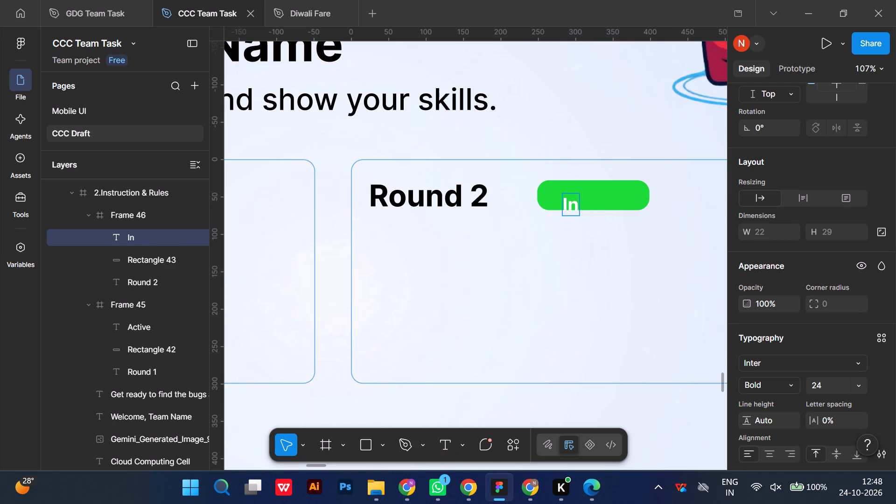
pyautogui.write('active')
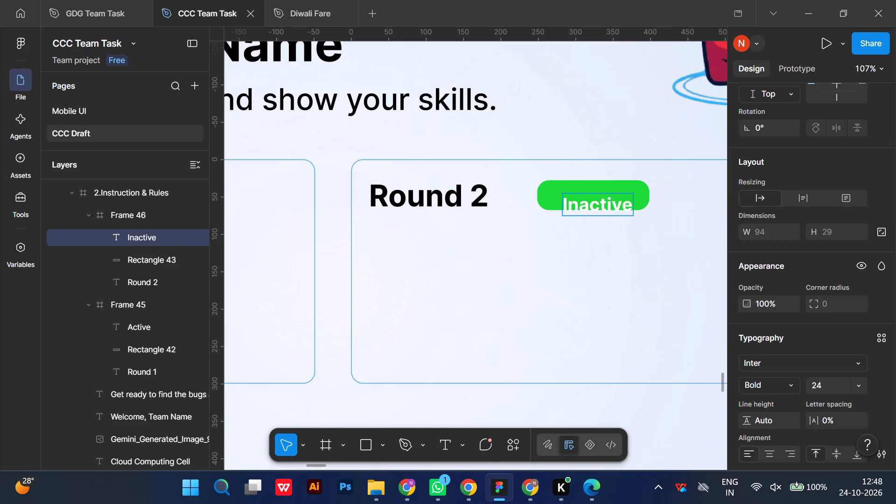
pyautogui.click(588, 267)
# Centre the "Inactive" label on the green pill in the Round 2 card.
pyautogui.moveTo(594, 201); pyautogui.dragTo(592, 192)
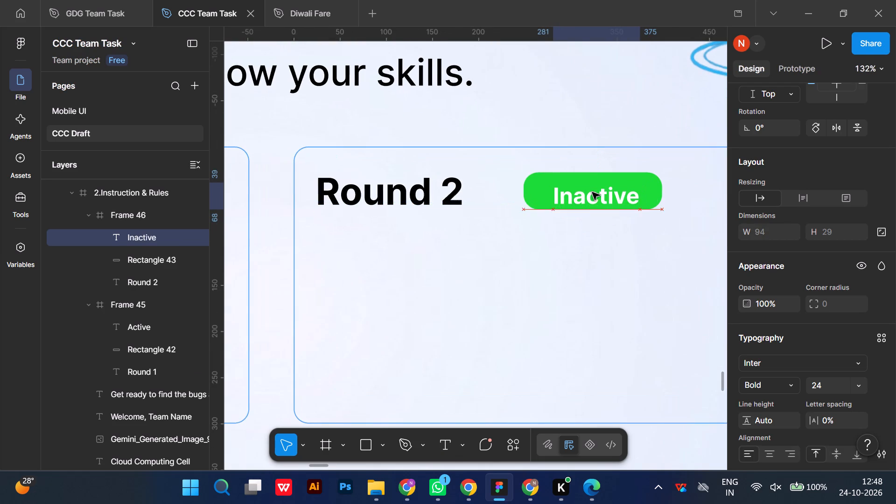
pyautogui.moveTo(592, 192); pyautogui.dragTo(591, 189)
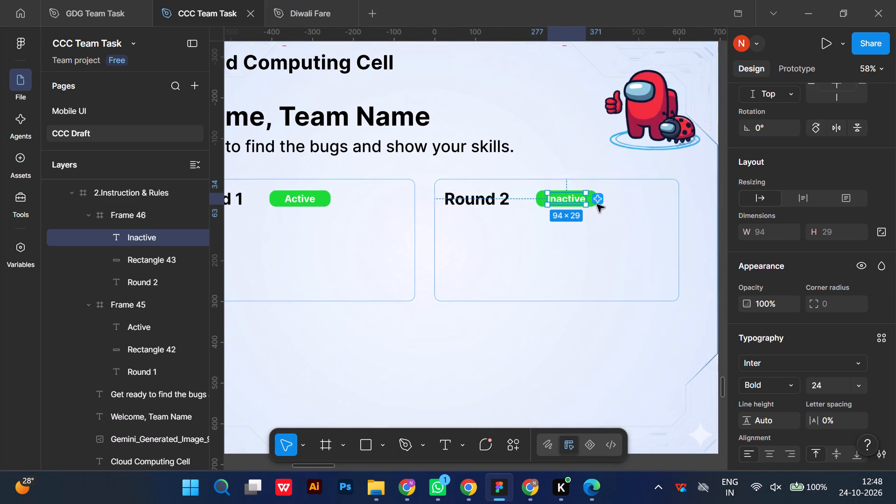
pyautogui.click(602, 238)
# Recolour the pill behind "Inactive" with a black 000000 fill at 40% opacity.
pyautogui.doubleClick(586, 188)
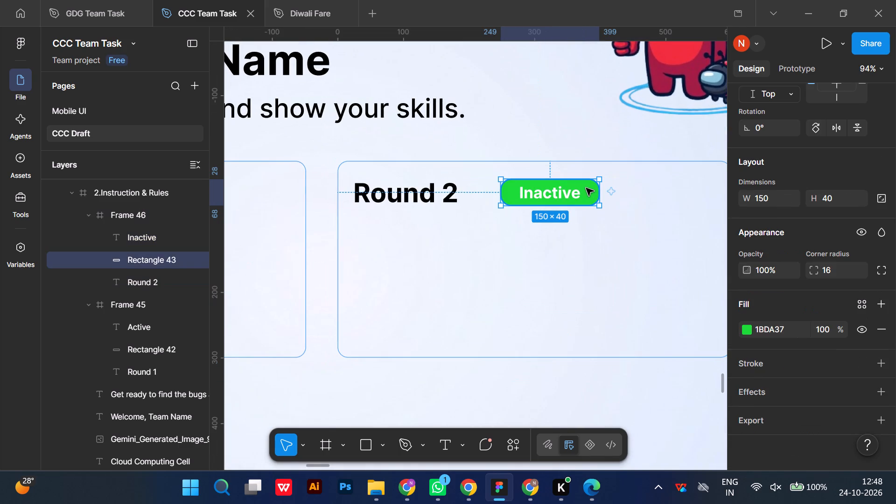
pyautogui.click(774, 326)
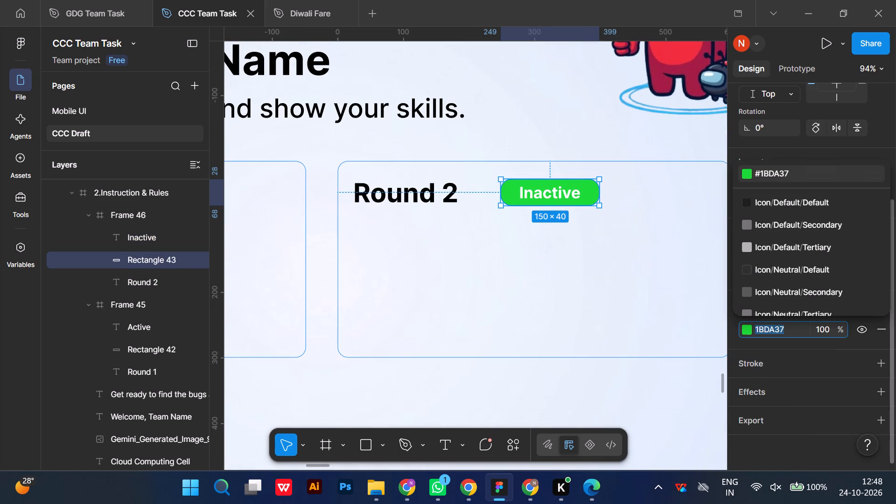
pyautogui.press('0')
pyautogui.click(763, 175)
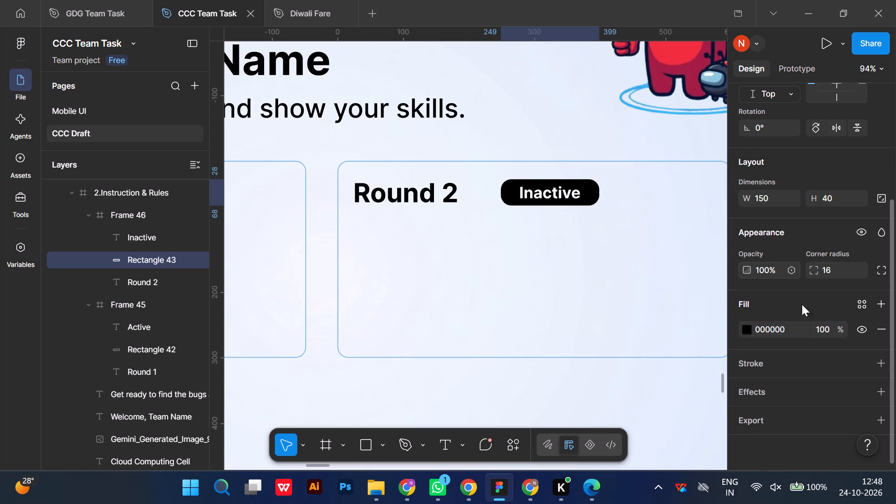
pyautogui.click(824, 330)
pyautogui.press('4')
pyautogui.press('0')
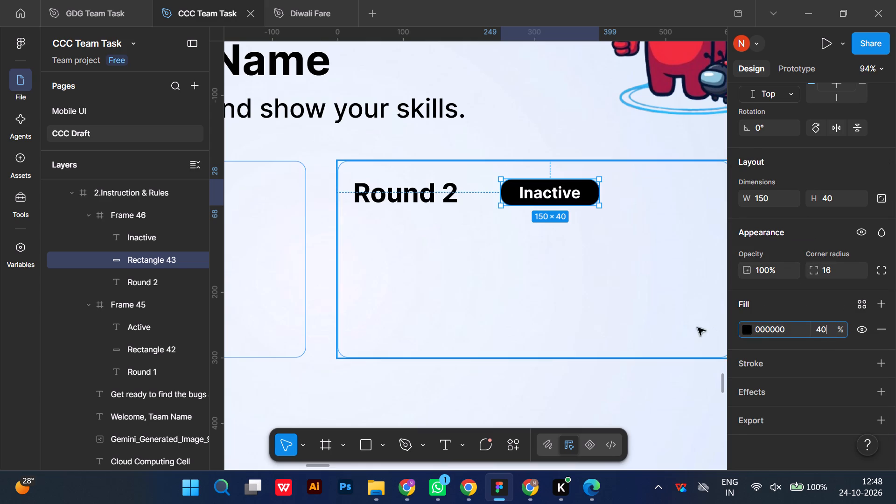
pyautogui.click(655, 298)
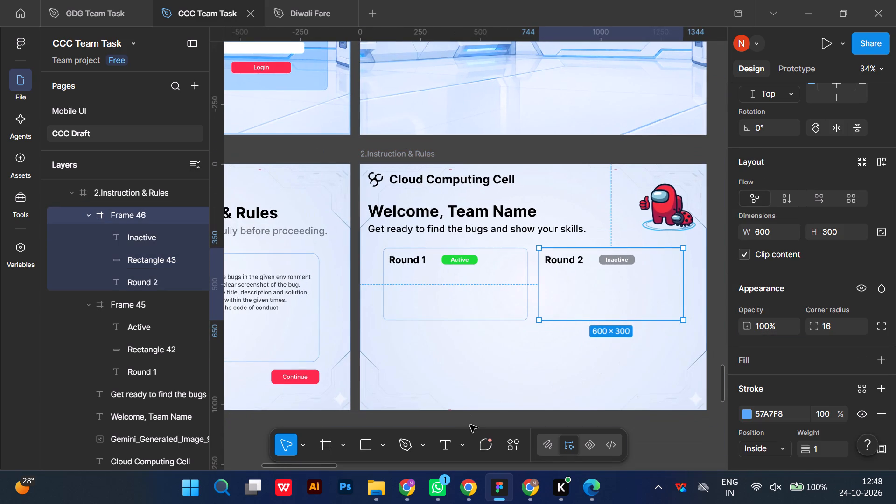
# Deselect the Round 2 card frame.
pyautogui.click(470, 425)
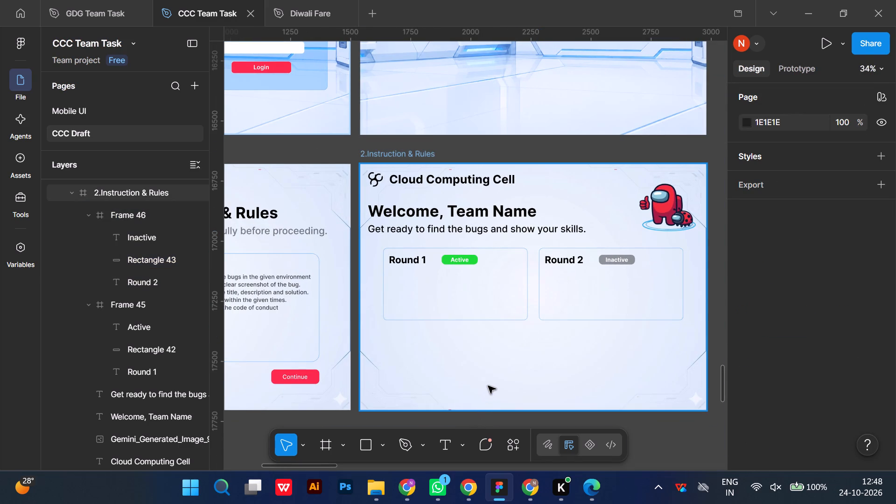
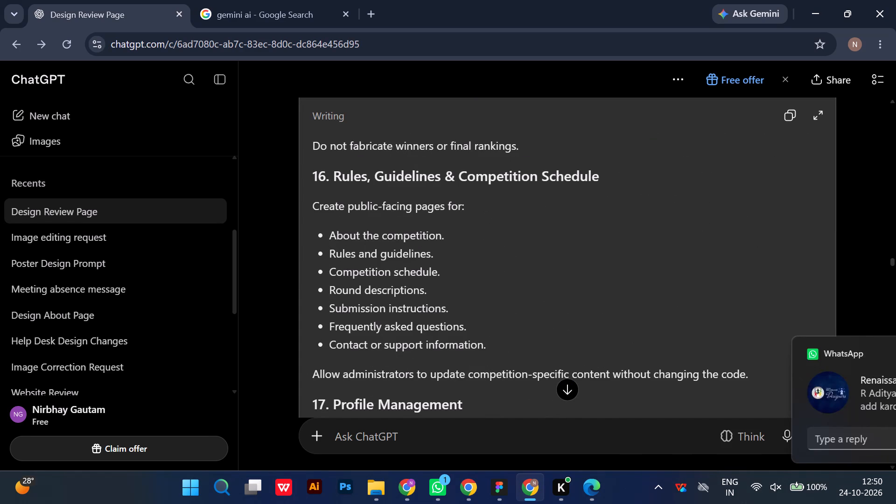
# Switch to Figma and place a copy of the Event Instructions screen's checkbox square in the Round 1 card, below its title.
pyautogui.click(507, 485)
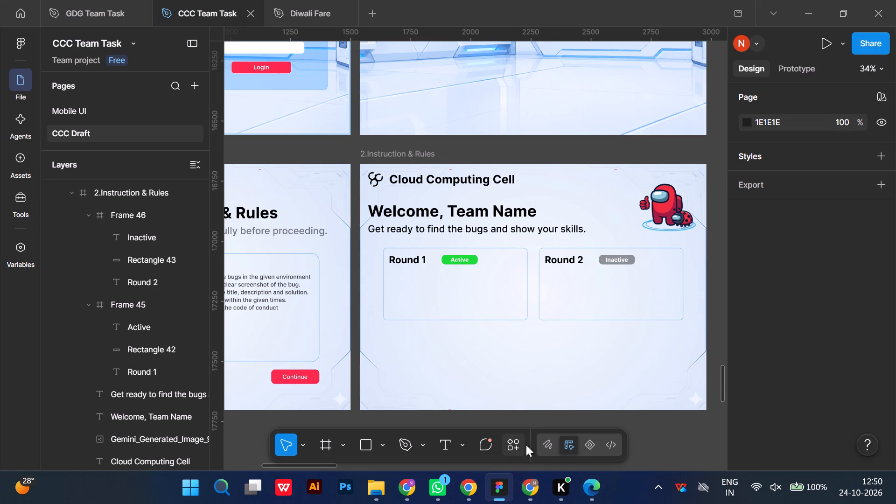
pyautogui.click(667, 432)
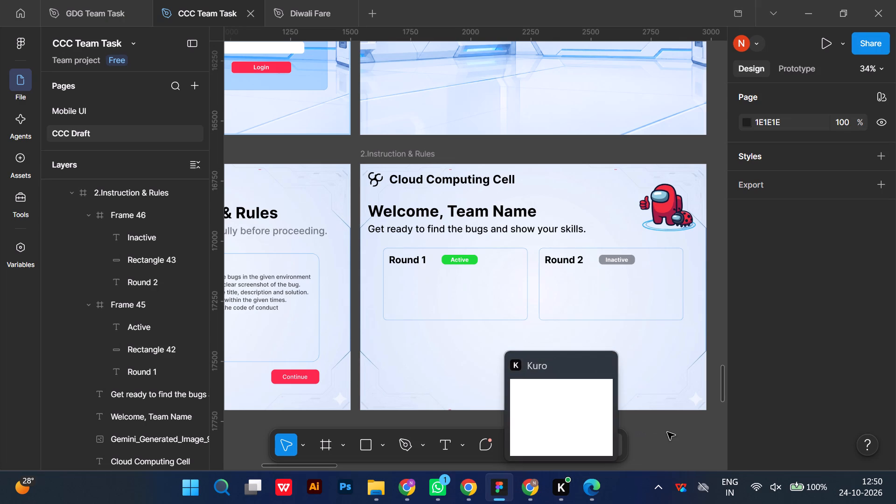
pyautogui.click(367, 438)
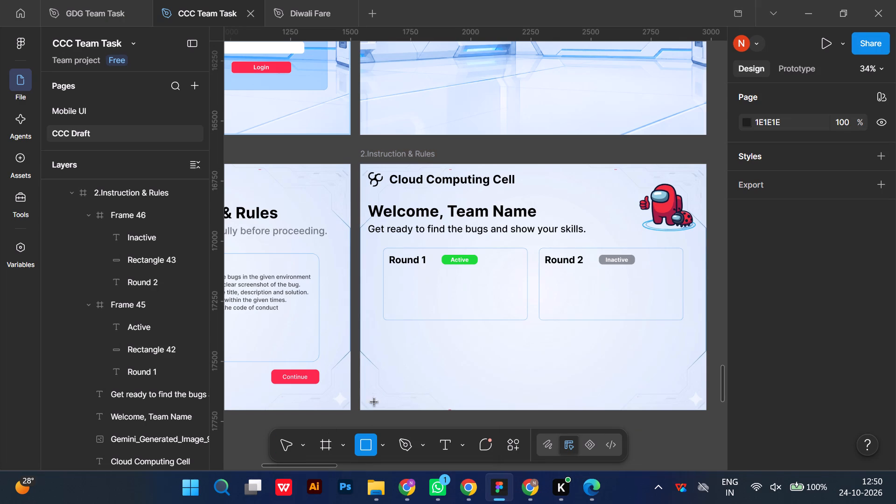
pyautogui.click(283, 447)
pyautogui.hscroll(2, 283, 447)
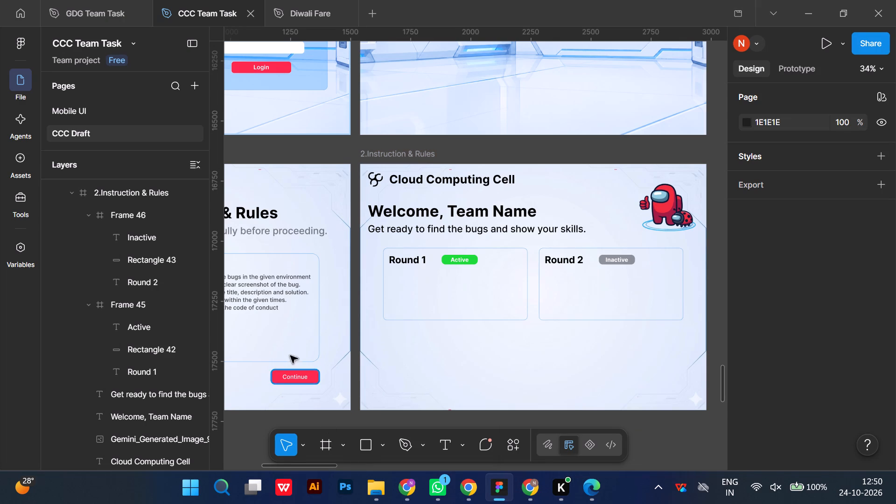
pyautogui.hscroll(2, 289, 348)
pyautogui.click(273, 378)
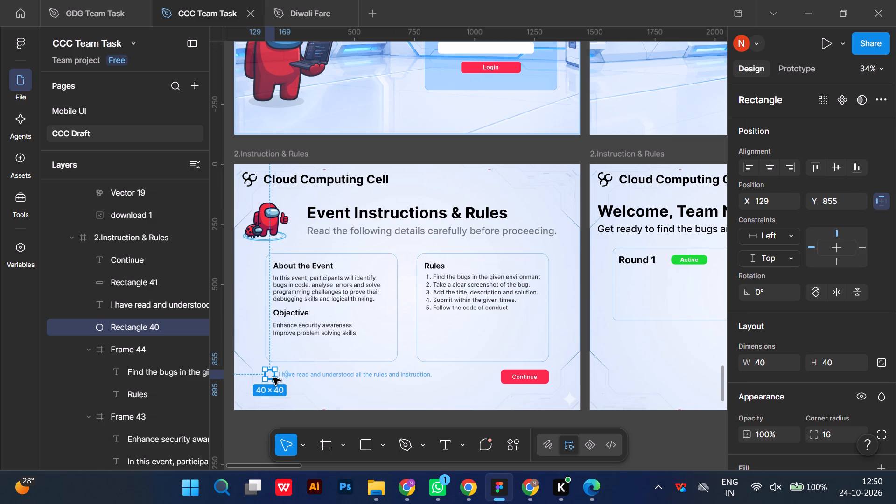
pyautogui.hotkey('ctrl', 'd')
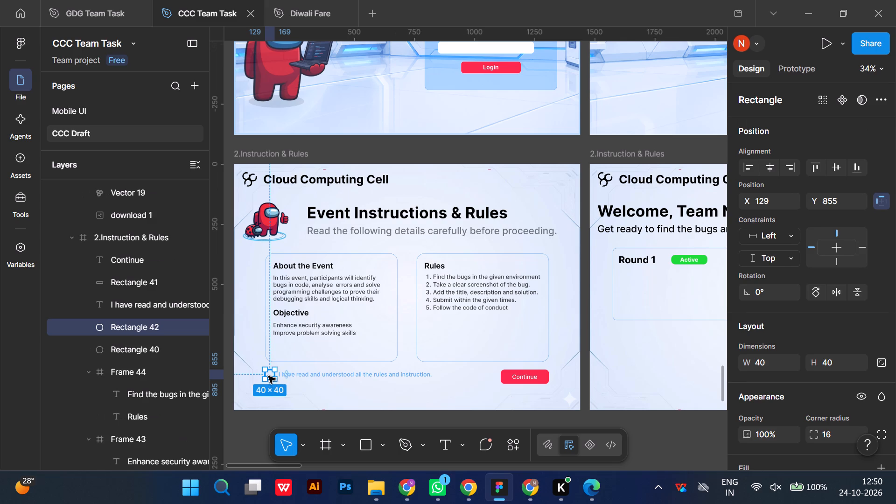
pyautogui.moveTo(268, 376); pyautogui.dragTo(333, 359)
pyautogui.moveTo(337, 357); pyautogui.dragTo(630, 284)
pyautogui.tripleClick(632, 284)
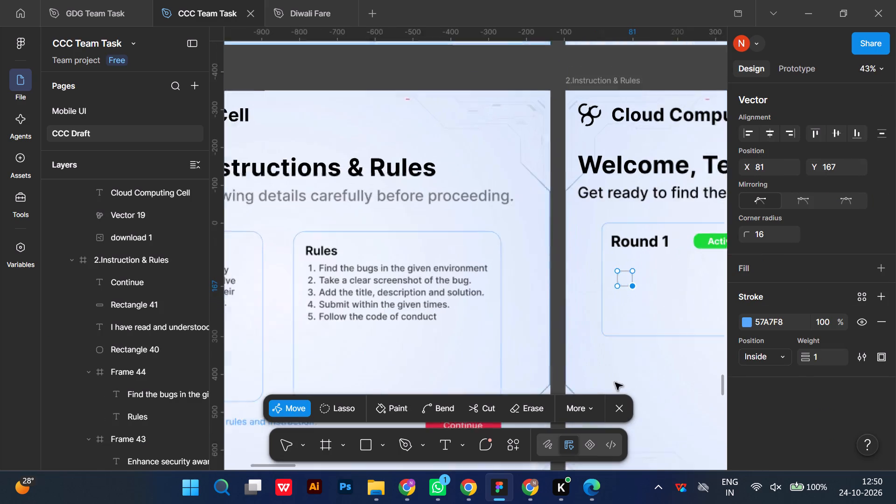
pyautogui.click(624, 406)
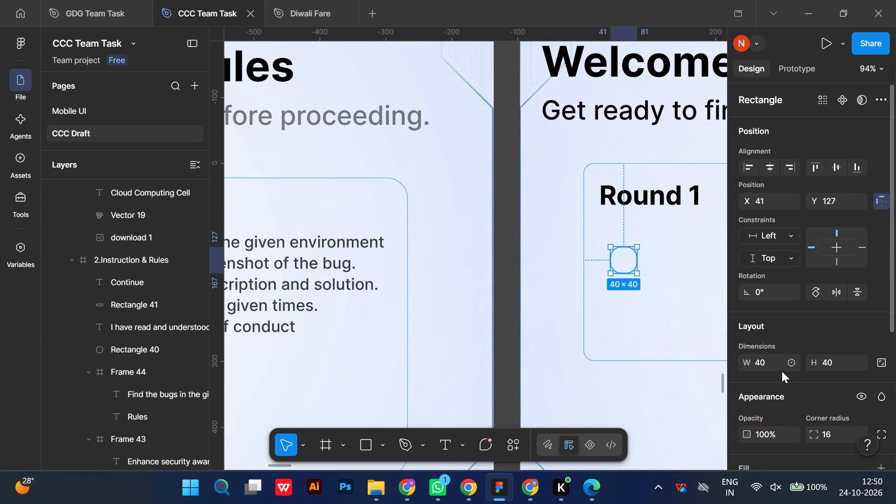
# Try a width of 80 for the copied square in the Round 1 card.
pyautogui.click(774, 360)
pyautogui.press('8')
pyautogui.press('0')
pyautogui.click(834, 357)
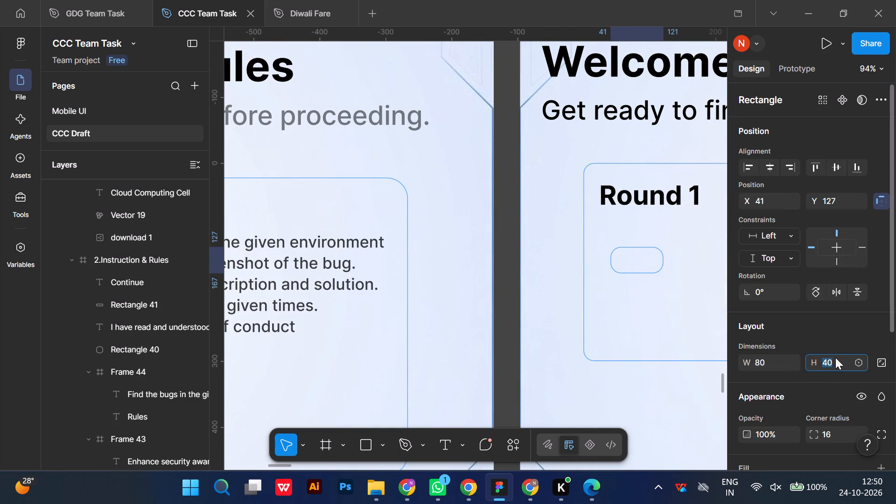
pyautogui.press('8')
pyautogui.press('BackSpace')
# Set the copied square in the Round 1 card to 60 wide and 60 high.
pyautogui.click(769, 359)
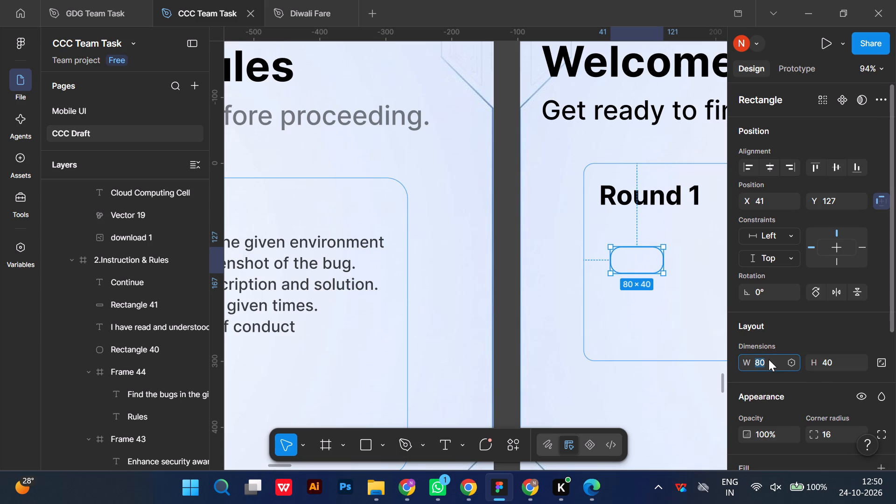
pyautogui.press('6')
pyautogui.press('0')
pyautogui.click(833, 367)
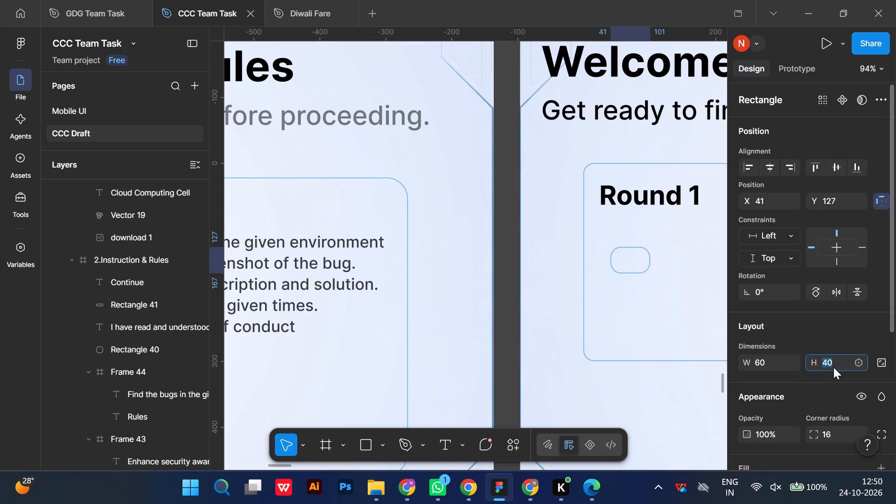
pyautogui.press('6')
pyautogui.press('0')
pyautogui.click(507, 282)
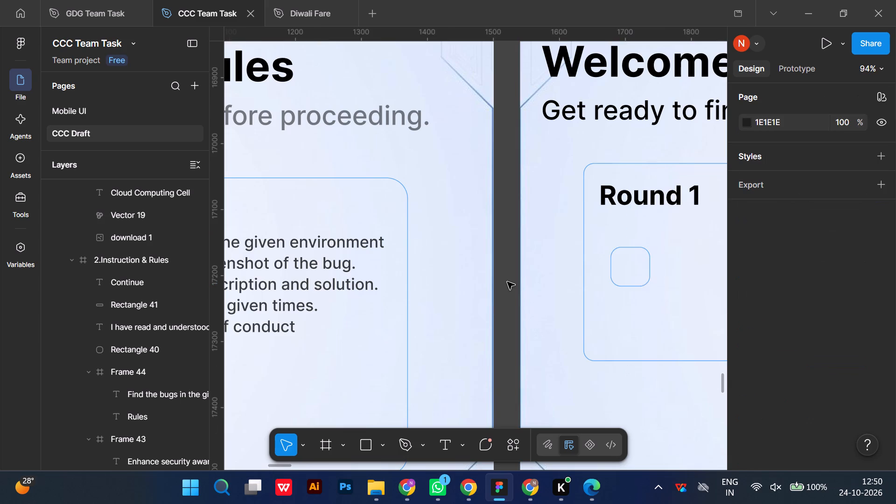
# Reposition the square under the "Round 1" title to X 42, Y 112 within the card.
pyautogui.click(624, 276)
pyautogui.click(624, 276)
pyautogui.hscroll(-1, 624, 276)
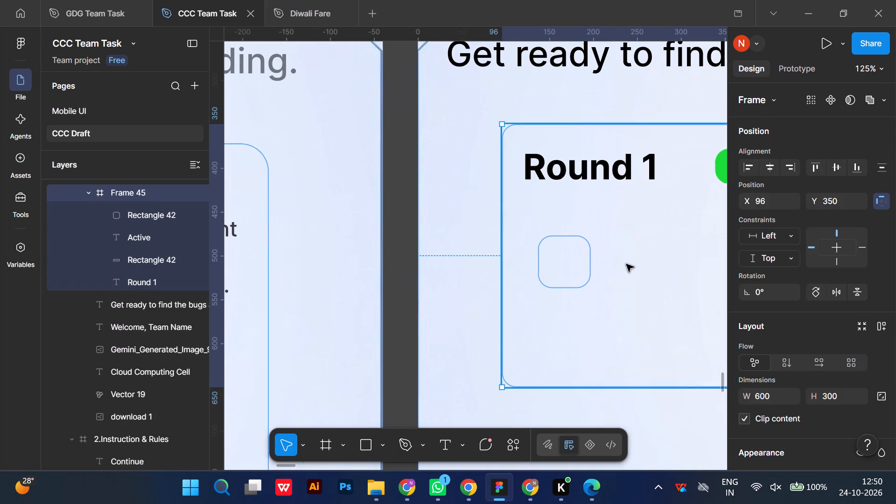
pyautogui.hscroll(-1, 626, 264)
pyautogui.doubleClick(579, 252)
pyautogui.moveTo(560, 261); pyautogui.dragTo(561, 252)
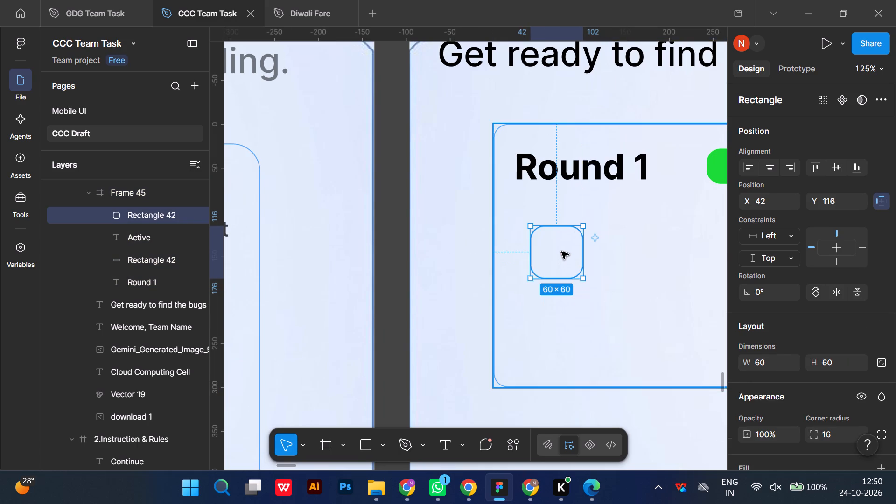
pyautogui.hotkey('alt', 'Up')
pyautogui.hotkey('alt', 'Up')
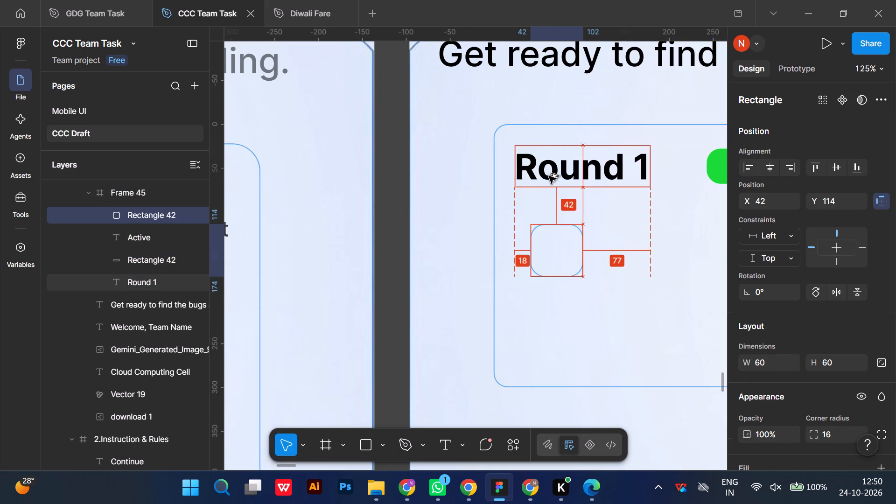
pyautogui.hotkey('alt', 'Up')
pyautogui.hotkey('alt', 'Up')
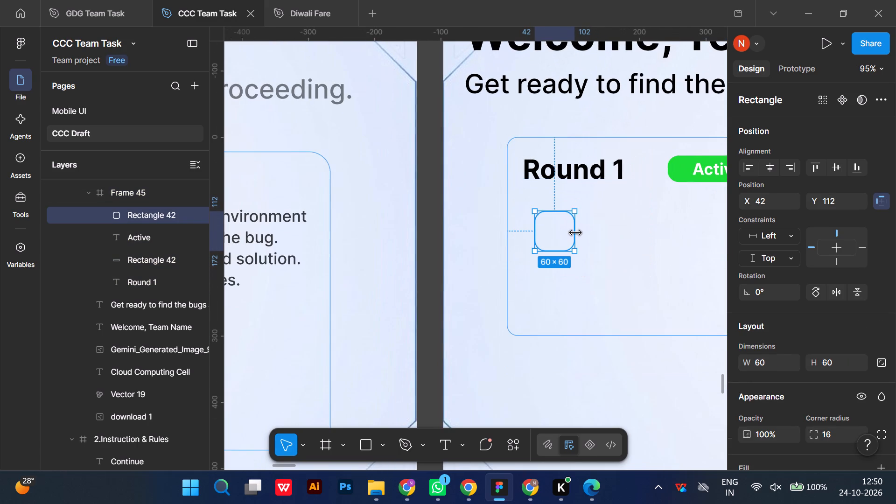
# Duplicate the square twice to its right to make an evenly spaced row of three, with the last at X 210, Y 112.
pyautogui.hotkey('ctrl', 'd')
pyautogui.moveTo(560, 231); pyautogui.dragTo(616, 227)
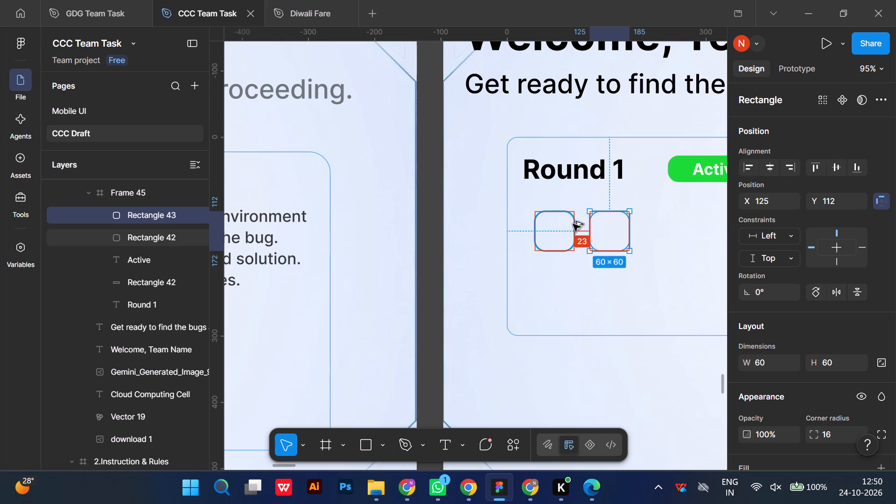
pyautogui.hotkey('alt', 'Right')
pyautogui.hotkey('ctrl', 'd')
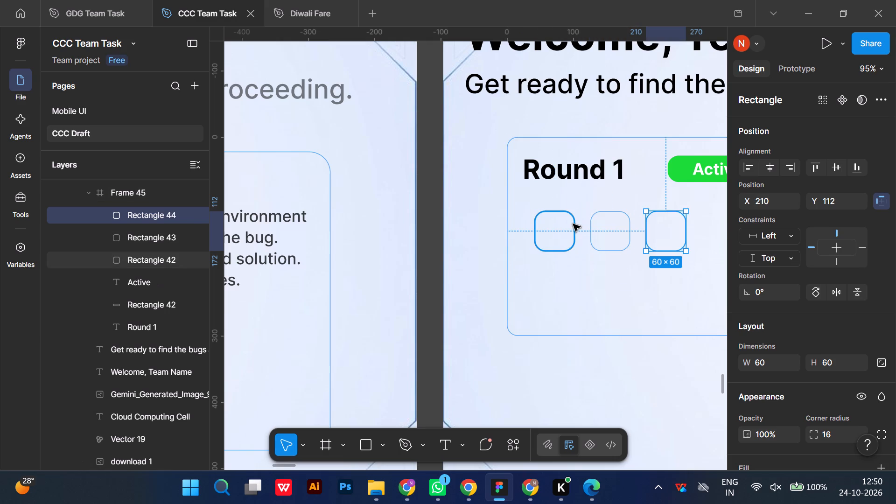
pyautogui.hscroll(-1, 574, 225)
pyautogui.click(540, 369)
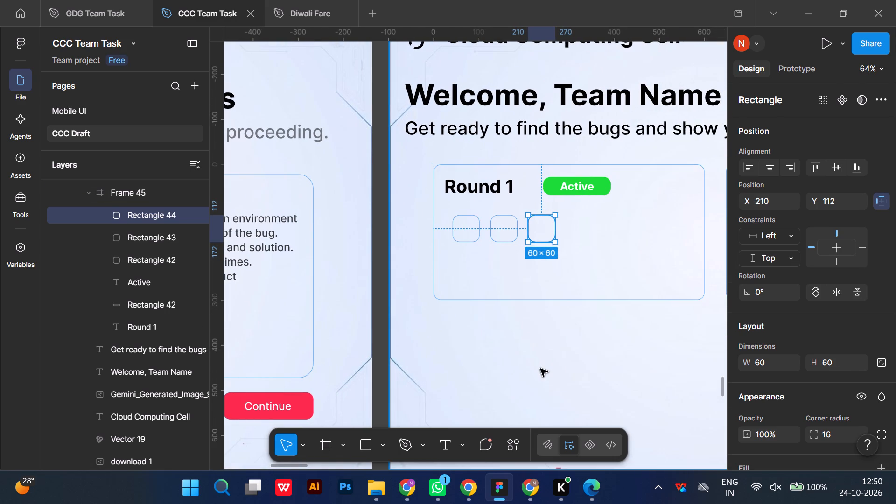
# Select the first of the three squares in the Round 1 card.
pyautogui.hscroll(-1, 540, 369)
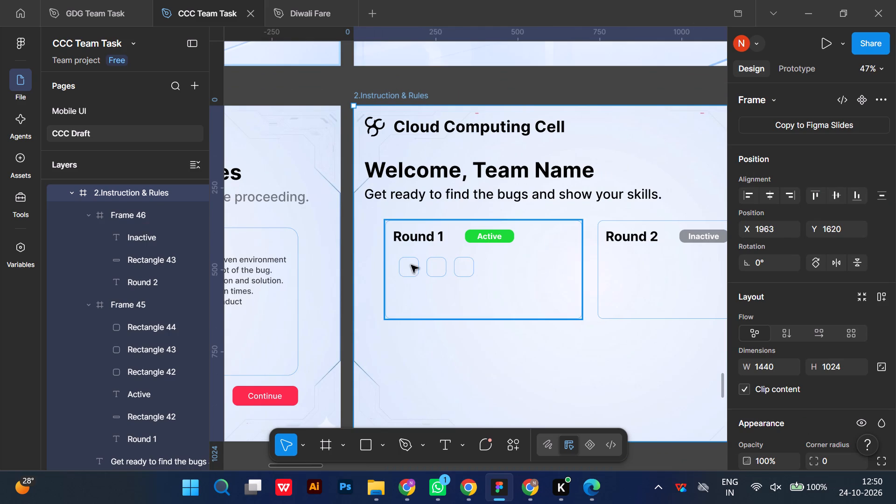
pyautogui.doubleClick(409, 273)
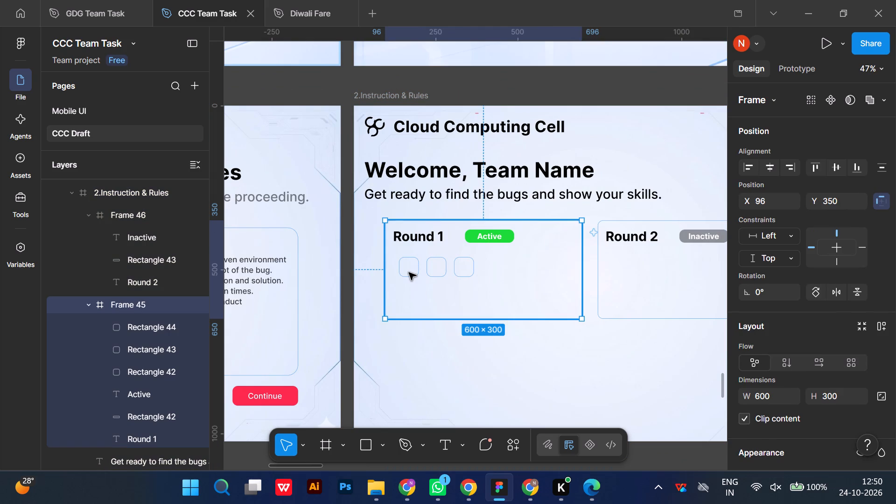
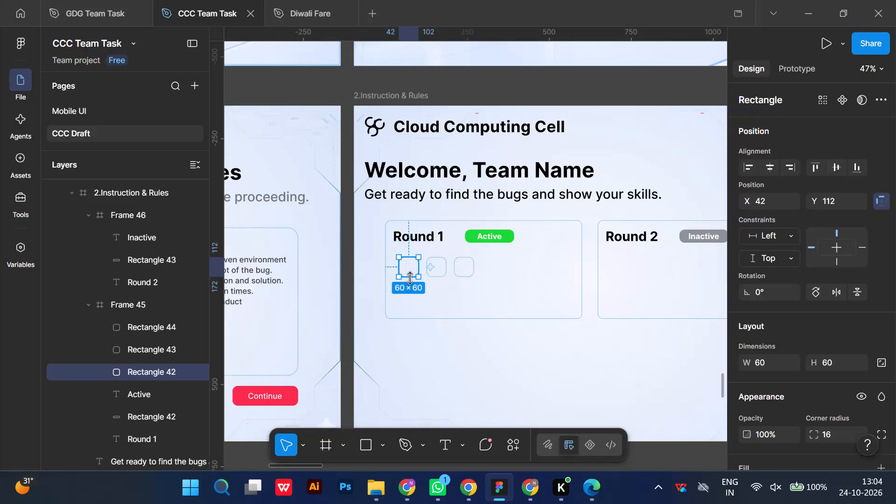
# Copy the first two squares from the Round 1 card into the Round 2 card, with the second at X 126, Y 112.
pyautogui.hotkey('ctrl', 'c')
pyautogui.click(611, 225)
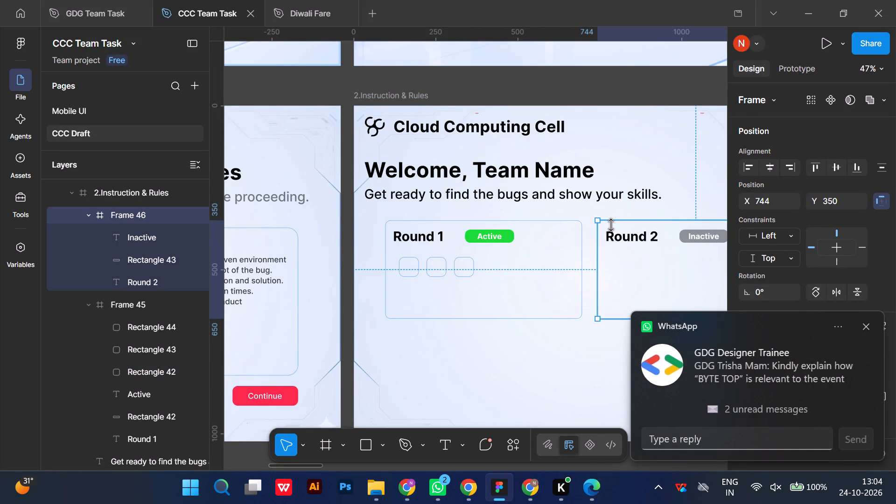
pyautogui.hotkey('ctrl', 'v')
pyautogui.doubleClick(445, 266)
pyautogui.hotkey('ctrl', 'c')
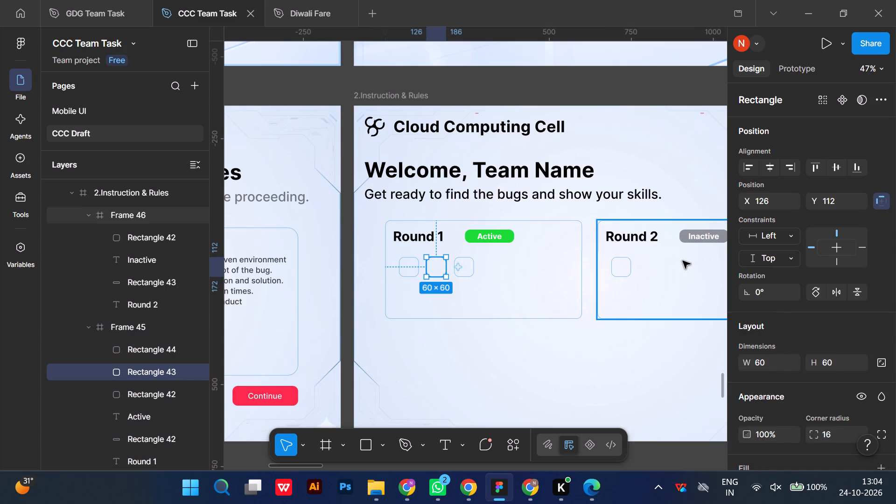
pyautogui.click(683, 260)
pyautogui.hotkey('ctrl', 'v')
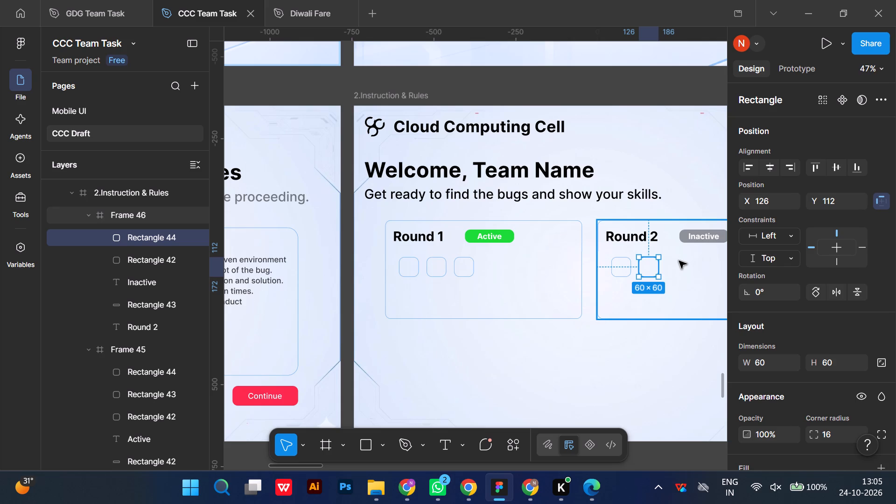
# Select the third square in the Round 1 card's row.
pyautogui.tripleClick(464, 268)
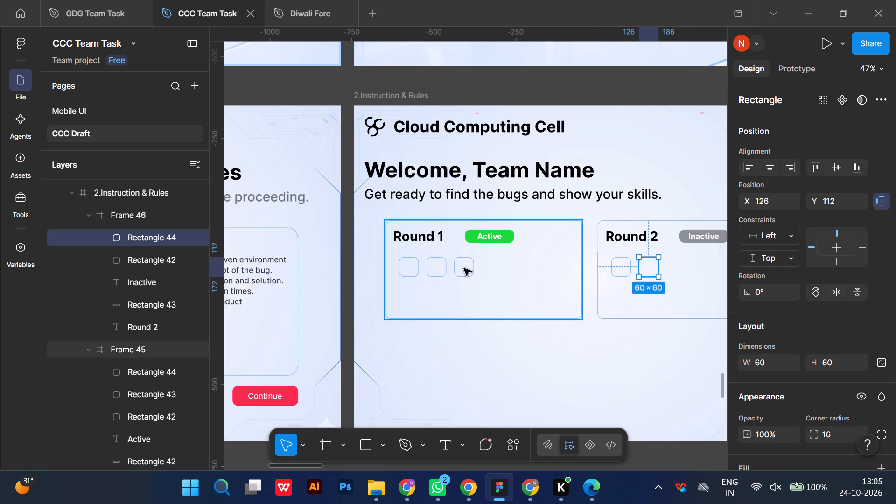
pyautogui.doubleClick(464, 268)
pyautogui.tripleClick(464, 261)
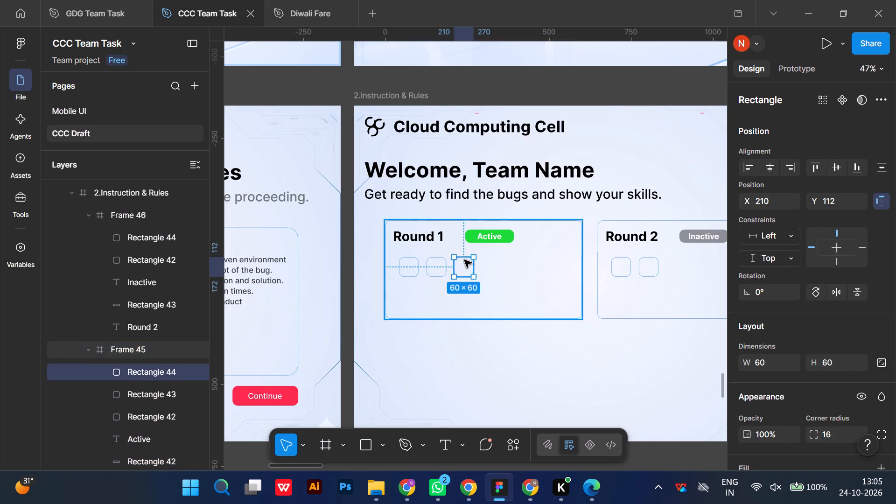
# Copy the third square of the Round 1 card into the Round 2 card as the third in its row.
pyautogui.tripleClick(467, 262)
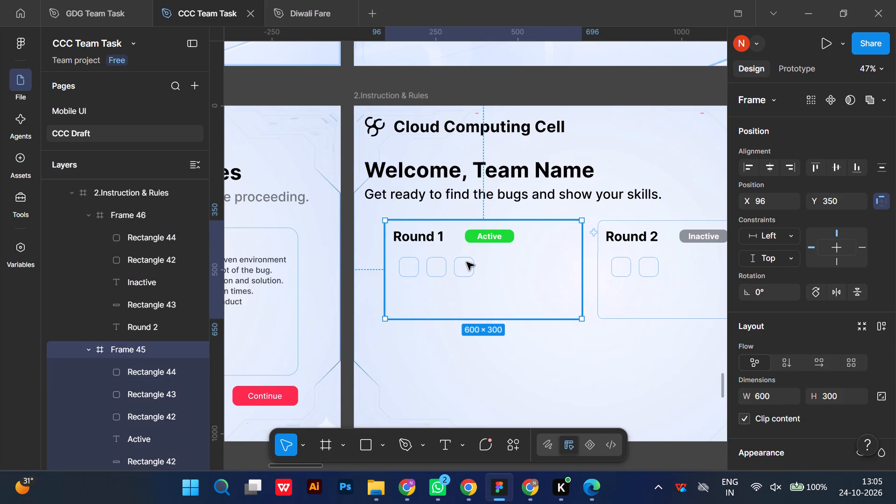
pyautogui.click(467, 258)
pyautogui.click(623, 406)
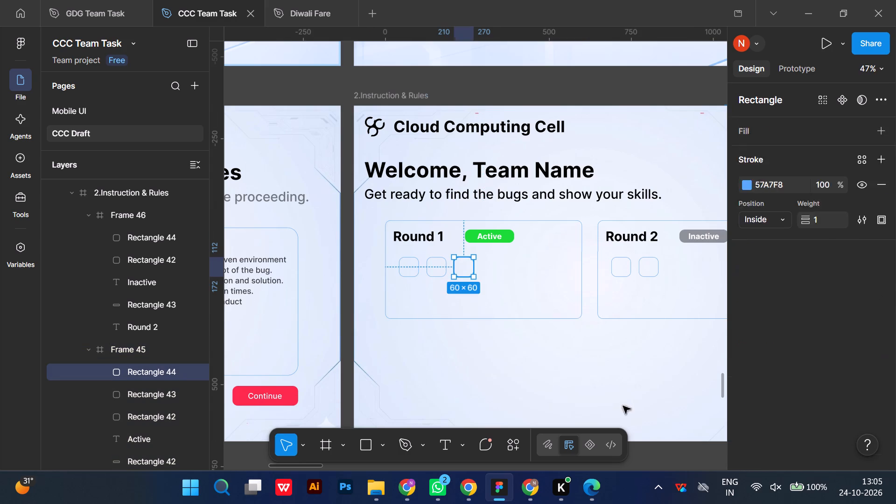
pyautogui.hotkey('ctrl', 'c')
pyautogui.click(675, 279)
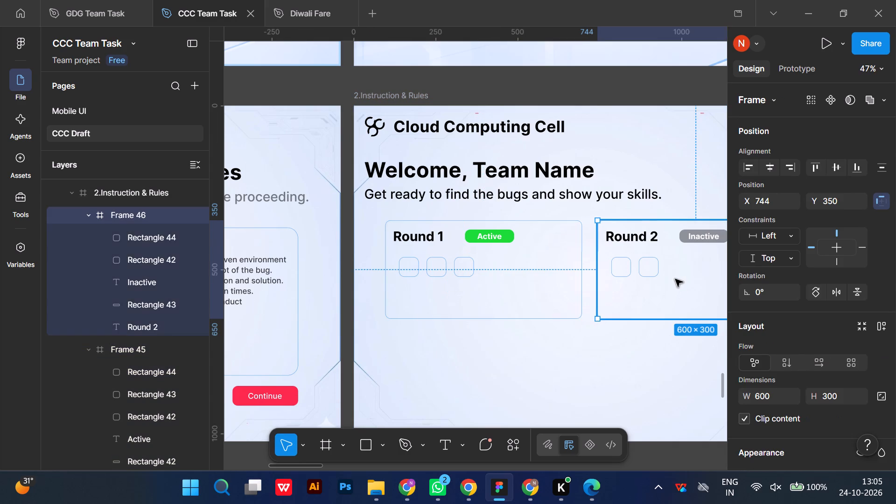
pyautogui.hotkey('ctrl', 'v')
pyautogui.click(560, 374)
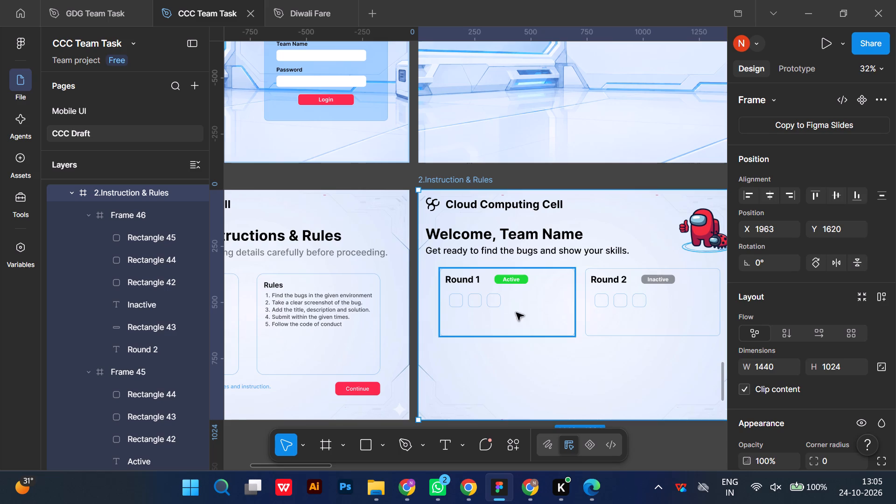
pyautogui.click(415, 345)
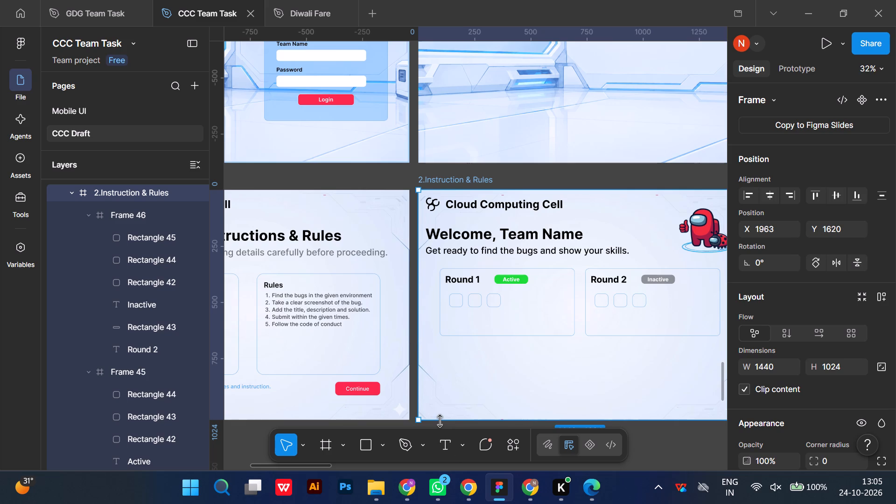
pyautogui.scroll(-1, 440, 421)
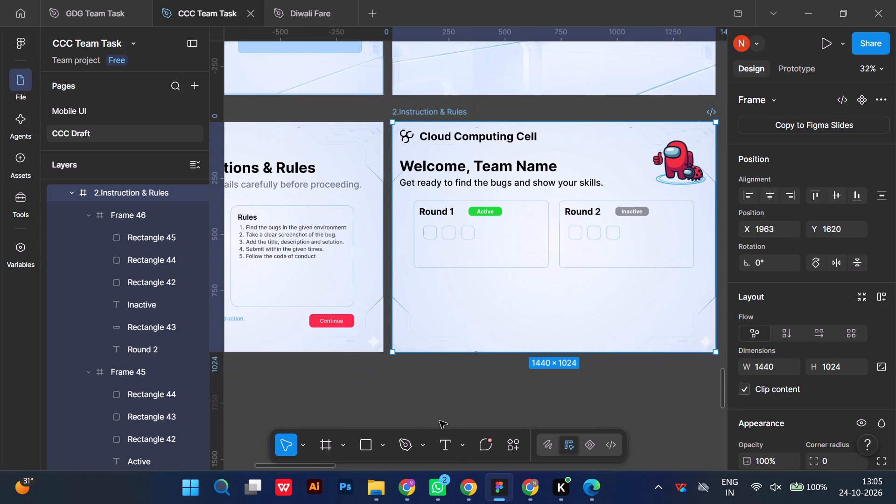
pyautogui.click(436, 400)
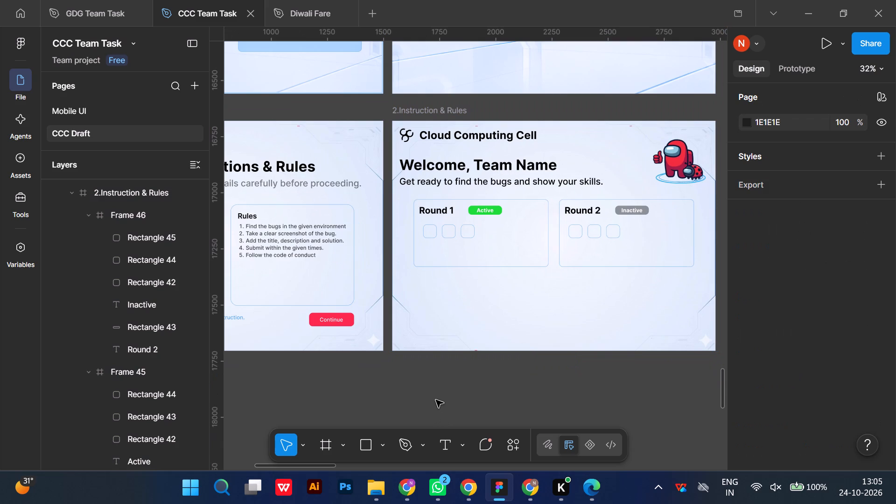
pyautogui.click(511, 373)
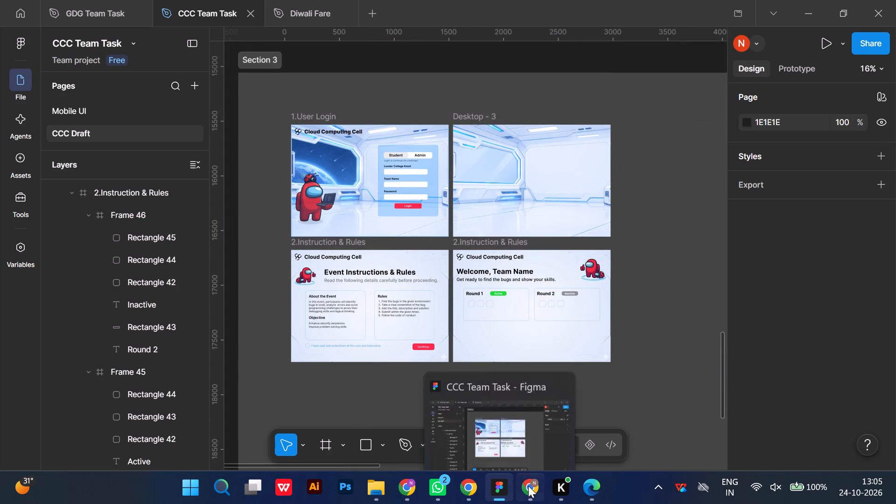
# Switch to the ChatGPT design conversation in Chrome, examine the generated mockup sheet of event screens, and return to the Figma design.
pyautogui.click(528, 486)
pyautogui.scroll(20, 469, 295)
pyautogui.scroll(1, 469, 295)
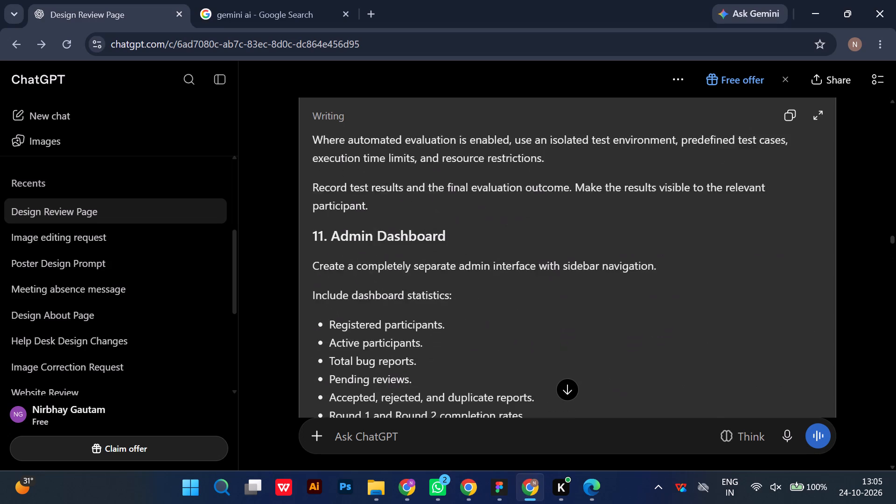
pyautogui.scroll(20, 471, 252)
pyautogui.scroll(13, 471, 252)
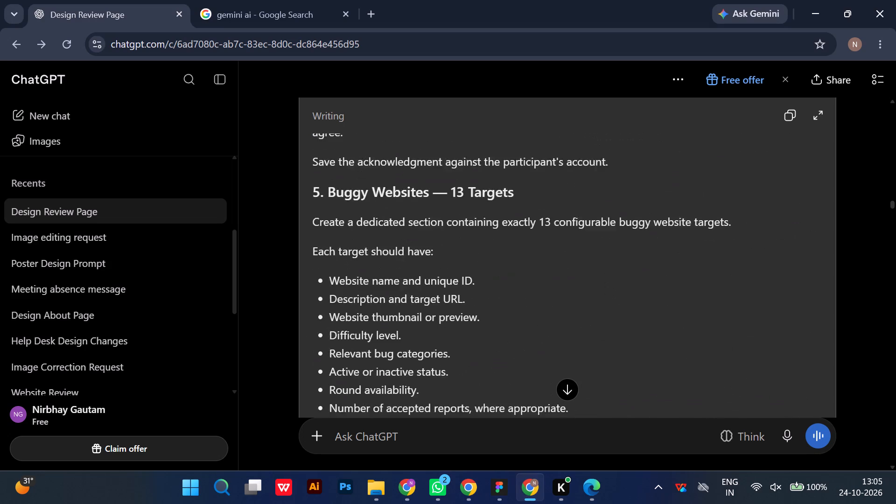
pyautogui.scroll(20, 479, 260)
pyautogui.scroll(12, 479, 260)
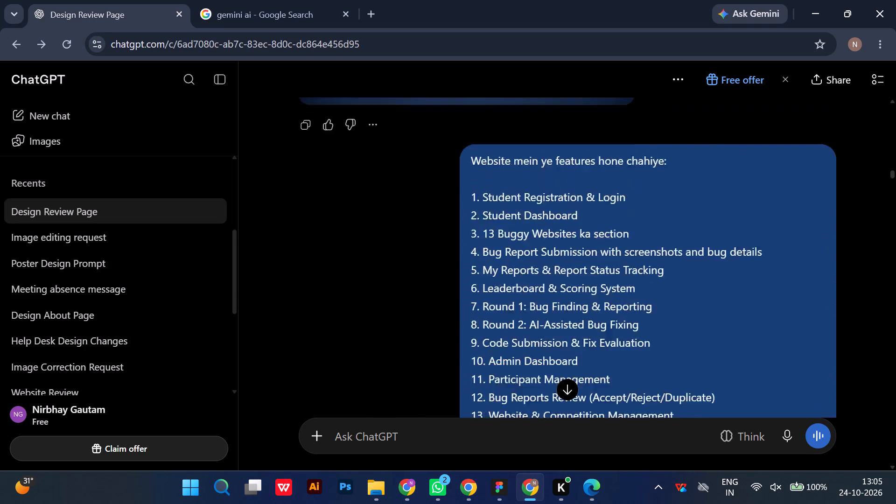
pyautogui.scroll(8, 479, 261)
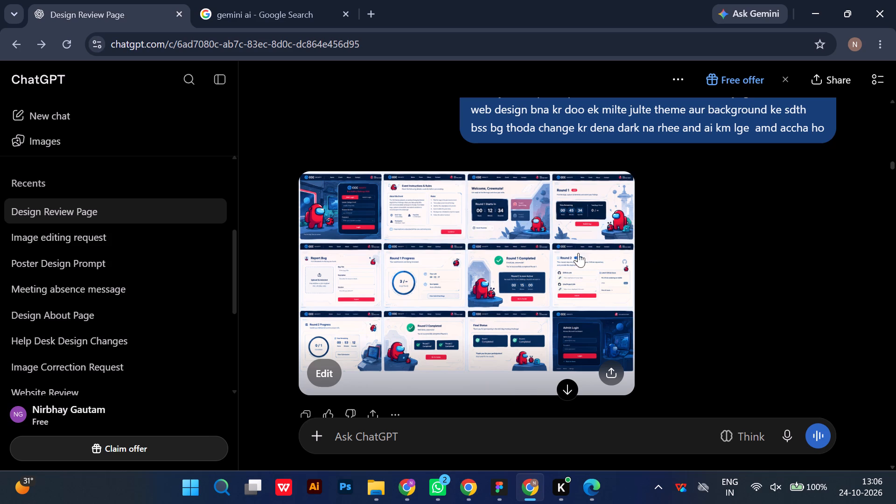
pyautogui.click(533, 489)
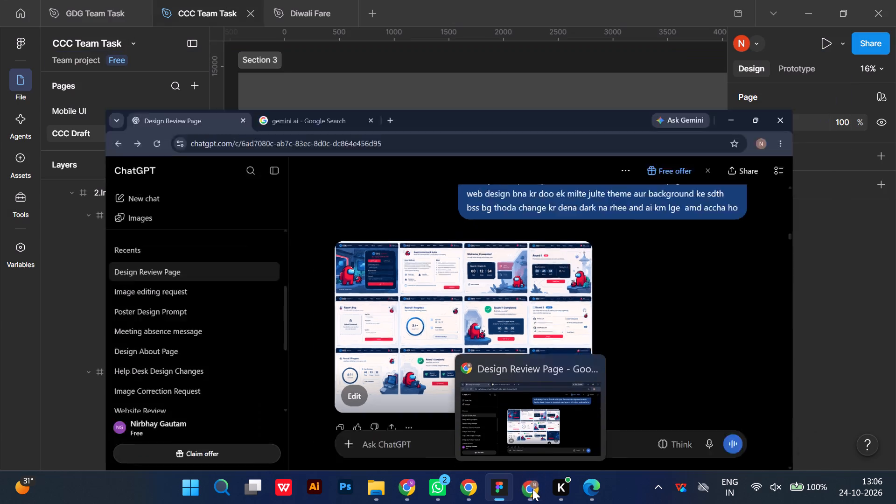
pyautogui.click(523, 380)
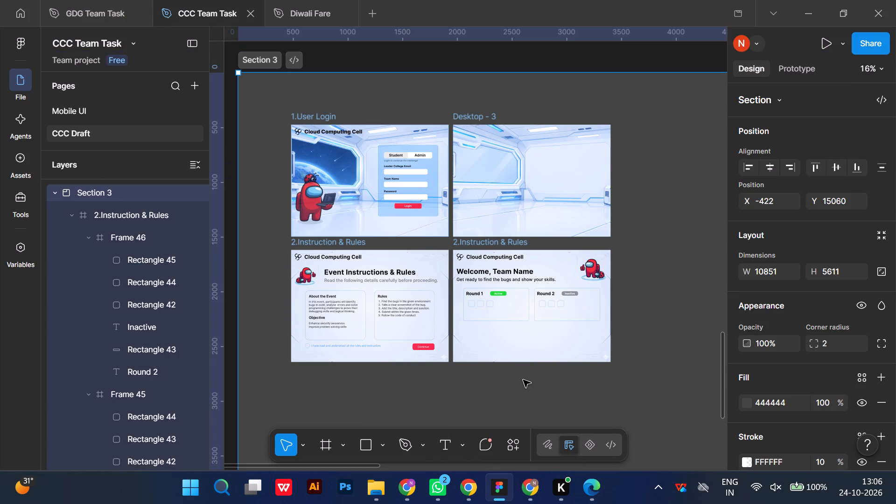
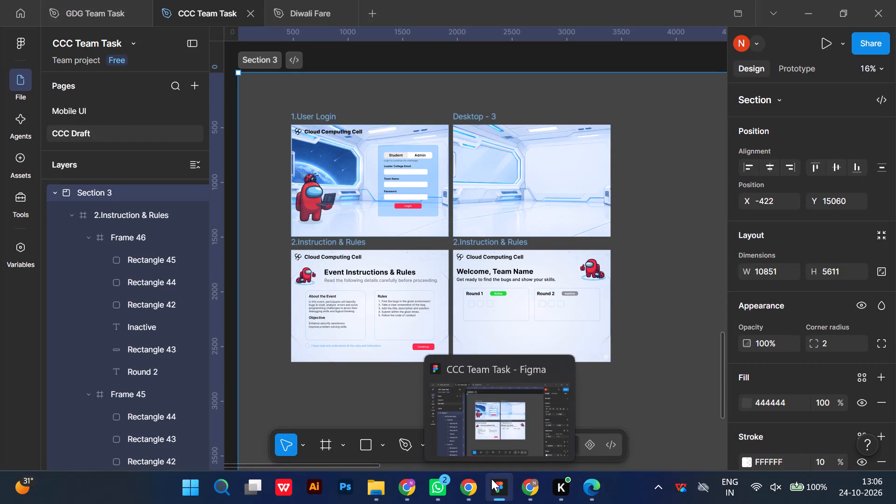
# Add a colon as text between the first and second squares of the Round 1 card.
pyautogui.click(628, 398)
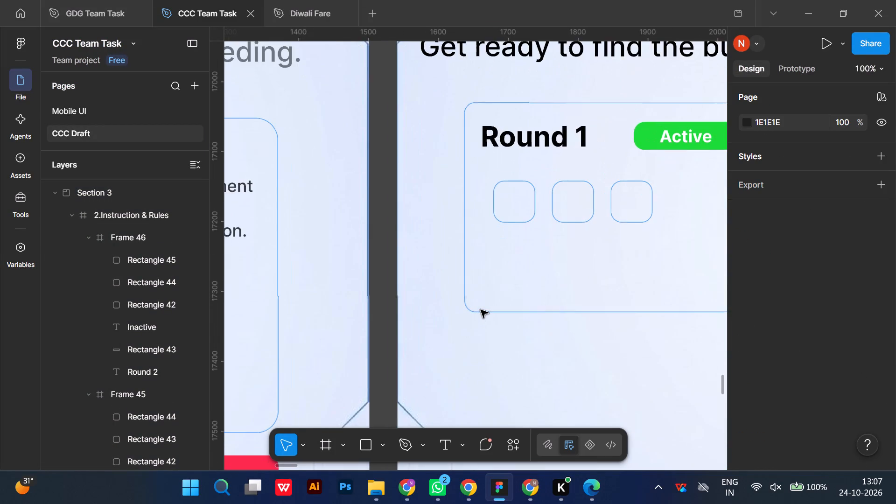
pyautogui.scroll(1, 481, 304)
pyautogui.hscroll(-1, 483, 274)
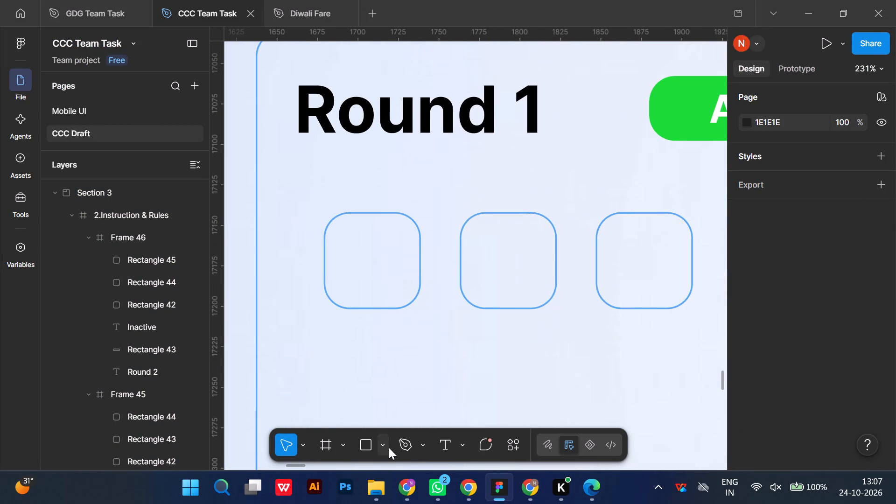
pyautogui.click(443, 444)
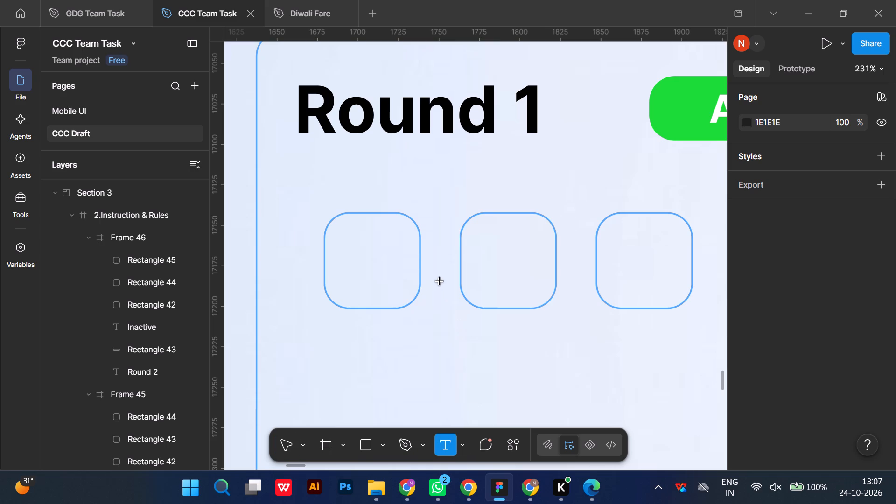
pyautogui.hotkey('shift', ':')
pyautogui.click(440, 281)
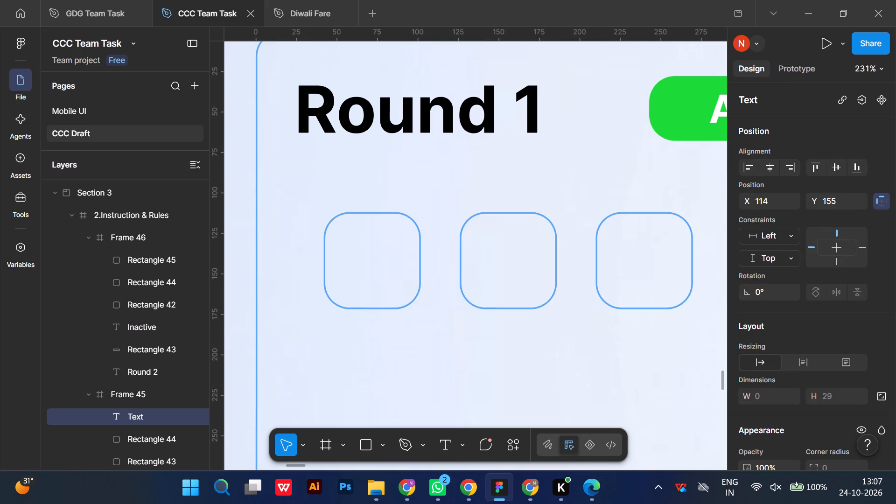
pyautogui.hotkey('shift', ':')
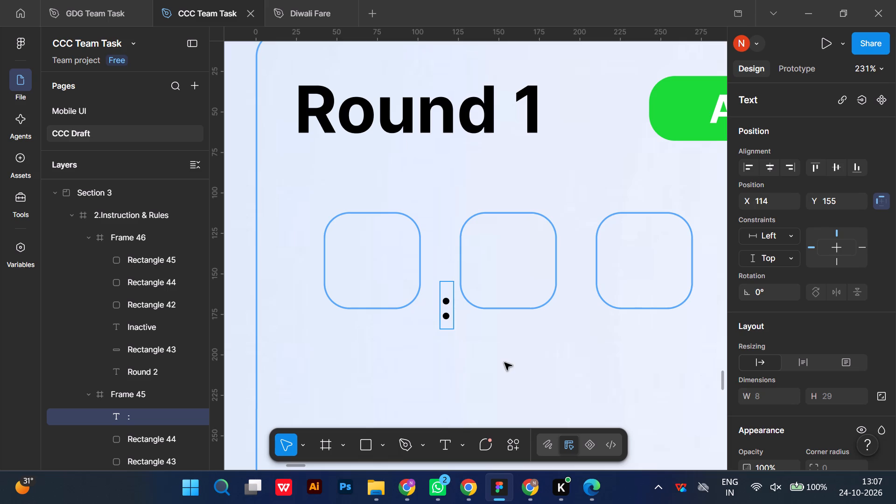
# Set the colon's font size to 32 and center it in the gap between the first and second squares.
pyautogui.doubleClick(447, 311)
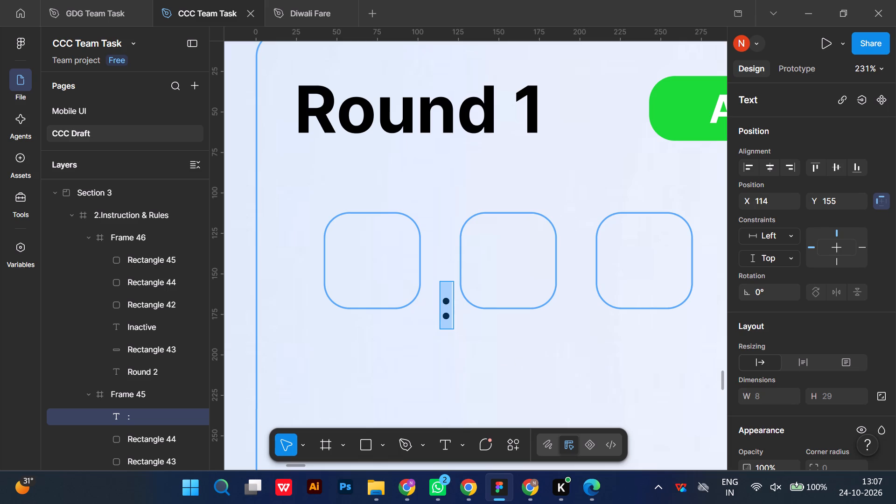
pyautogui.scroll(-4, 825, 374)
pyautogui.click(859, 273)
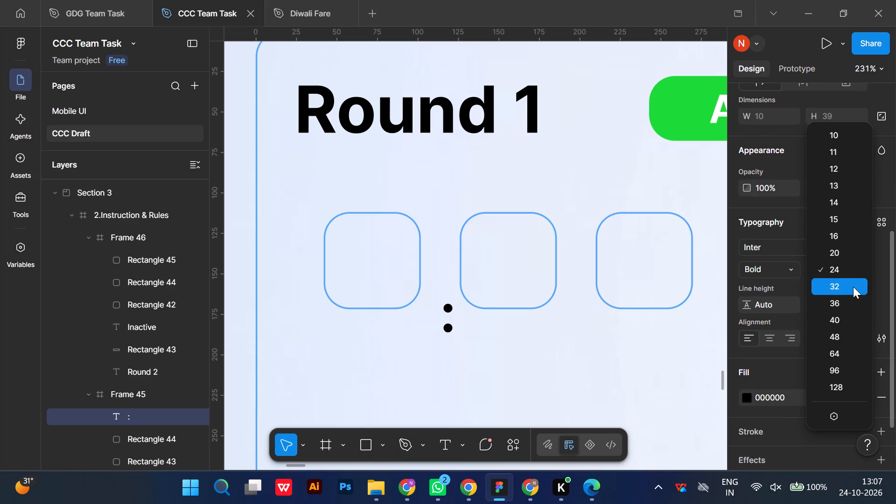
pyautogui.click(853, 287)
pyautogui.click(489, 390)
pyautogui.moveTo(448, 317); pyautogui.dragTo(443, 283)
pyautogui.moveTo(443, 282); pyautogui.dragTo(443, 264)
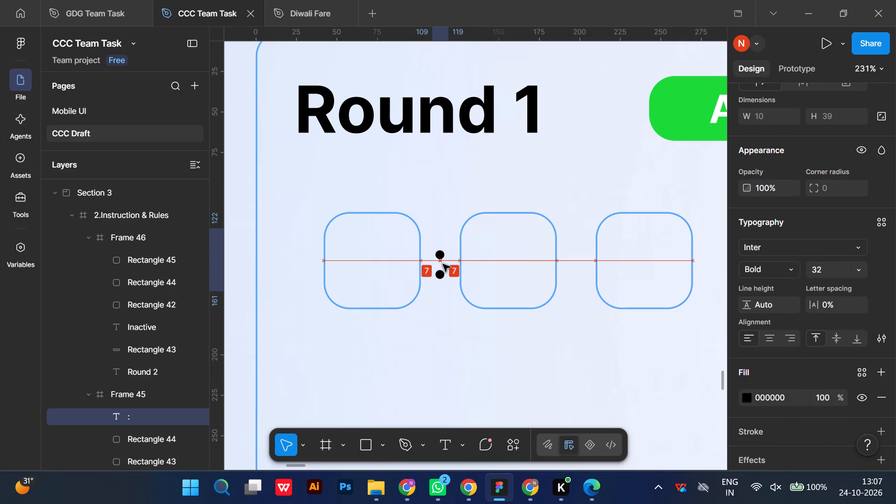
pyautogui.moveTo(443, 264); pyautogui.dragTo(443, 262)
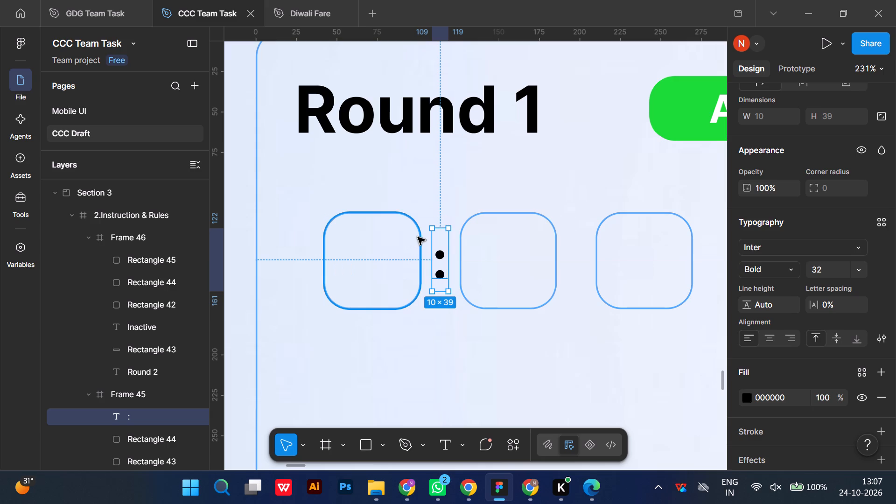
# Recolor the colon to 57A7F8 by sampling the blue outline of the first square.
pyautogui.scroll(-4, 749, 393)
pyautogui.click(739, 328)
pyautogui.click(747, 329)
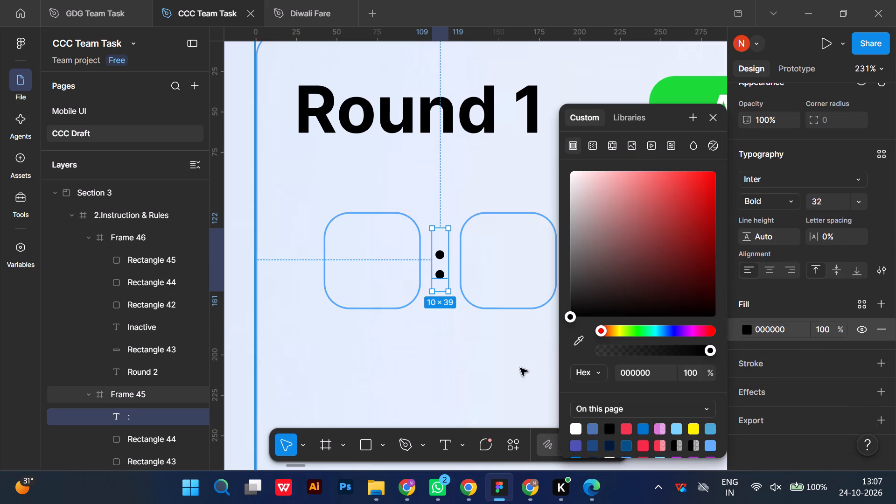
pyautogui.click(581, 341)
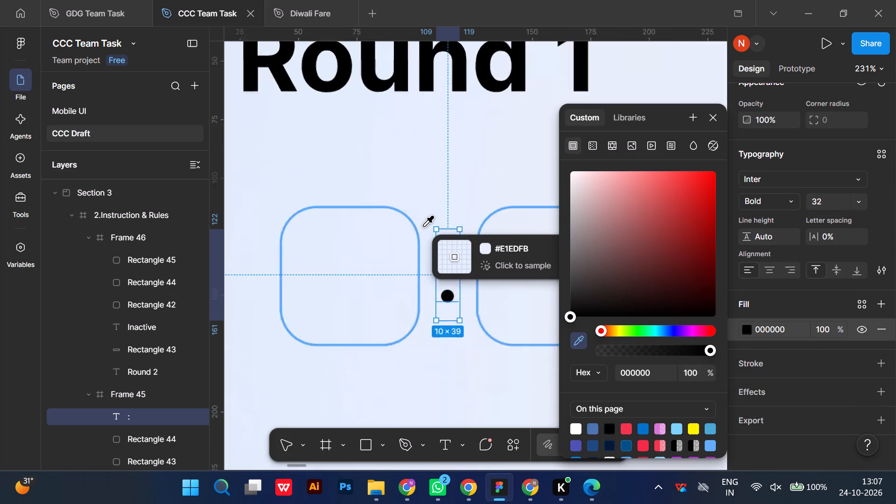
pyautogui.click(396, 247)
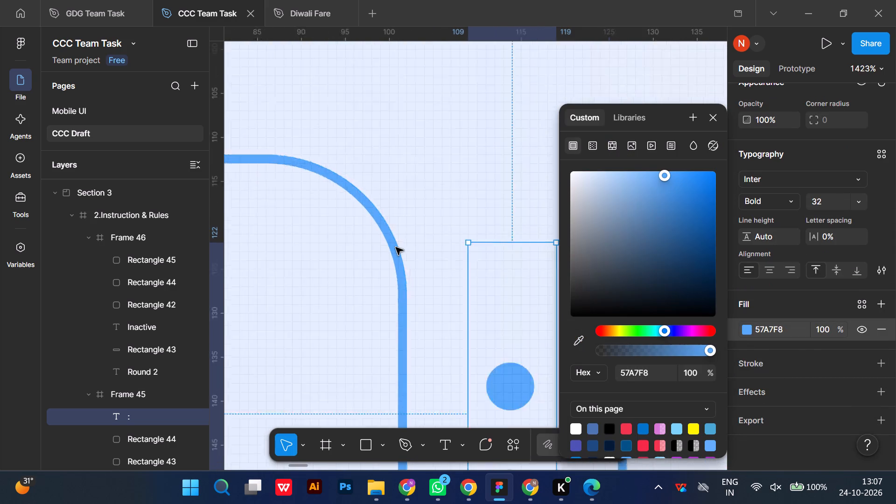
pyautogui.click(442, 341)
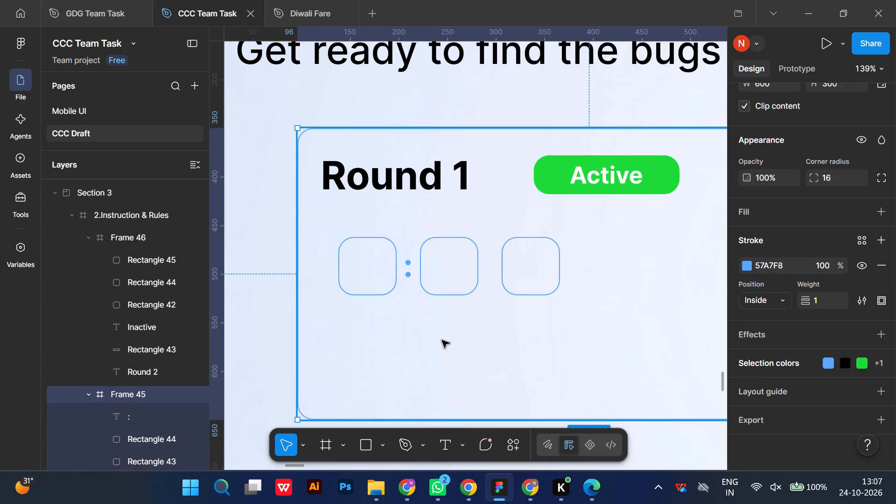
# Duplicate the blue colon and place the copy midway between the second and third squares of the Round 1 card.
pyautogui.doubleClick(411, 263)
pyautogui.hotkey('ctrl', 'd')
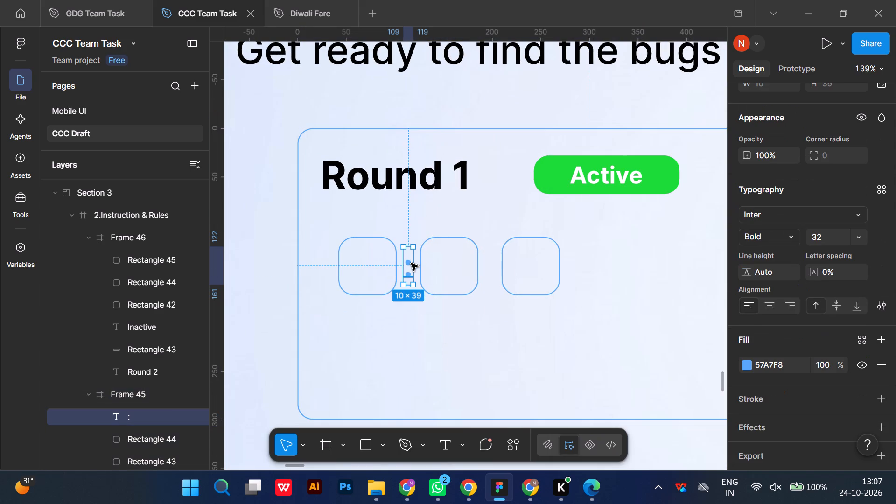
pyautogui.moveTo(407, 264); pyautogui.dragTo(488, 262)
pyautogui.click(488, 262)
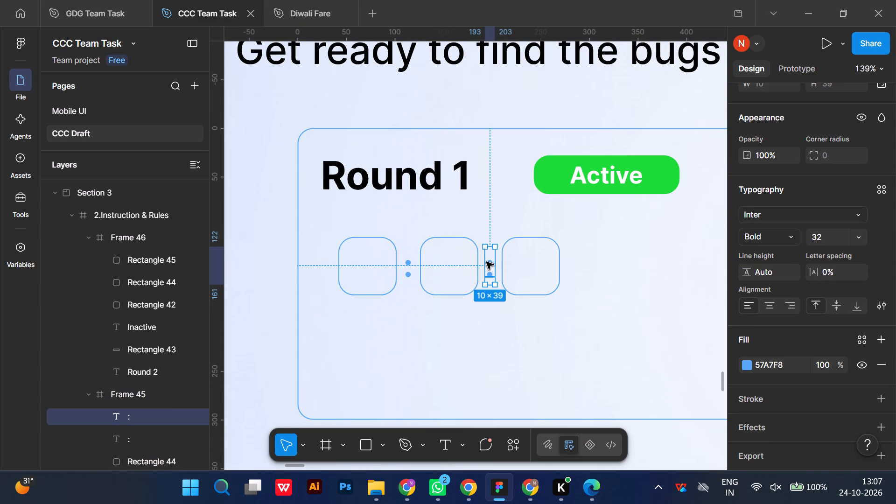
pyautogui.doubleClick(486, 262)
pyautogui.click(429, 312)
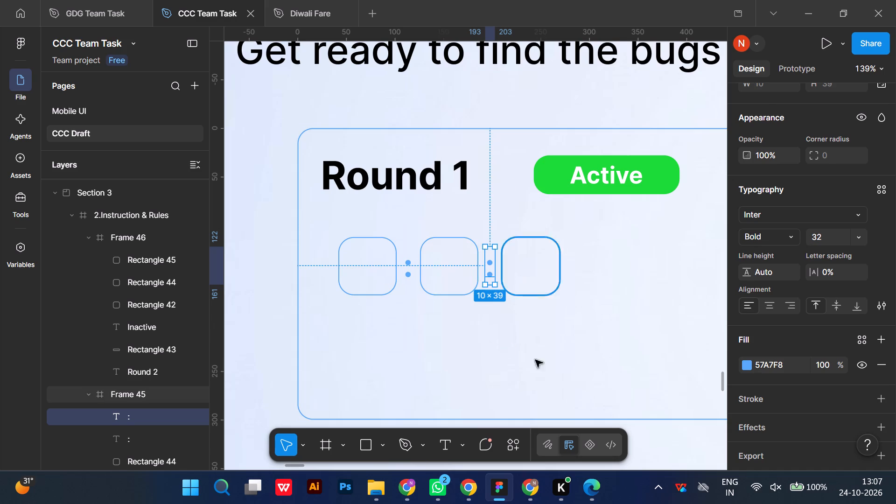
pyautogui.click(535, 376)
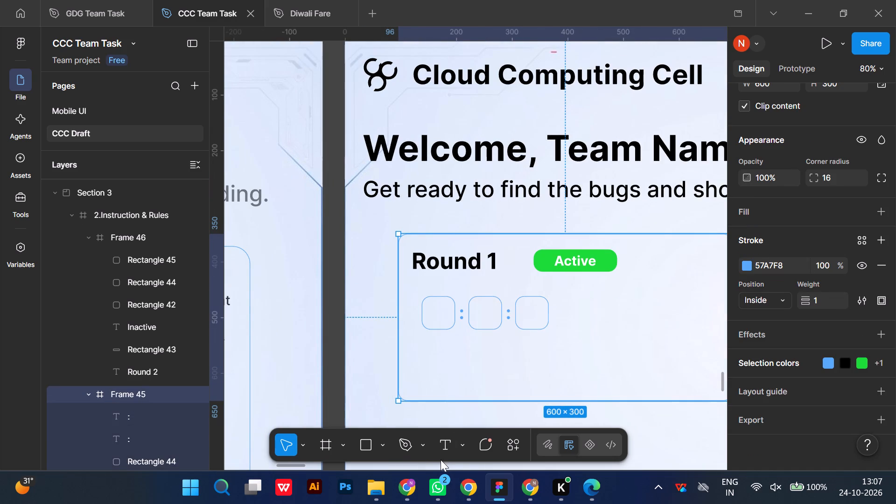
# Add the number 12 as text and center it inside the first square of the Round 1 card.
pyautogui.click(436, 440)
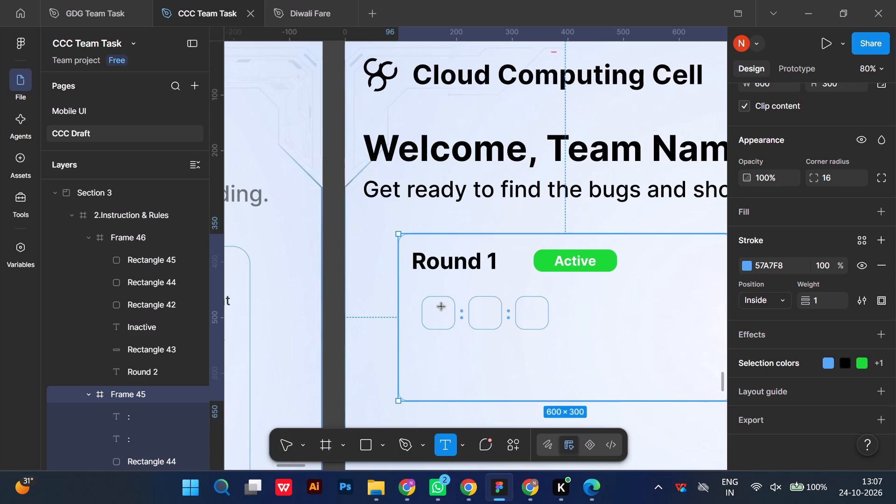
pyautogui.click(437, 307)
pyautogui.write('12')
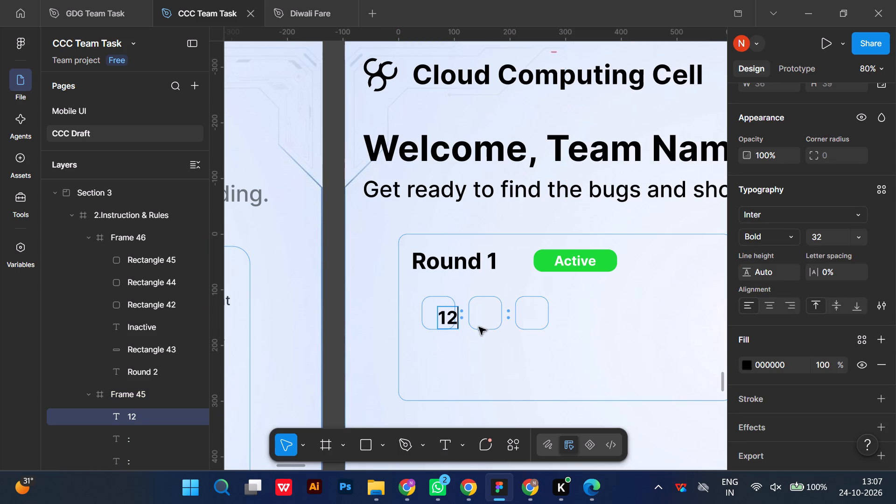
pyautogui.click(501, 363)
pyautogui.moveTo(449, 302); pyautogui.dragTo(426, 292)
pyautogui.click(426, 292)
# Add the number 13 as text and position it inside the second square of the Round 1 card.
pyautogui.click(437, 445)
pyautogui.click(528, 279)
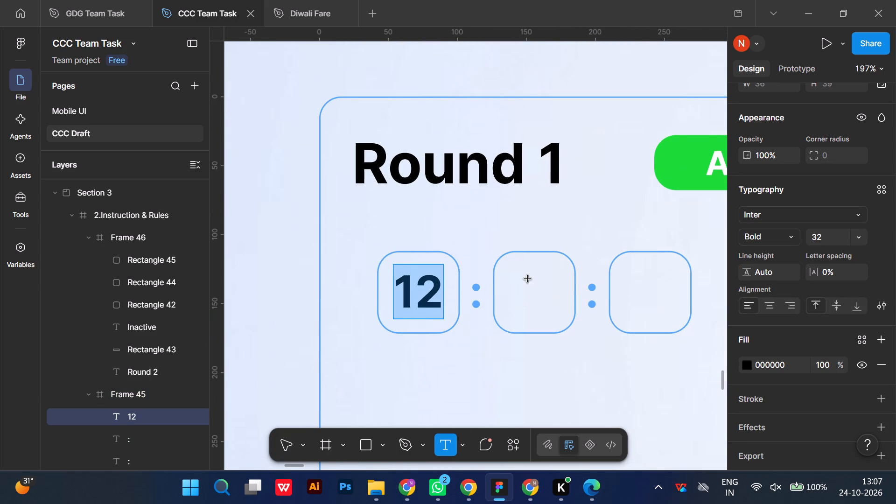
pyautogui.write('13')
pyautogui.click(540, 385)
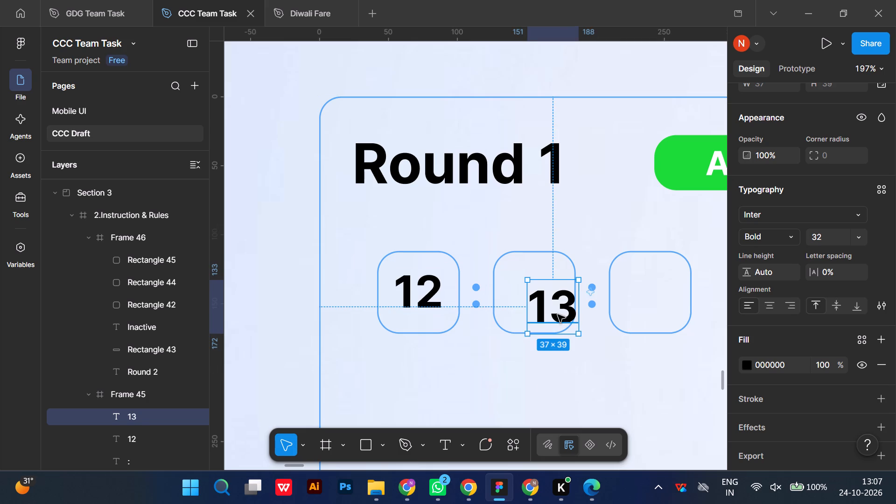
pyautogui.moveTo(557, 314); pyautogui.dragTo(535, 303)
pyautogui.doubleClick(534, 303)
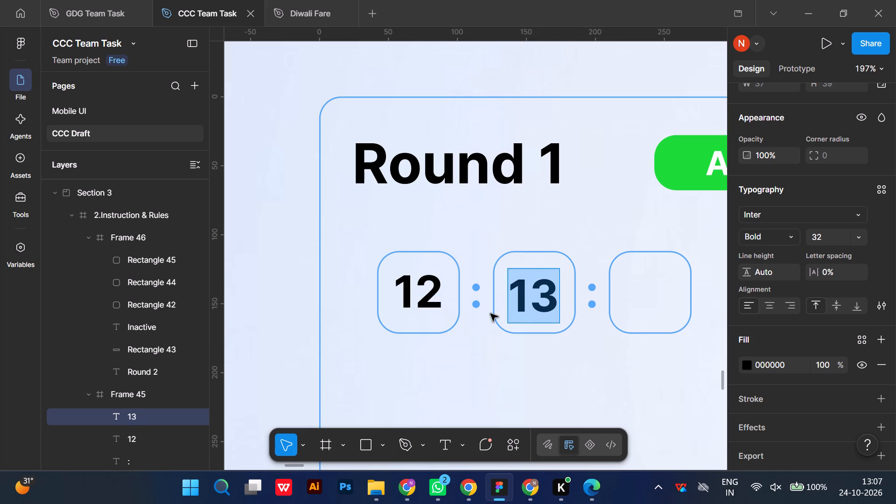
pyautogui.click(531, 364)
pyautogui.moveTo(527, 306); pyautogui.dragTo(527, 301)
# Fine-tune the positions of the 12 and 13 so they line up level with each other in their squares.
pyautogui.click(414, 290)
pyautogui.moveTo(416, 290); pyautogui.dragTo(410, 287)
pyautogui.click(461, 378)
pyautogui.click(430, 292)
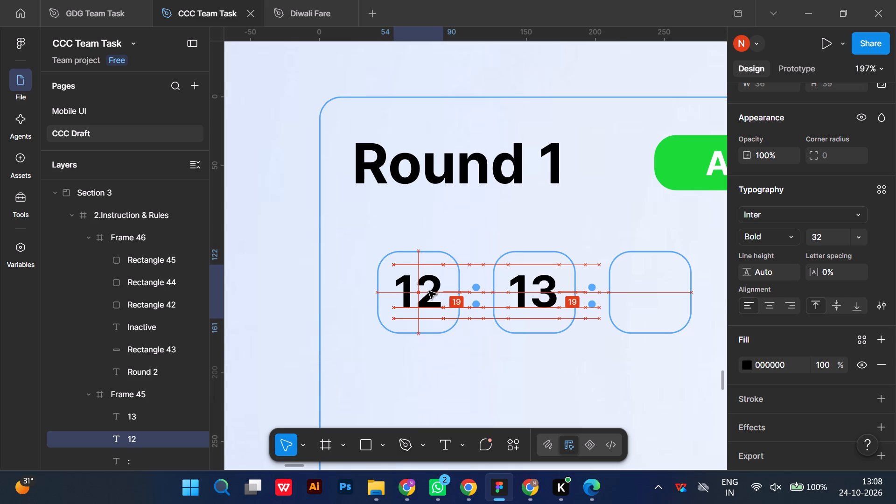
pyautogui.click(537, 297)
pyautogui.click(536, 294)
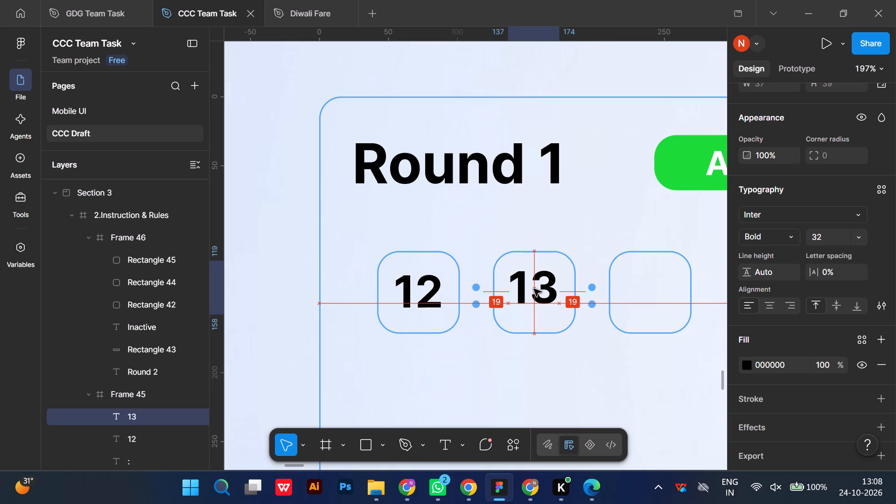
pyautogui.click(562, 365)
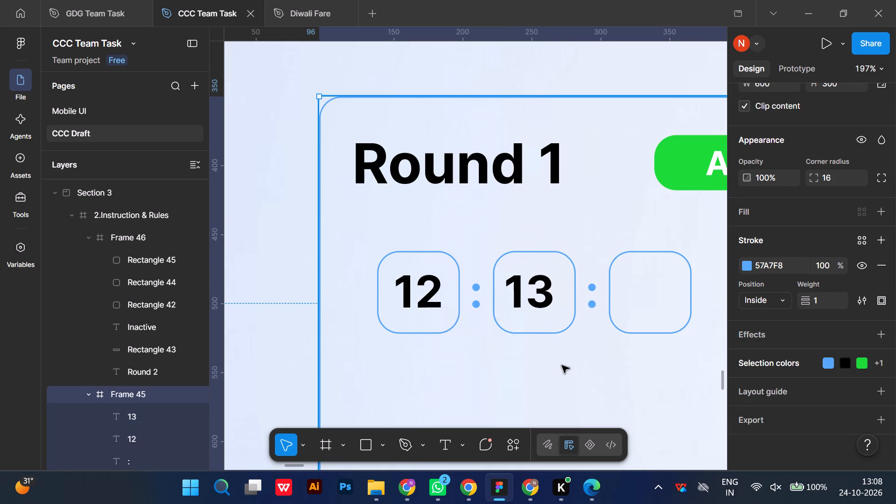
# Add the number 15 inside the third square of the Round 1 card, level with the 12 and 13.
pyautogui.click(448, 450)
pyautogui.click(637, 290)
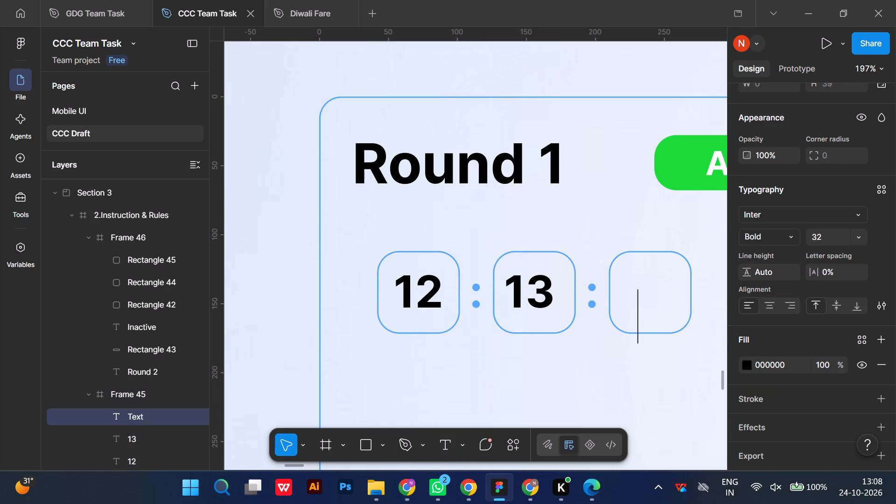
pyautogui.press('1')
pyautogui.press('5')
pyautogui.click(623, 387)
pyautogui.moveTo(664, 317); pyautogui.dragTo(652, 301)
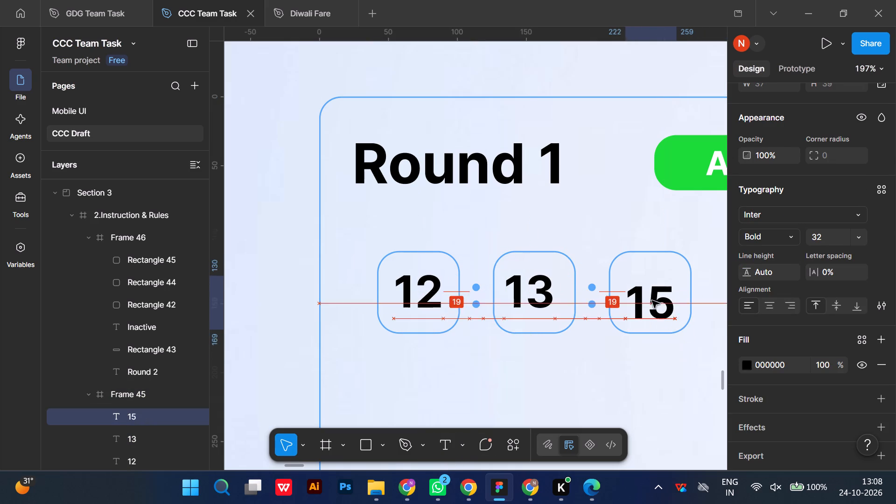
pyautogui.moveTo(652, 301); pyautogui.dragTo(650, 294)
pyautogui.click(637, 371)
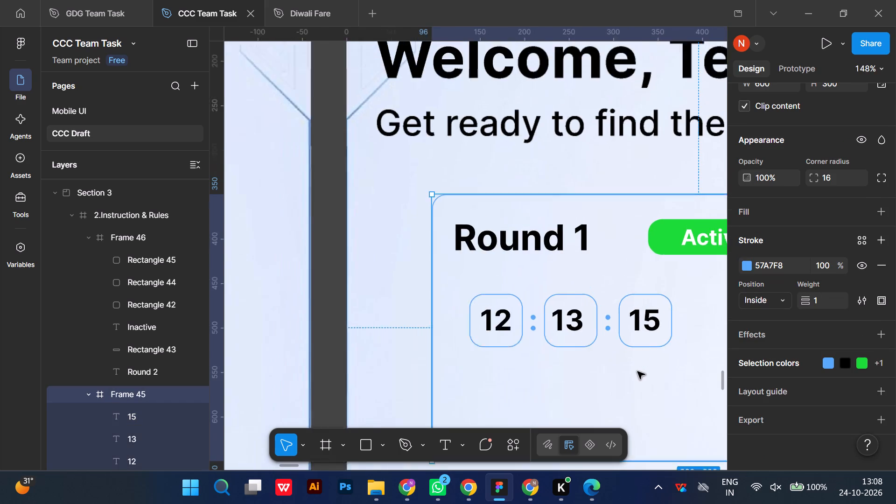
# Add the text label "hours" beneath the first square of the Round 1 countdown.
pyautogui.scroll(-1, 637, 371)
pyautogui.hscroll(-1, 606, 358)
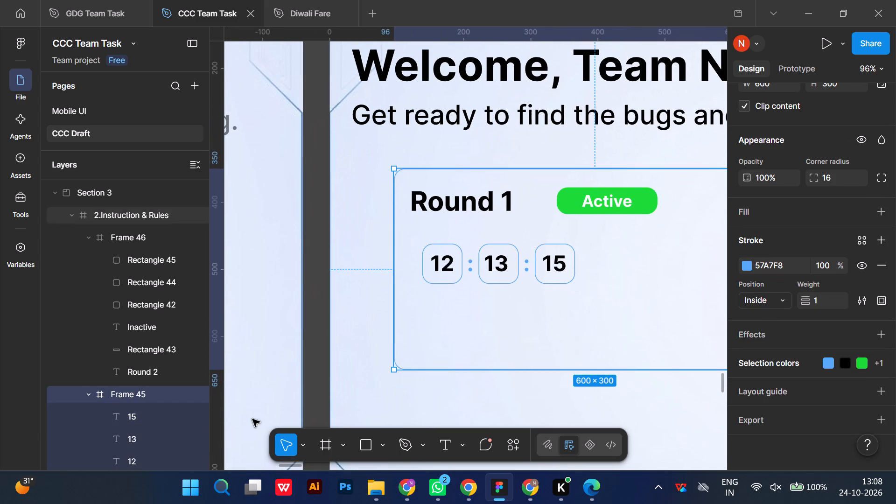
pyautogui.click(441, 447)
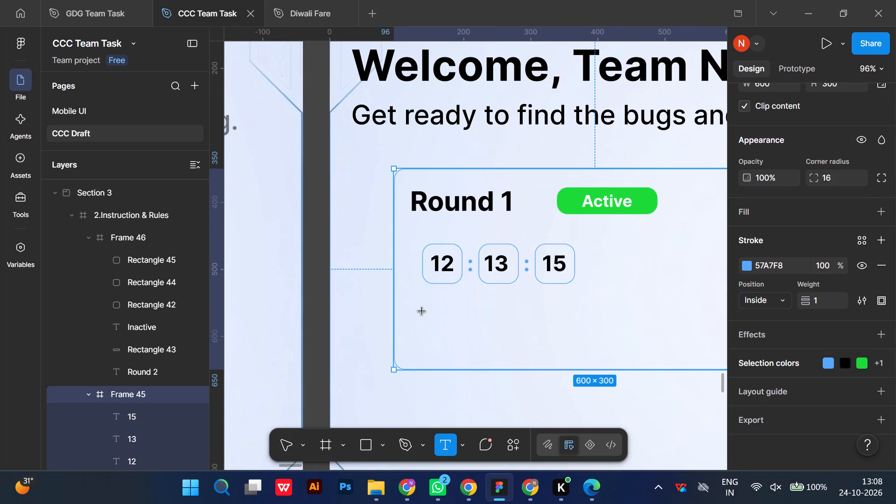
pyautogui.click(435, 297)
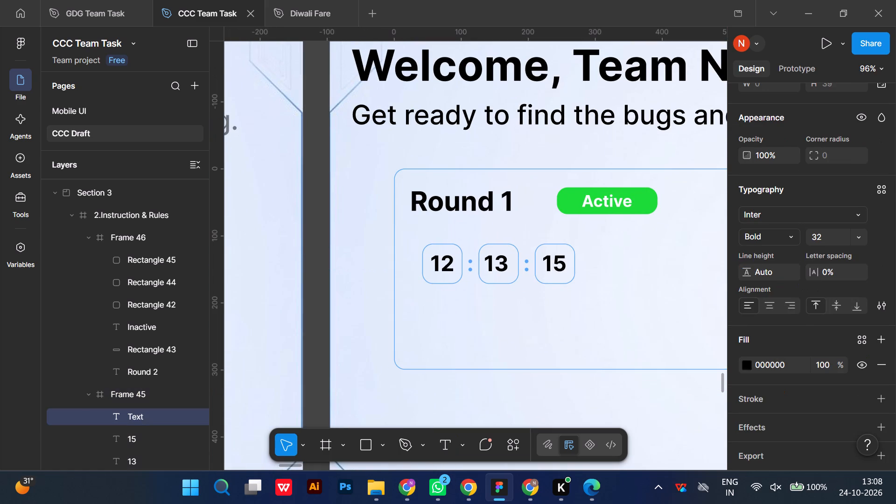
pyautogui.write('hours')
# Format the "hours" label as Semi Bold with a font size of 16.
pyautogui.doubleClick(466, 322)
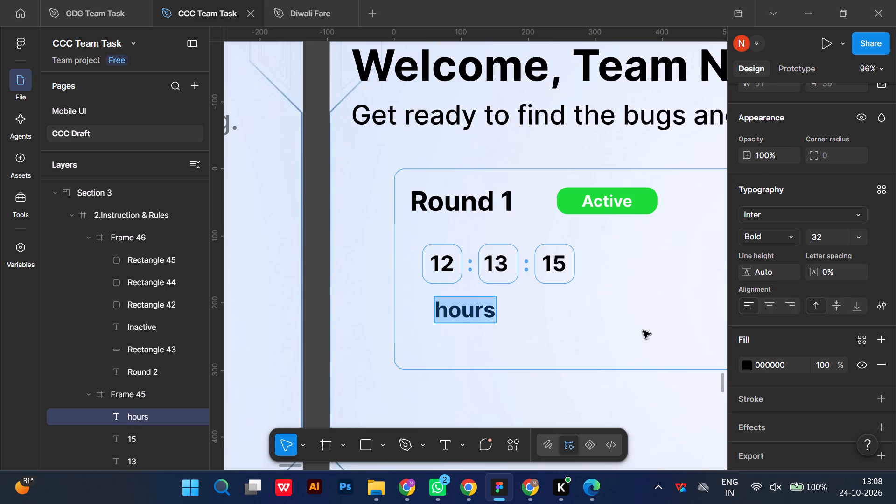
pyautogui.scroll(-2, 889, 356)
pyautogui.click(790, 203)
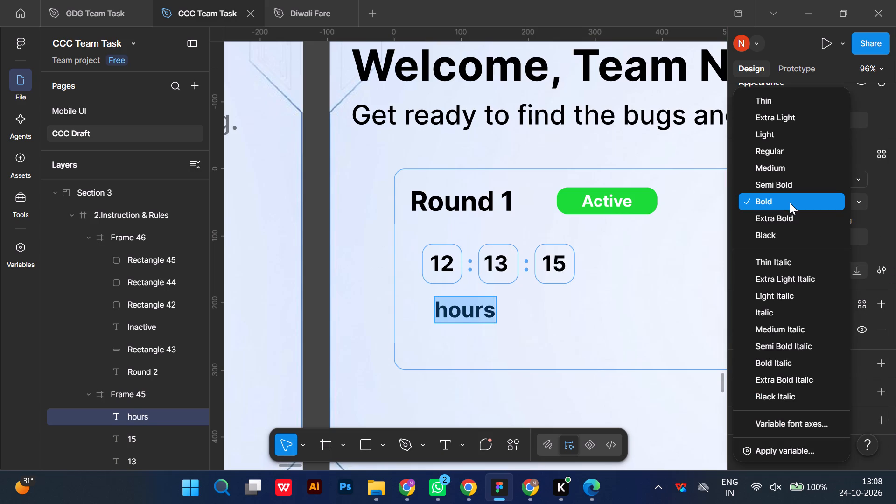
pyautogui.click(786, 178)
pyautogui.click(854, 204)
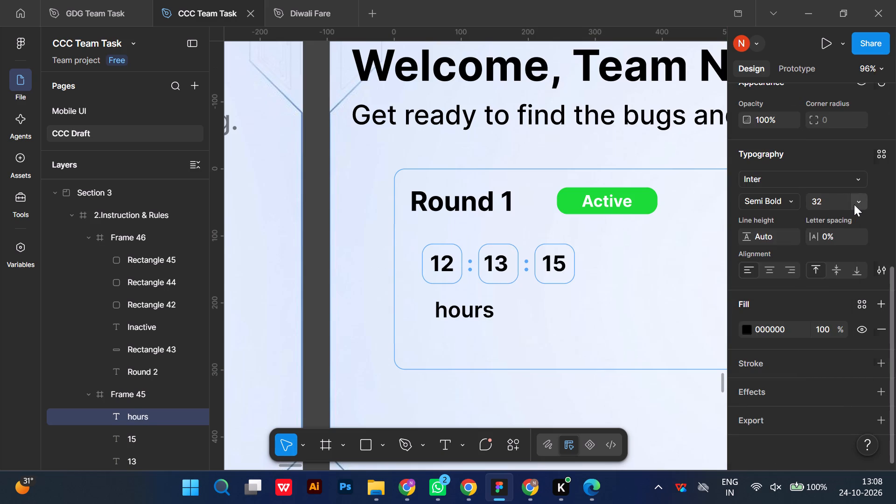
pyautogui.click(840, 176)
pyautogui.click(524, 305)
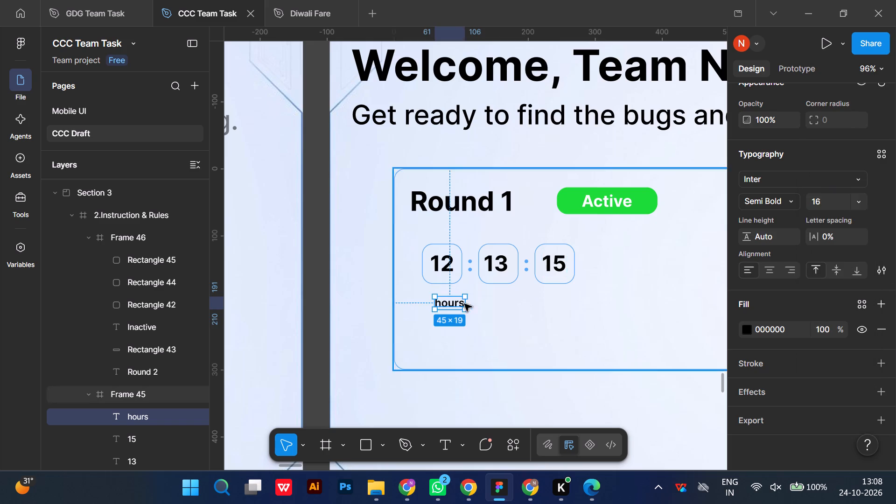
# Centre the "hours" label under the first countdown square, with a small gap beneath it.
pyautogui.moveTo(455, 304); pyautogui.dragTo(431, 280)
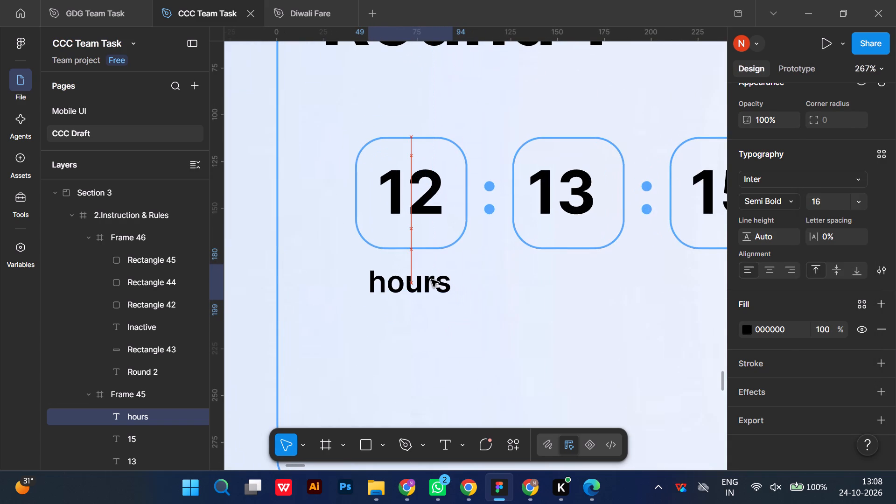
pyautogui.moveTo(431, 280); pyautogui.dragTo(431, 278)
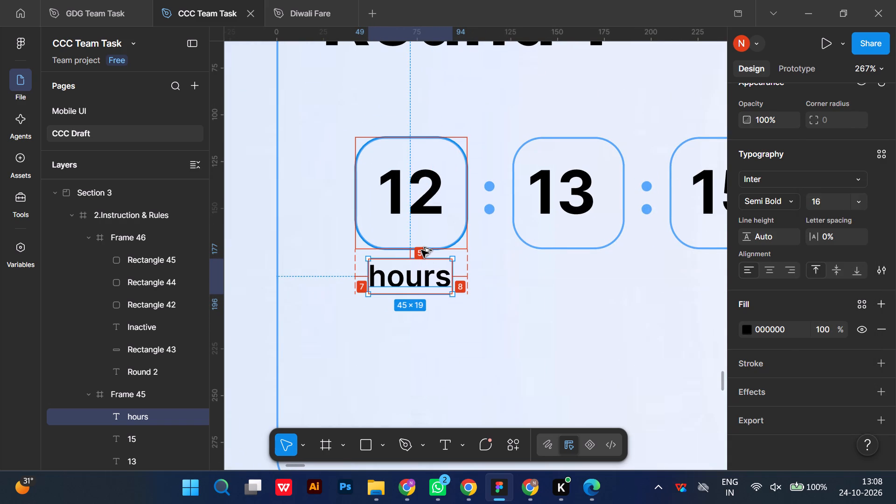
pyautogui.hotkey('alt', 'Up')
# Add the text label "min" centred beneath the second square of the Round 1 countdown, level with "hours".
pyautogui.click(442, 450)
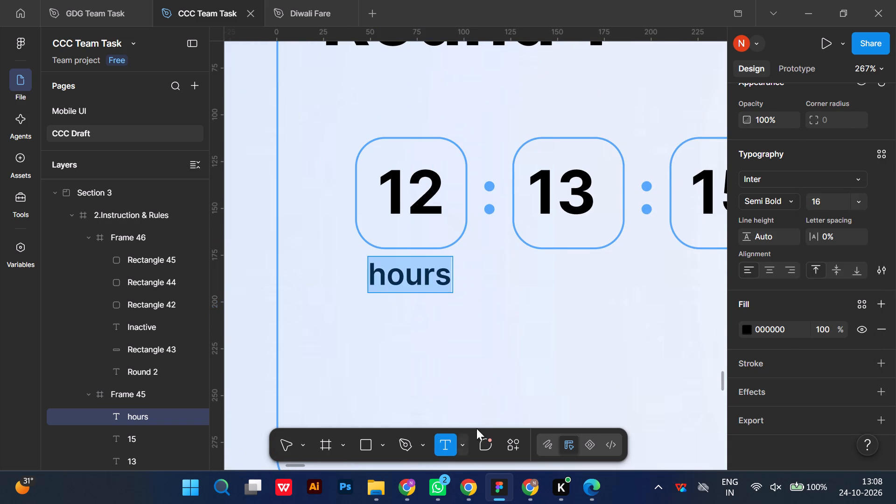
pyautogui.click(556, 263)
pyautogui.write('min')
pyautogui.click(566, 371)
pyautogui.moveTo(585, 288); pyautogui.dragTo(573, 279)
pyautogui.moveTo(573, 279); pyautogui.dragTo(568, 280)
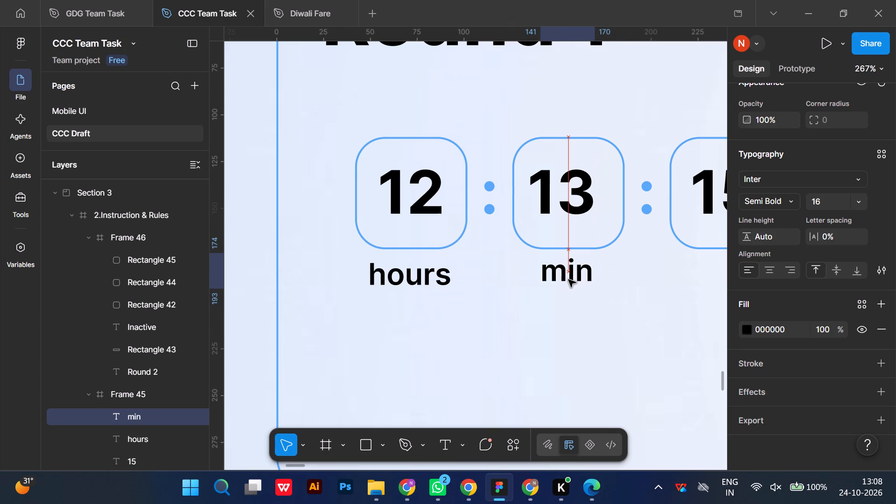
pyautogui.moveTo(568, 280); pyautogui.dragTo(568, 282)
# Add the text label "sec" centred beneath the third square of the Round 1 countdown, level with the other unit labels.
pyautogui.click(446, 445)
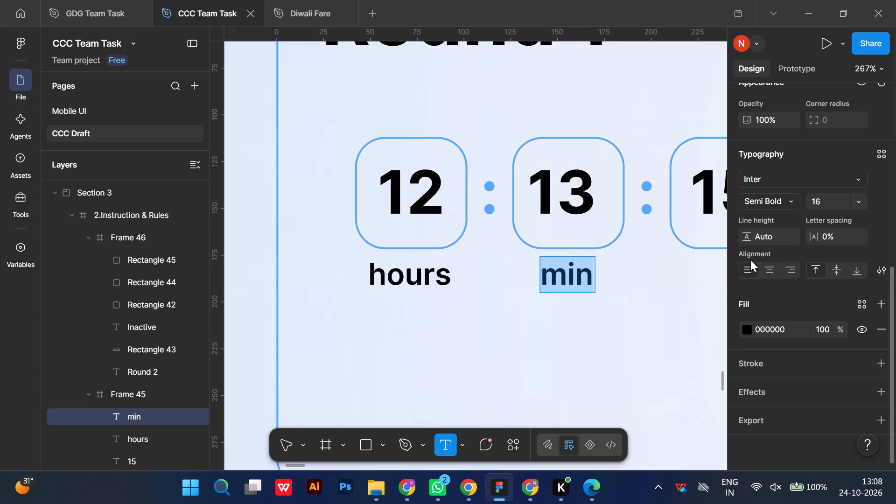
pyautogui.hscroll(-1, 704, 258)
pyautogui.click(581, 269)
pyautogui.write('se')
pyautogui.press('c')
pyautogui.click(581, 364)
pyautogui.moveTo(616, 291); pyautogui.dragTo(598, 283)
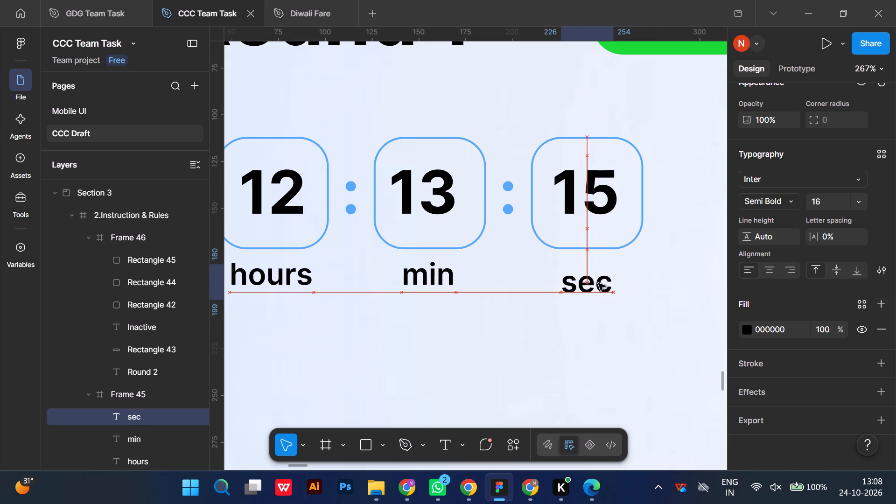
pyautogui.moveTo(598, 283); pyautogui.dragTo(595, 280)
pyautogui.click(567, 343)
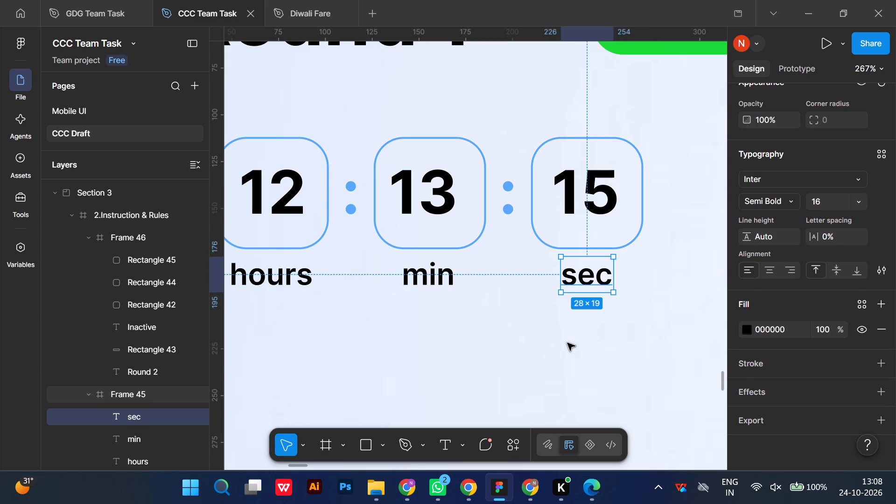
# Copy the "hours" label from the Round 1 card into the matching position in the Round 2 card.
pyautogui.doubleClick(417, 308)
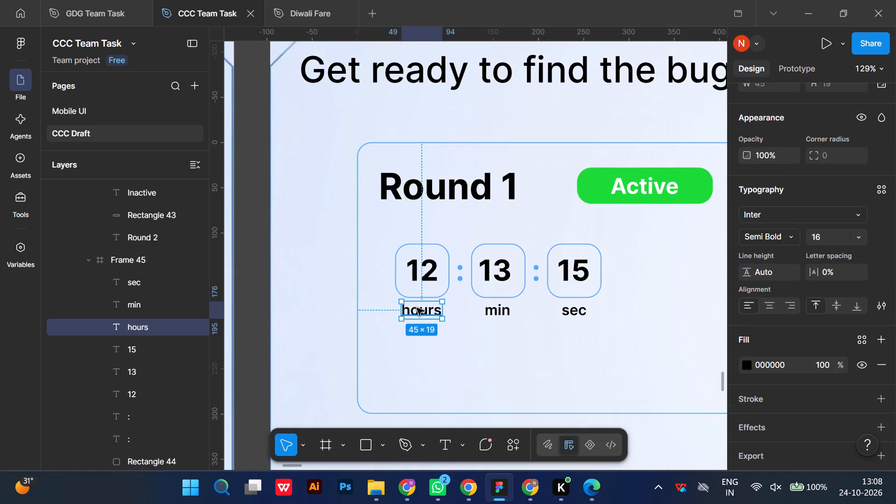
pyautogui.hotkey('ctrl', 'c')
pyautogui.hscroll(-3, 417, 308)
pyautogui.click(595, 160)
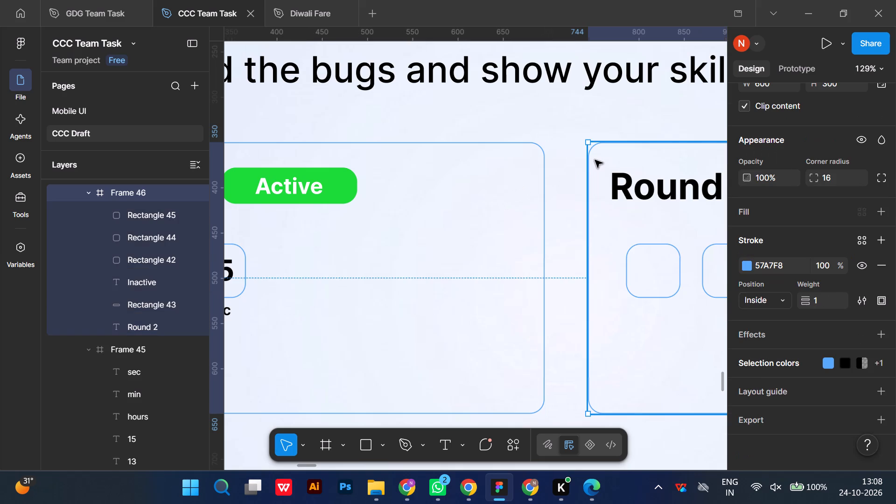
pyautogui.hotkey('ctrl', 'v')
# Copy the "min" label from the Round 1 card into the matching position in the Round 2 card.
pyautogui.hscroll(3, 582, 175)
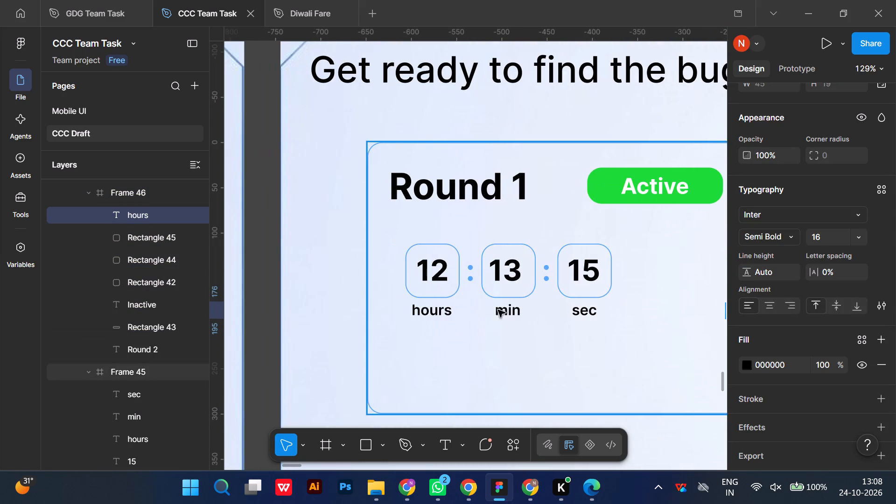
pyautogui.doubleClick(508, 308)
pyautogui.hotkey('ctrl', 'c')
pyautogui.hscroll(-1, 509, 308)
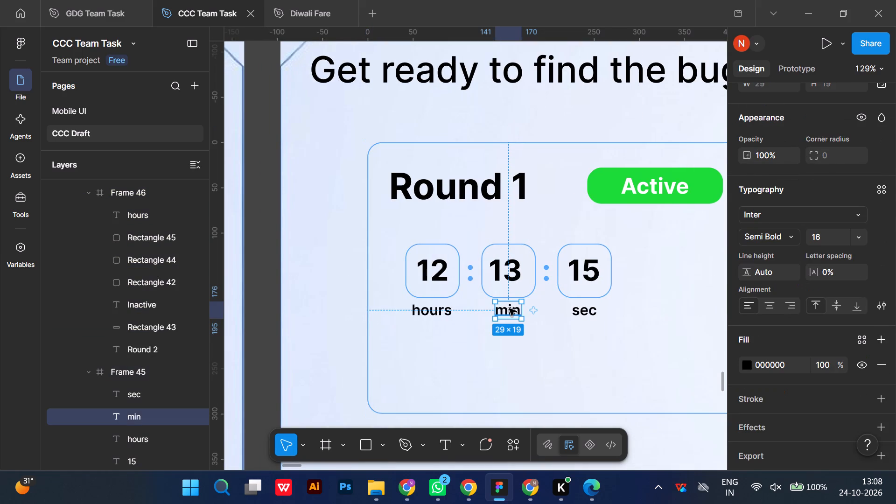
pyautogui.hscroll(-3, 509, 308)
pyautogui.click(531, 160)
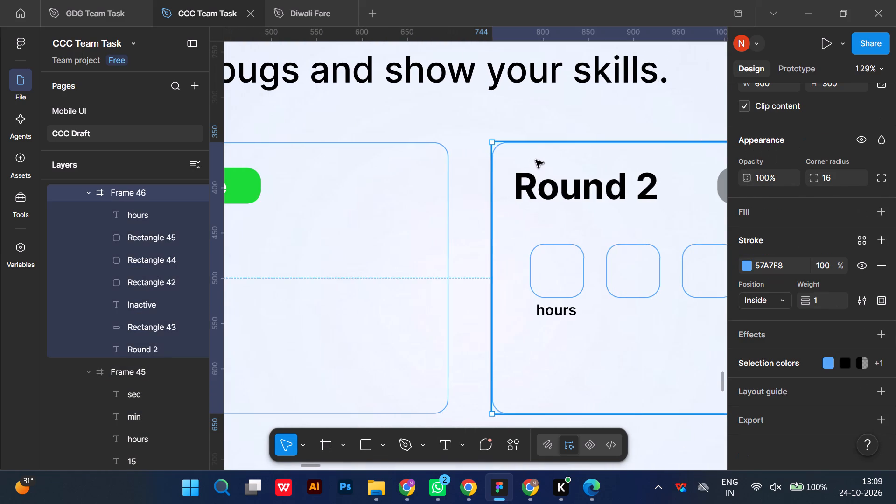
pyautogui.hotkey('ctrl', 'v')
# Copy the "sec" label from the Round 1 card into the matching position in the Round 2 card.
pyautogui.hscroll(4, 539, 162)
pyautogui.click(477, 323)
pyautogui.click(476, 314)
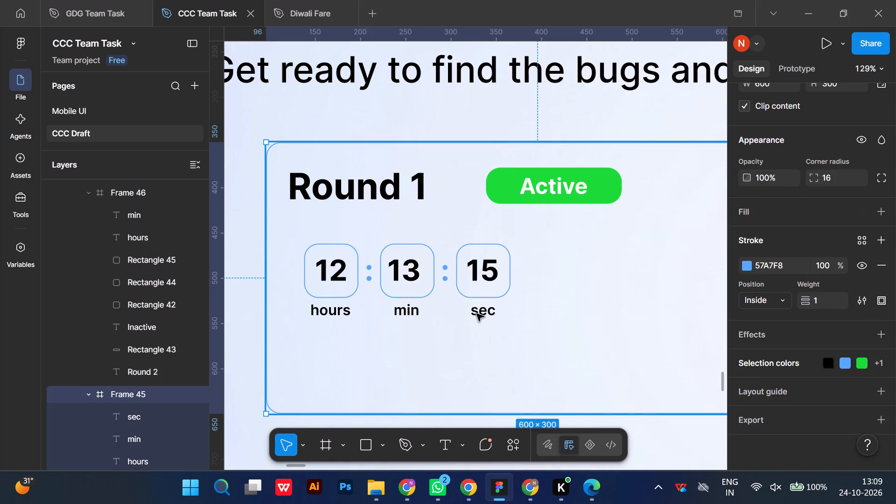
pyautogui.click(476, 314)
pyautogui.hotkey('ctrl', 'c')
pyautogui.hscroll(-1, 476, 314)
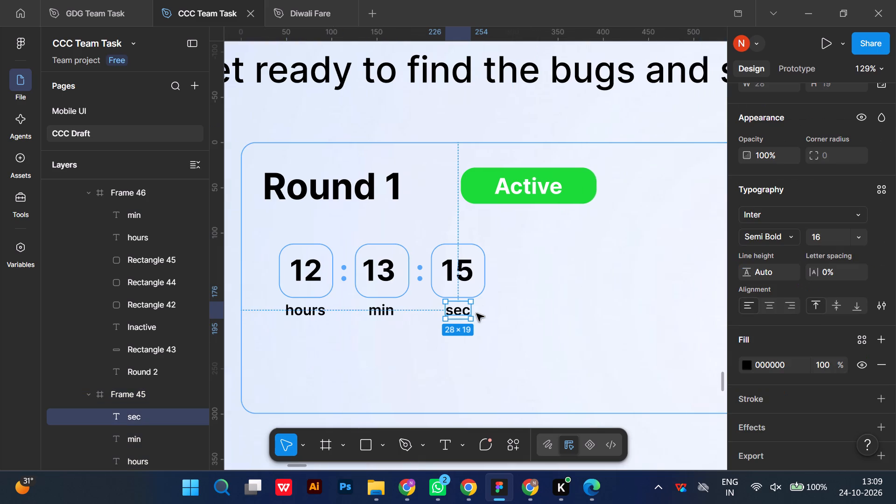
pyautogui.hscroll(-3, 476, 314)
pyautogui.click(511, 183)
pyautogui.hotkey('ctrl', 'v')
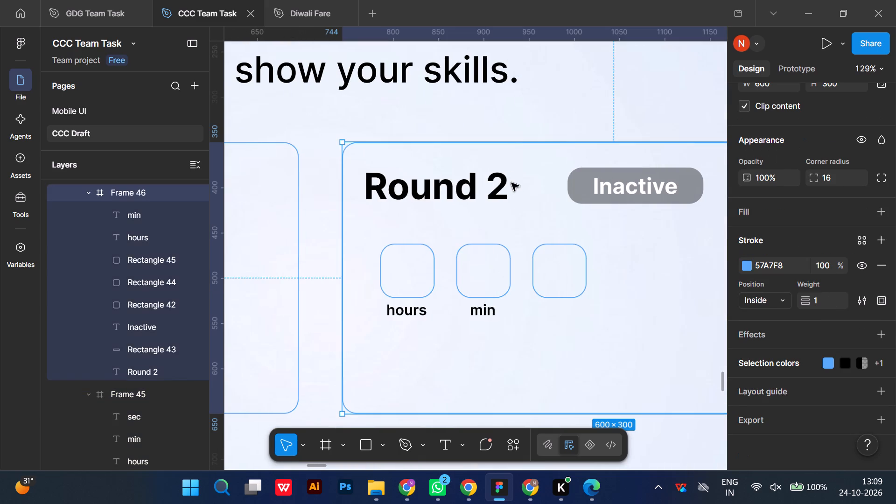
pyautogui.click(518, 406)
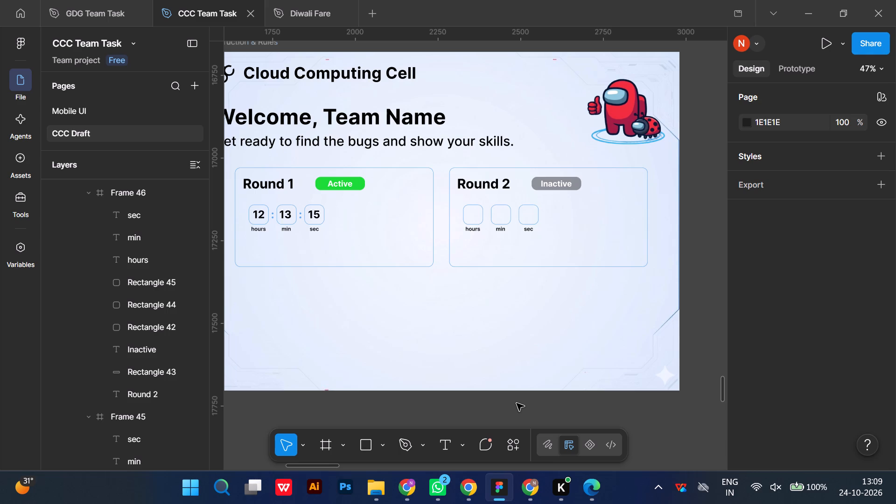
# Duplicate the red Continue button rectangle from the instructions screen and place the copy below the Round 1 countdown.
pyautogui.hscroll(1, 397, 315)
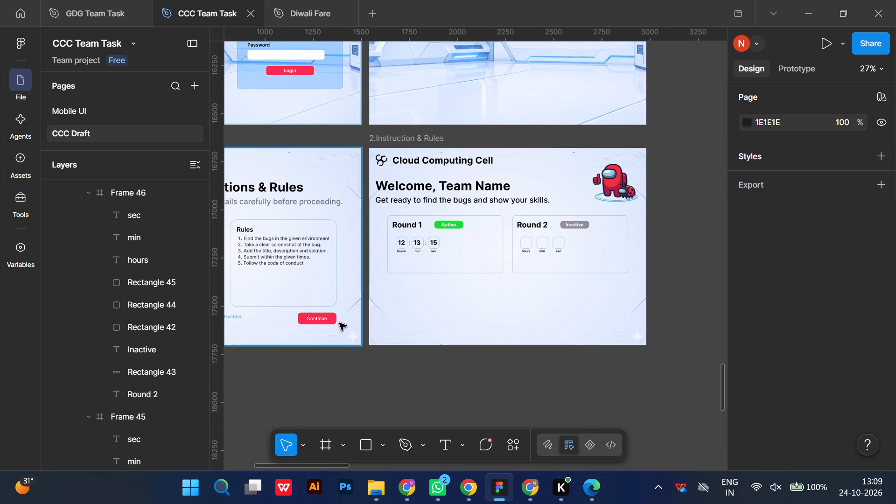
pyautogui.click(331, 314)
pyautogui.hotkey('ctrl', 'd')
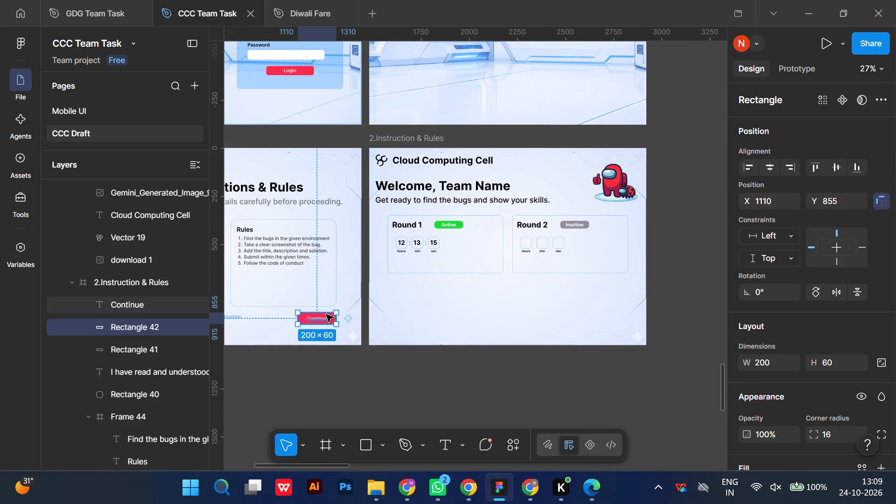
pyautogui.moveTo(326, 315); pyautogui.dragTo(464, 259)
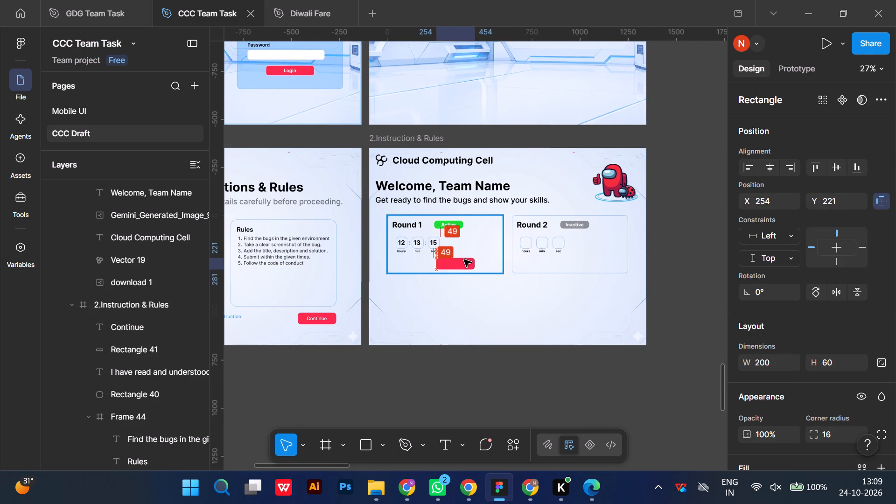
pyautogui.moveTo(464, 259); pyautogui.dragTo(455, 259)
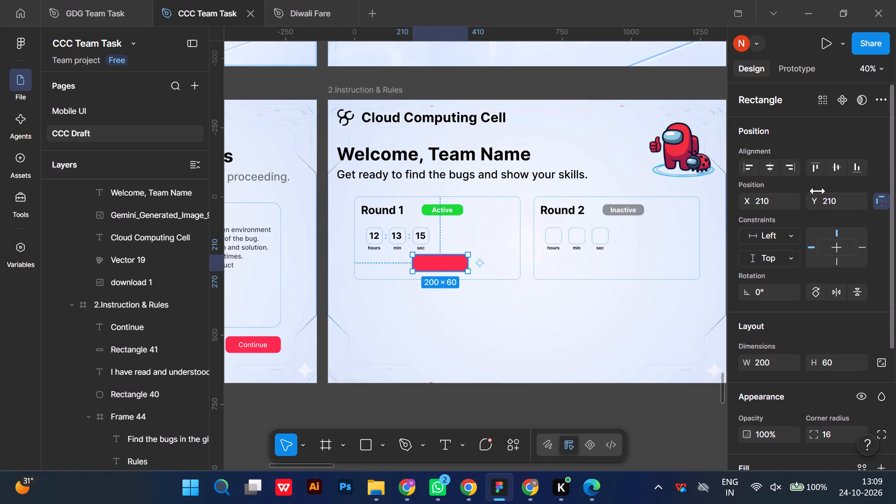
# Centre the red button horizontally in the Round 1 card and lower it to Y 216.
pyautogui.click(767, 158)
pyautogui.click(767, 160)
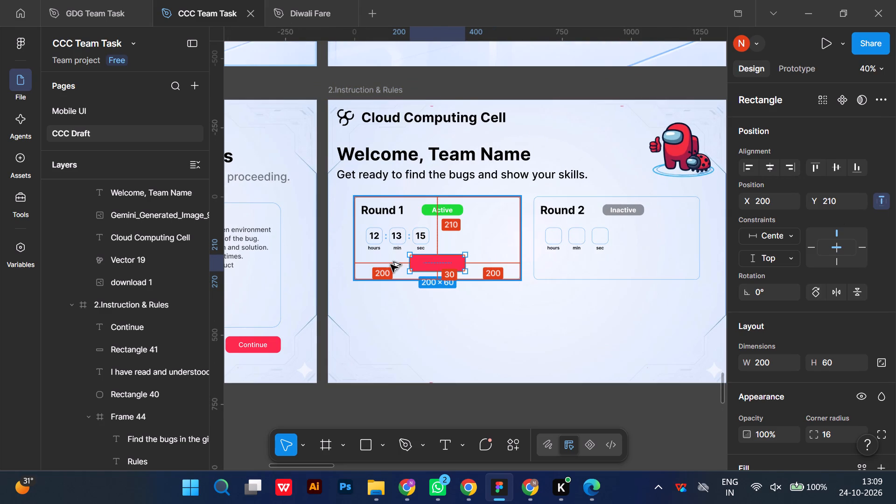
pyautogui.hotkey('alt', 'Down')
pyautogui.hotkey('alt', 'Down')
pyautogui.hotkey('alt', 'Down')
pyautogui.hotkey('alt', 'Down')
pyautogui.hotkey('alt', 'Down')
pyautogui.hotkey('alt', 'Down')
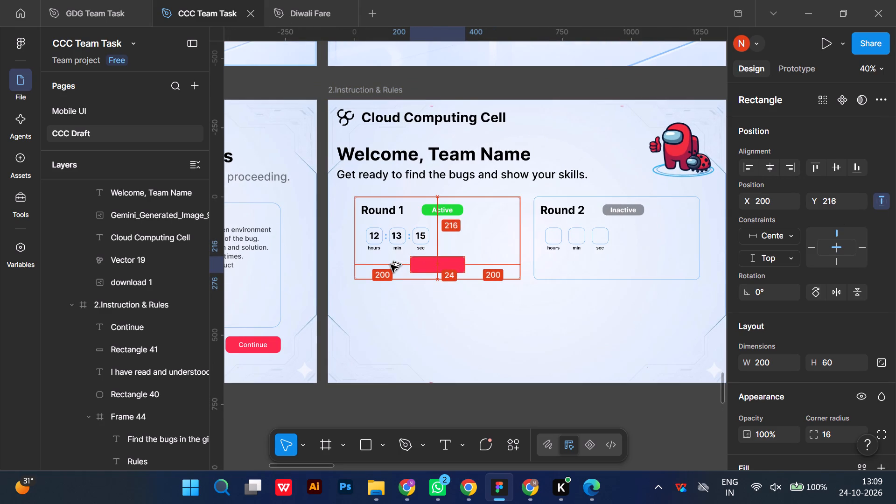
pyautogui.hotkey('alt', 'Down')
pyautogui.hotkey('alt', 'Up')
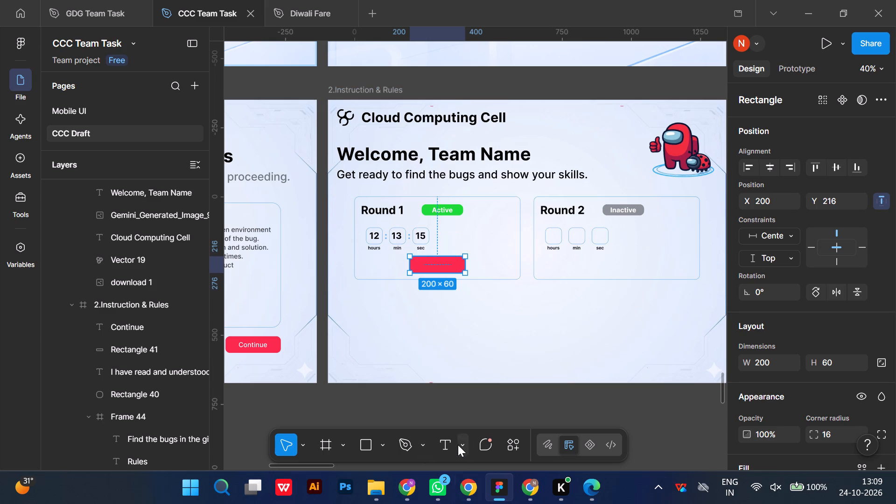
# Add the text label "Start" at font size 32, centred on the red button in the Round 1 card.
pyautogui.click(452, 443)
pyautogui.click(430, 263)
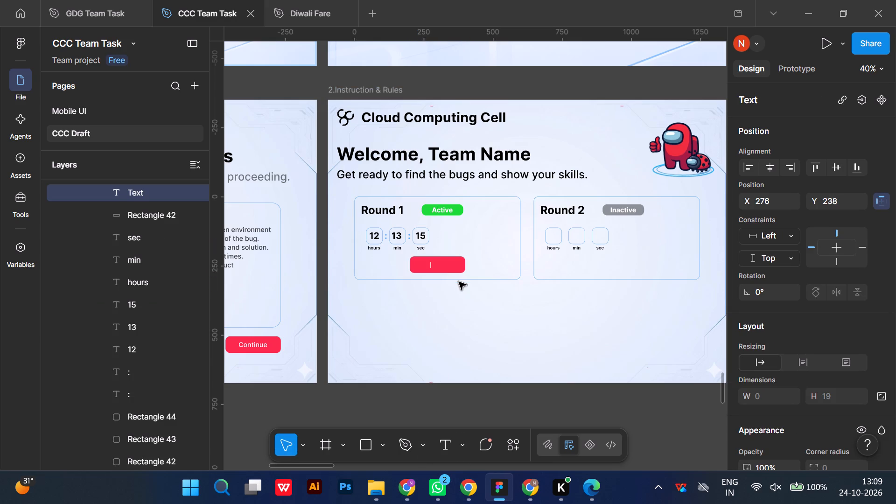
pyautogui.write('Start')
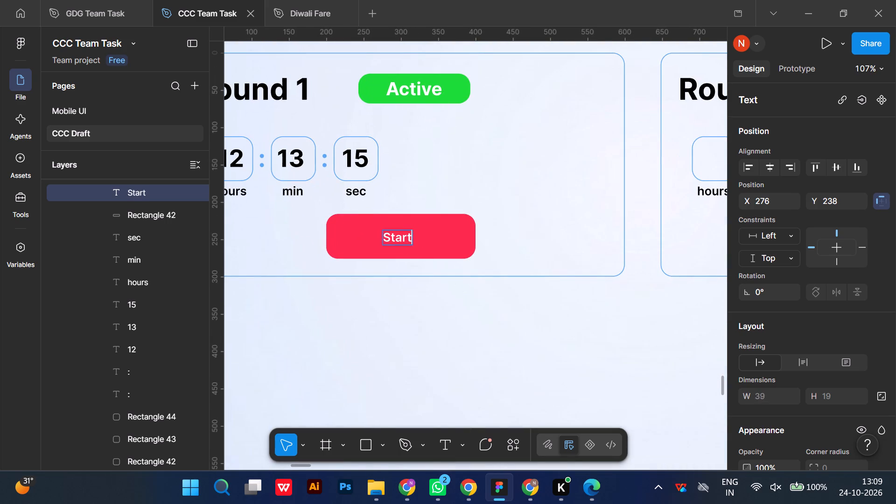
pyautogui.doubleClick(401, 232)
pyautogui.scroll(-4, 796, 344)
pyautogui.click(859, 274)
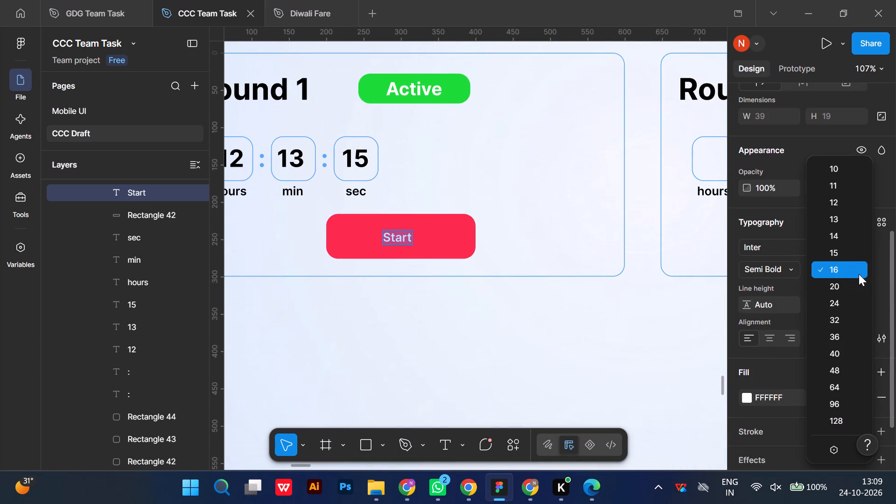
pyautogui.click(843, 325)
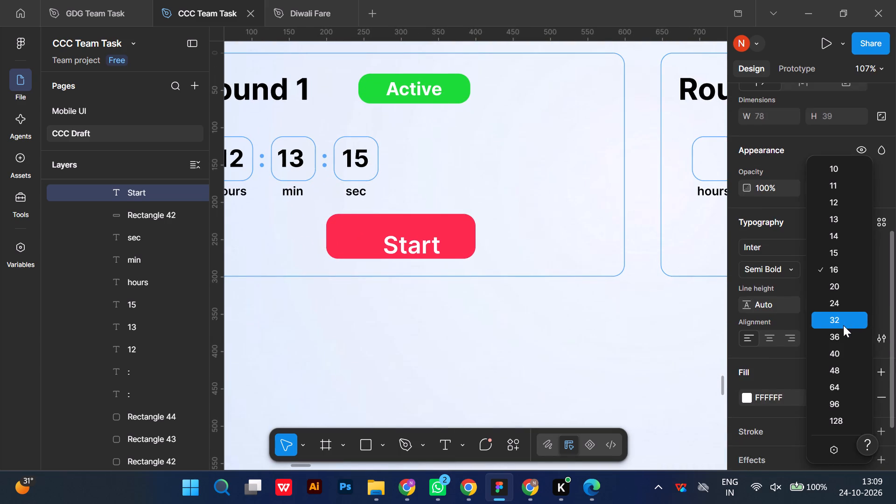
pyautogui.click(441, 342)
pyautogui.moveTo(419, 240); pyautogui.dragTo(406, 226)
pyautogui.click(452, 333)
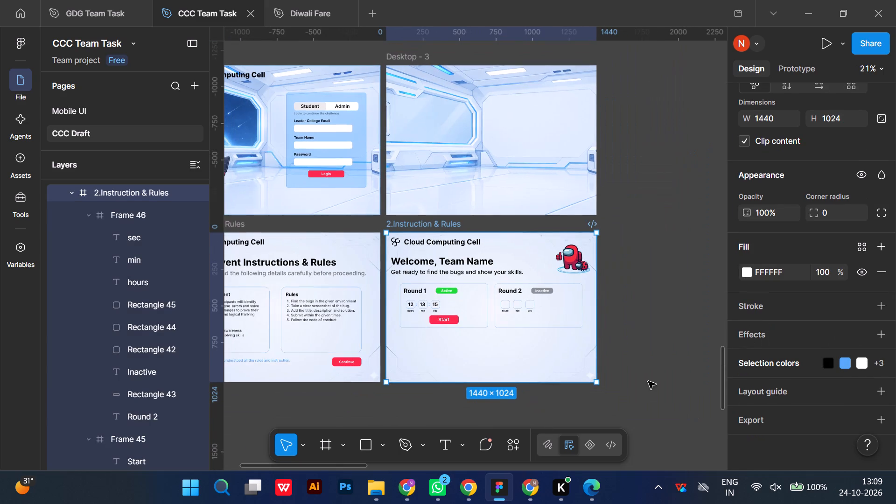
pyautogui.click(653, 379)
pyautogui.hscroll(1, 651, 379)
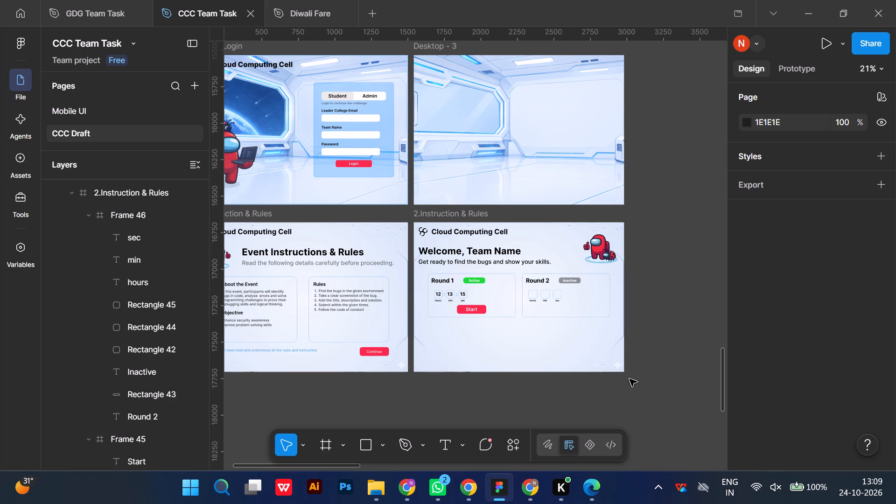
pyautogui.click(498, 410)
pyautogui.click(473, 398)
# Duplicate the Round 1 card, align the copy directly below the original, and shorten it to end just below the unit labels.
pyautogui.click(498, 289)
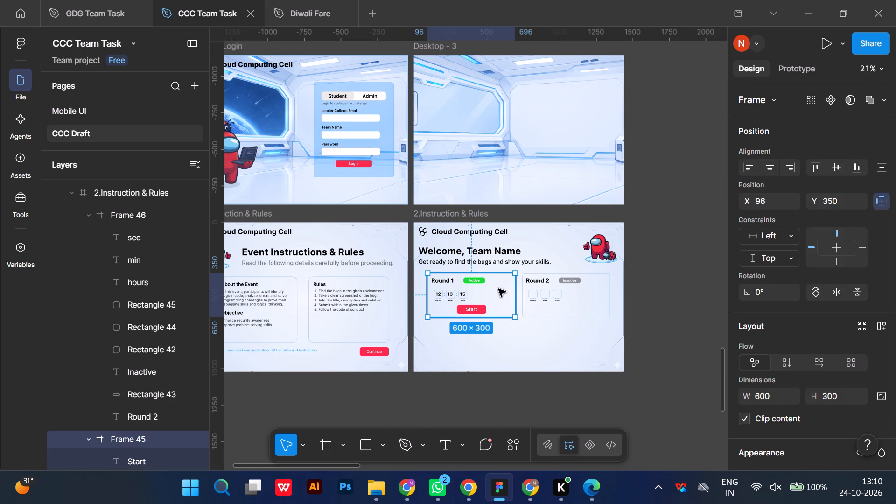
pyautogui.hotkey('ctrl', 'd')
pyautogui.moveTo(498, 289); pyautogui.dragTo(495, 334)
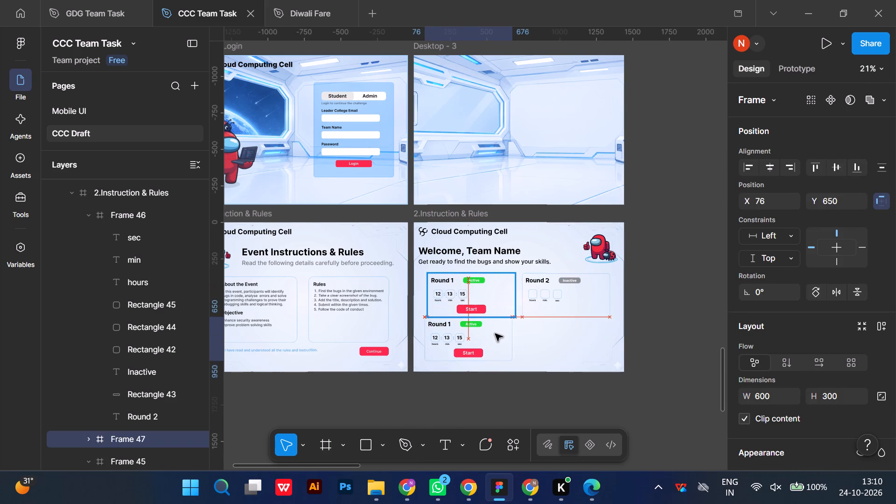
pyautogui.moveTo(495, 334); pyautogui.dragTo(497, 337)
pyautogui.moveTo(497, 337); pyautogui.dragTo(503, 338)
pyautogui.moveTo(516, 406); pyautogui.dragTo(522, 374)
# Delete the "Active" text and its green badge from the duplicated lower card.
pyautogui.doubleClick(440, 308)
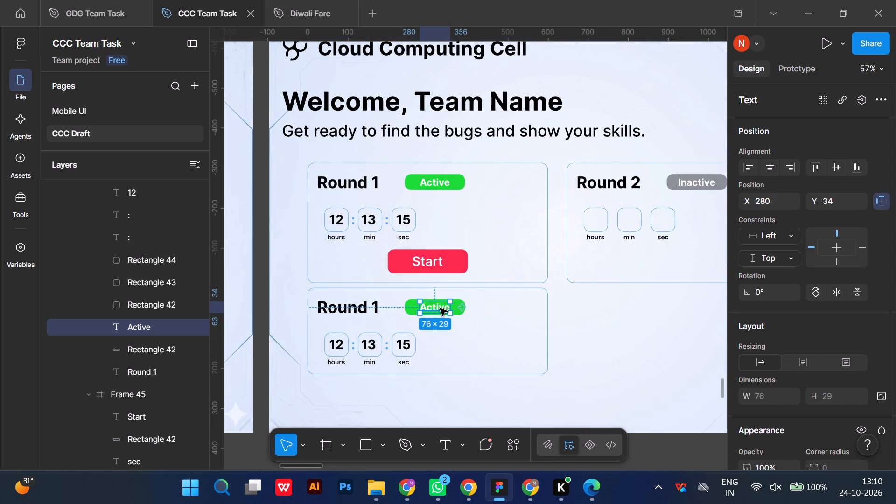
pyautogui.press('Delete')
pyautogui.doubleClick(440, 308)
pyautogui.press('Delete')
# Delete the "Round 1" heading, the 13 and 15 digits, and the seconds box from the lower card.
pyautogui.doubleClick(368, 310)
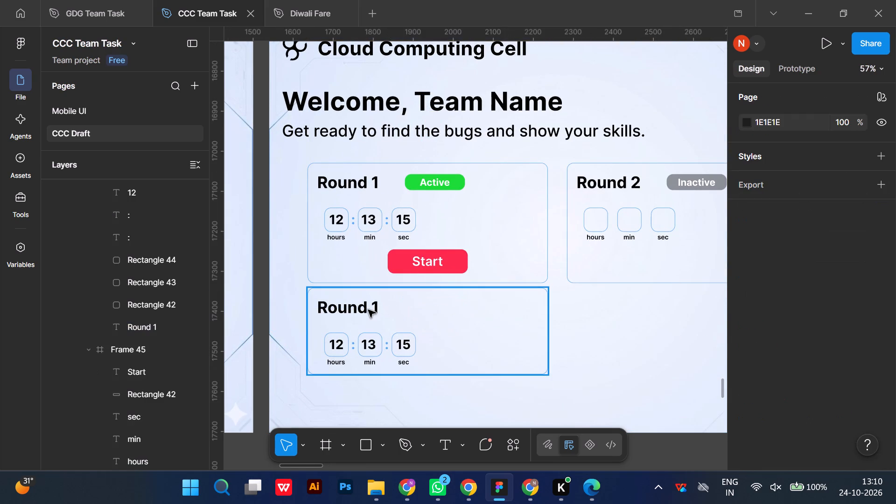
pyautogui.press('Delete')
pyautogui.click(384, 350)
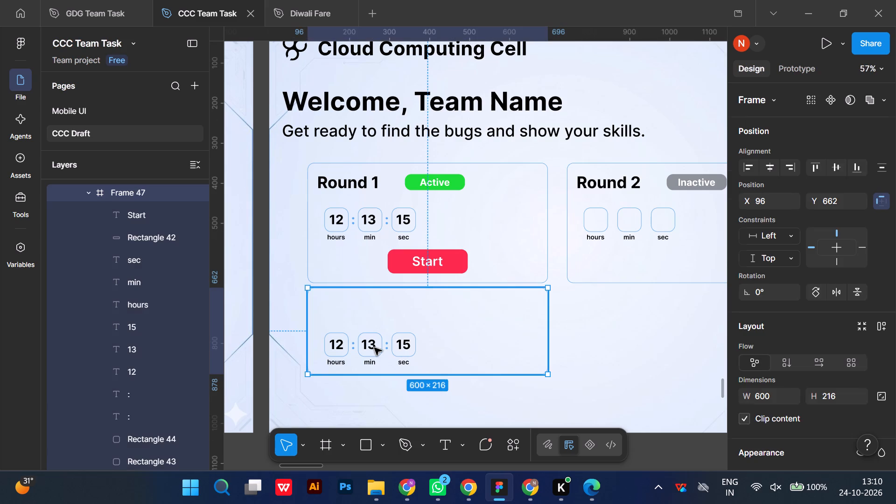
pyautogui.click(374, 348)
pyautogui.doubleClick(374, 348)
pyautogui.press('Delete')
pyautogui.doubleClick(394, 347)
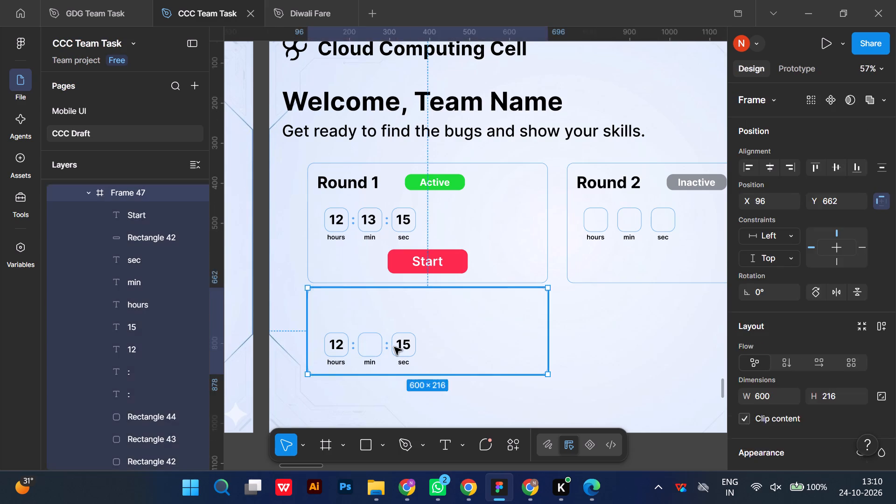
pyautogui.press('Delete')
pyautogui.doubleClick(410, 347)
pyautogui.doubleClick(410, 347)
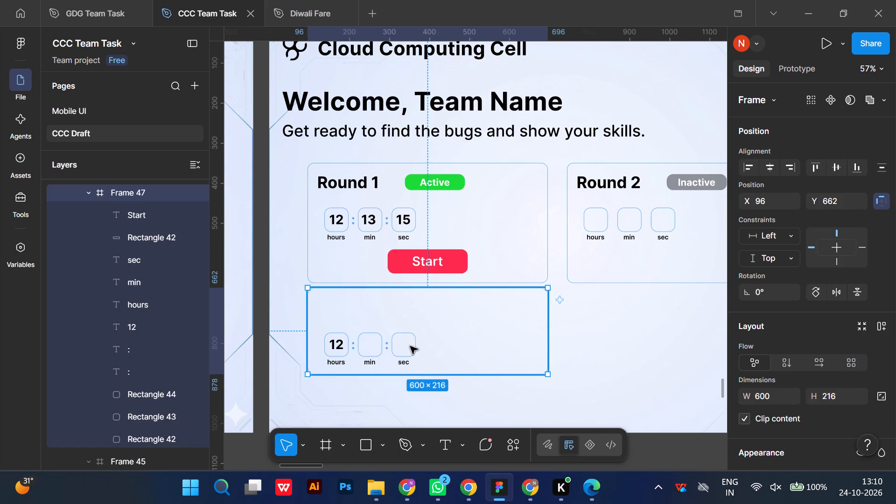
pyautogui.doubleClick(411, 337)
pyautogui.tripleClick(410, 334)
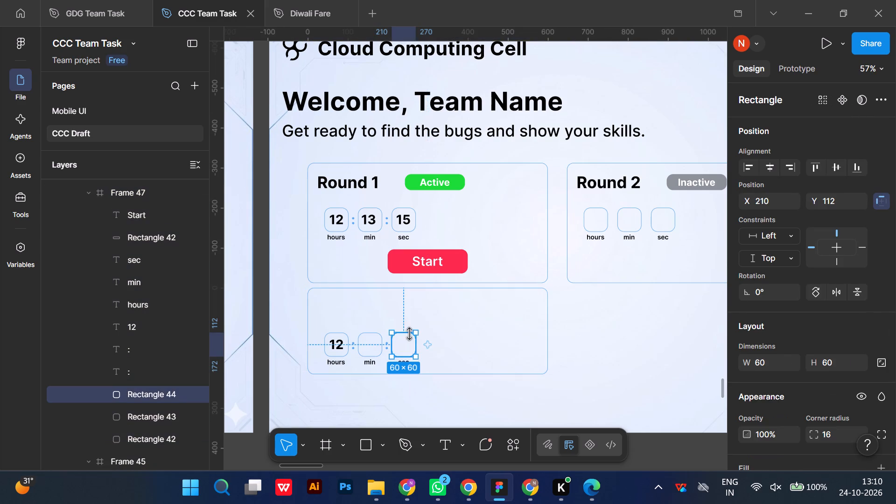
pyautogui.press('Delete')
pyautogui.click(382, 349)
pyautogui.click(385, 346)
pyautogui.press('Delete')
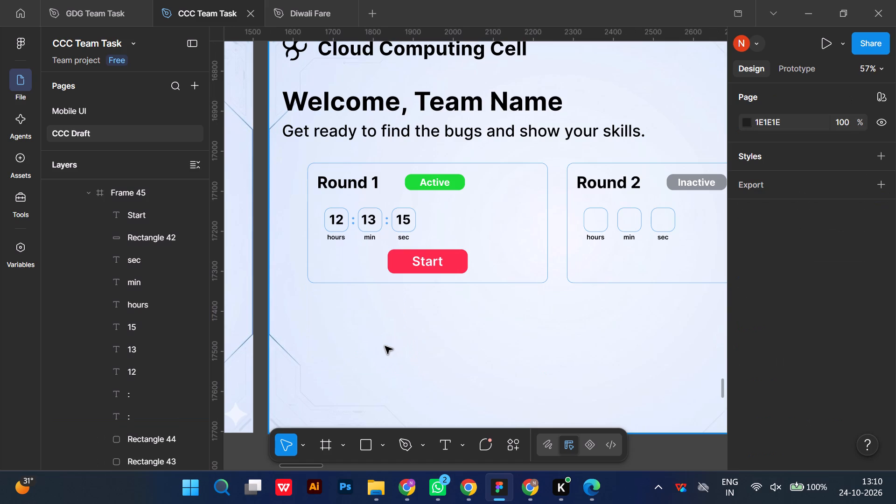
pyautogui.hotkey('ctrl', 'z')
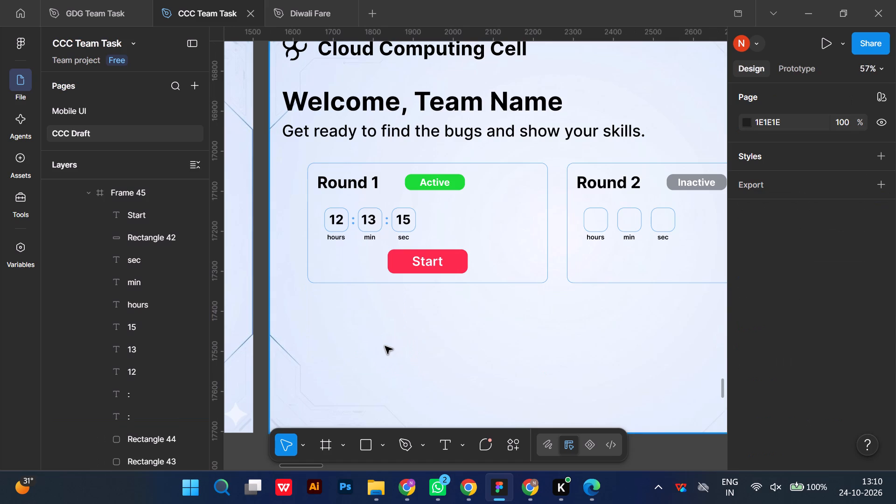
# Delete the hidden Start text and its button rectangle, the sec, min and hours labels, and the 12 from the lower card.
pyautogui.click(339, 349)
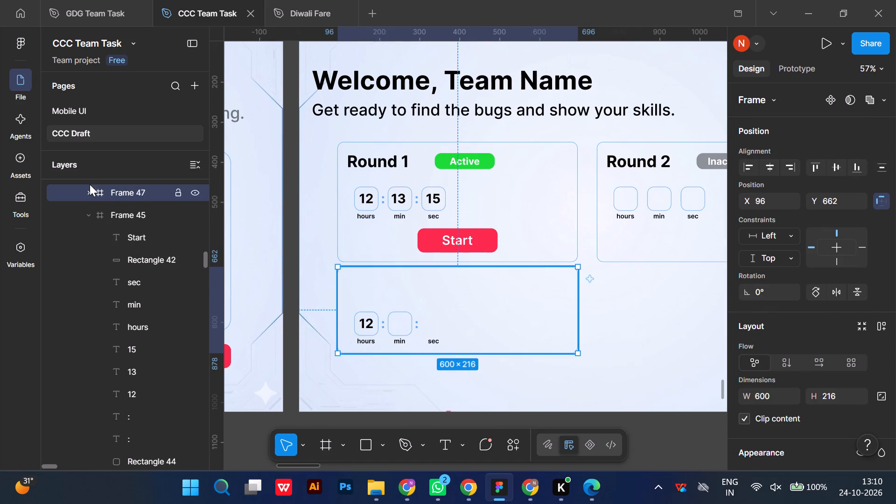
pyautogui.click(85, 210)
pyautogui.click(86, 193)
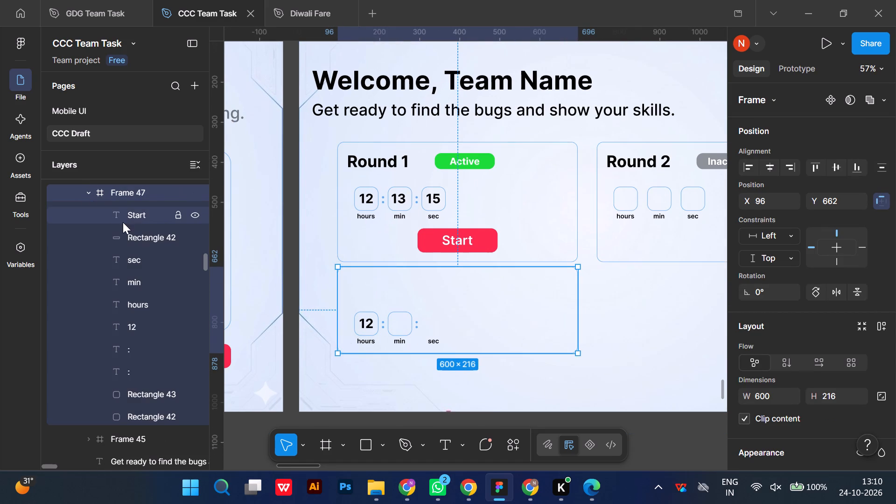
pyautogui.click(128, 215)
pyautogui.press('Delete')
pyautogui.click(130, 217)
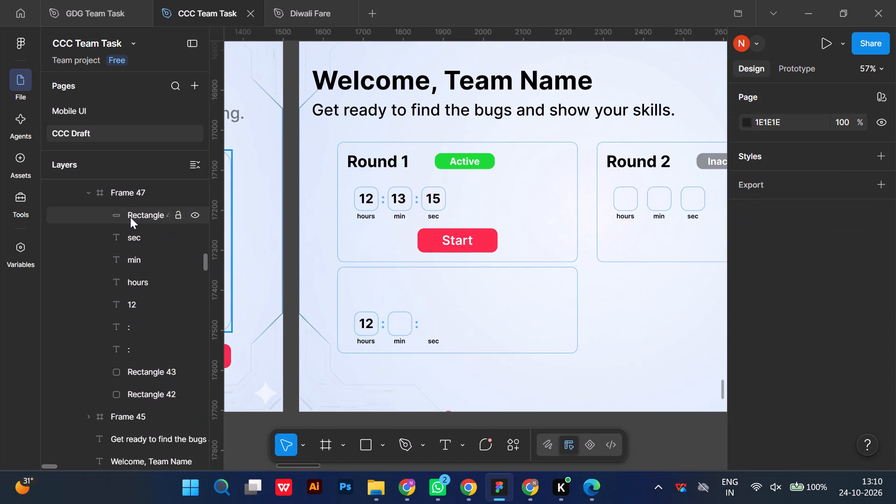
pyautogui.press('Delete')
pyautogui.click(130, 217)
pyautogui.press('Delete')
pyautogui.click(130, 223)
pyautogui.press('Delete')
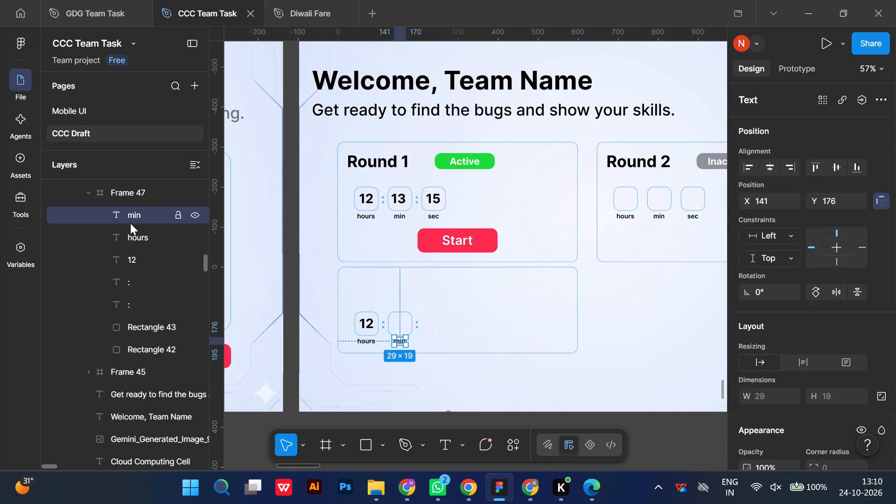
pyautogui.click(133, 231)
pyautogui.press('Delete')
pyautogui.click(130, 214)
pyautogui.press('Delete')
# Delete the two colons and the two remaining timer boxes, leaving the lower card empty.
pyautogui.click(130, 214)
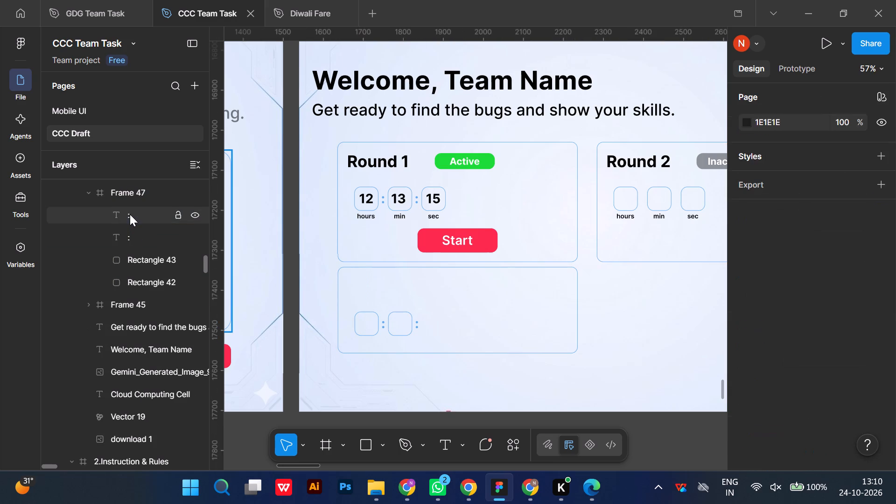
pyautogui.press('Delete')
pyautogui.click(130, 214)
pyautogui.press('Delete')
pyautogui.click(130, 214)
pyautogui.press('Delete')
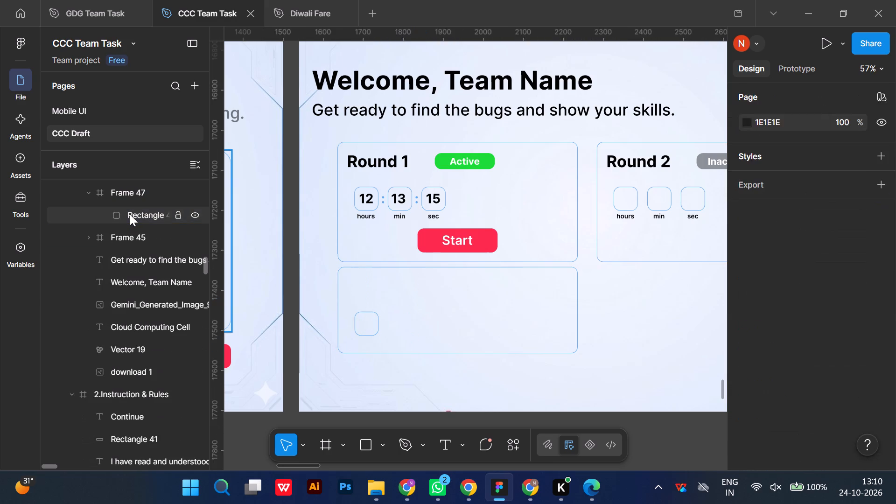
pyautogui.click(130, 214)
pyautogui.press('Delete')
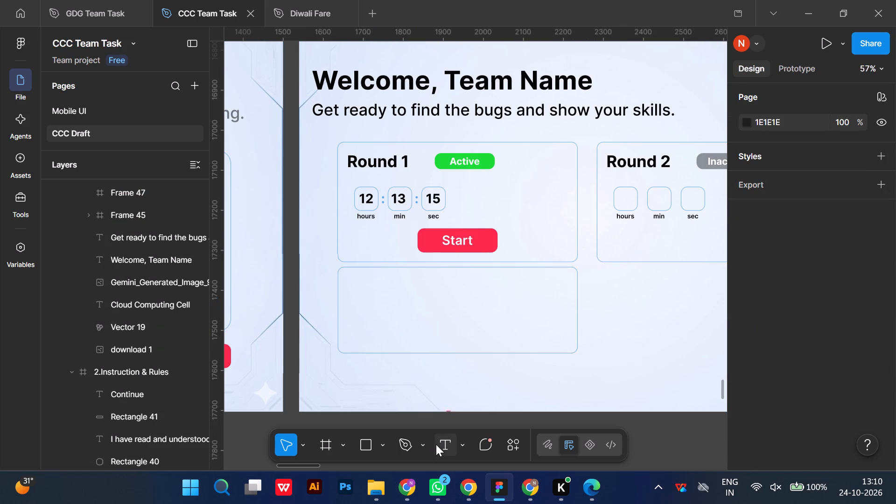
# Add the text "Upcoming Announcement" near the top of the empty lower card, using the Round 1 heading's text style.
pyautogui.click(436, 444)
pyautogui.click(293, 438)
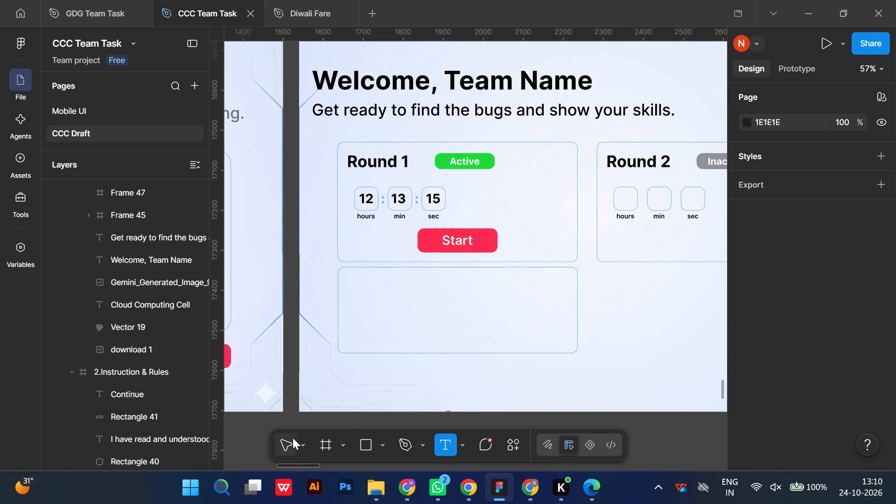
pyautogui.click(354, 171)
pyautogui.click(363, 158)
pyautogui.doubleClick(364, 160)
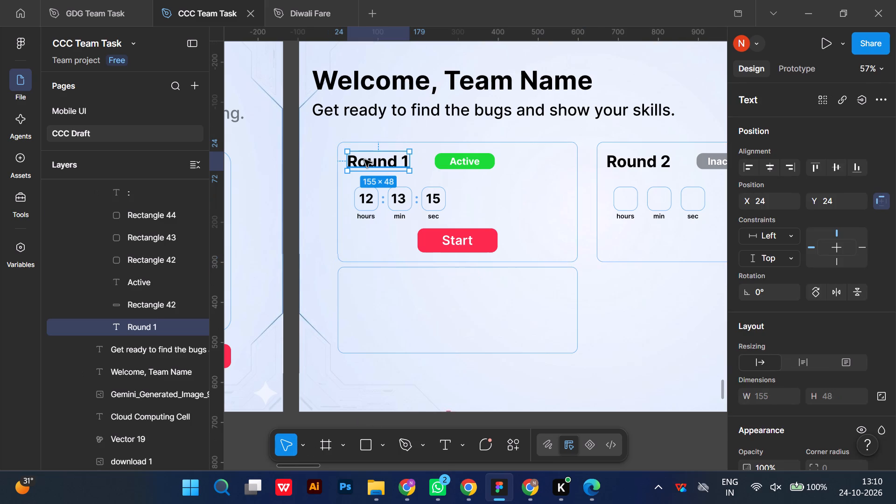
pyautogui.click(444, 446)
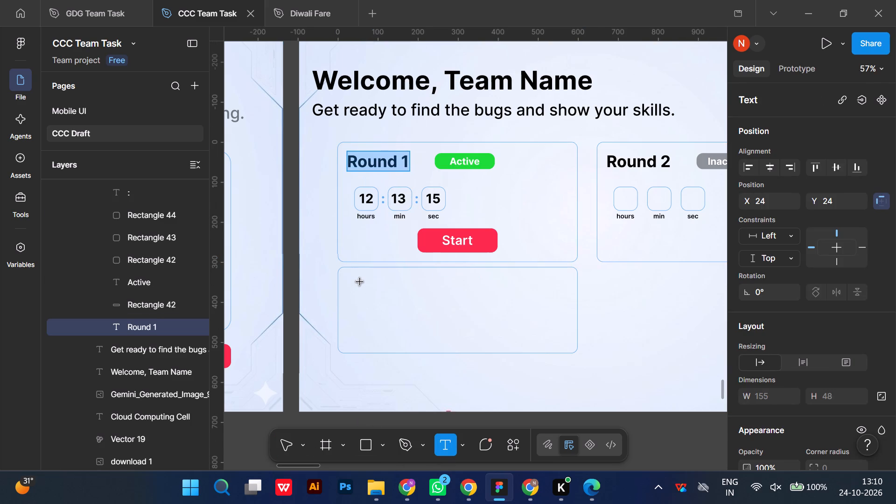
pyautogui.click(360, 282)
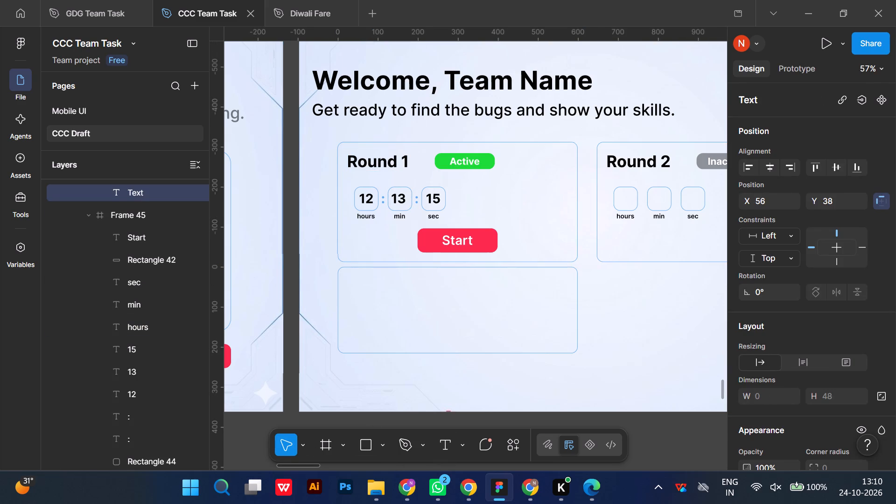
pyautogui.write('Upcoming ann')
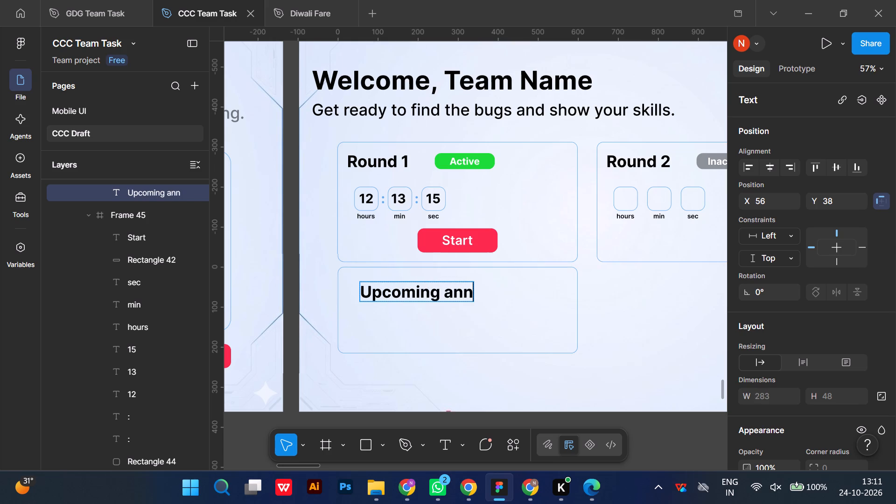
pyautogui.press('BackSpace')
pyautogui.press('BackSpace')
pyautogui.press('BackSpace')
pyautogui.write('Announcement')
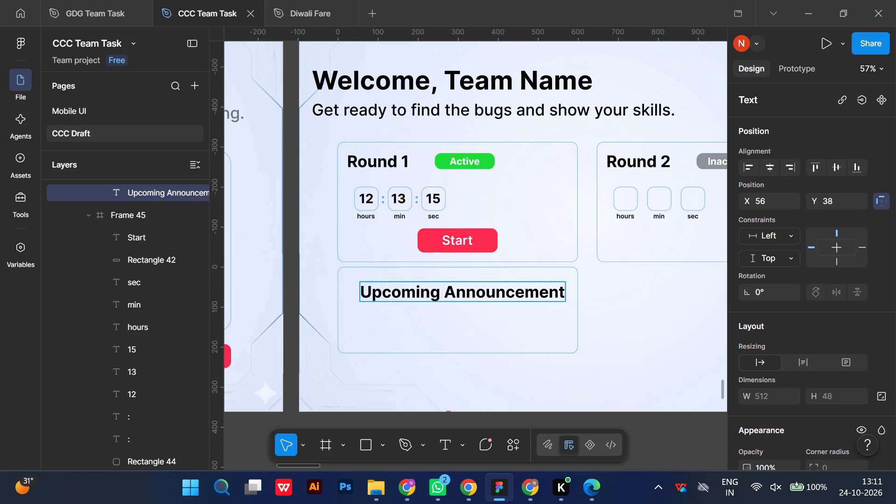
# Set the "Upcoming Announcement" heading's font size to 32.
pyautogui.tripleClick(428, 295)
pyautogui.scroll(-2, 791, 385)
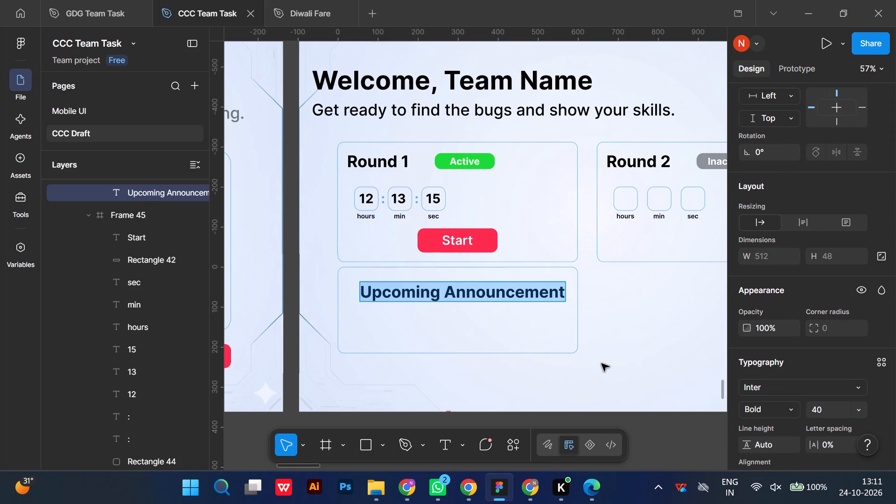
pyautogui.scroll(-2, 849, 389)
pyautogui.click(855, 266)
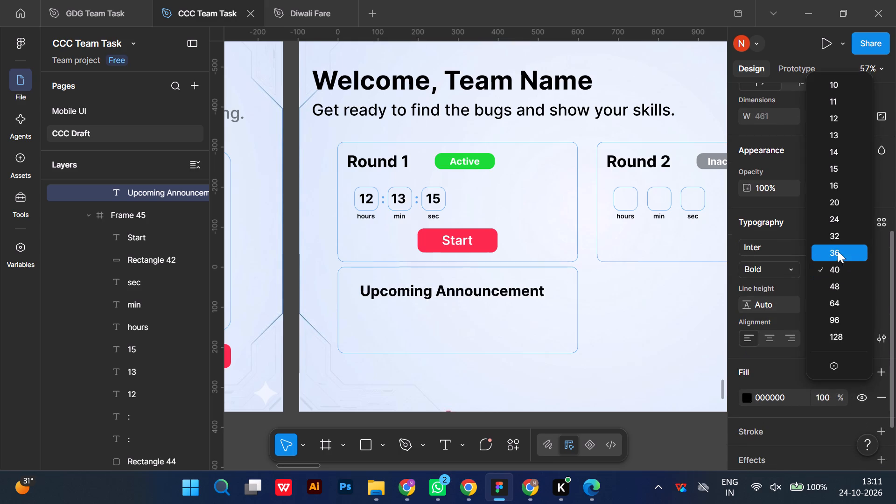
pyautogui.click(838, 238)
pyautogui.click(448, 358)
# Move the "Upcoming Announcement" heading to 32 from the left edge and 32 from the top edge of its card.
pyautogui.moveTo(413, 292); pyautogui.dragTo(405, 289)
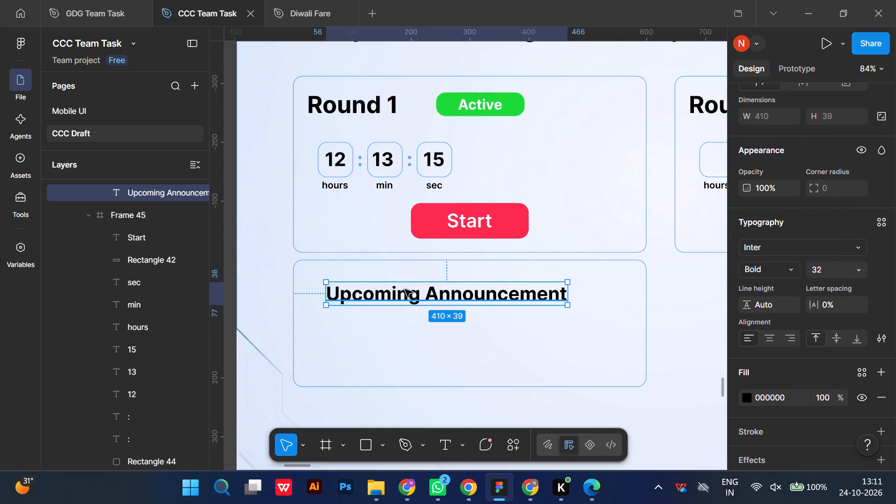
pyautogui.moveTo(405, 289); pyautogui.dragTo(398, 279)
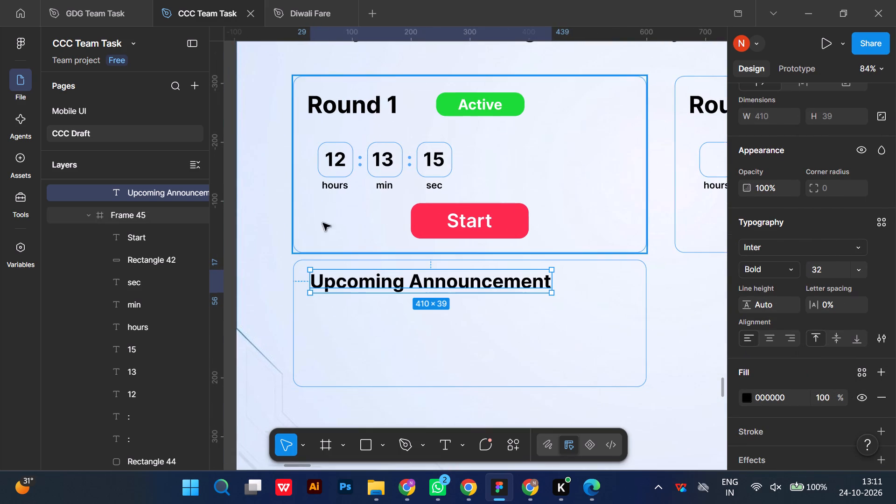
pyautogui.hotkey('alt', 'Right')
pyautogui.hotkey('alt', 'Right')
pyautogui.hotkey('alt', 'Right')
pyautogui.hotkey('alt', 'Down')
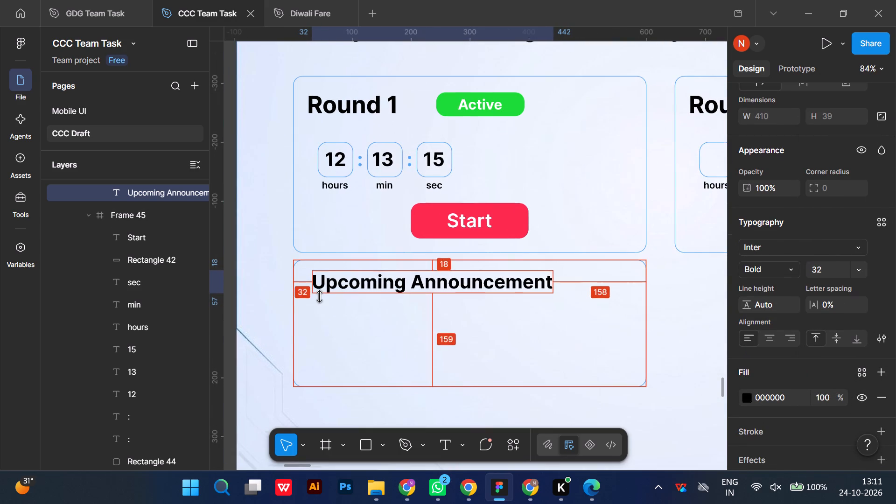
pyautogui.hotkey('alt', 'Down')
pyautogui.hotkey('alt', 'Down')
pyautogui.hotkey('alt', 'Down')
pyautogui.hotkey('alt', 'Down')
pyautogui.hotkey('alt', 'Down')
pyautogui.hotkey('alt', 'Down')
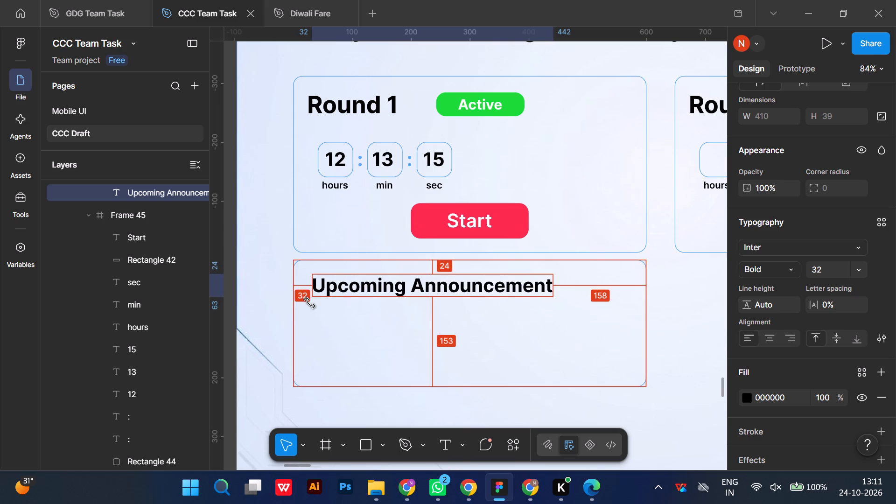
pyautogui.hotkey('alt', 'Down')
pyautogui.hotkey('alt', 'Down')
pyautogui.hotkey('alt', 'Down')
pyautogui.hotkey('alt', 'Down')
pyautogui.hotkey('alt', 'Down')
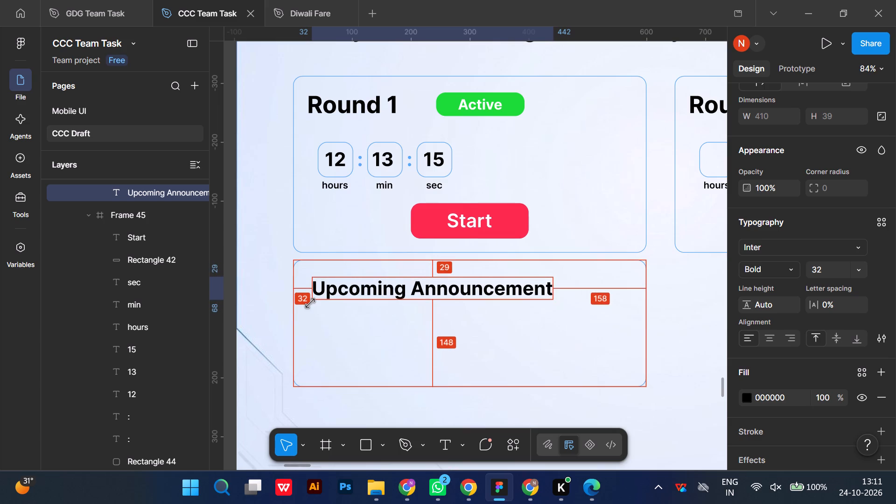
pyautogui.hotkey('alt', 'Down')
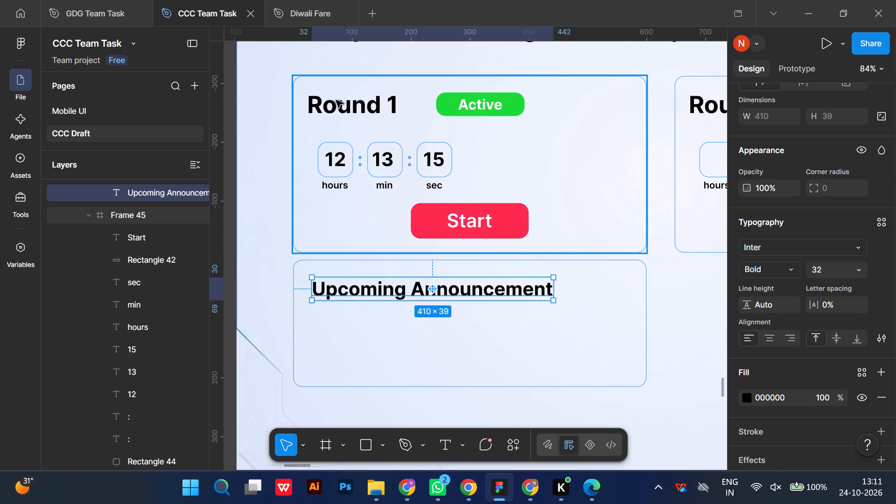
pyautogui.hotkey('alt', 'Down')
pyautogui.hotkey('alt', 'Down')
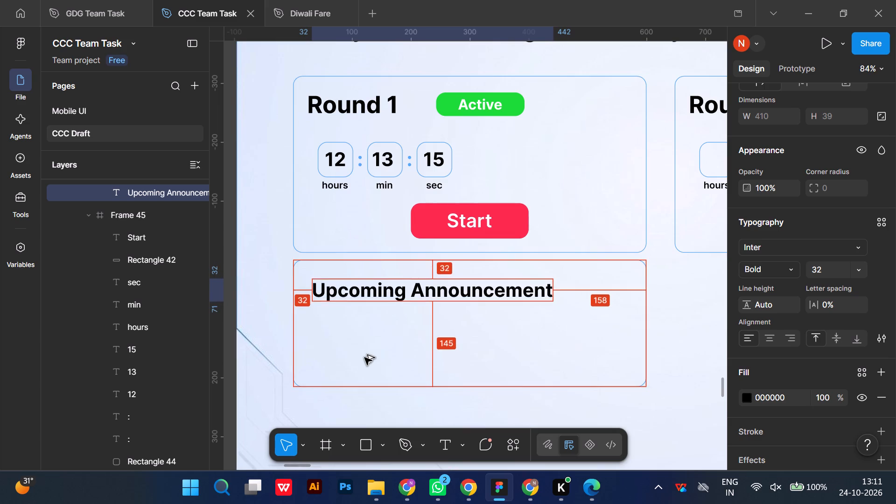
# Copy the red button rectangle from the Round 1 card and paste it into the Round 2 card.
pyautogui.hscroll(-1, 364, 357)
pyautogui.click(694, 307)
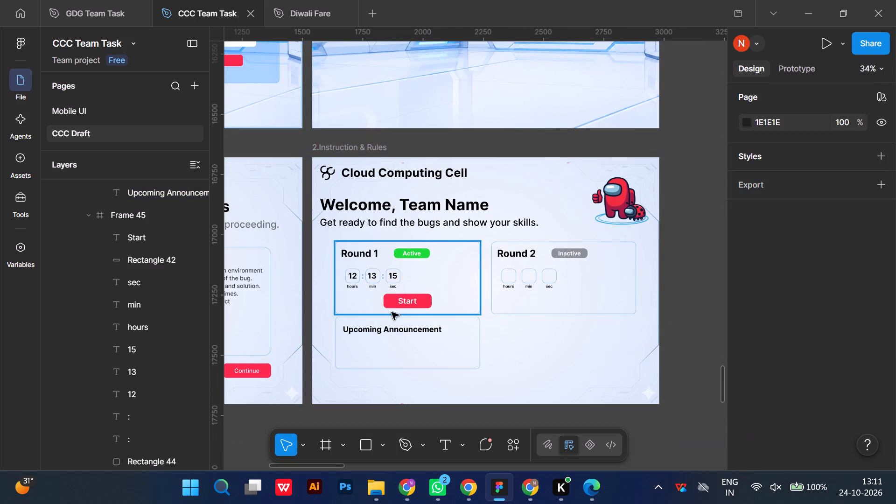
pyautogui.doubleClick(405, 301)
pyautogui.doubleClick(387, 302)
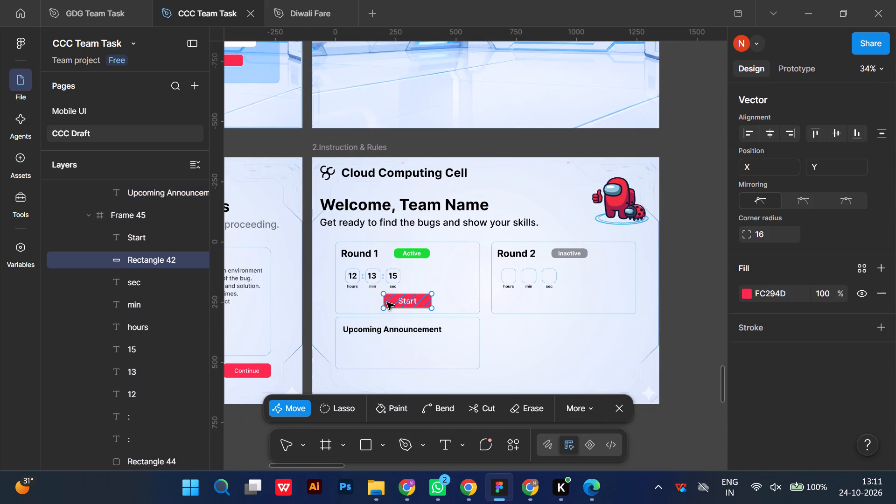
pyautogui.click(612, 408)
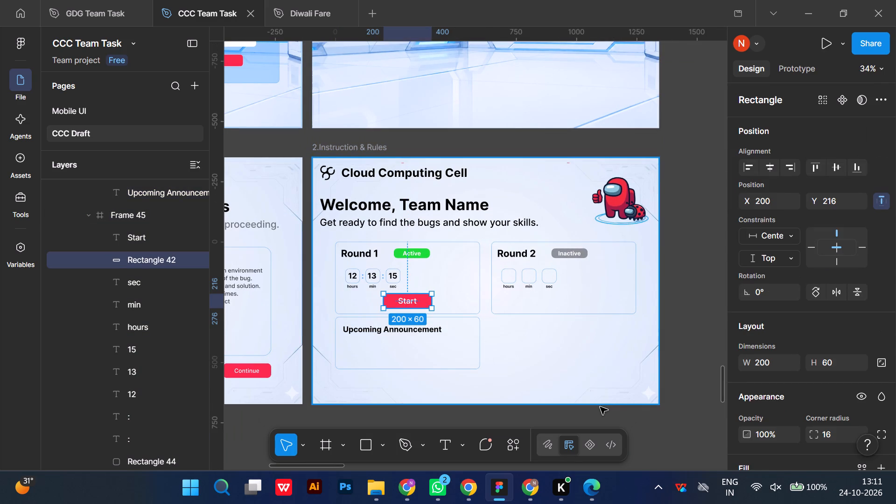
pyautogui.hotkey('ctrl', 'c')
pyautogui.click(602, 278)
pyautogui.hotkey('ctrl', 'v')
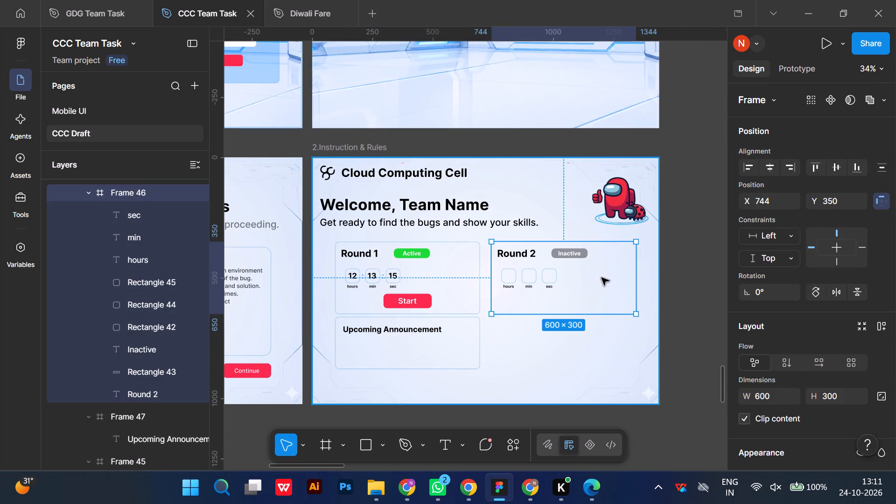
# Copy the "Start" label from the Round 1 button and paste it onto the red button in the Round 2 card.
pyautogui.doubleClick(413, 301)
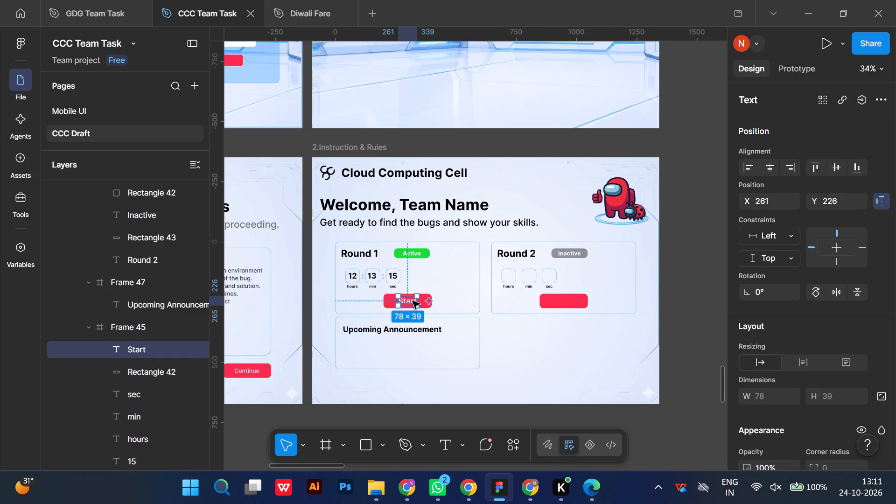
pyautogui.hotkey('ctrl', 'c')
pyautogui.doubleClick(554, 307)
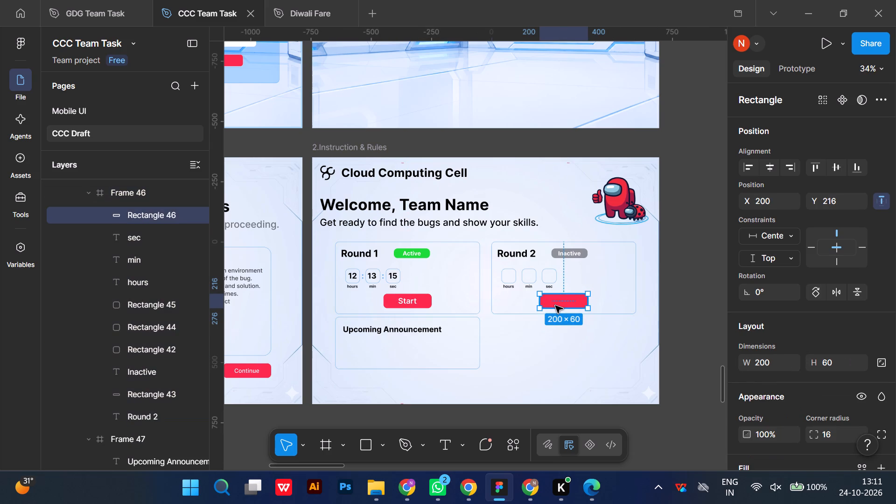
pyautogui.hotkey('ctrl', 'v')
# Set the fill opacity of the Round 2 card's red button rectangle to 50%.
pyautogui.doubleClick(521, 297)
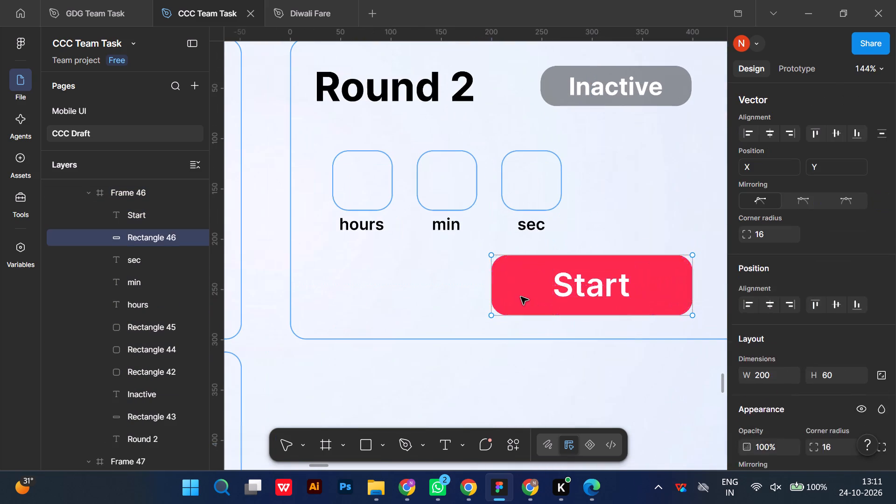
pyautogui.click(618, 413)
pyautogui.scroll(-3, 867, 392)
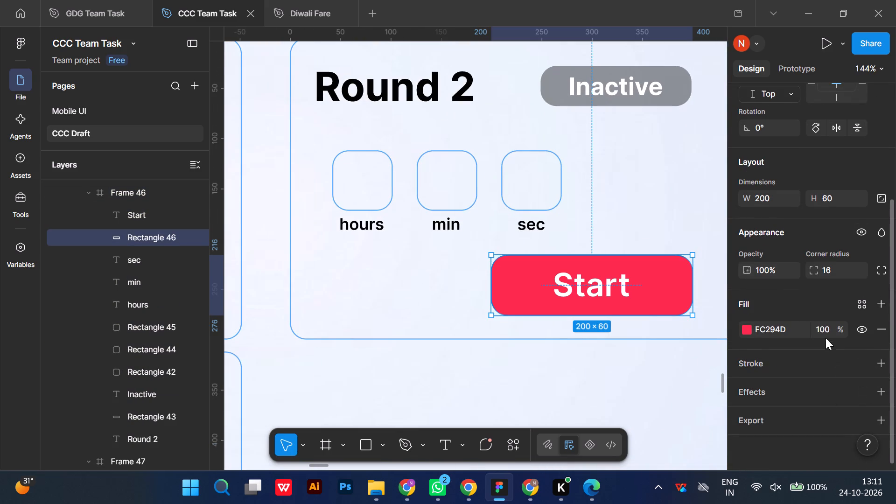
pyautogui.click(824, 329)
pyautogui.press('5')
pyautogui.press('0')
pyautogui.click(702, 385)
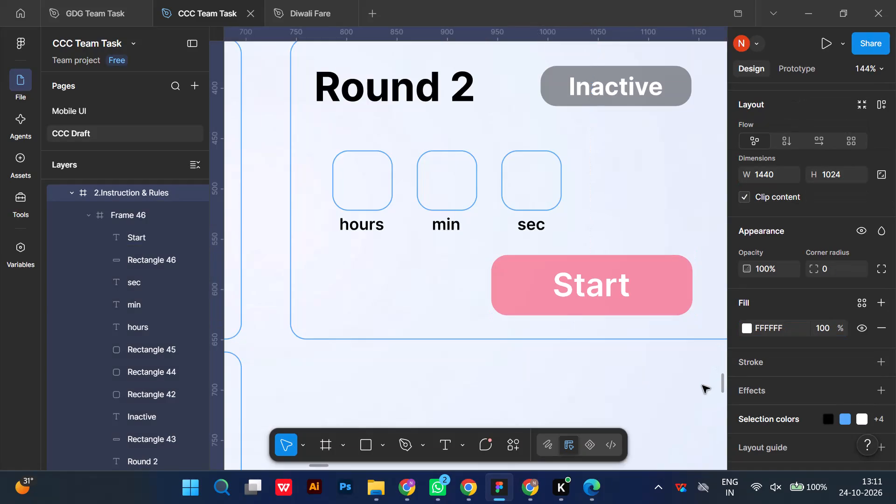
pyautogui.scroll(-1, 702, 385)
pyautogui.click(664, 413)
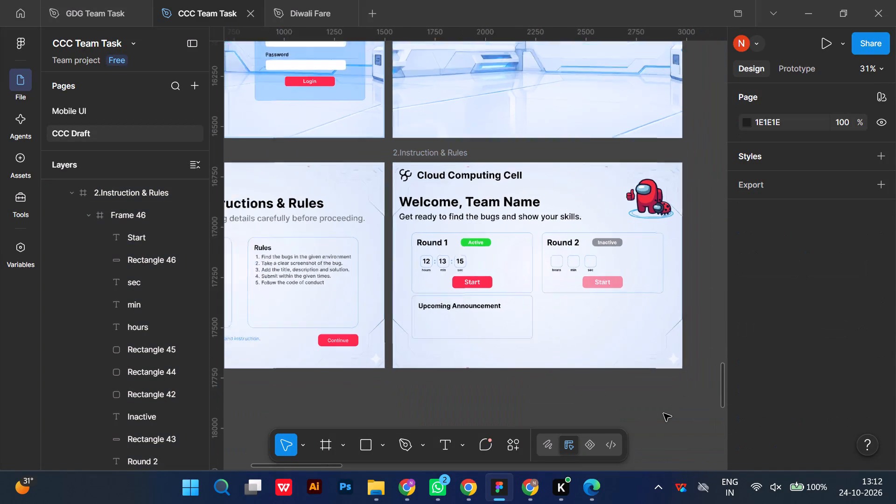
# Duplicate the "Welcome, Team Name" screen frame.
pyautogui.scroll(-1, 664, 413)
pyautogui.hscroll(-1, 664, 413)
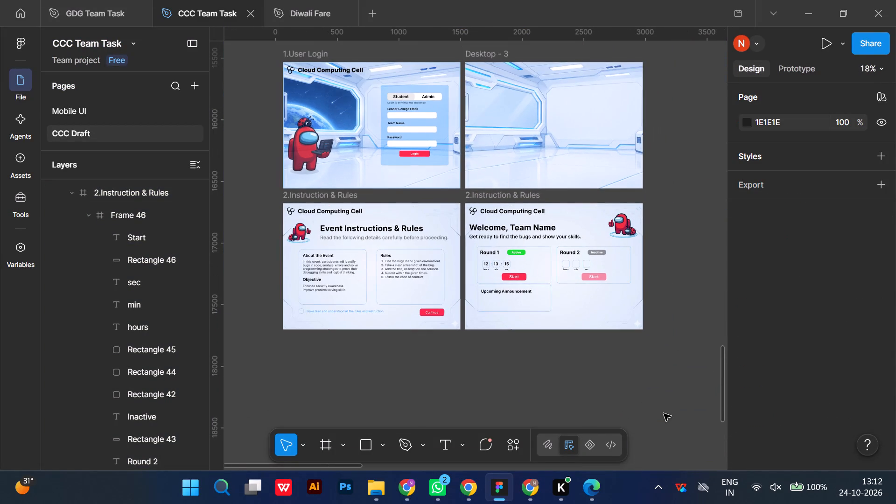
pyautogui.hscroll(-1, 664, 413)
pyautogui.click(405, 189)
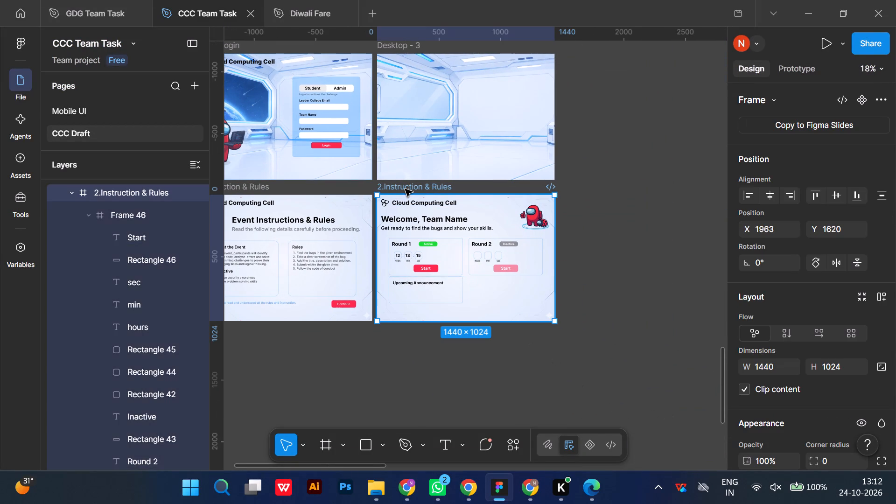
pyautogui.hotkey('ctrl', 'd')
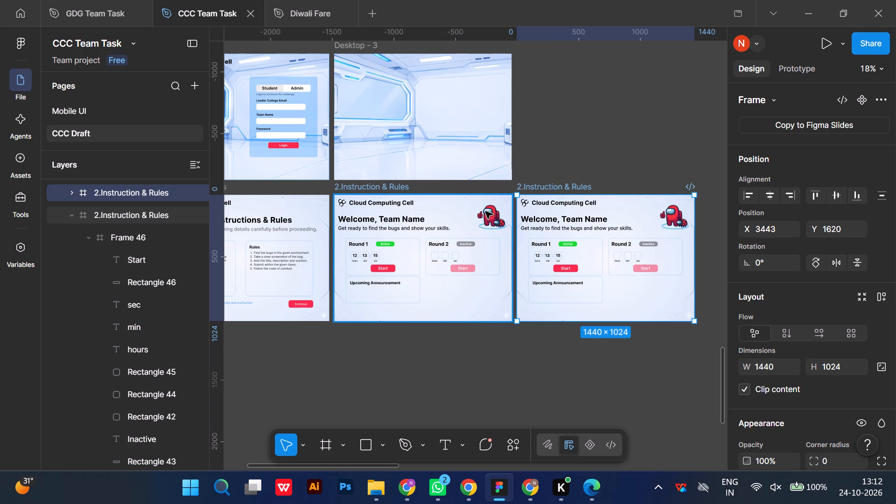
# Delete the cards, welcome texts and character image from the duplicated screen, keeping the logo, "Cloud Computing Cell" title and background.
pyautogui.click(71, 196)
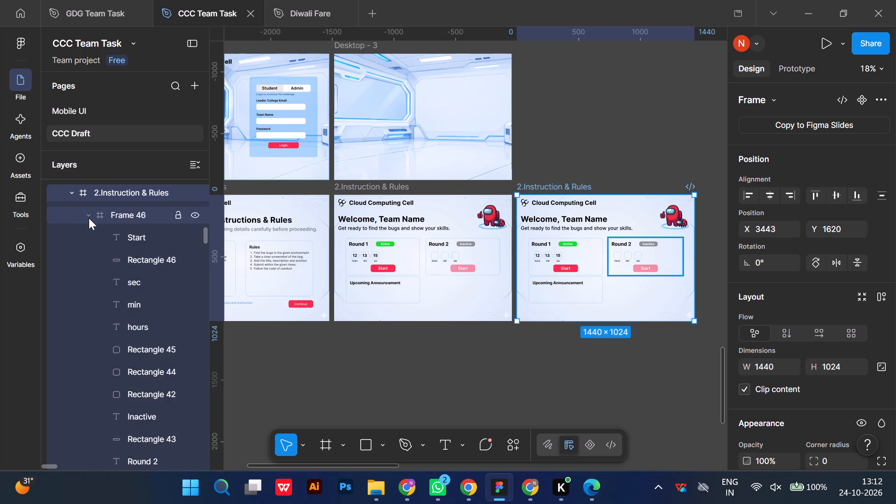
pyautogui.click(102, 220)
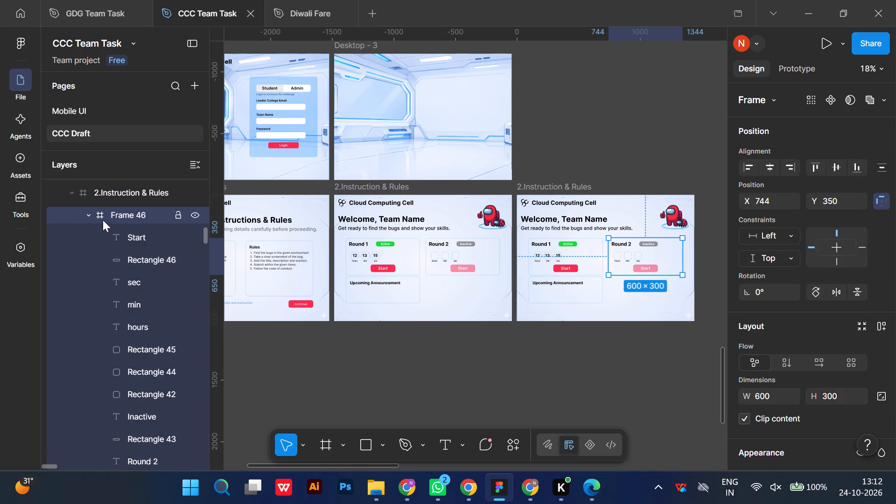
pyautogui.press('Delete')
pyautogui.click(103, 220)
pyautogui.press('Delete')
pyautogui.click(103, 220)
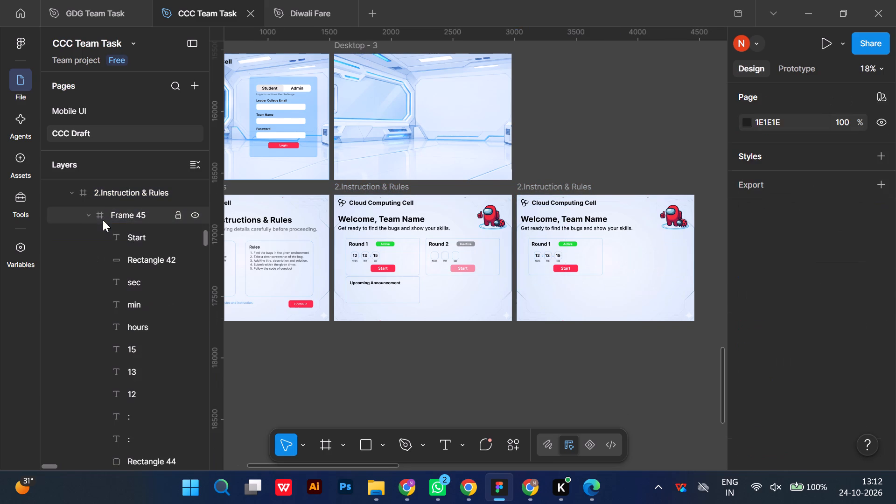
pyautogui.press('Delete')
pyautogui.click(103, 220)
pyautogui.press('Delete')
pyautogui.click(103, 220)
pyautogui.press('Delete')
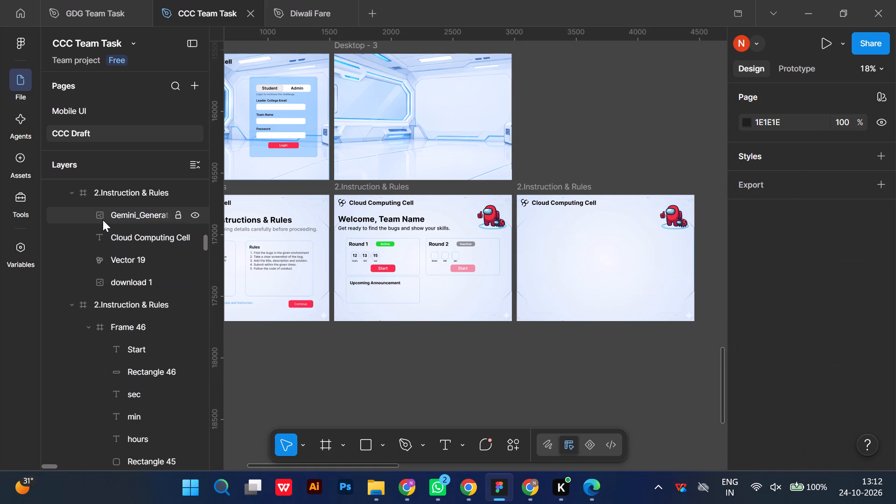
pyautogui.click(103, 220)
pyautogui.press('Delete')
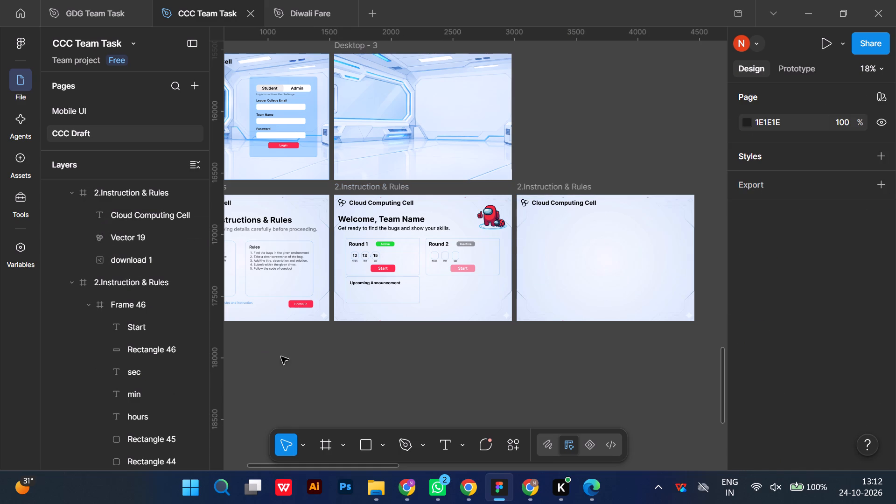
# Duplicate the cleared screen and place the copy in the upper row beside Desktop - 3, at X 3443, Y 475.
pyautogui.doubleClick(533, 188)
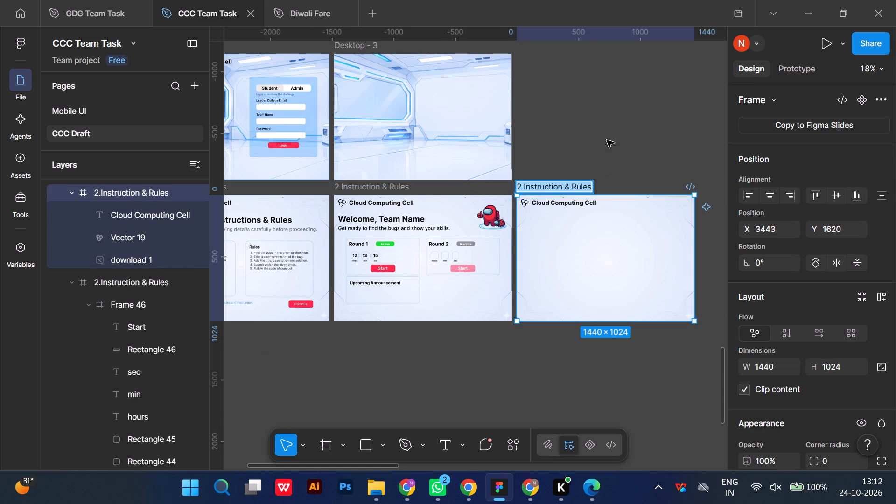
pyautogui.doubleClick(607, 140)
pyautogui.click(547, 184)
pyautogui.hotkey('ctrl', 'd')
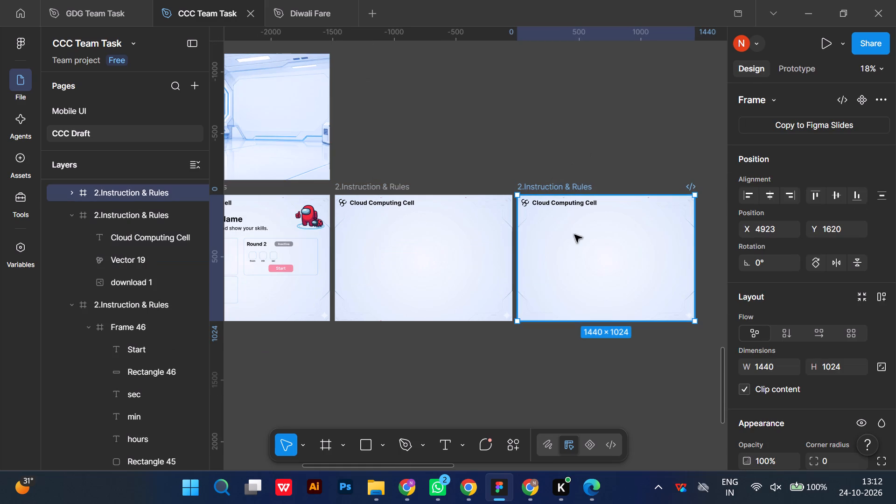
pyautogui.moveTo(576, 245); pyautogui.dragTo(400, 106)
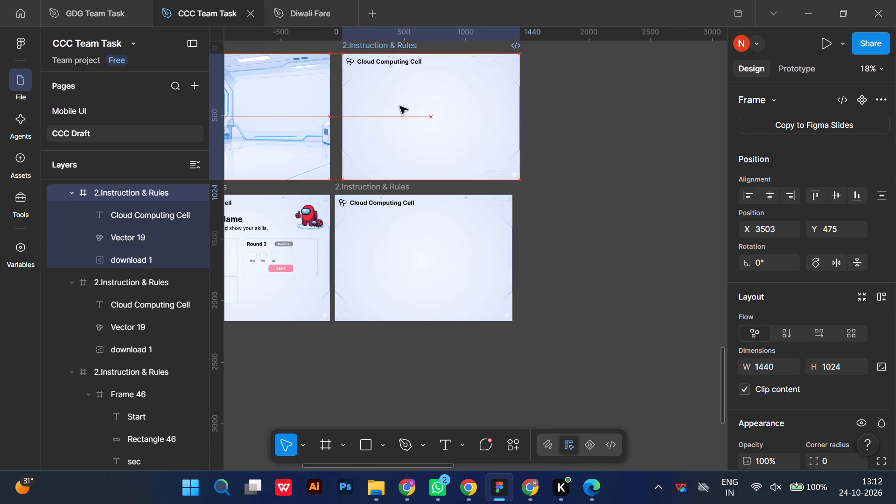
pyautogui.moveTo(400, 106); pyautogui.dragTo(396, 107)
# Rename the "Welcome, Team Name" screen frame as "3.Home Page".
pyautogui.hscroll(2, 417, 196)
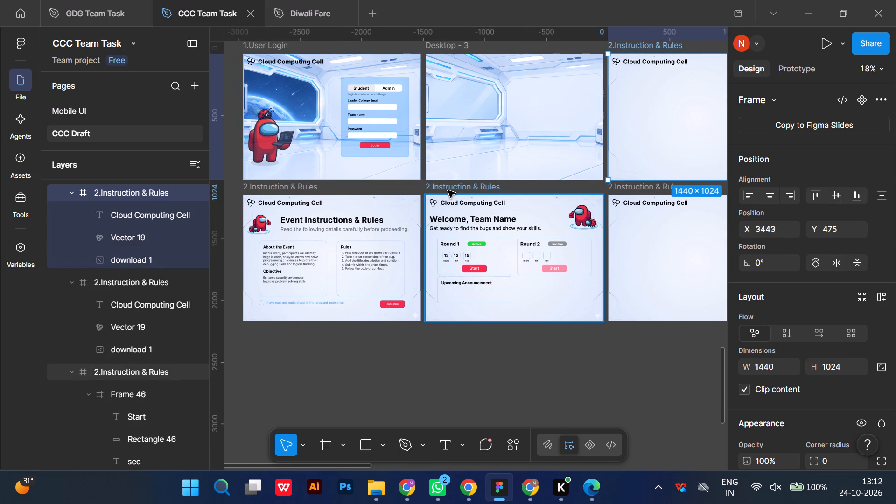
pyautogui.doubleClick(448, 188)
pyautogui.write('3.')
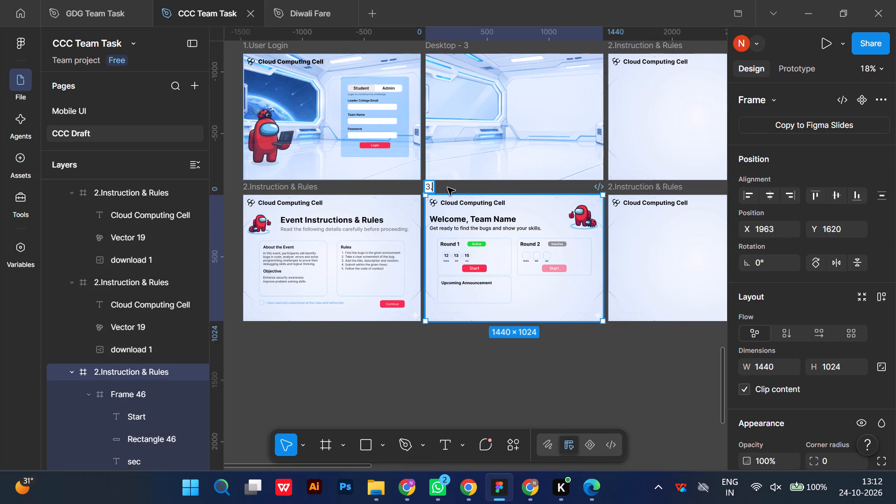
pyautogui.hotkey('shift', 'h')
pyautogui.write('ome Page')
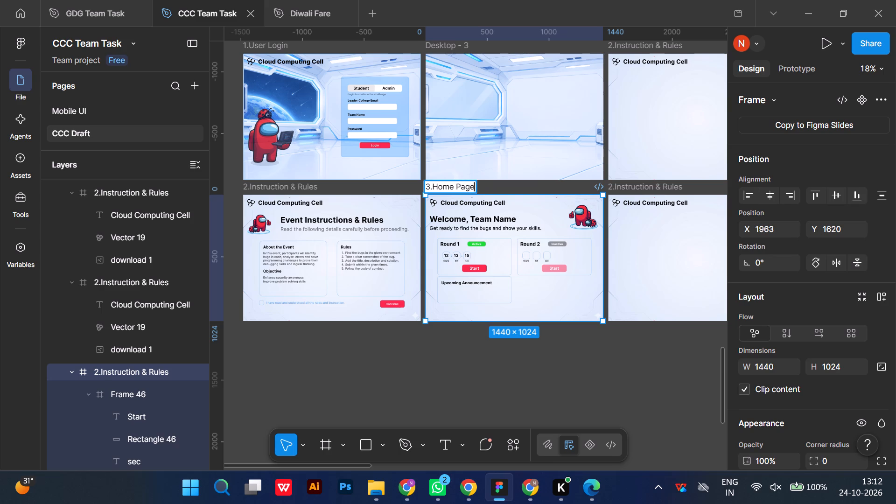
pyautogui.click(482, 385)
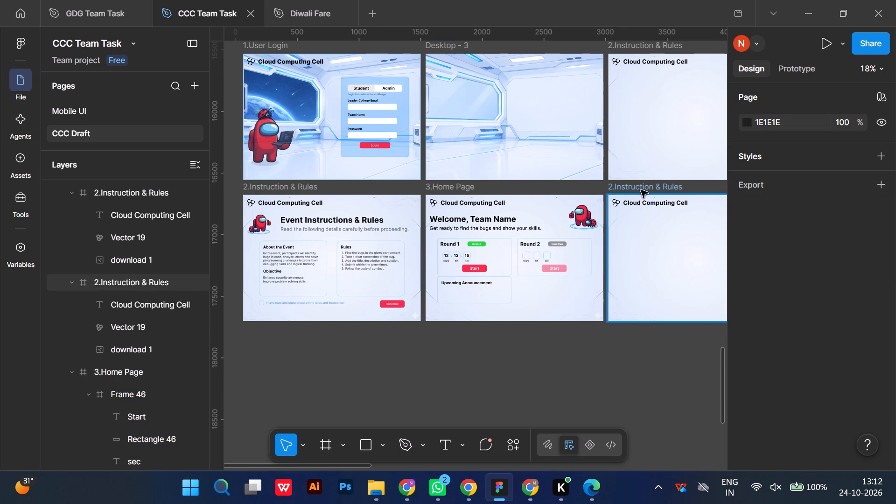
# Rename the cleared frame beside 3.Home Page as "4.Round 1".
pyautogui.click(641, 190)
pyautogui.click(637, 189)
pyautogui.doubleClick(630, 185)
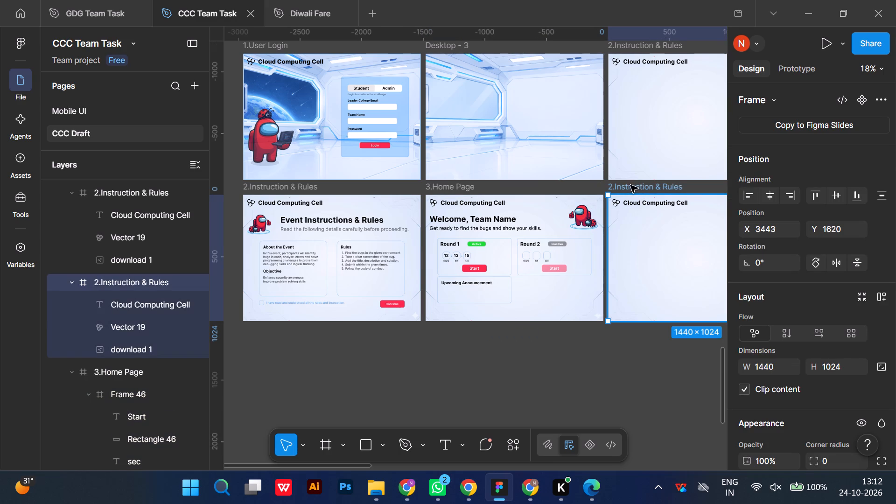
pyautogui.press('4')
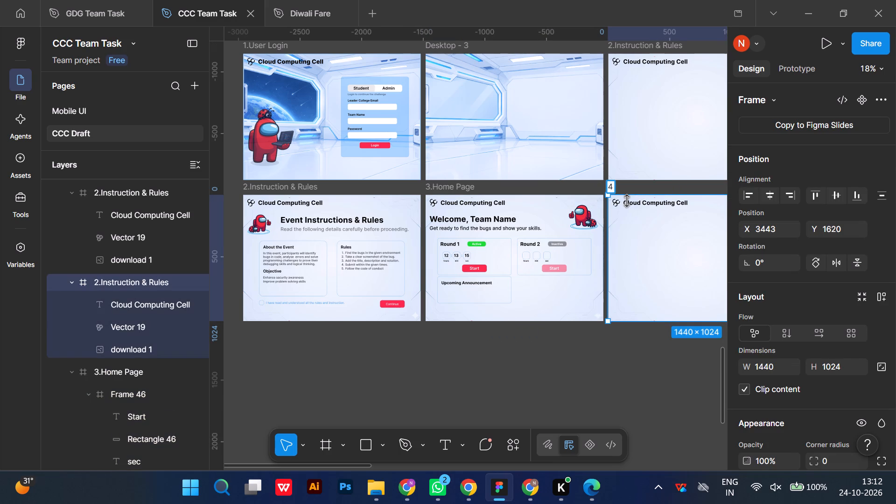
pyautogui.press('.')
pyautogui.write('Round')
pyautogui.press('space')
pyautogui.press('1')
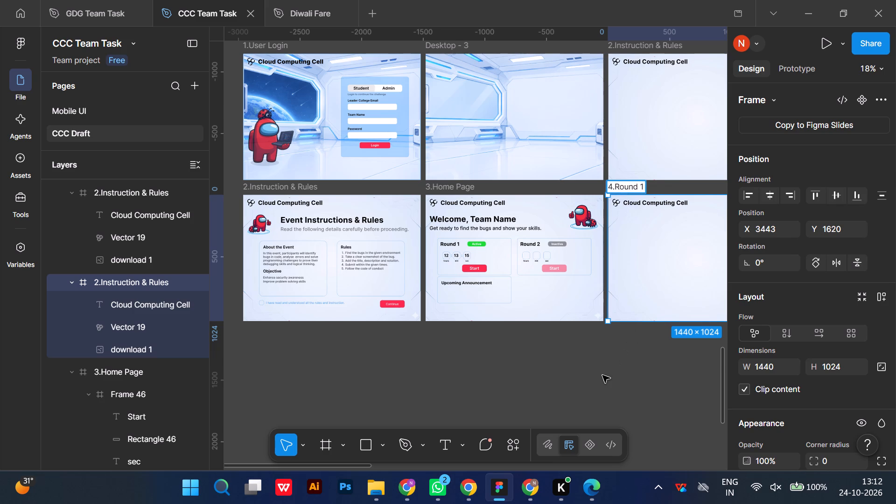
pyautogui.click(602, 375)
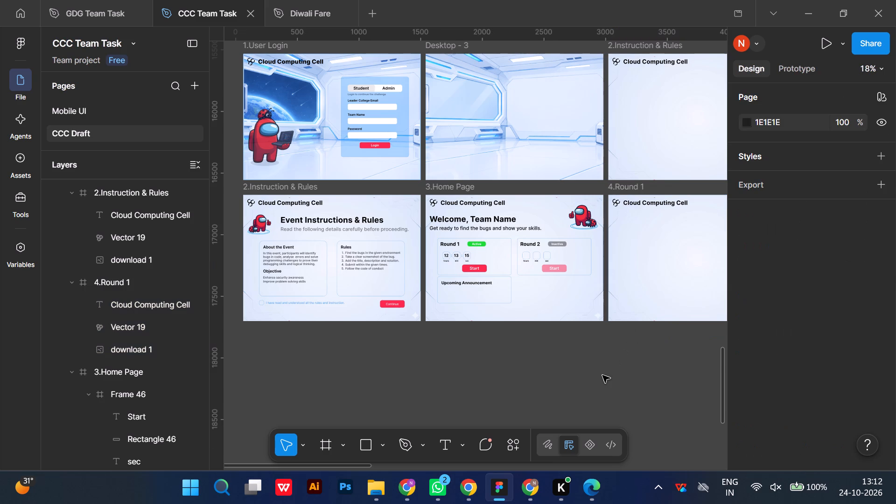
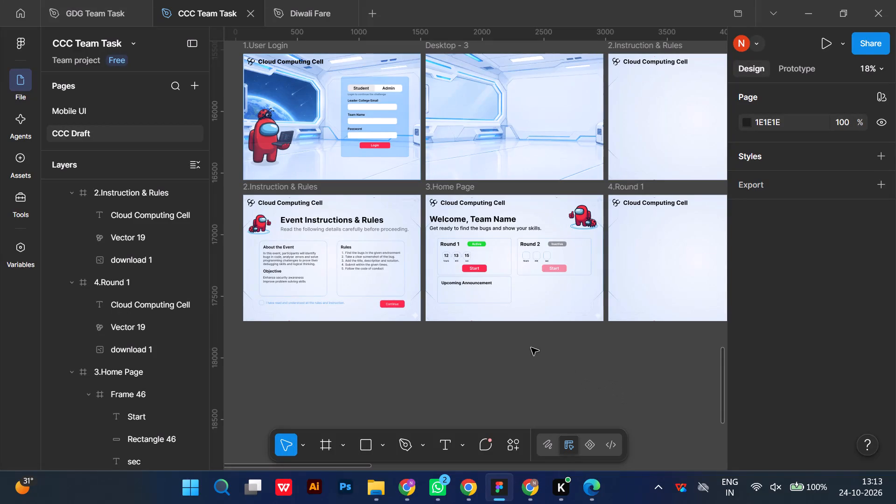
# Draw a frame of about 567 × 699 inside the 4.Round 1 screen, below the "Cloud Computing Cell" title.
pyautogui.click(502, 259)
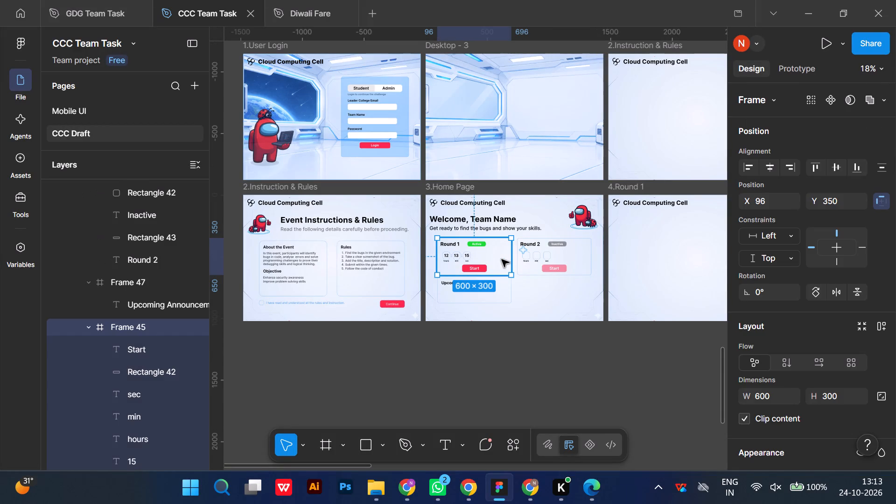
pyautogui.click(323, 442)
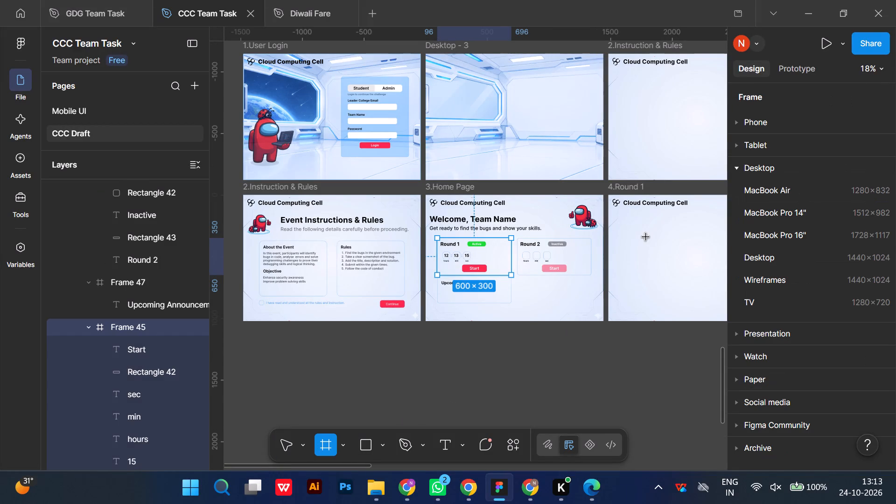
pyautogui.moveTo(627, 223); pyautogui.dragTo(692, 303)
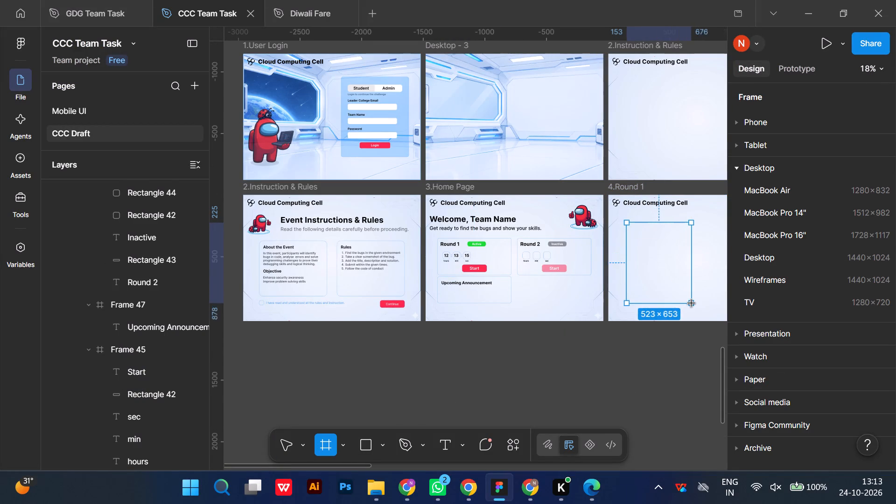
pyautogui.moveTo(692, 303); pyautogui.dragTo(700, 308)
pyautogui.hscroll(-1, 661, 278)
pyautogui.moveTo(633, 274); pyautogui.dragTo(621, 272)
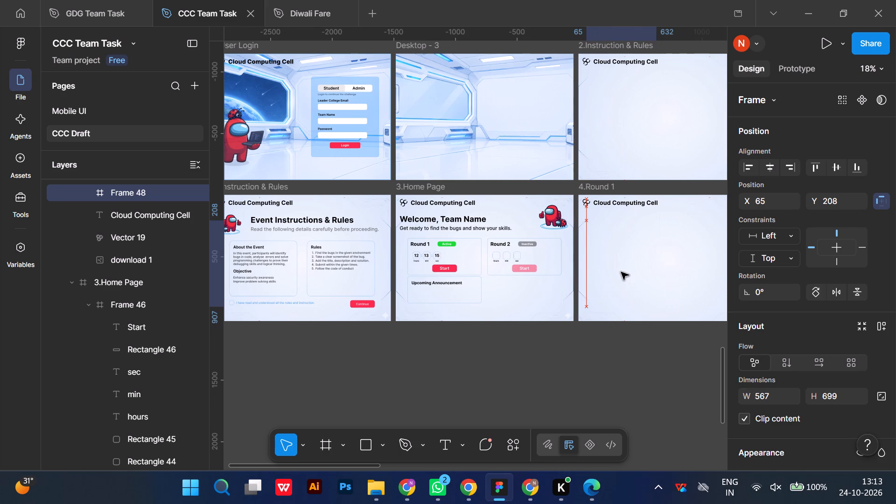
pyautogui.moveTo(621, 272); pyautogui.dragTo(623, 272)
# Align the new frame's left offset with the home page's Round 1 card, moving it to X 96, Y 165.
pyautogui.click(471, 252)
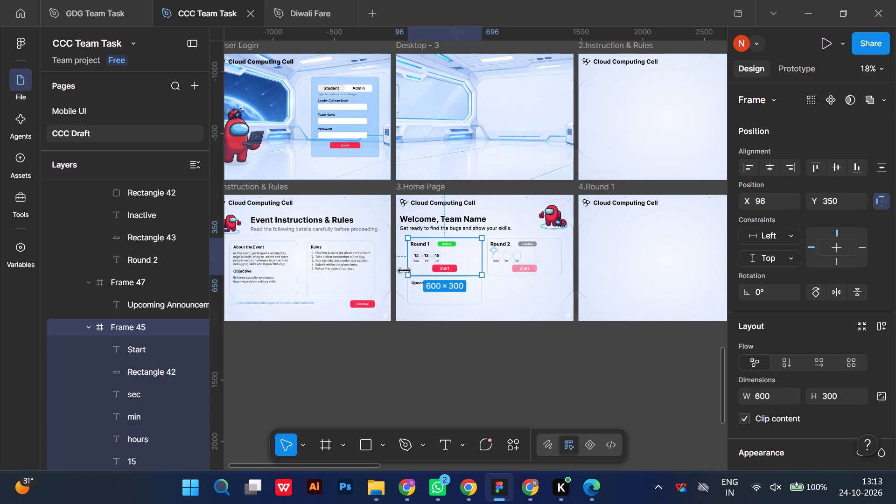
pyautogui.keyDown('alt'); pyautogui.click(399, 255); pyautogui.keyUp('alt')
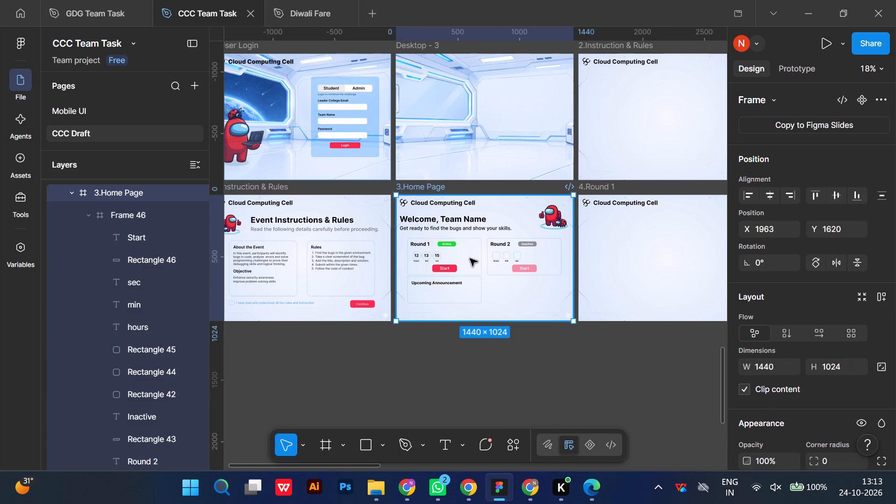
pyautogui.hotkey('ctrl', 'z')
pyautogui.click(470, 259)
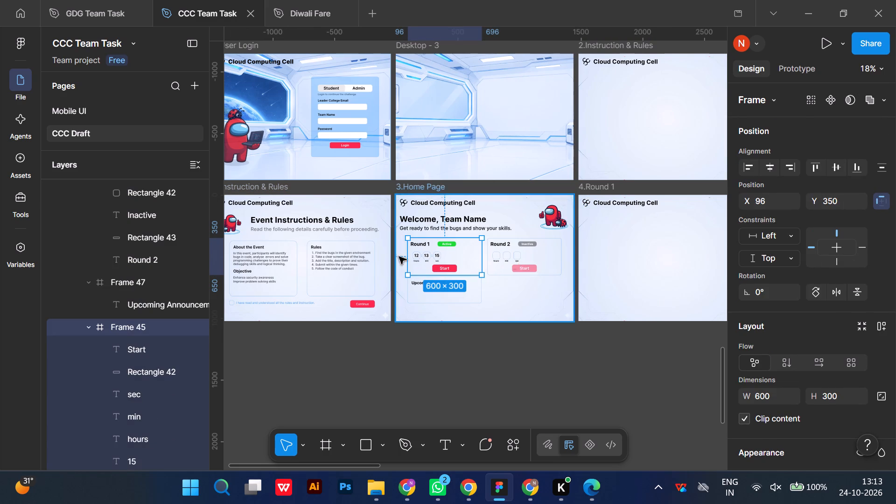
pyautogui.click(616, 265)
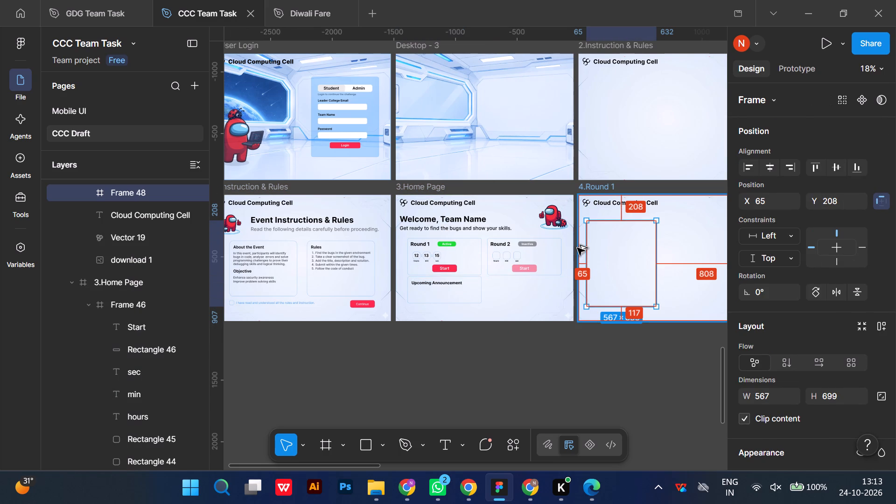
pyautogui.hotkey('alt', 'Right')
pyautogui.hotkey('alt', 'Right')
pyautogui.hotkey('alt', 'Right')
pyautogui.hotkey('alt', 'Right')
pyautogui.hotkey('alt', 'Right')
pyautogui.hotkey('alt', 'Right')
pyautogui.hotkey('alt', 'Right')
pyautogui.hotkey('alt', 'Right')
pyautogui.hotkey('alt', 'Right')
pyautogui.hotkey('alt', 'Right')
pyautogui.hotkey('alt', 'Right')
pyautogui.hotkey('alt', 'Right')
pyautogui.hotkey('alt', 'Right')
pyautogui.hotkey('alt', 'Right')
pyautogui.hotkey('alt', 'Right')
pyautogui.hotkey('alt', 'Right')
pyautogui.hotkey('alt', 'Right')
pyautogui.hotkey('alt', 'Right')
pyautogui.hotkey('alt', 'Right')
pyautogui.hotkey('alt', 'Right')
pyautogui.hotkey('alt', 'Right')
pyautogui.hotkey('alt', 'Right')
pyautogui.hotkey('alt', 'Right')
pyautogui.hotkey('alt', 'Right')
pyautogui.hotkey('alt', 'Right')
pyautogui.hotkey('alt', 'Right')
pyautogui.hotkey('alt', 'Right')
pyautogui.hotkey('alt', 'Right')
pyautogui.hotkey('alt', 'Right')
pyautogui.hotkey('alt', 'Right')
pyautogui.hotkey('alt', 'Right')
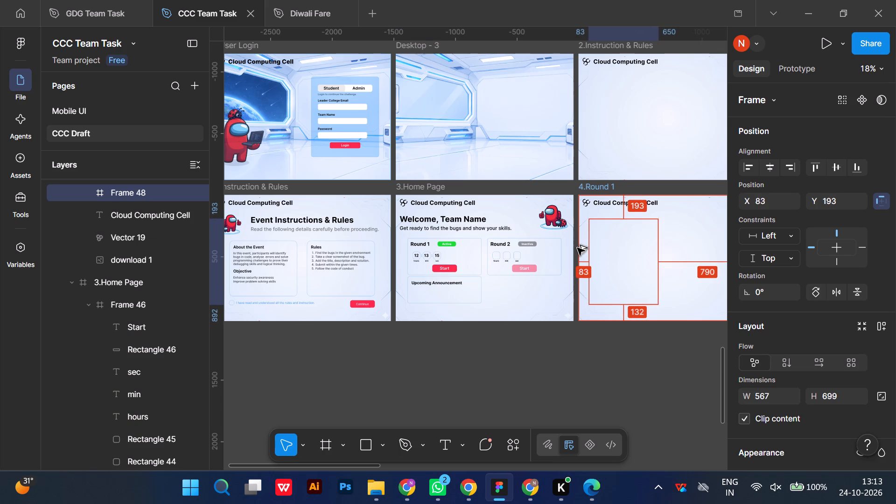
pyautogui.hotkey('alt', 'Right')
pyautogui.hotkey('alt', 'Left')
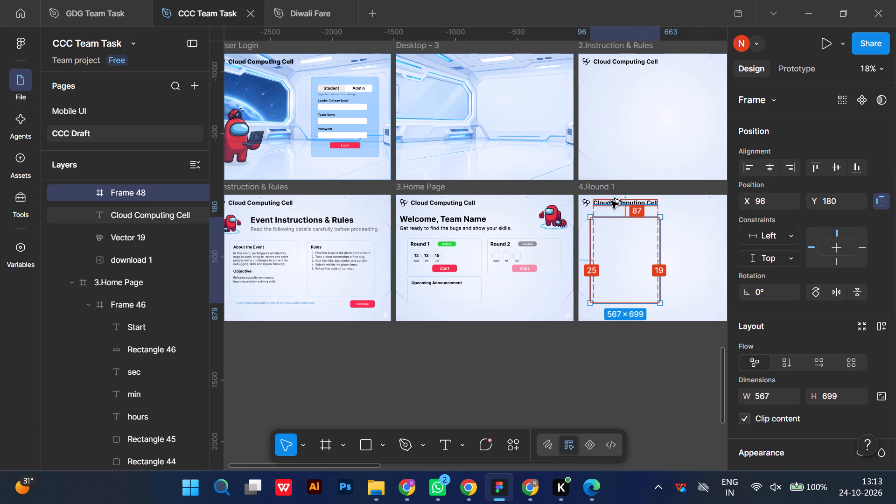
pyautogui.hotkey('alt', 'Up')
pyautogui.hotkey('alt', 'Up')
pyautogui.hotkey('alt', 'Up')
pyautogui.hotkey('alt', 'Up')
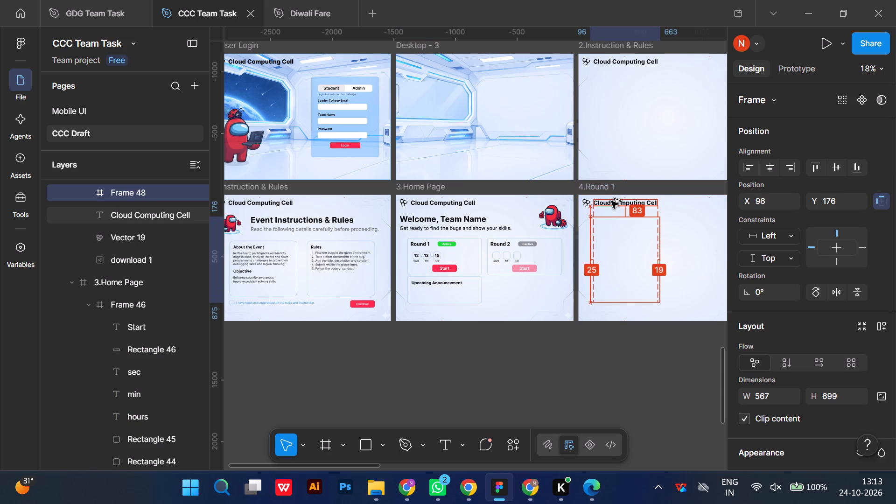
pyautogui.hotkey('alt', 'Up')
pyautogui.hotkey('alt', 'Up')
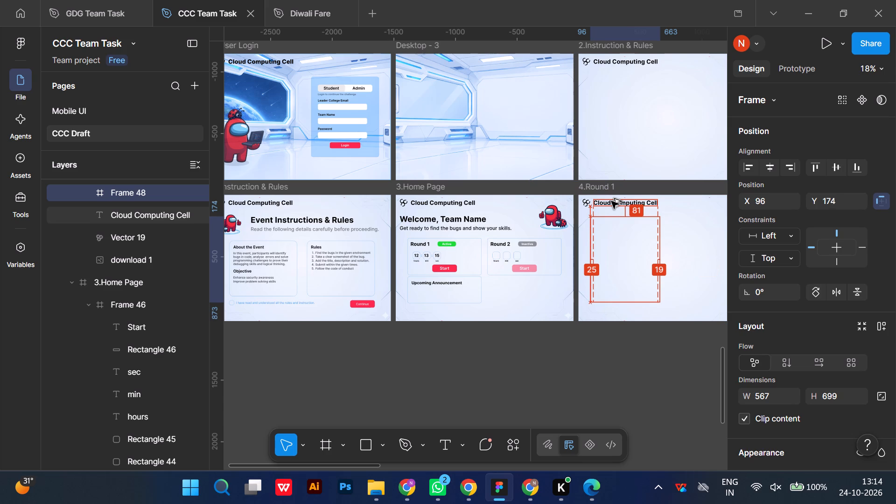
pyautogui.hotkey('alt', 'Up')
pyautogui.hotkey('alt', 'Up')
pyautogui.hotkey('alt', 'Up')
pyautogui.hotkey('alt', 'Up')
pyautogui.hotkey('alt', 'Up')
pyautogui.hotkey('alt', 'Up')
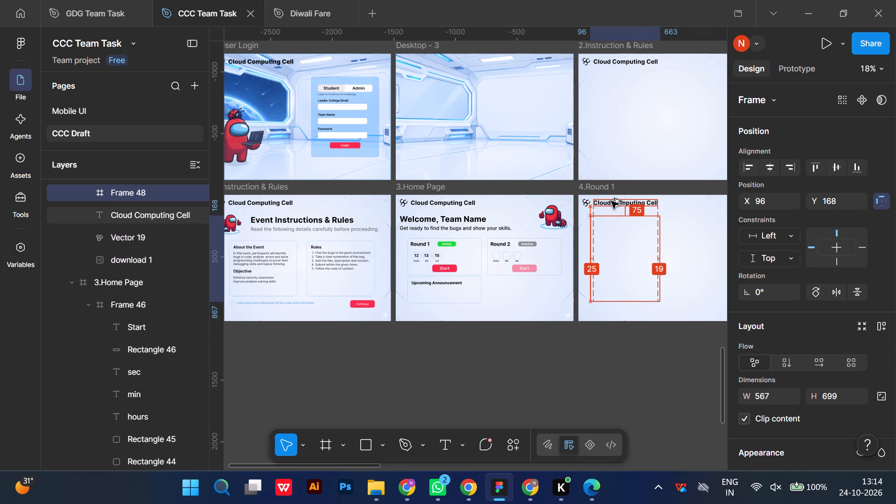
pyautogui.hotkey('alt', 'Up')
pyautogui.hotkey('alt', 'Up')
pyautogui.hotkey('alt', 'Up')
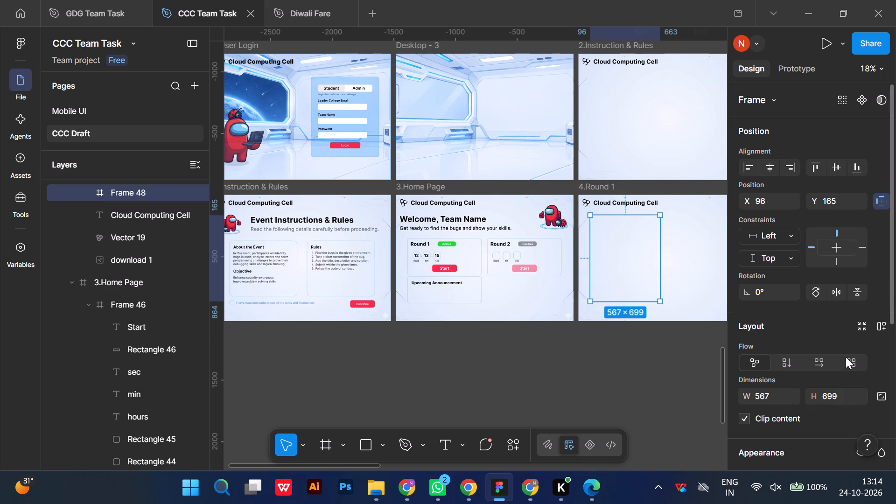
# Add a 1-weight inside stroke to the frame, sampling its colour 57A7F8 from the home page card's border.
pyautogui.scroll(-3, 846, 357)
pyautogui.click(880, 344)
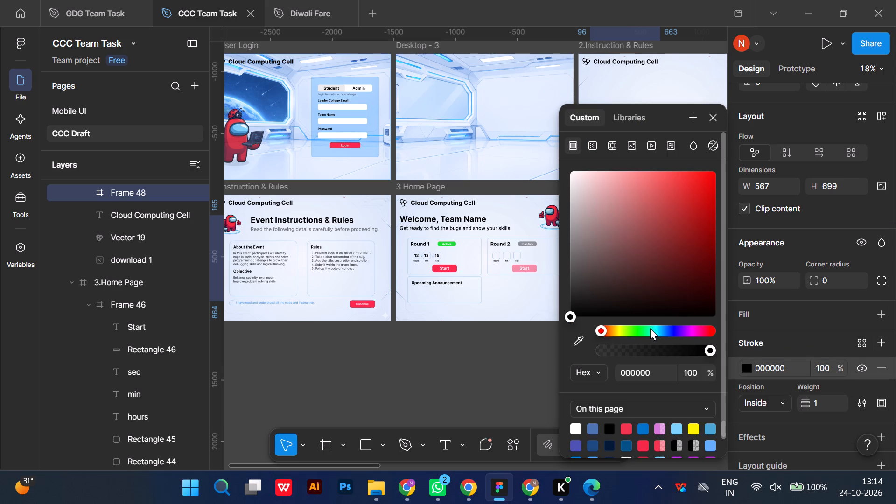
pyautogui.click(579, 338)
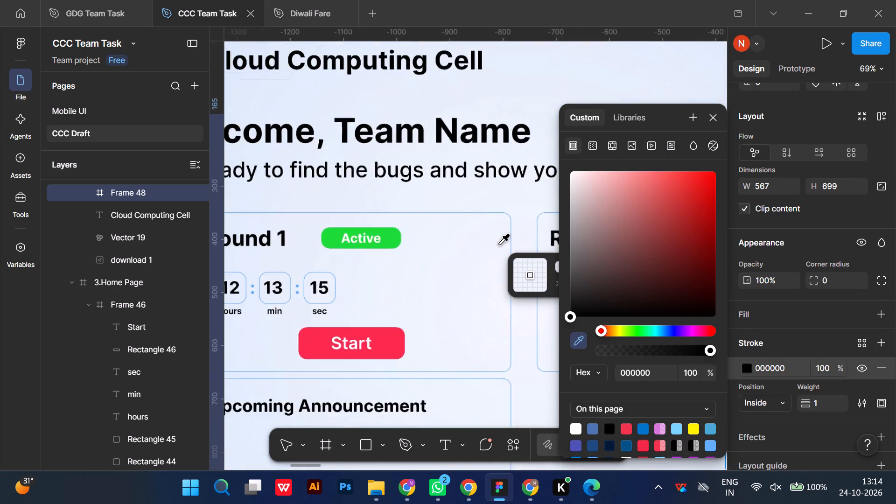
pyautogui.hscroll(-1, 538, 214)
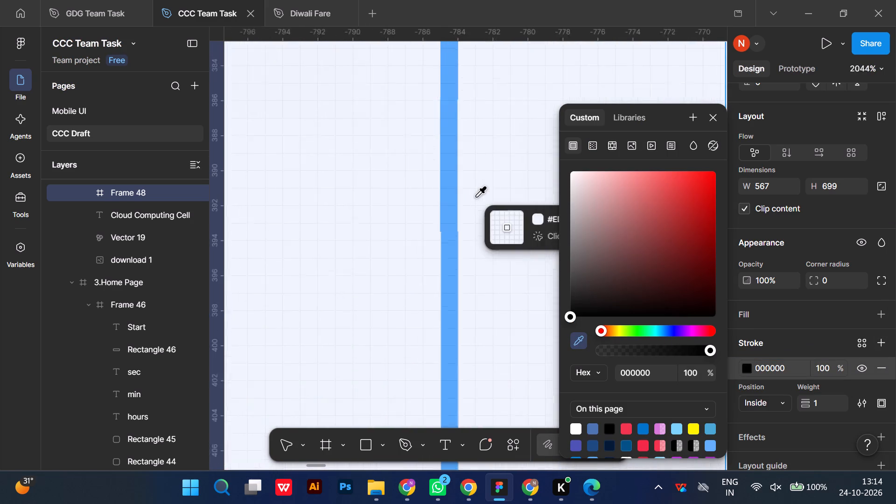
pyautogui.click(438, 178)
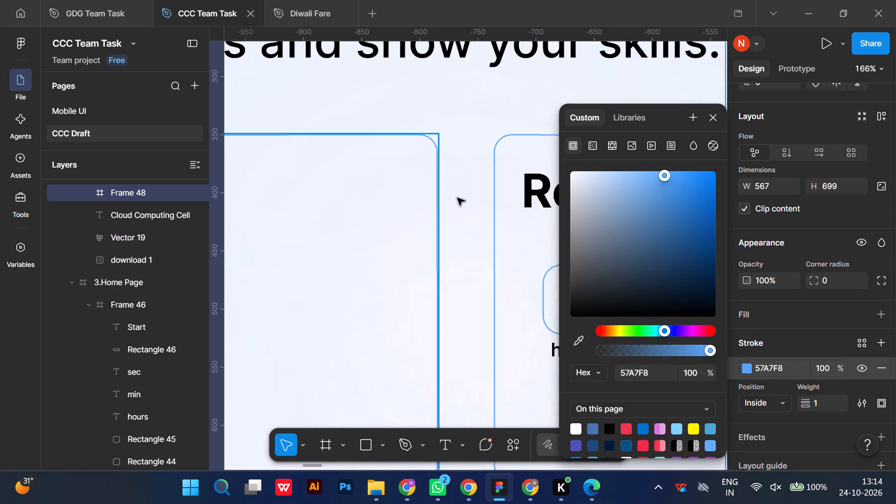
# Set the frame's corner radius to 16.
pyautogui.click(834, 279)
pyautogui.press('1')
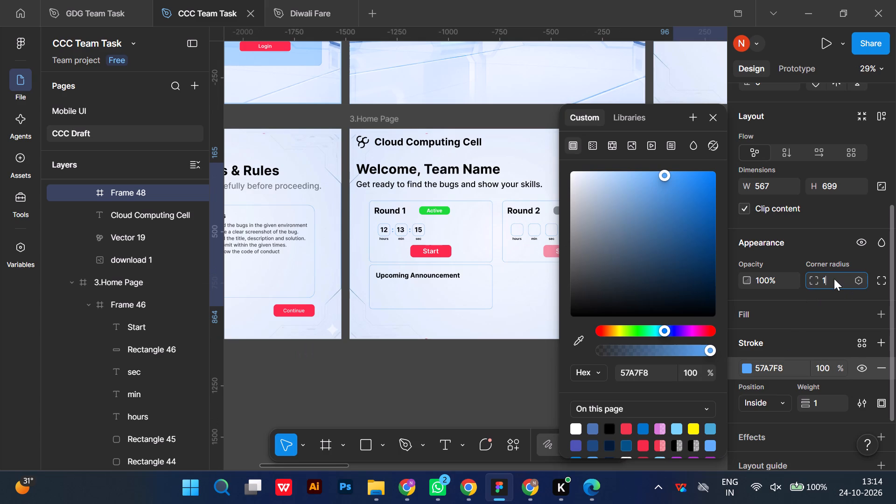
pyautogui.press('6')
pyautogui.click(512, 346)
# Add the heading "Upload Screenshot" near the top of the 4.Round 1 frame, in the style of the home page's "Round 1" text.
pyautogui.hscroll(-1, 512, 346)
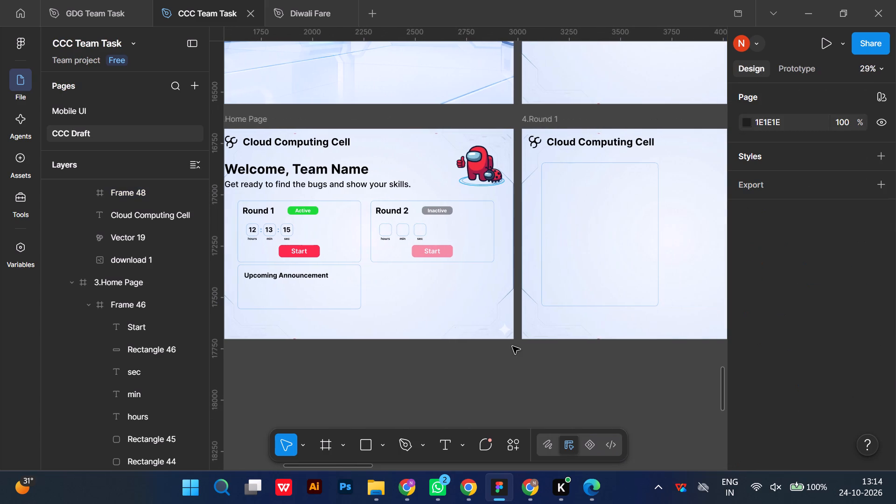
pyautogui.hscroll(1, 294, 251)
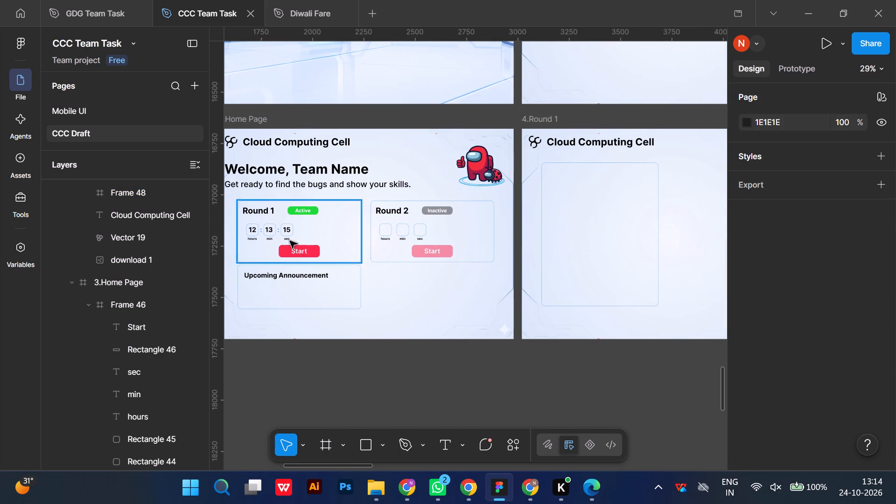
pyautogui.hscroll(1, 290, 241)
pyautogui.doubleClick(338, 213)
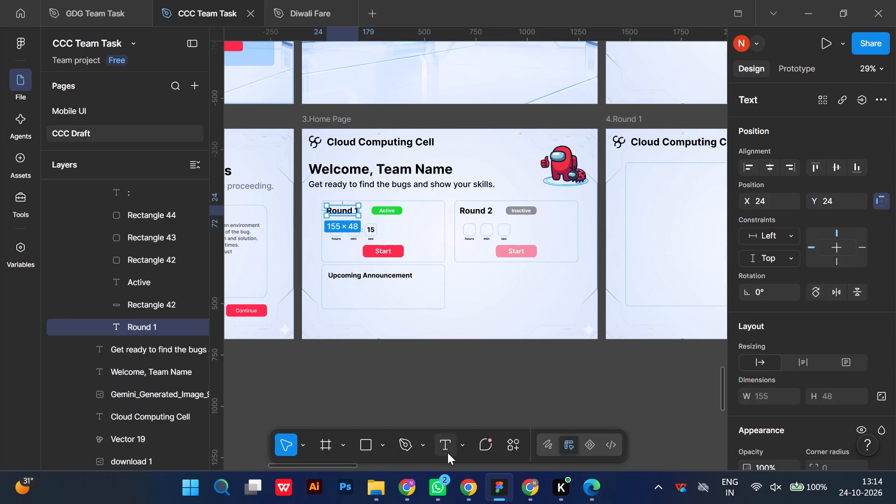
pyautogui.click(448, 453)
pyautogui.click(641, 174)
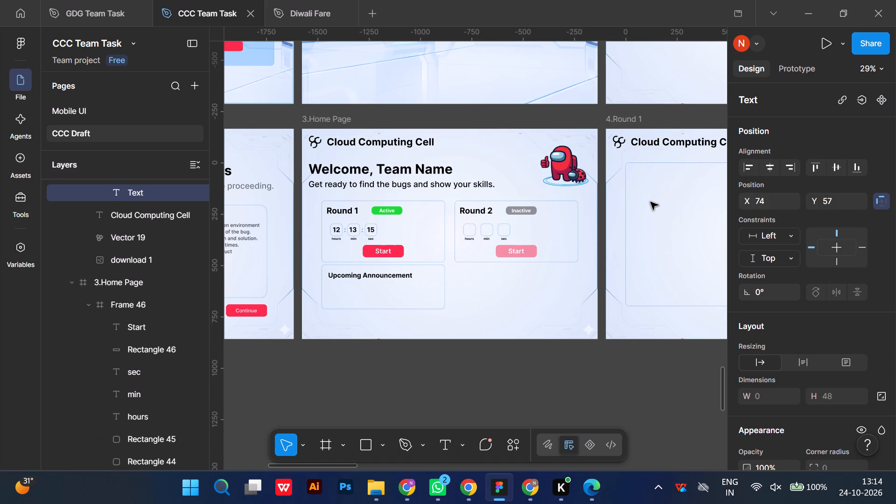
pyautogui.write('Upload')
pyautogui.press('space')
pyautogui.write('Screenshot')
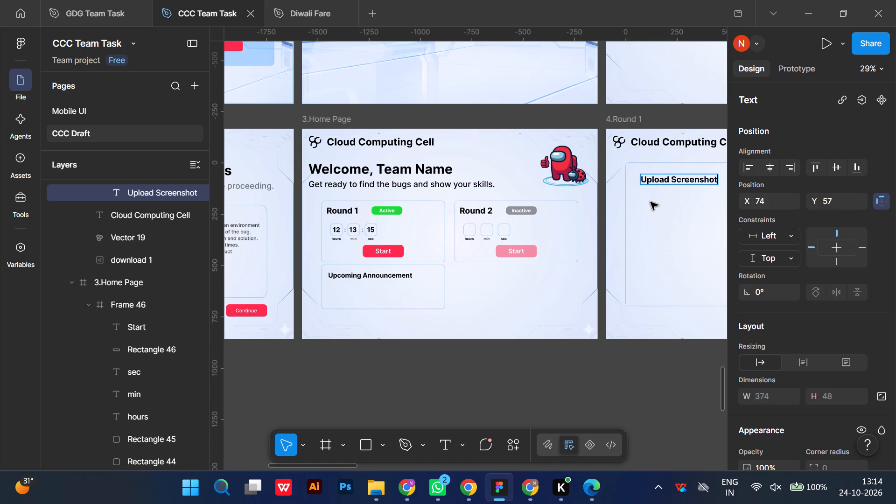
pyautogui.click(669, 385)
# Move the "Upload Screenshot" heading to X 32, Y 32 inside its frame.
pyautogui.hscroll(-1, 648, 186)
pyautogui.moveTo(619, 170); pyautogui.dragTo(602, 161)
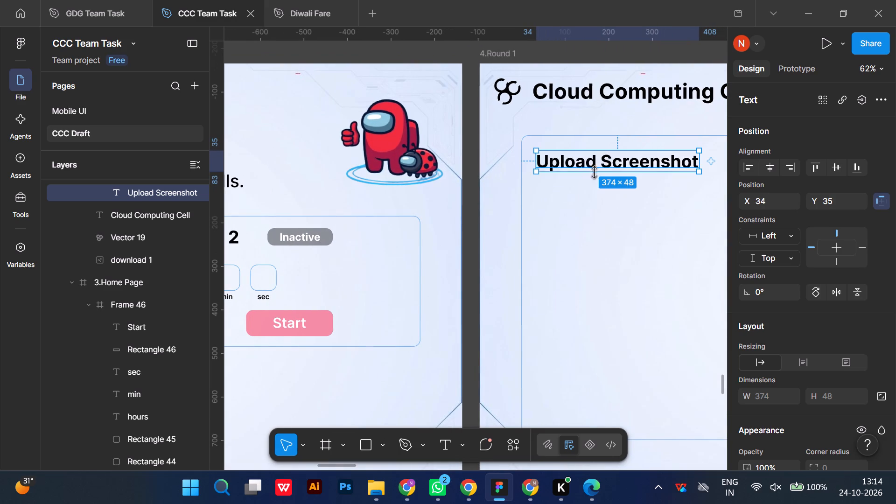
pyautogui.hotkey('alt', 'Up')
pyautogui.hotkey('alt', 'Up')
pyautogui.hotkey('alt', 'Up')
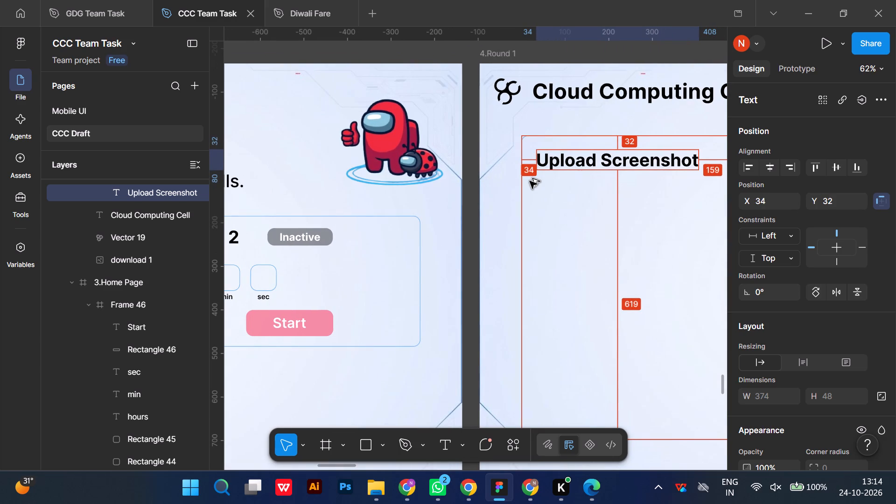
pyautogui.hotkey('alt', 'Left')
pyautogui.hotkey('alt', 'Left')
# Draw a rectangle of about 467 × 280 below the "Upload Screenshot" heading, at about X 51, Y 147.
pyautogui.hscroll(-1, 530, 181)
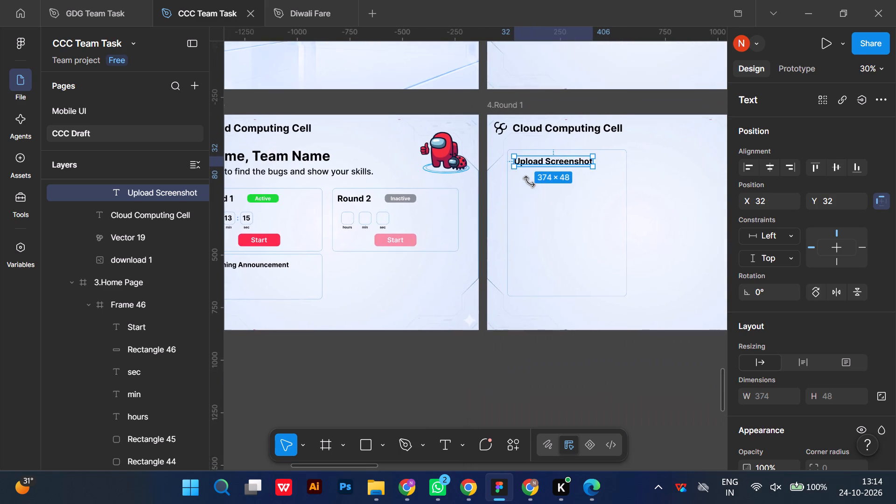
pyautogui.hscroll(-1, 529, 182)
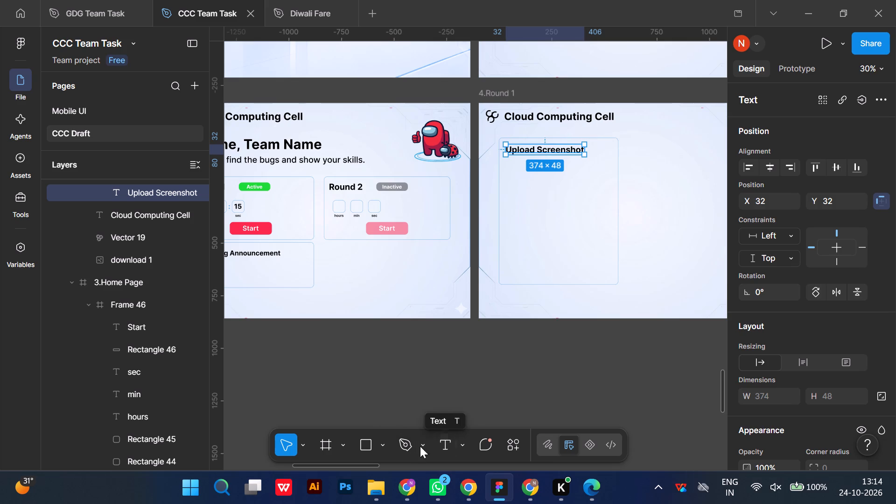
pyautogui.click(378, 447)
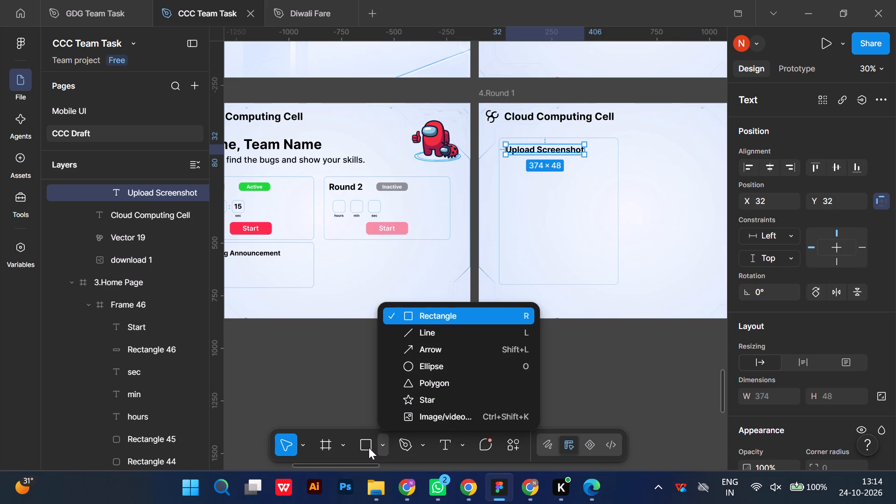
pyautogui.click(357, 443)
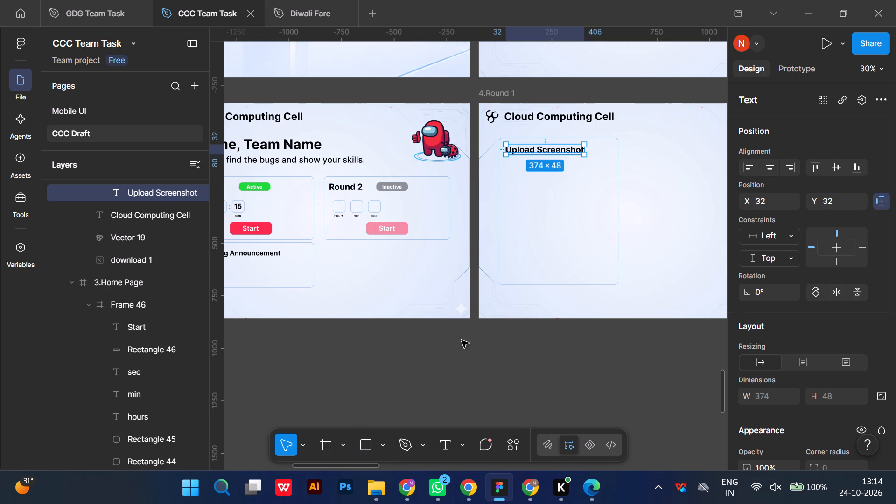
pyautogui.click(359, 447)
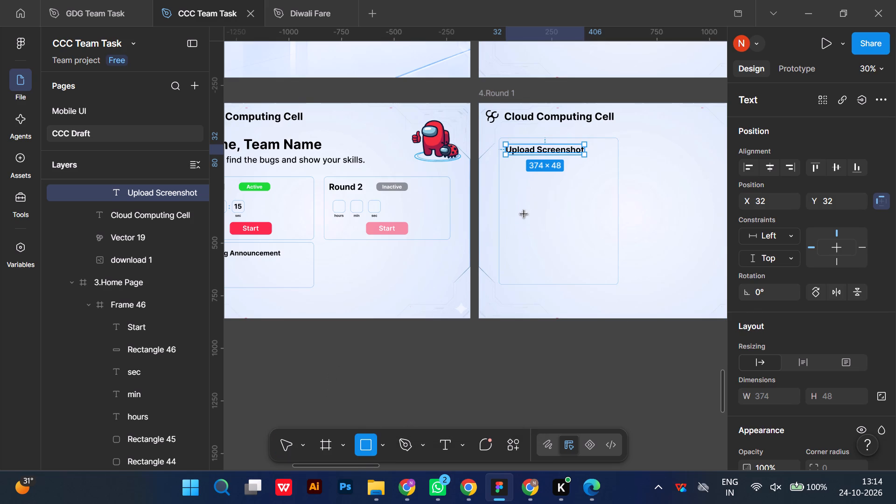
pyautogui.click(526, 192)
pyautogui.moveTo(526, 193); pyautogui.dragTo(520, 181)
pyautogui.moveTo(531, 193); pyautogui.dragTo(608, 227)
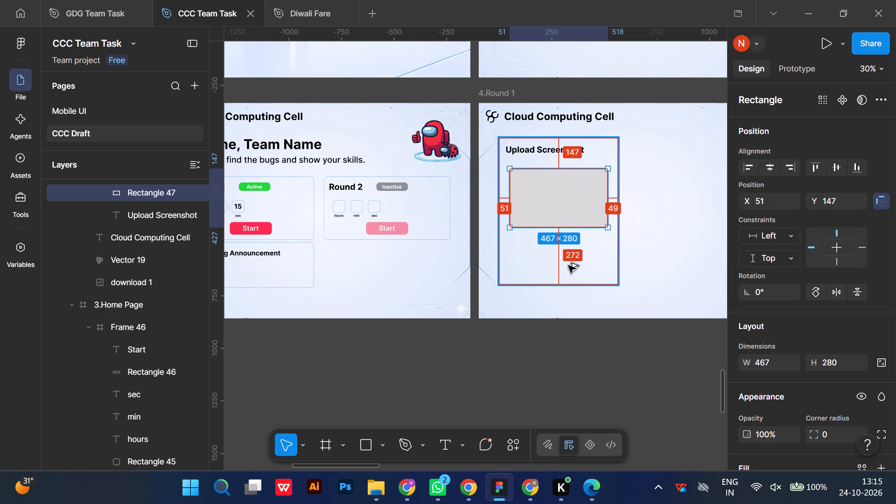
# Nudge the rectangle below the "Upload Screenshot" heading to X 50, Y 112.
pyautogui.hotkey('alt', 'Left')
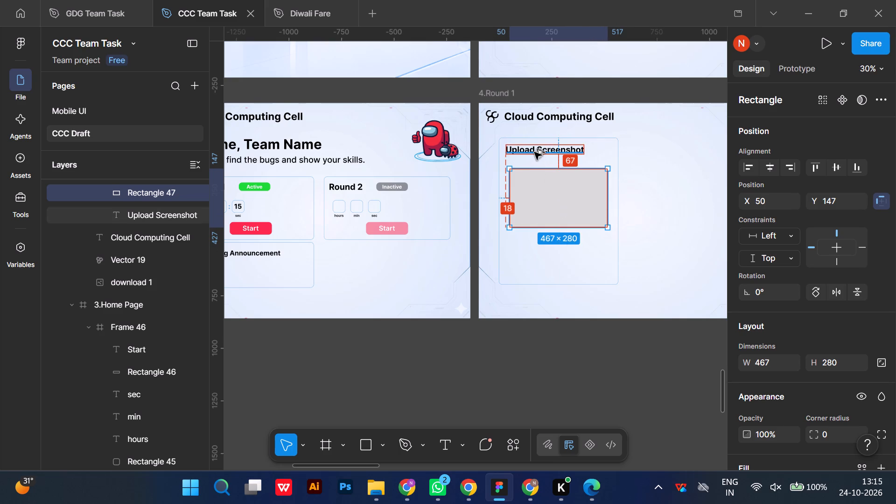
pyautogui.hotkey('alt', 'Up')
pyautogui.hotkey('alt', 'Up')
pyautogui.hotkey('alt', 'Up')
pyautogui.hotkey('alt', 'Up')
pyautogui.hotkey('alt', 'Up')
pyautogui.hotkey('alt', 'Up')
pyautogui.hotkey('alt', 'Up')
pyautogui.hotkey('alt', 'Up')
pyautogui.hotkey('alt', 'Up')
pyautogui.hotkey('alt', 'Up')
pyautogui.hotkey('alt', 'Up')
pyautogui.hotkey('alt', 'Up')
pyautogui.hotkey('alt', 'Up')
pyautogui.hotkey('alt', 'Up')
pyautogui.hotkey('alt', 'Up')
pyautogui.hotkey('alt', 'Up')
pyautogui.hotkey('alt', 'Up')
pyautogui.hotkey('alt', 'Up')
pyautogui.hotkey('alt', 'Up')
pyautogui.hotkey('alt', 'Up')
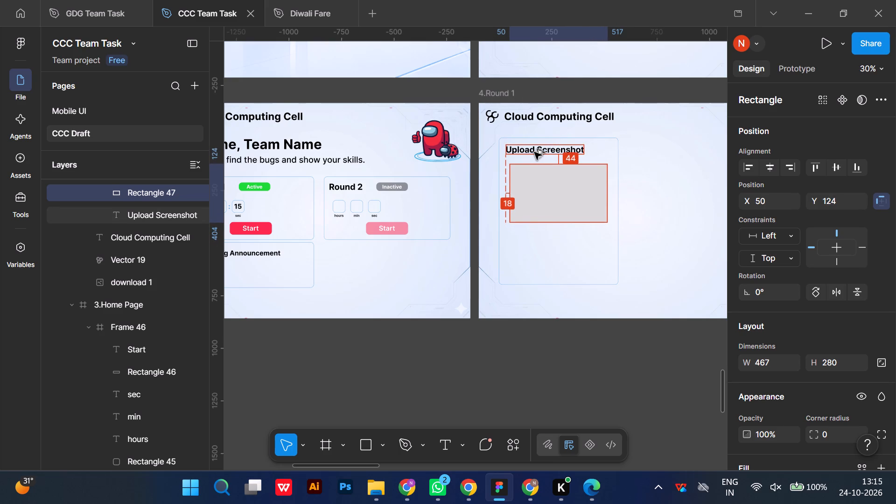
pyautogui.hotkey('alt', 'Up')
pyautogui.hotkey('alt', 'Up')
pyautogui.hotkey('alt', 'Up')
pyautogui.hotkey('alt', 'Up')
pyautogui.hotkey('alt', 'Up')
pyautogui.hotkey('alt', 'Up')
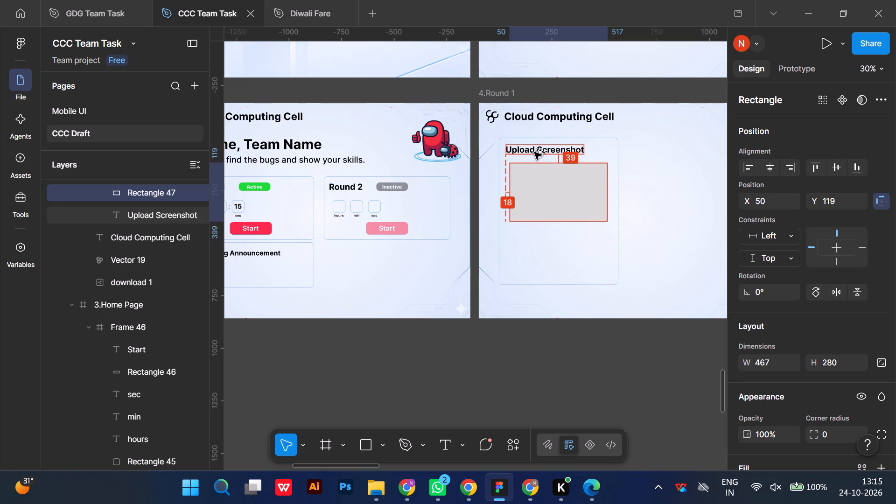
pyautogui.hotkey('alt', 'Up')
pyautogui.hotkey('alt', 'Up')
pyautogui.hotkey('alt', 'Up')
pyautogui.hotkey('alt', 'Up')
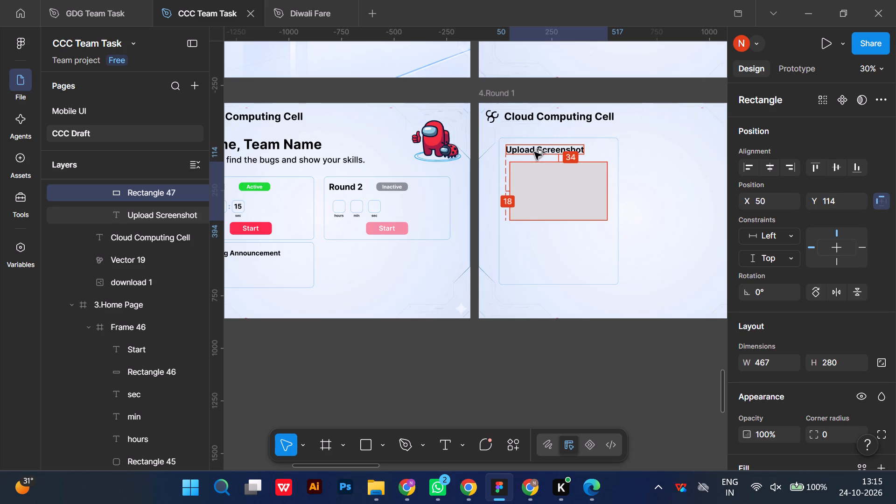
pyautogui.hotkey('alt', 'Up')
pyautogui.hotkey('alt', 'Up')
pyautogui.hotkey('alt', 'Up')
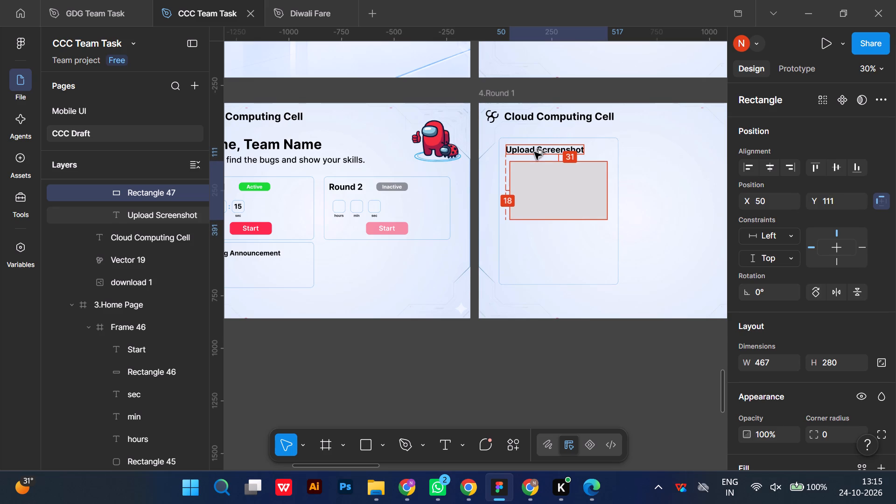
pyautogui.hotkey('alt', 'Down')
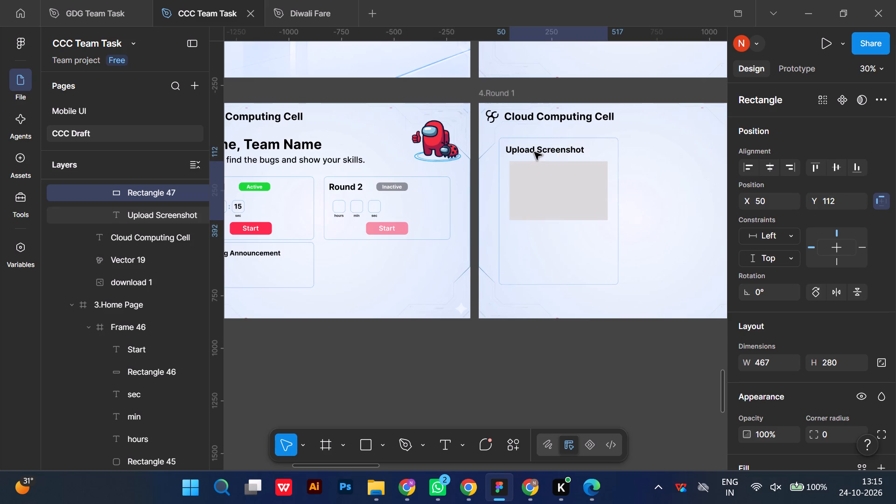
# Set the rectangle's height to 300.
pyautogui.click(563, 194)
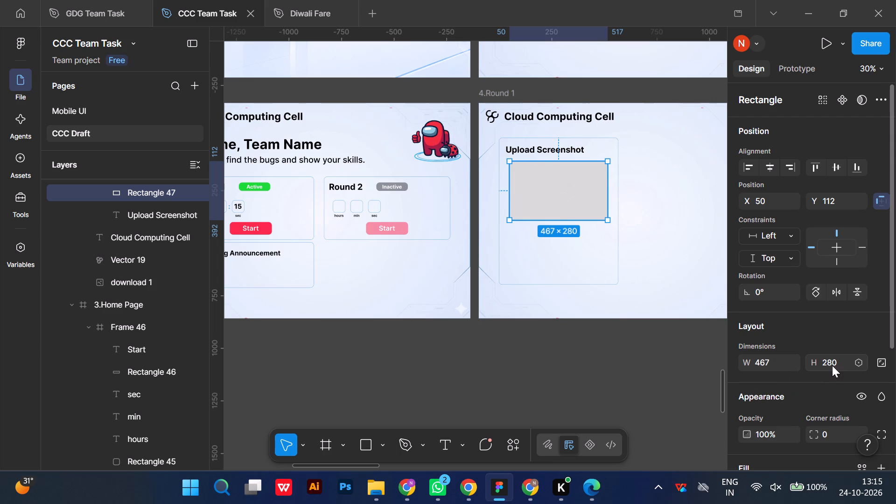
pyautogui.click(836, 364)
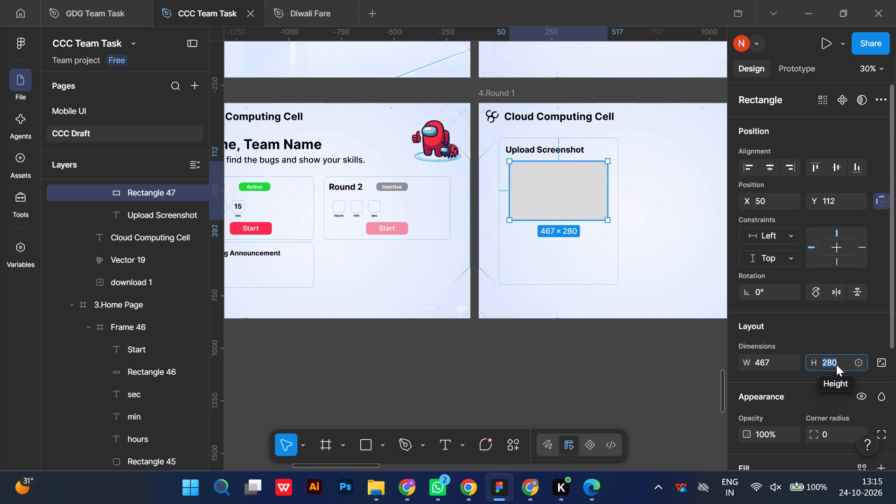
pyautogui.press('3')
pyautogui.press('0')
pyautogui.press('0')
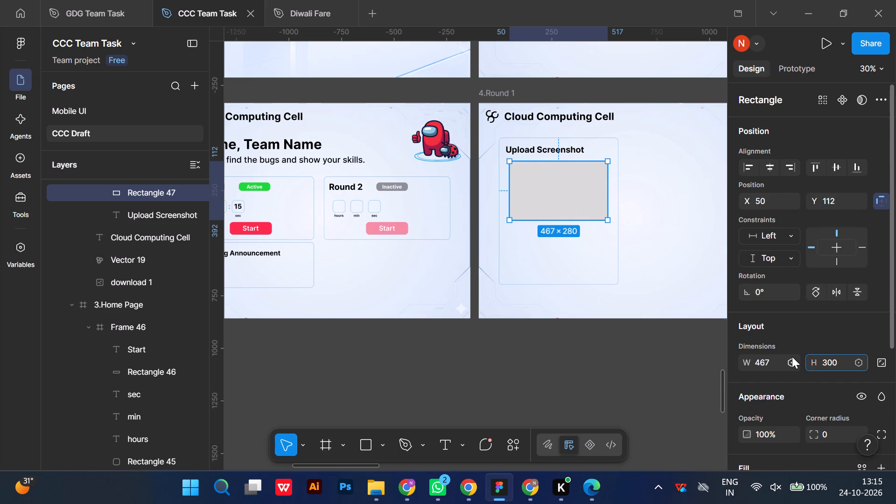
# Set the rectangle's corner radius to 16.
pyautogui.scroll(-2, 792, 357)
pyautogui.click(830, 301)
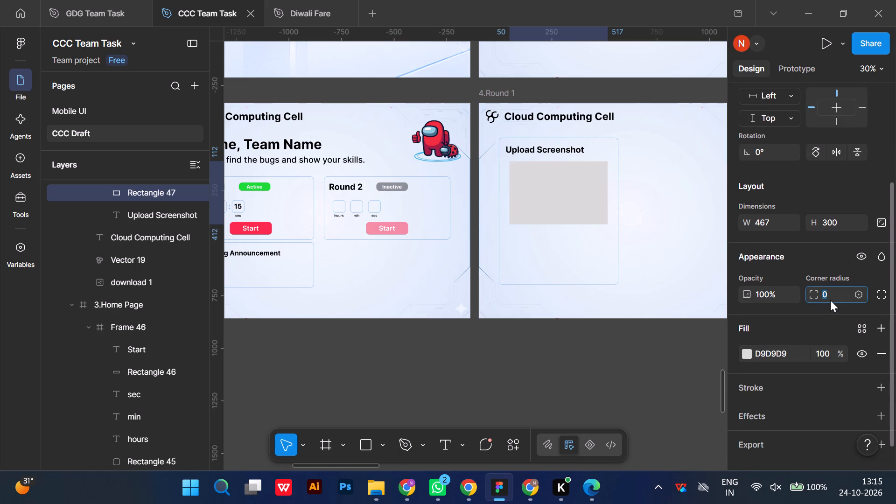
pyautogui.press('1')
pyautogui.press('6')
pyautogui.click(660, 377)
# Remove the fill from the rectangle below the "Upload Screenshot" heading.
pyautogui.doubleClick(552, 201)
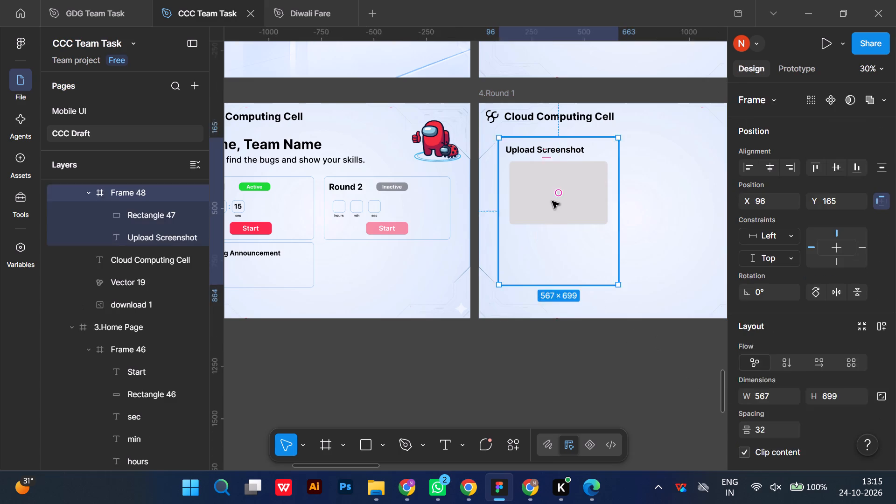
pyautogui.scroll(-4, 777, 405)
pyautogui.click(880, 332)
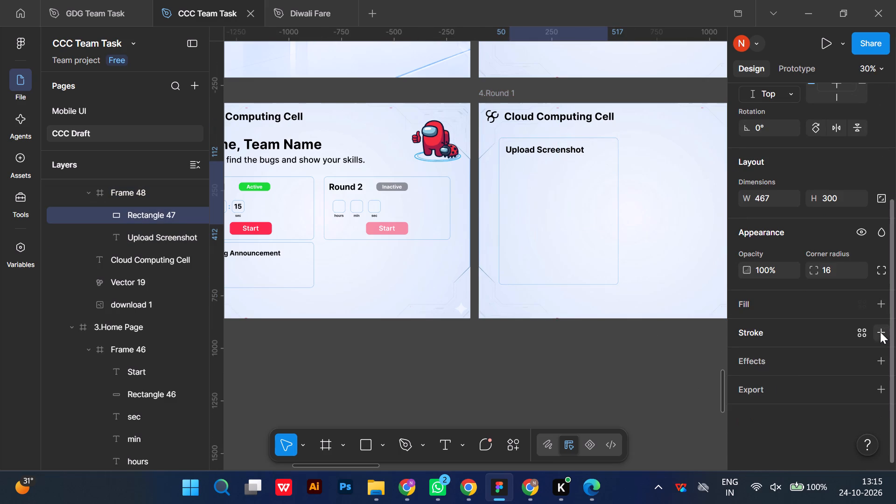
pyautogui.click(880, 305)
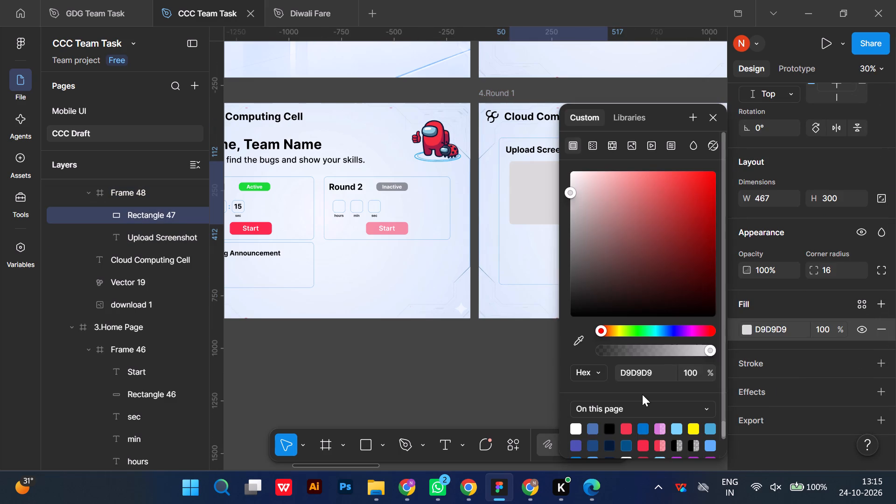
pyautogui.click(823, 328)
pyautogui.rightClick(823, 328)
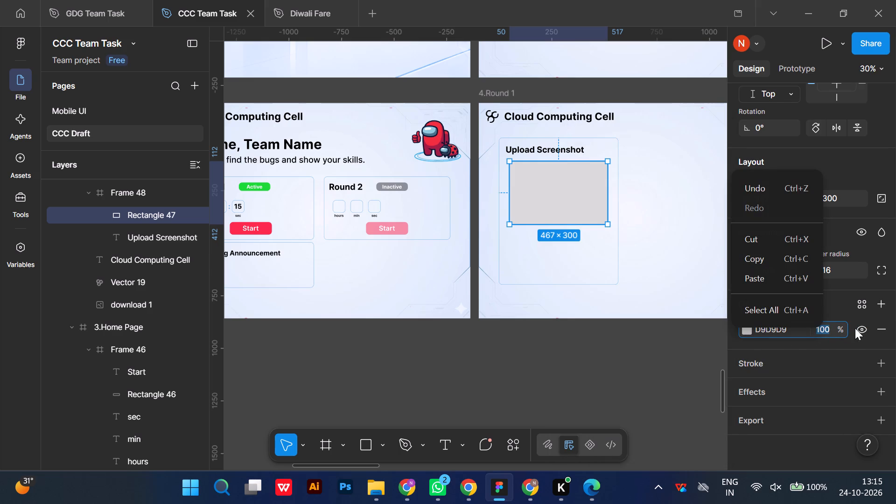
pyautogui.click(884, 325)
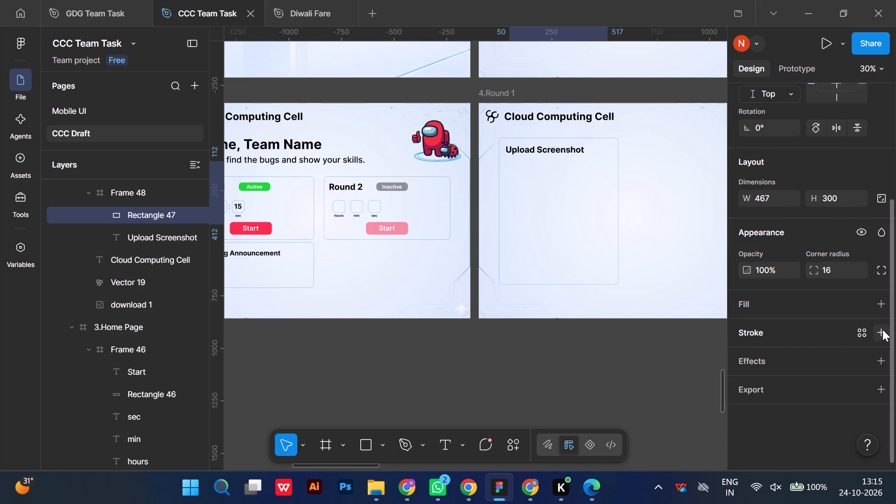
# Add a black inside stroke of weight 1 to the rectangle, at 60% opacity.
pyautogui.click(882, 329)
pyautogui.click(820, 360)
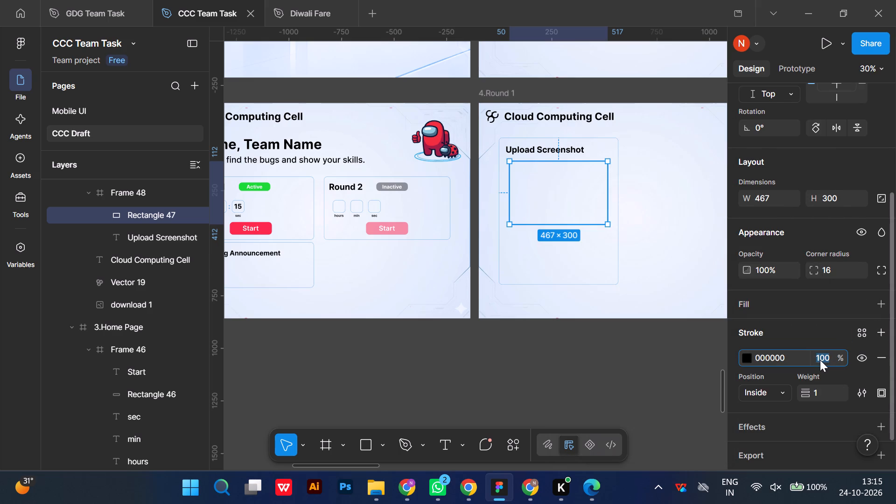
pyautogui.press('6')
pyautogui.press('0')
pyautogui.click(650, 384)
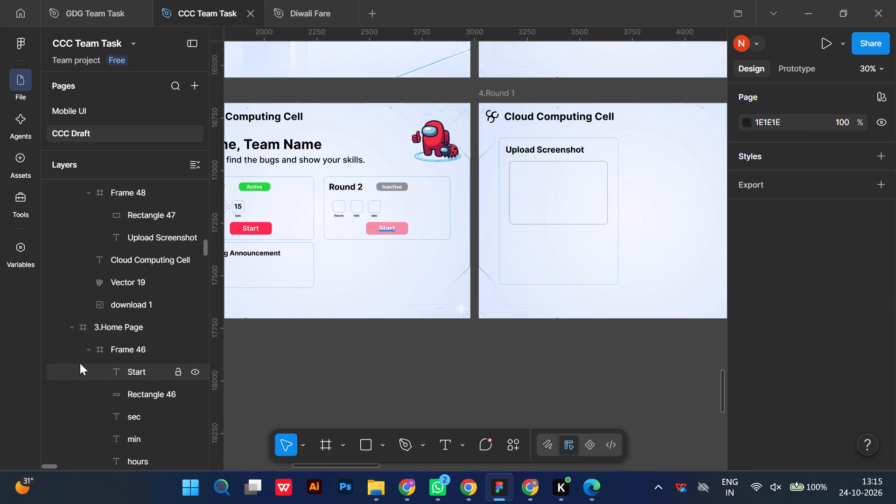
# Collapse the expanded screen frames in the layer list, from Admin Login up to both 2.Instruction & Rules frames.
pyautogui.click(71, 328)
pyautogui.click(71, 346)
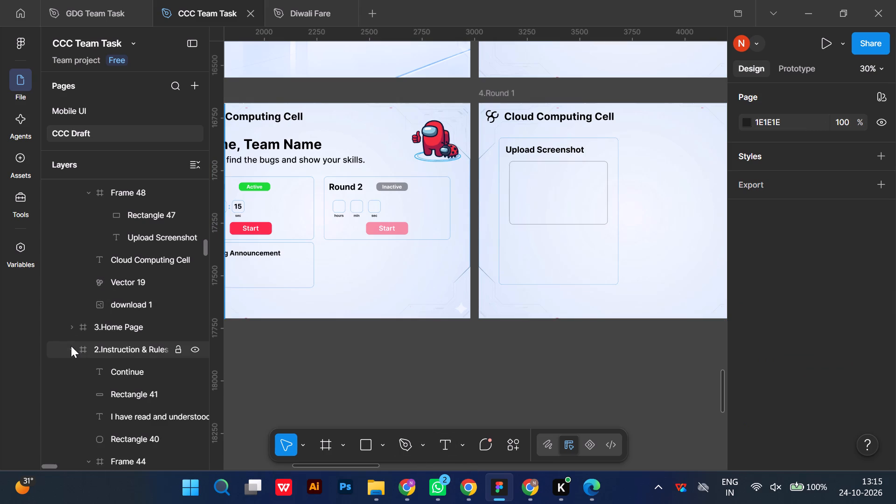
pyautogui.click(71, 376)
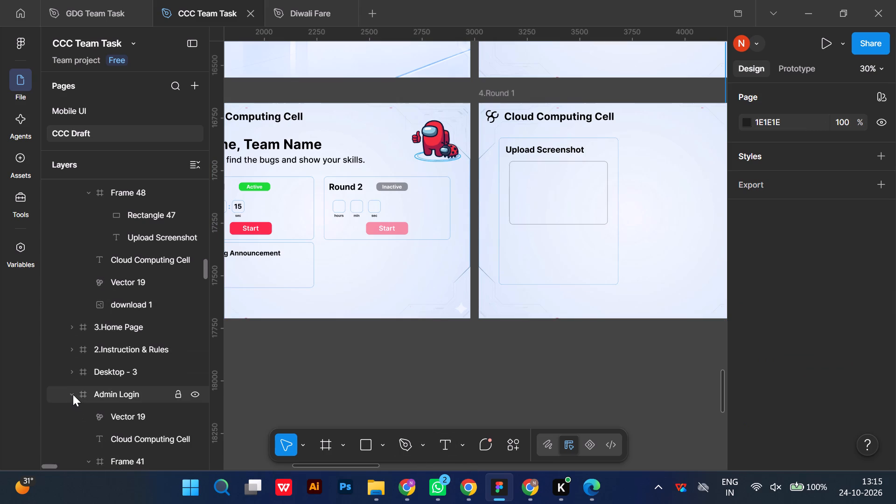
pyautogui.click(73, 394)
pyautogui.click(75, 416)
pyautogui.scroll(4, 87, 411)
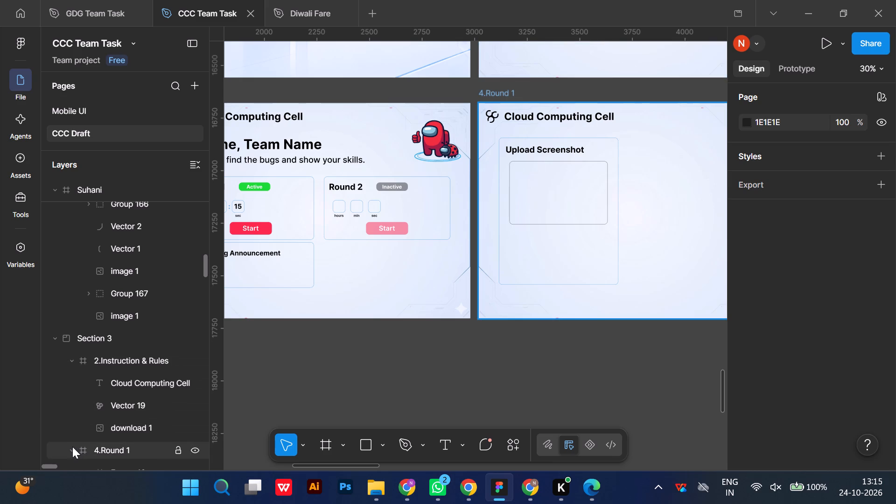
pyautogui.click(72, 447)
pyautogui.click(75, 360)
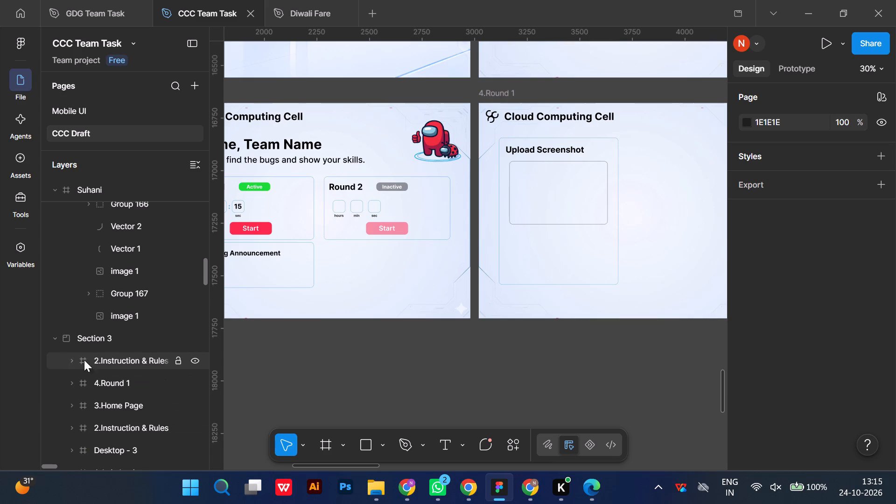
# Run the Iconify plugin, search for "upload", and import the thin-outlined cloud upload icon with an up arrow as a component.
pyautogui.click(21, 197)
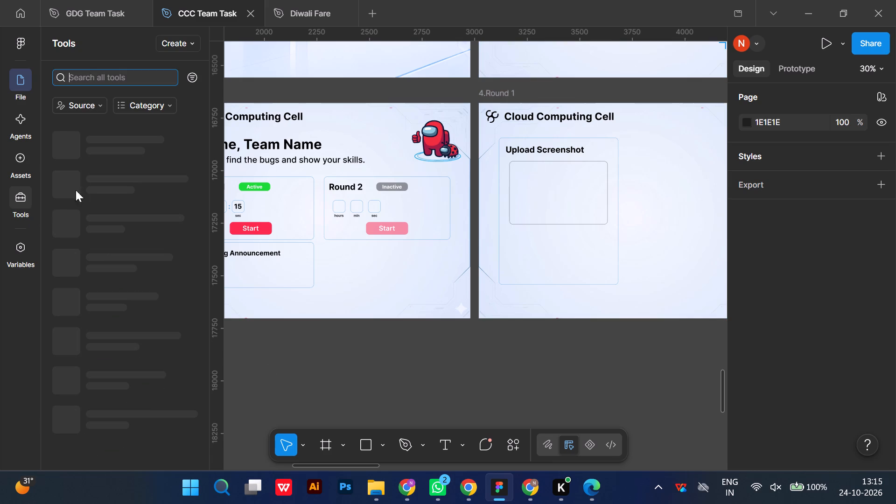
pyautogui.click(128, 328)
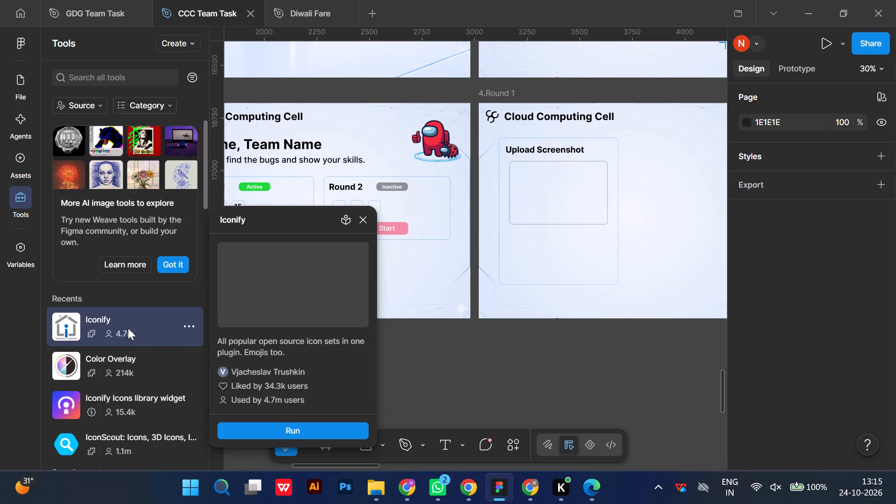
pyautogui.click(287, 431)
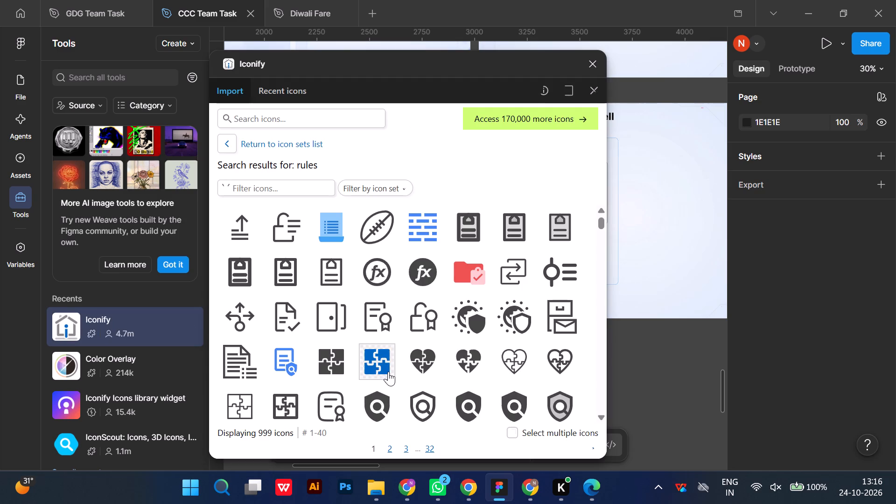
pyautogui.click(298, 125)
pyautogui.write('upload')
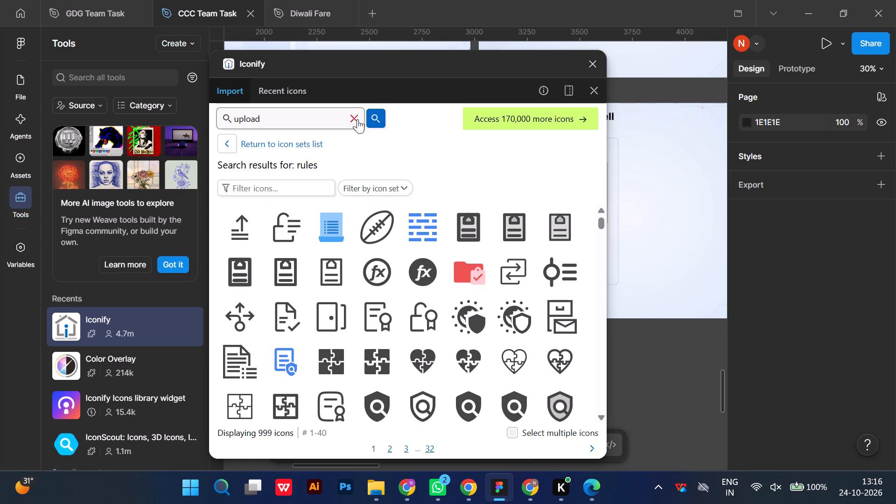
pyautogui.click(379, 120)
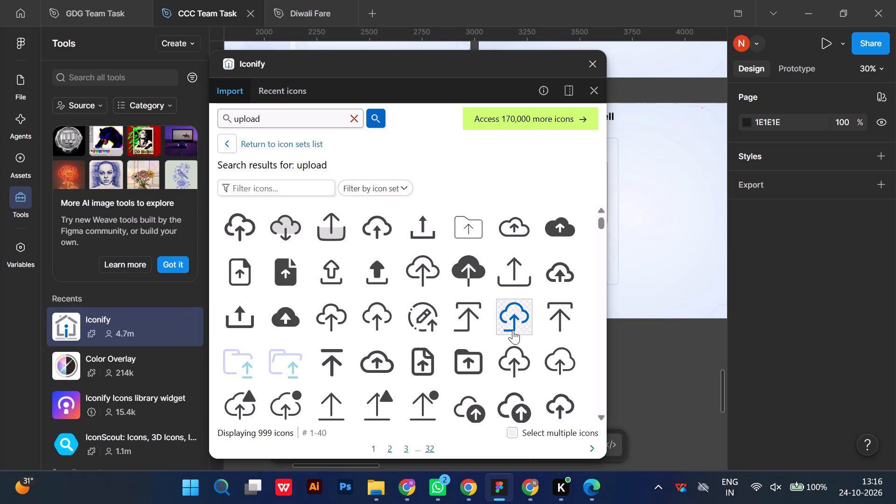
pyautogui.click(341, 312)
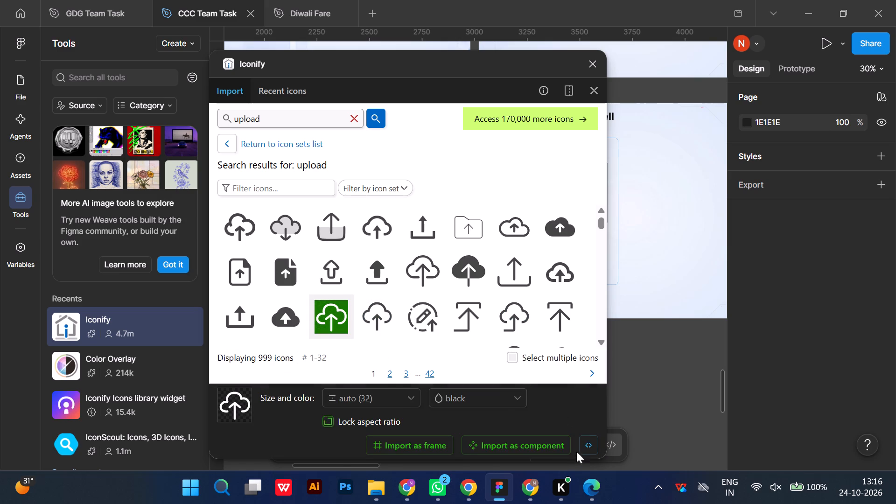
pyautogui.click(548, 448)
pyautogui.click(586, 62)
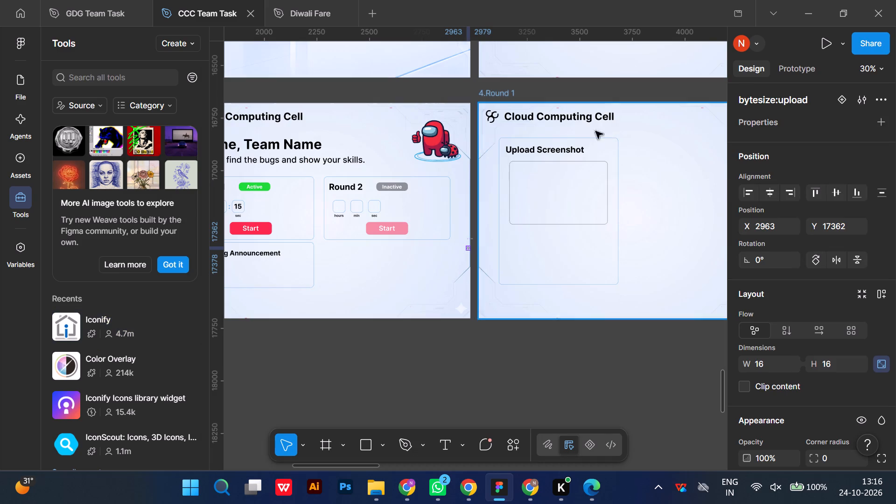
# Move the cloud upload icon into the Upload Screenshot frame, inside the outlined rectangle at about X 284, Y 171.
pyautogui.moveTo(440, 211); pyautogui.dragTo(528, 152)
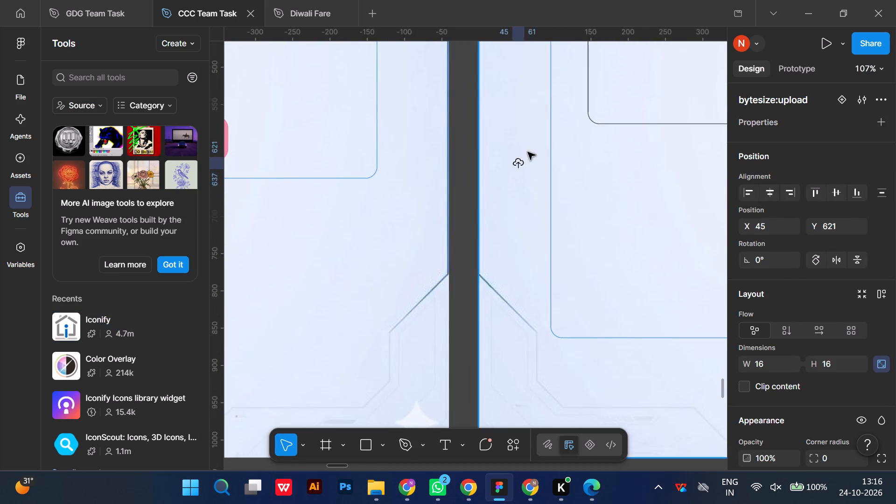
pyautogui.moveTo(528, 152); pyautogui.dragTo(576, 132)
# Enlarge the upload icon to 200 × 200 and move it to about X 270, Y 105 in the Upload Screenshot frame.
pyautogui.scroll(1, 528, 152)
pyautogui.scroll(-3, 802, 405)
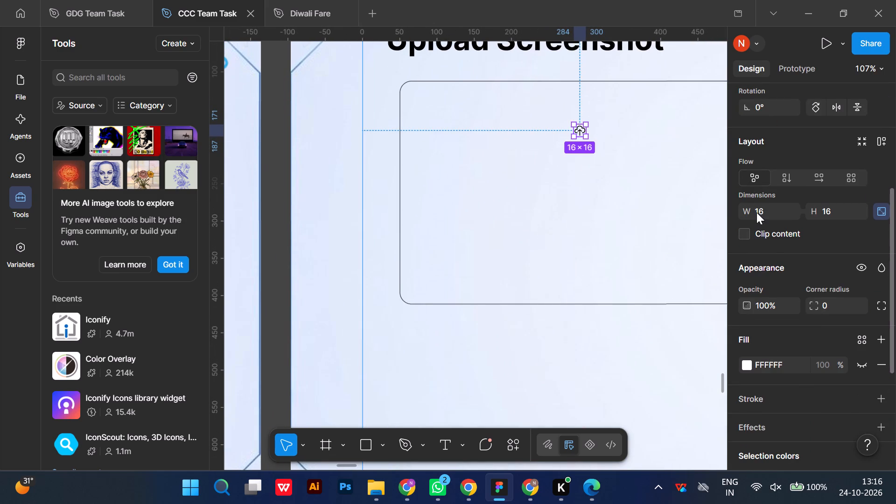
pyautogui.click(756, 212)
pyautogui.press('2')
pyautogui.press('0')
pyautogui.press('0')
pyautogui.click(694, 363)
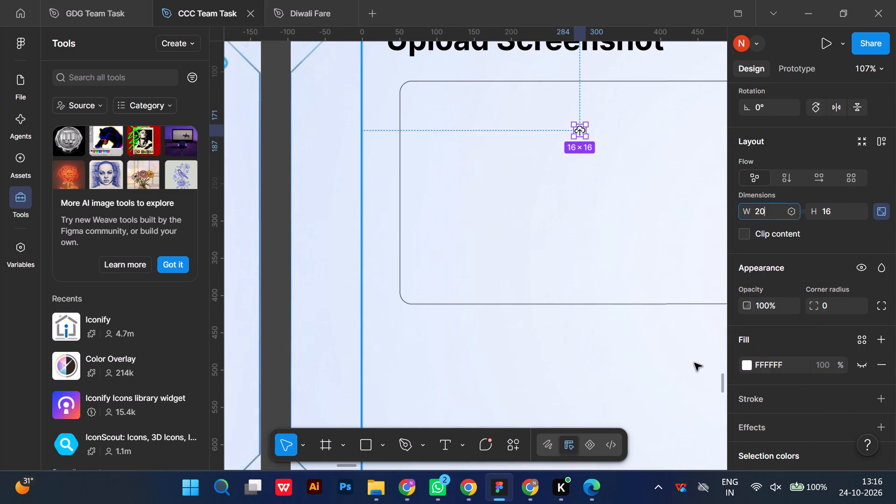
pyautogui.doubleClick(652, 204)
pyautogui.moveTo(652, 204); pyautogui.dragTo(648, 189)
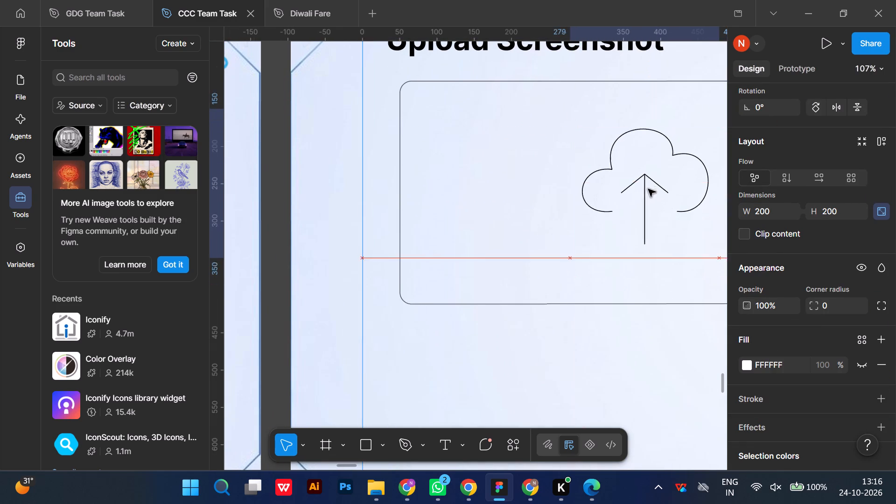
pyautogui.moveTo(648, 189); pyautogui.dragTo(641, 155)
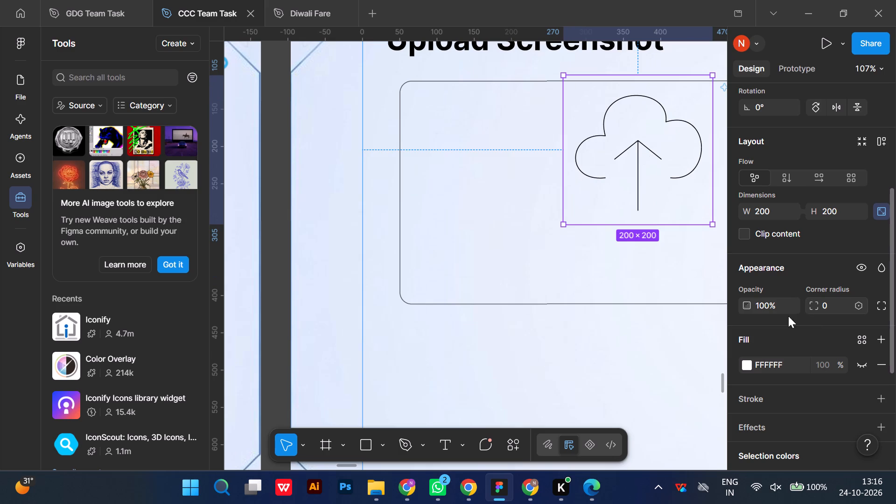
# Set the upload icon's size to 150 × 150.
pyautogui.click(771, 211)
pyautogui.write('15')
pyautogui.press('0')
pyautogui.click(622, 264)
# Center the upload icon horizontally in the Upload Screenshot frame and move it down to about Y 128.
pyautogui.doubleClick(627, 130)
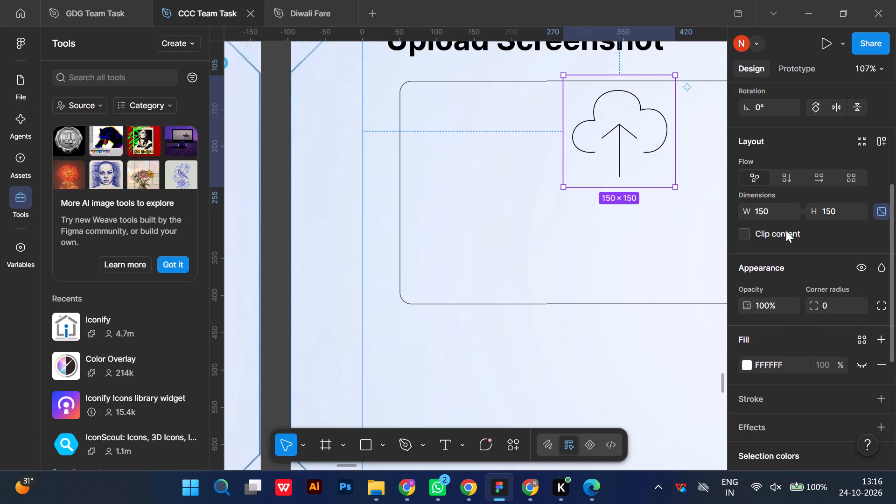
pyautogui.scroll(3, 774, 210)
pyautogui.click(770, 196)
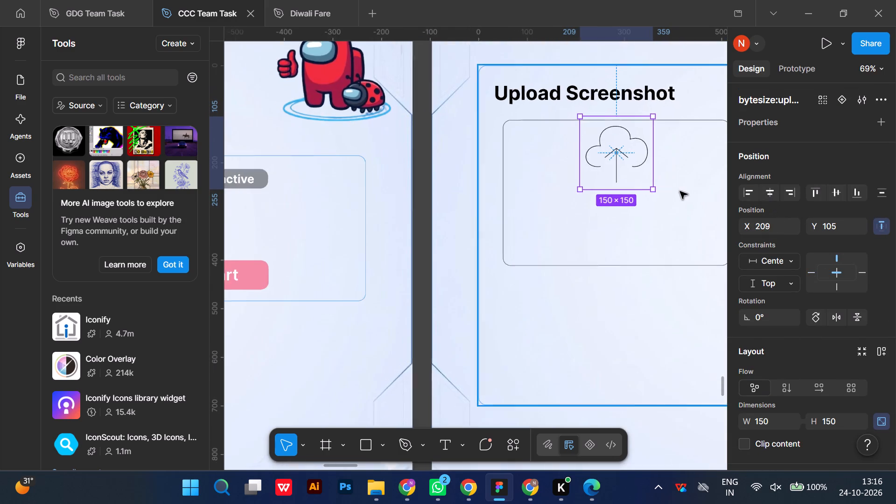
pyautogui.hscroll(-1, 680, 191)
pyautogui.moveTo(488, 147); pyautogui.dragTo(490, 158)
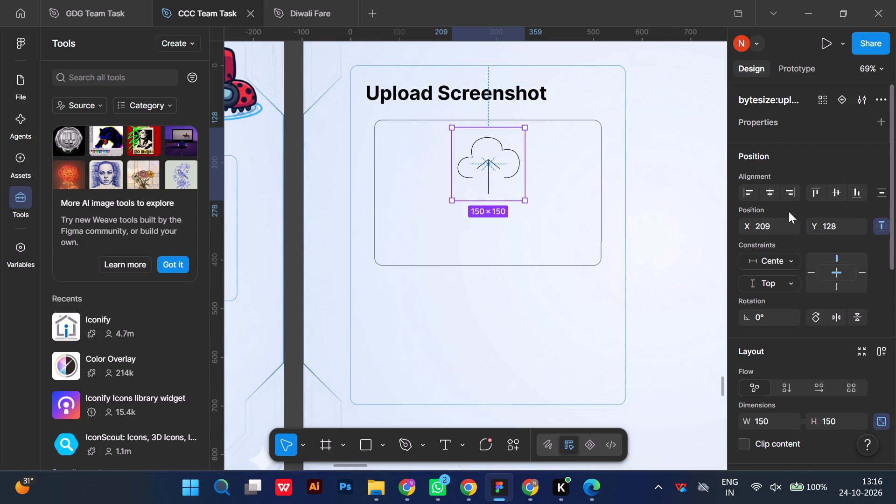
pyautogui.click(771, 196)
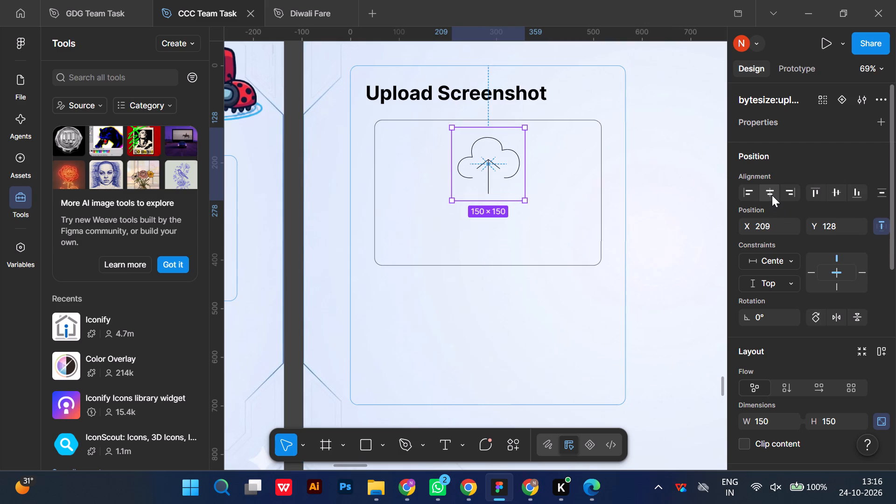
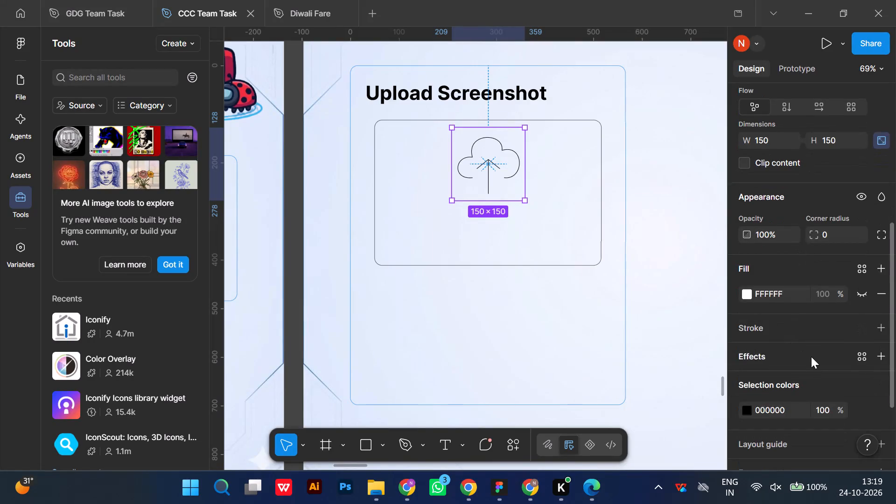
# Set the stroke weight of the cloud upload icon's vector to 3.
pyautogui.scroll(-1, 811, 357)
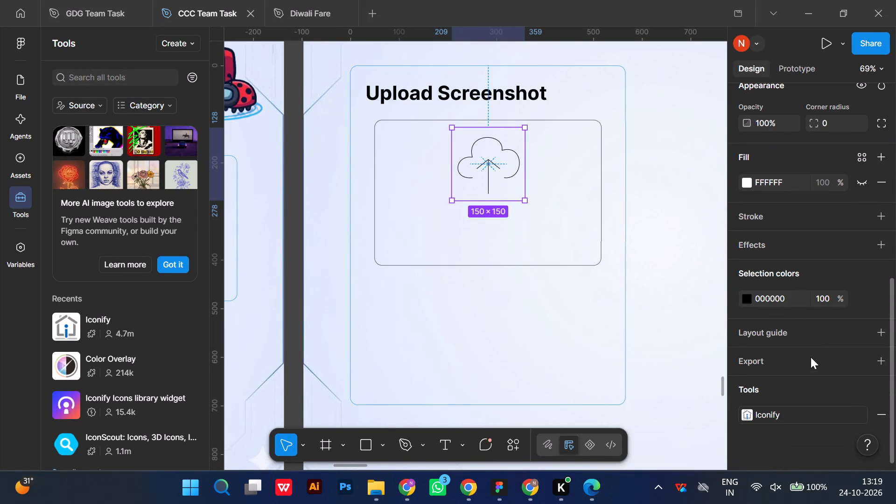
pyautogui.doubleClick(485, 159)
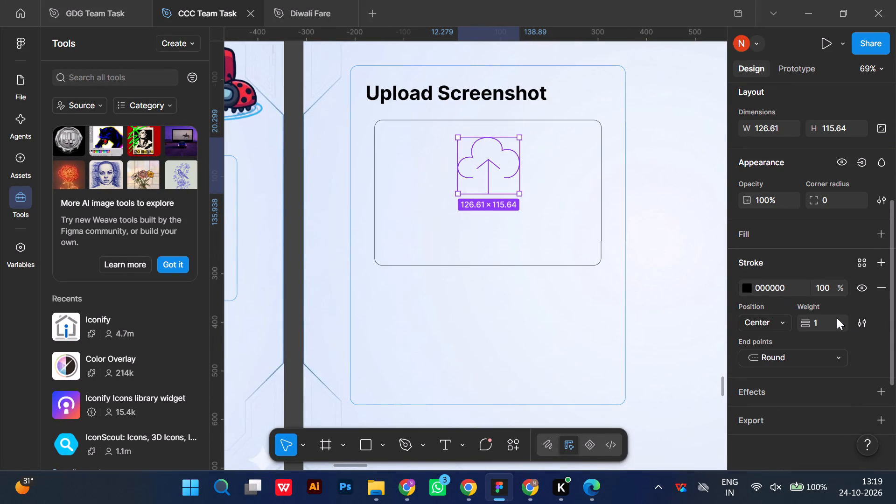
pyautogui.click(828, 322)
pyautogui.press('Up')
pyautogui.press('Up')
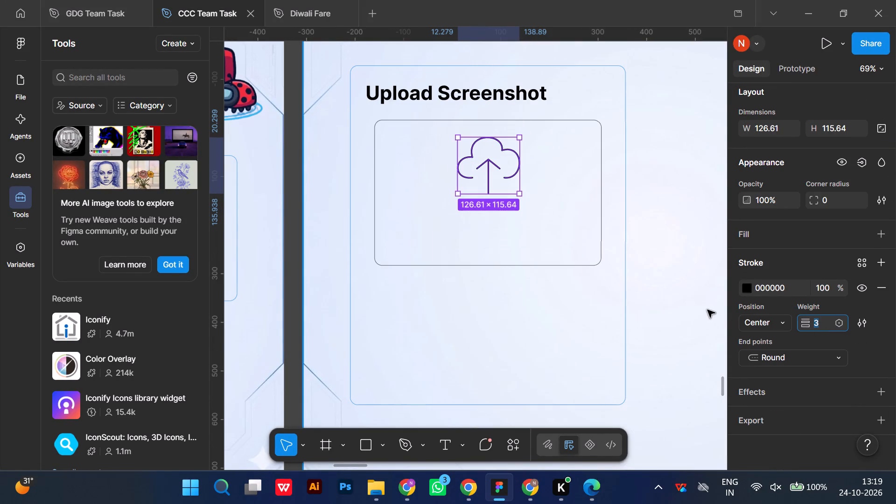
pyautogui.click(707, 310)
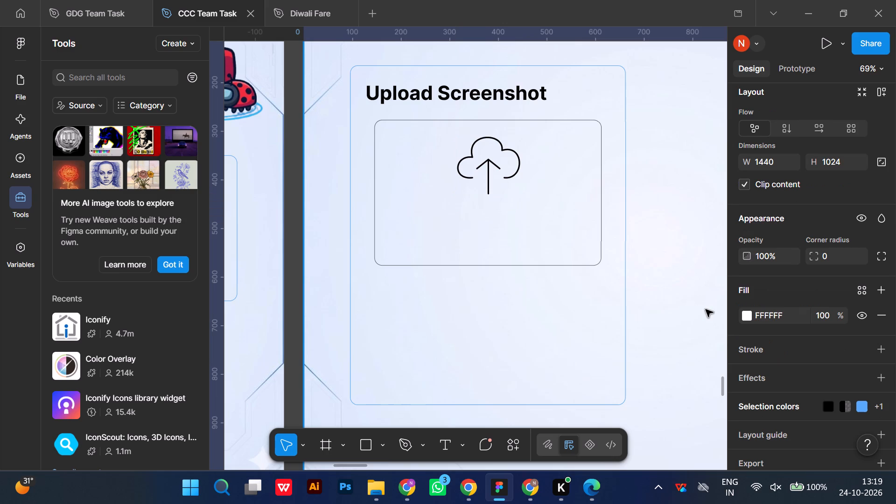
# Recolor the cloud upload icon from the page colors, trying 79D2FB and 48A8D5 before settling on blue 0073CB.
pyautogui.scroll(-4, 874, 315)
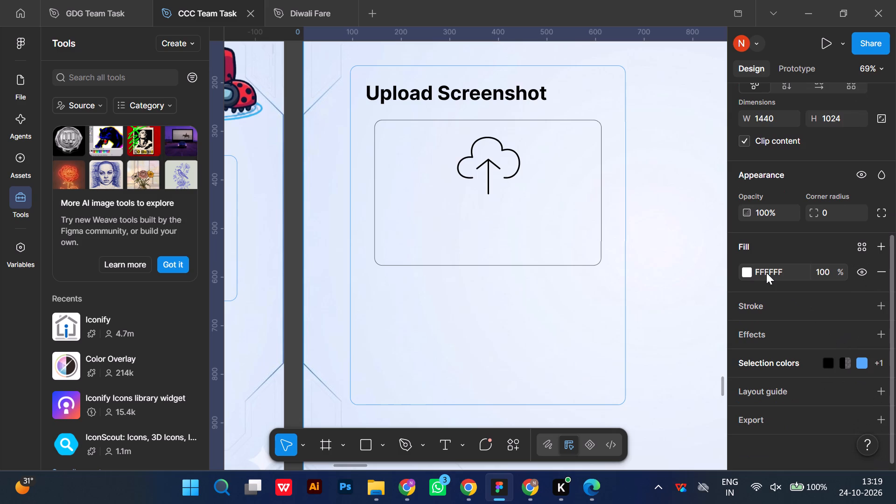
pyautogui.click(766, 273)
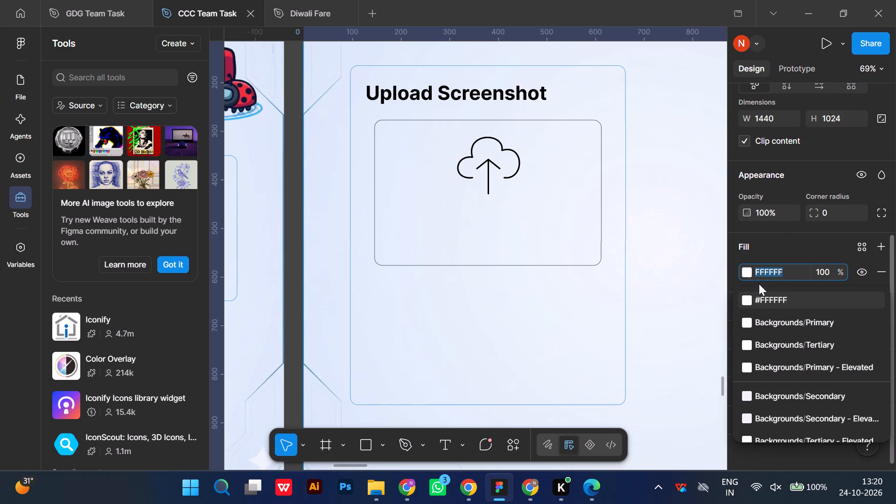
pyautogui.click(778, 231)
pyautogui.doubleClick(503, 164)
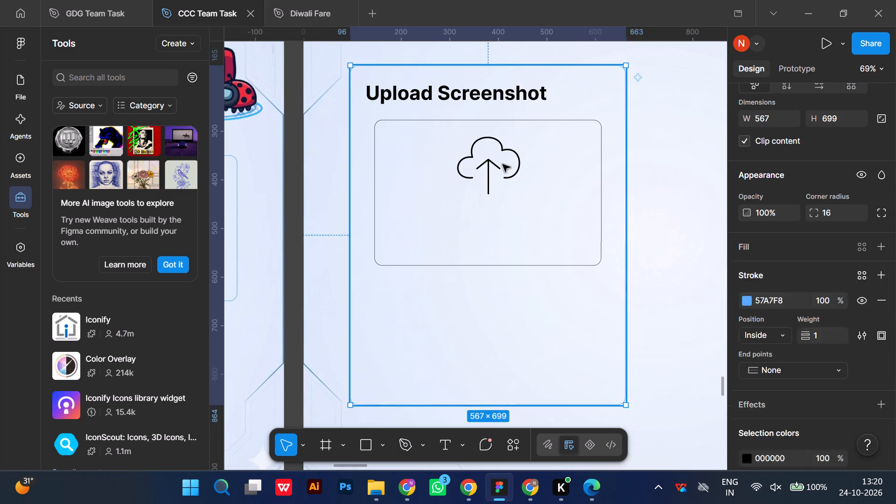
pyautogui.scroll(-2, 846, 379)
pyautogui.click(777, 294)
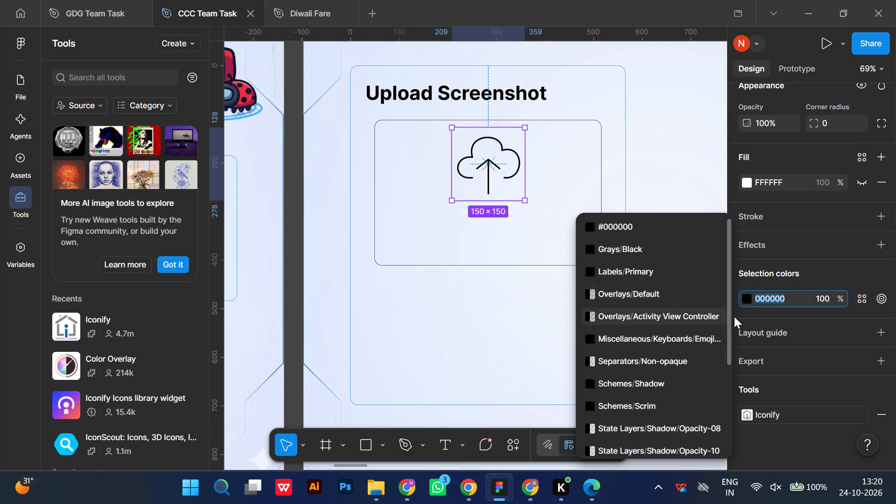
pyautogui.click(745, 302)
pyautogui.click(679, 428)
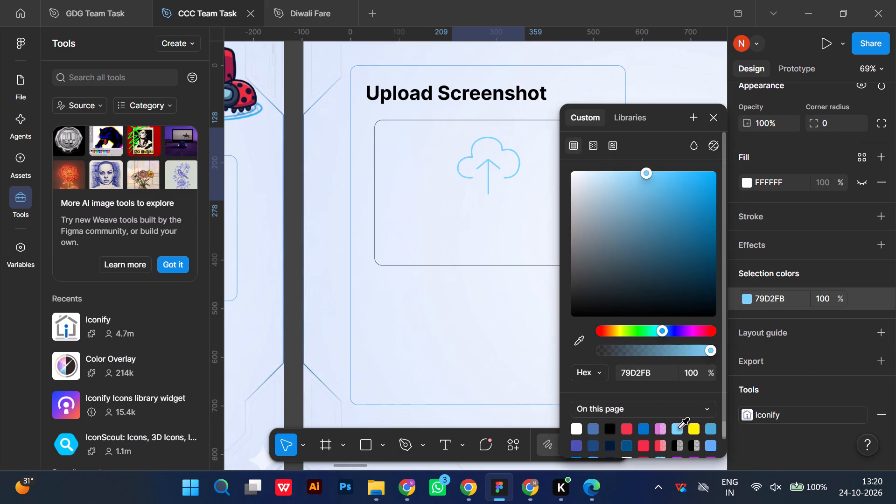
pyautogui.click(710, 431)
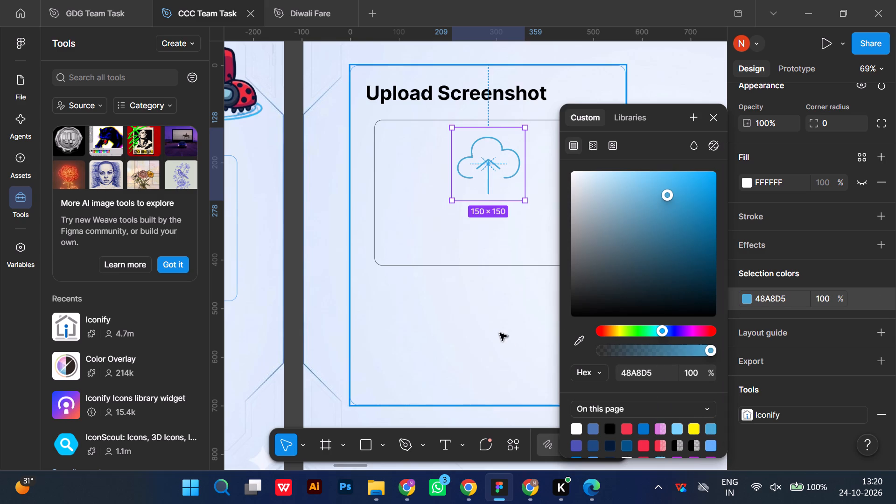
pyautogui.click(645, 422)
pyautogui.click(644, 433)
pyautogui.rightClick(644, 433)
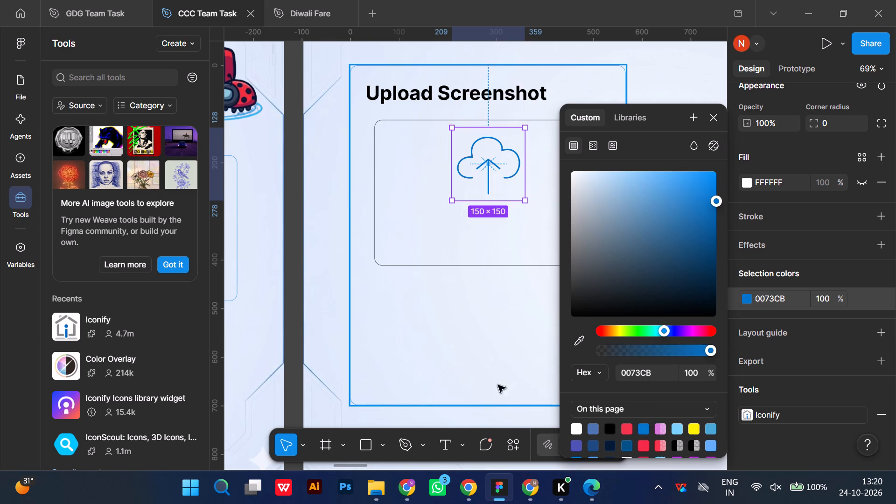
pyautogui.click(477, 380)
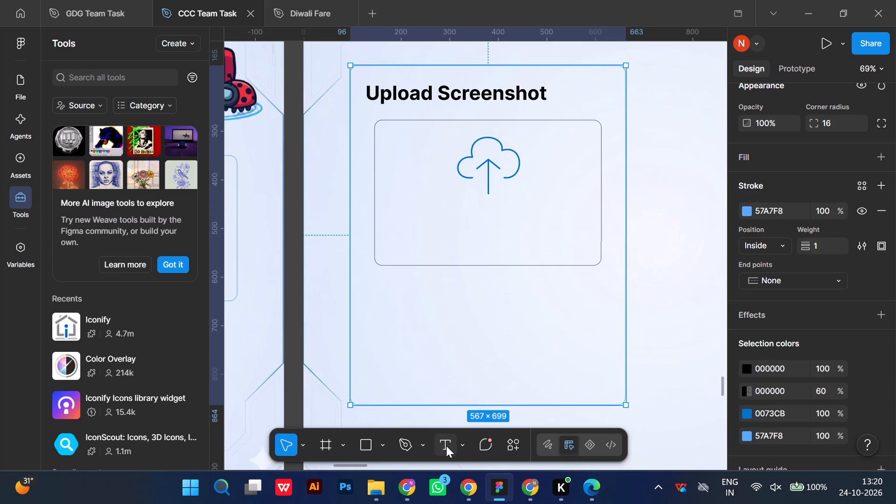
# Add the text "Drag & drop your screenshot here" below the cloud icon in the Upload Screenshot frame.
pyautogui.click(446, 446)
pyautogui.click(448, 209)
pyautogui.rightClick(448, 209)
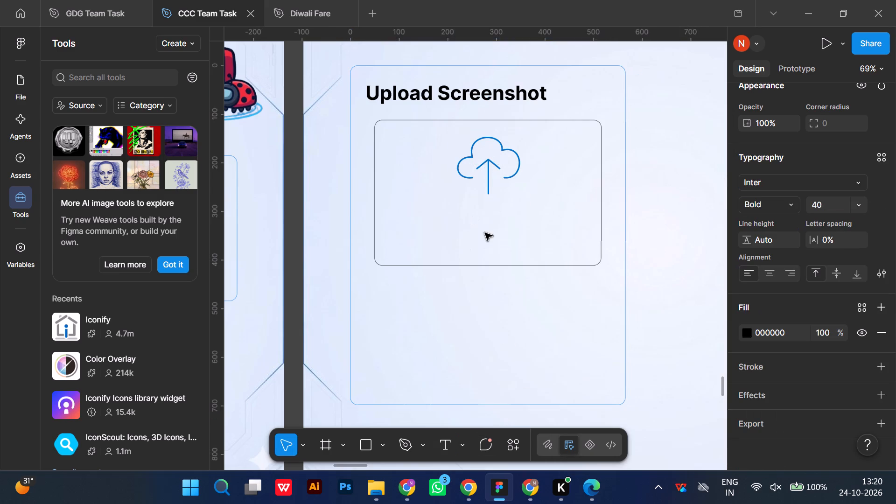
pyautogui.write('Drag')
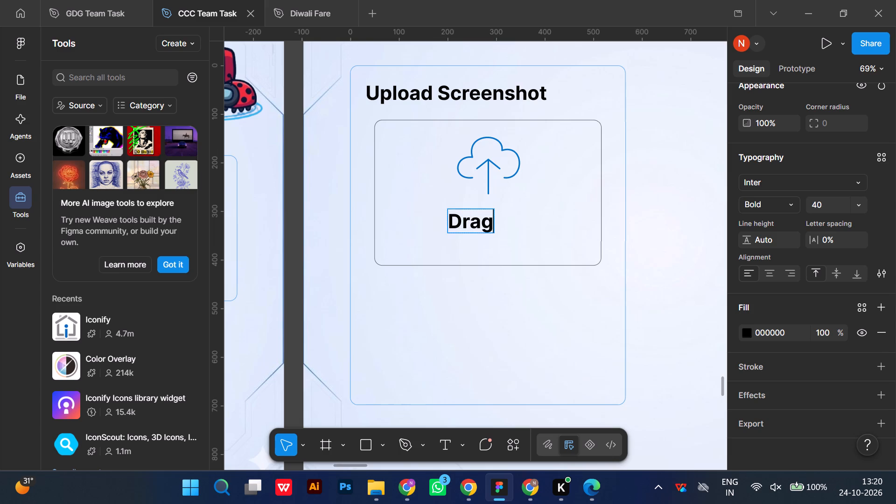
pyautogui.press('space')
pyautogui.write('&')
pyautogui.press('space')
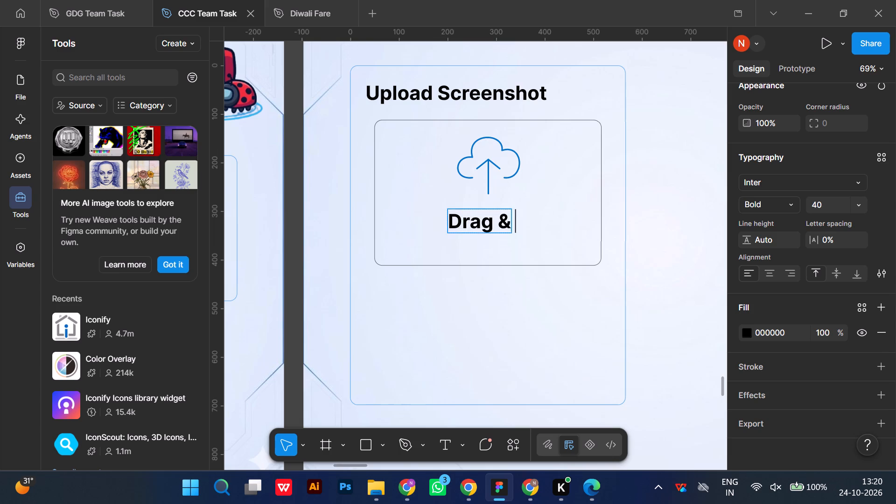
pyautogui.write('drop')
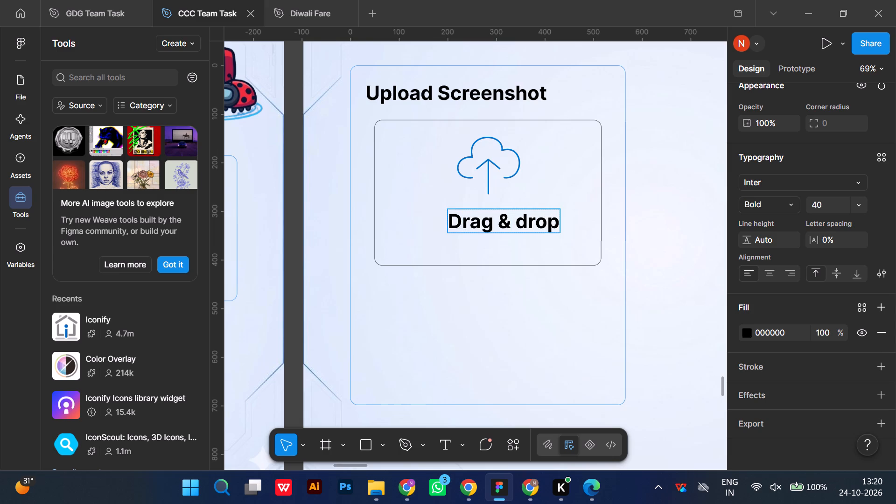
pyautogui.press('space')
pyautogui.write('your screenshot here')
# Set the "Drag & drop your screenshot here" text to size 16 and Semi Bold weight.
pyautogui.doubleClick(504, 206)
pyautogui.tripleClick(504, 223)
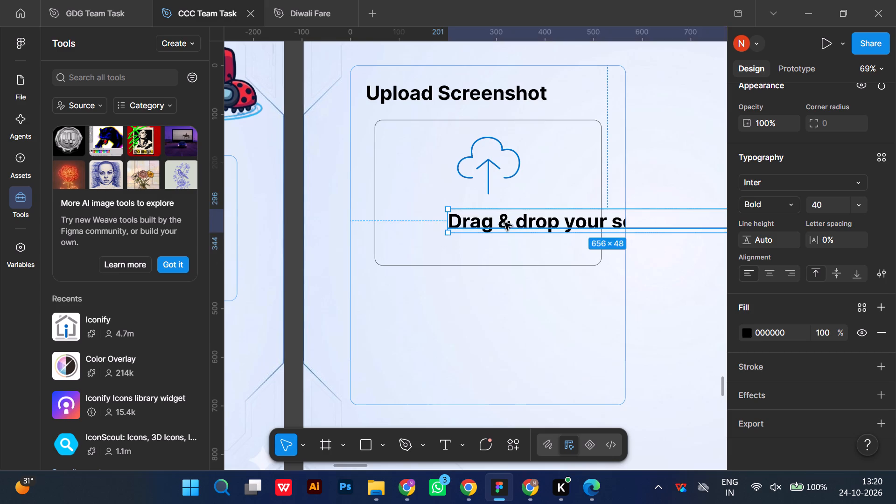
pyautogui.scroll(-4, 889, 338)
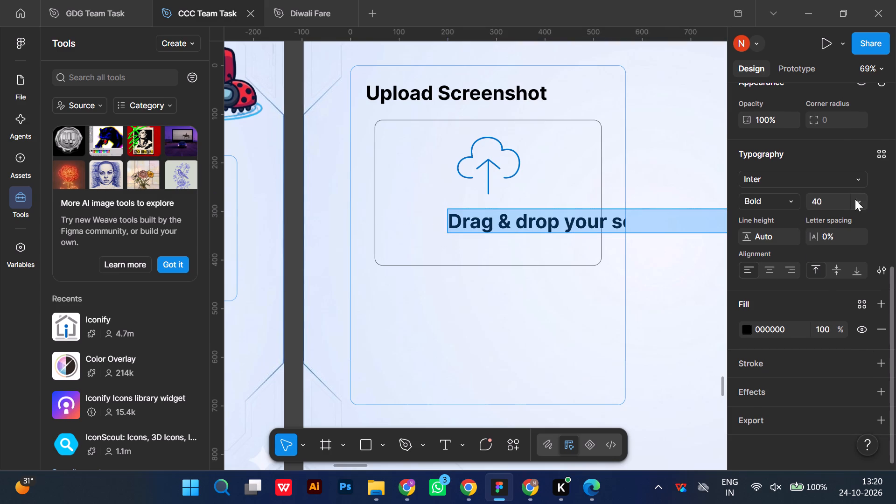
pyautogui.click(855, 199)
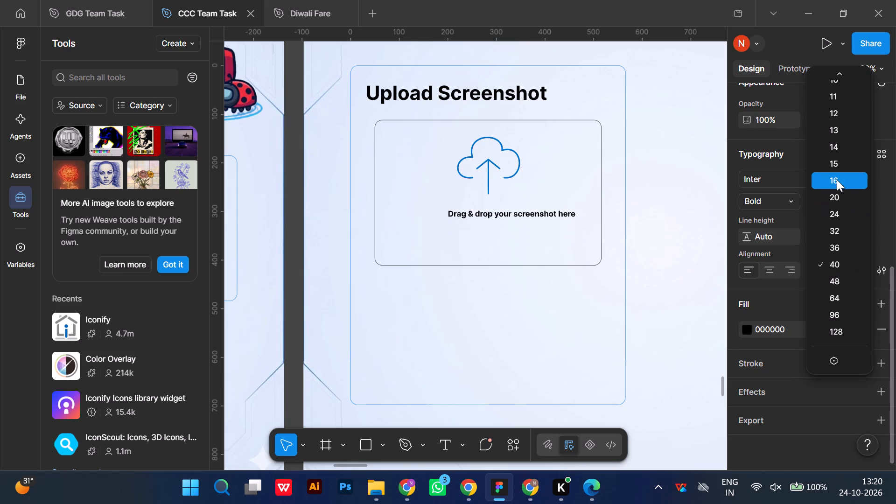
pyautogui.doubleClick(837, 180)
pyautogui.click(787, 201)
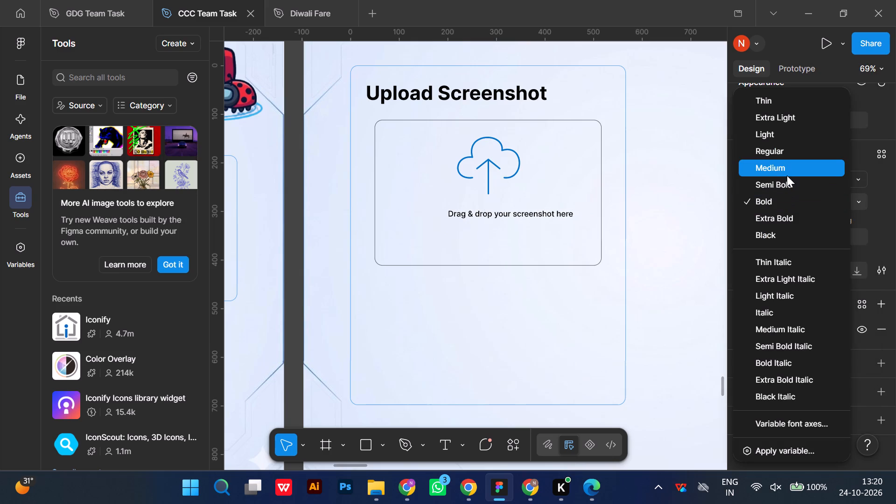
pyautogui.click(785, 185)
pyautogui.click(684, 267)
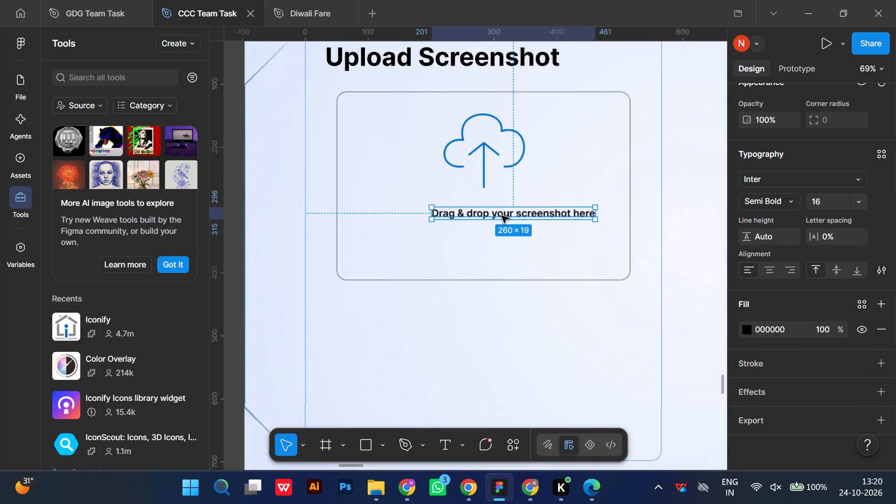
# Move the drag-and-drop text up to Y 282 just below the icon and center it horizontally in the frame.
pyautogui.moveTo(491, 208); pyautogui.dragTo(467, 198)
pyautogui.scroll(2, 836, 244)
pyautogui.scroll(3, 766, 161)
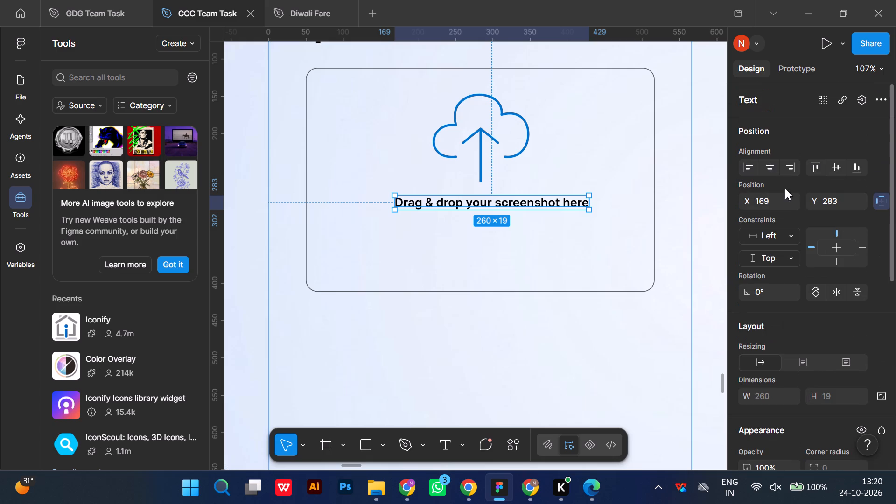
pyautogui.click(771, 165)
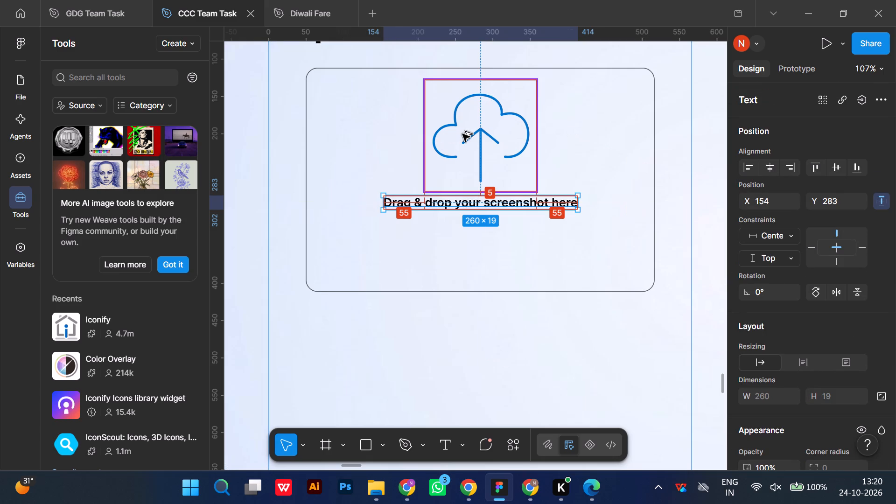
pyautogui.hotkey('alt', 'Up')
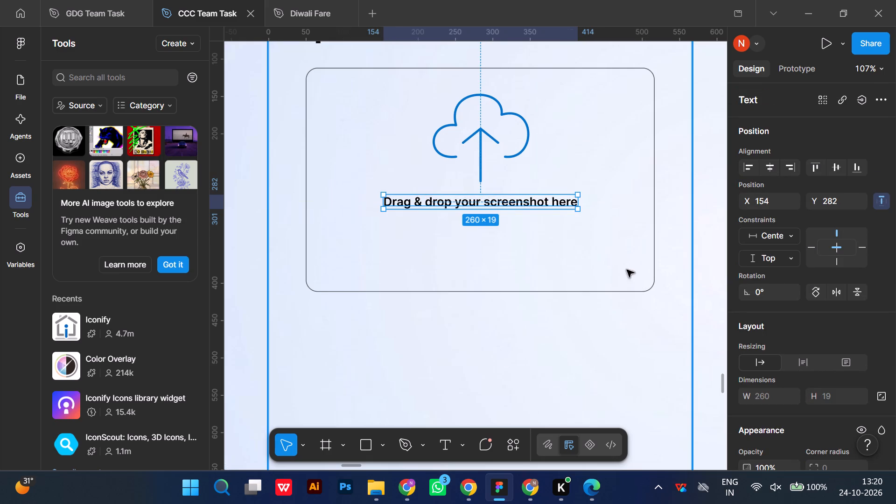
pyautogui.click(704, 244)
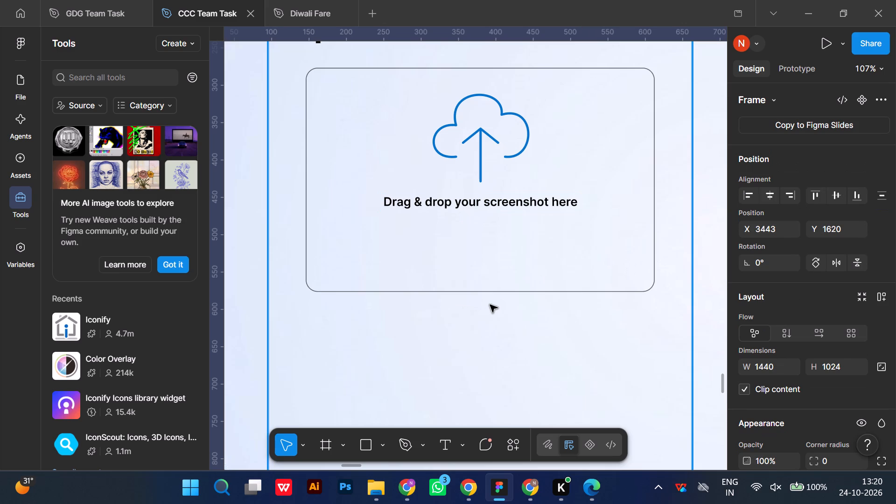
# Add the text "or click to browse" below the drag-and-drop line, at about X 239, Y 310.
pyautogui.click(441, 453)
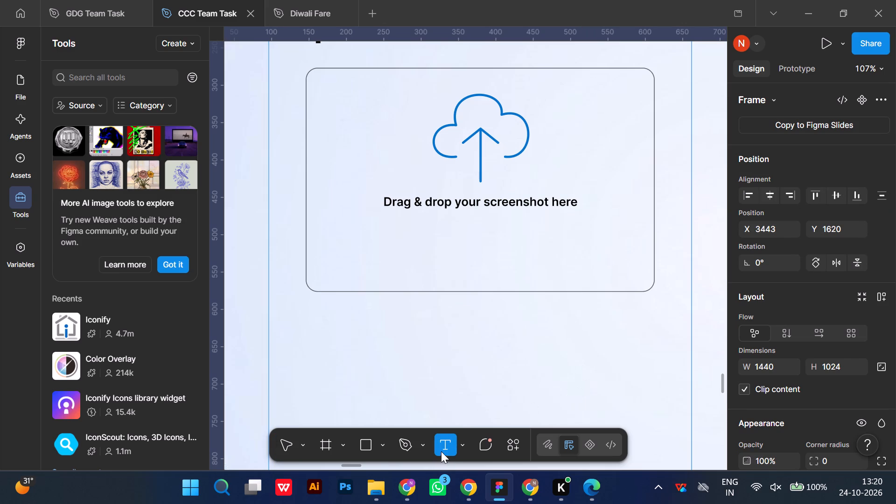
pyautogui.click(447, 216)
pyautogui.write('or')
pyautogui.press('space')
pyautogui.write('click to browse')
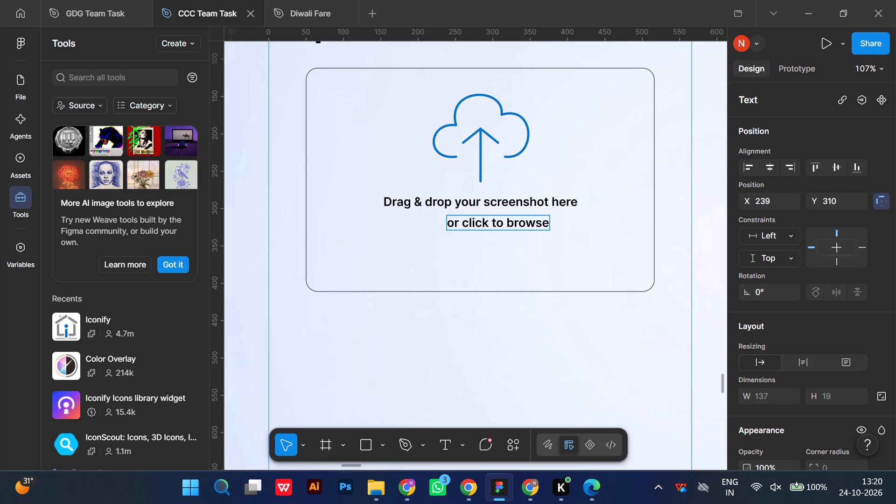
# Change the fill of the "or click to browse" text to blue 0073CB.
pyautogui.click(491, 214)
pyautogui.tripleClick(491, 218)
pyautogui.scroll(-7, 796, 369)
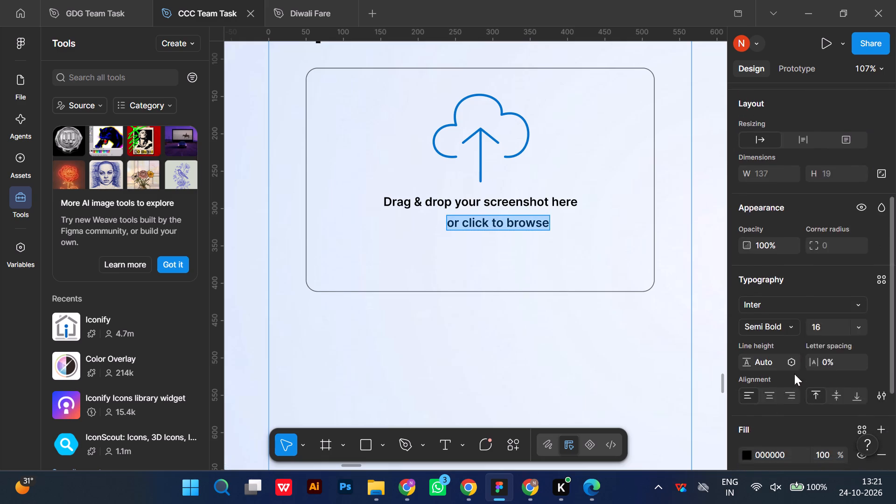
pyautogui.click(747, 325)
pyautogui.click(624, 427)
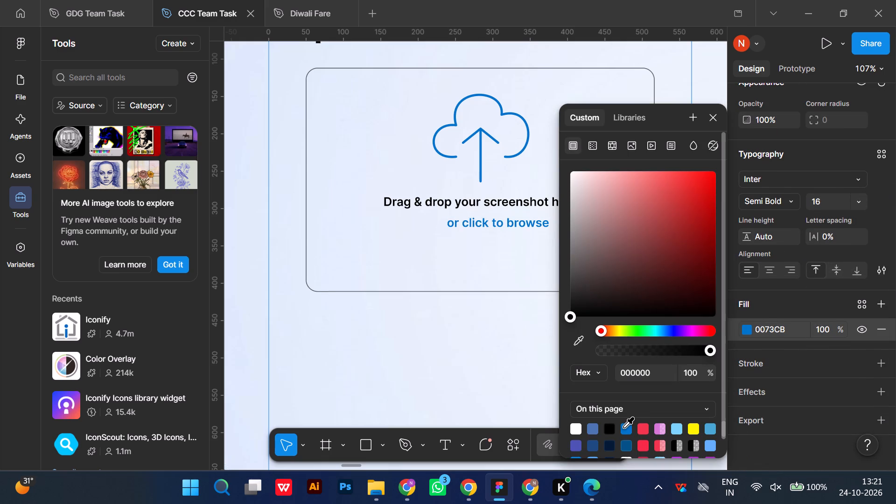
pyautogui.click(477, 348)
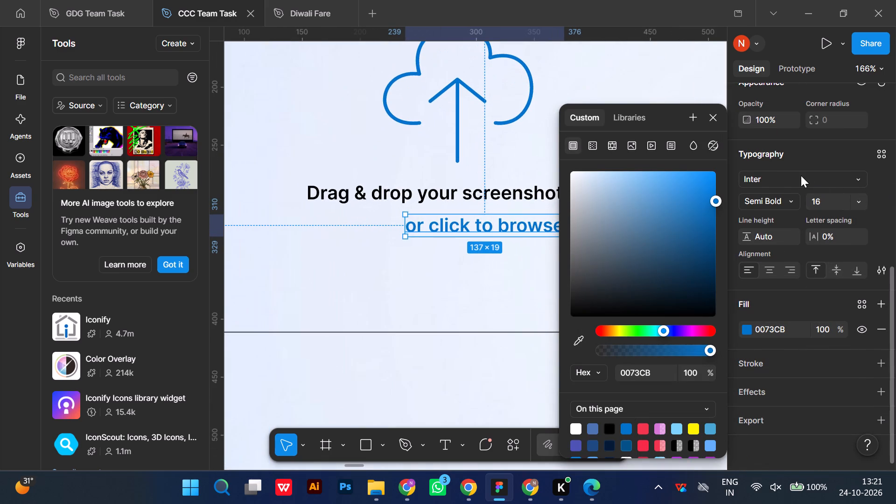
# Center the "or click to browse" text horizontally in the Upload Screenshot frame.
pyautogui.scroll(6, 798, 172)
pyautogui.click(775, 166)
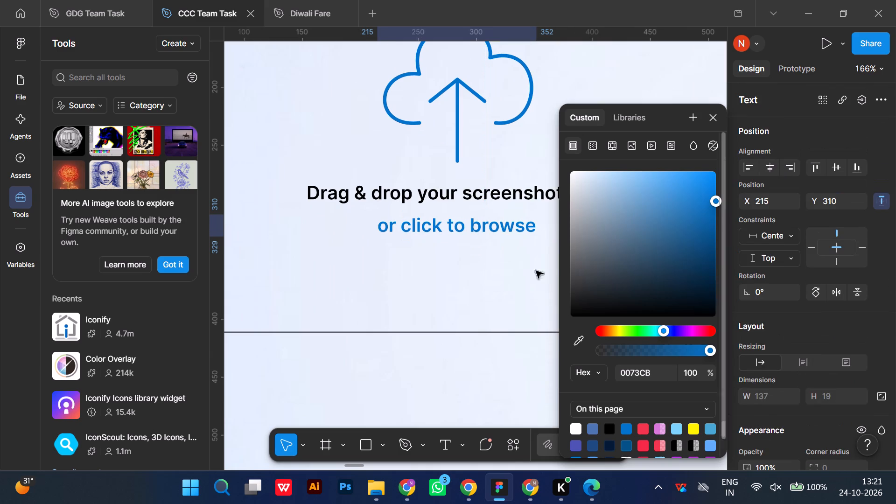
pyautogui.click(494, 350)
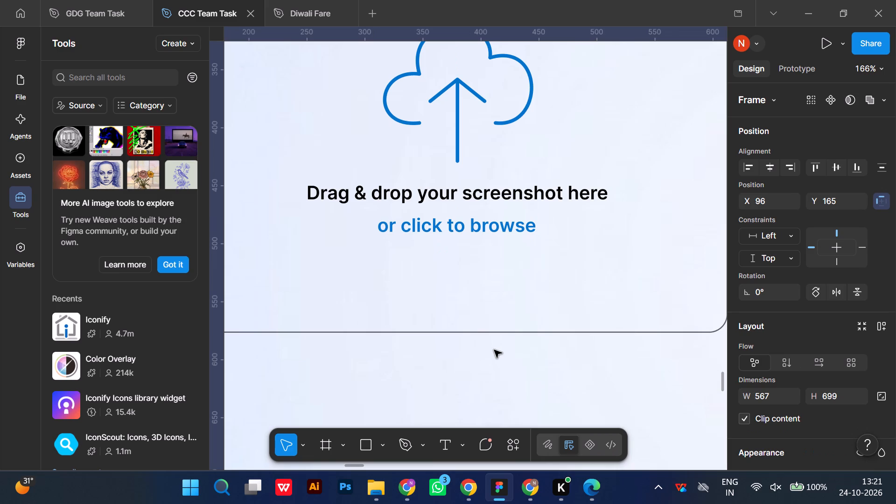
# Add the text "PNG, JPG, JPEG" below the "or click to browse" line, at about X 218, Y 350.
pyautogui.click(448, 442)
pyautogui.click(380, 261)
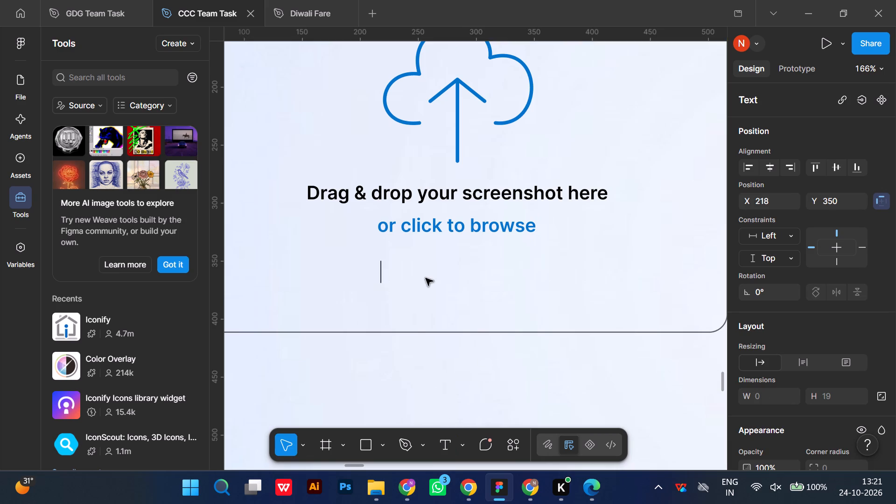
pyautogui.write('PNG')
pyautogui.write(', JP')
pyautogui.hotkey('shift', 'g')
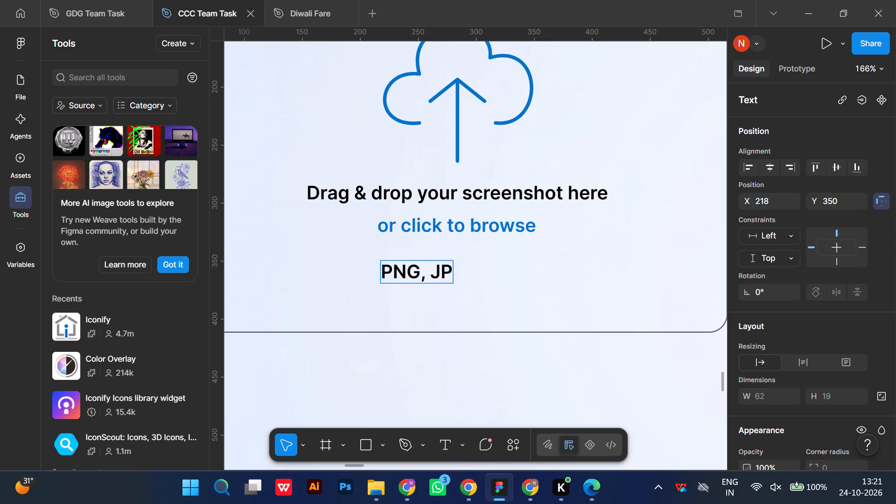
pyautogui.write(', JPEG')
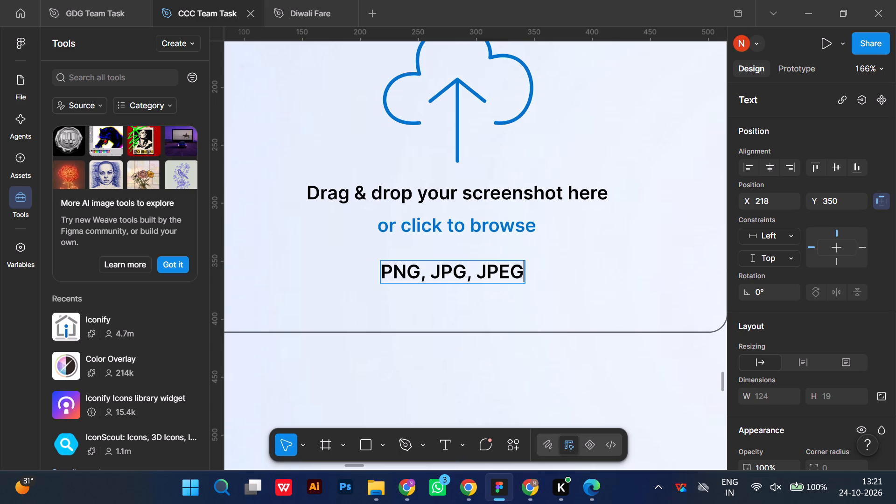
pyautogui.click(442, 296)
pyautogui.click(441, 274)
pyautogui.doubleClick(444, 262)
pyautogui.click(490, 309)
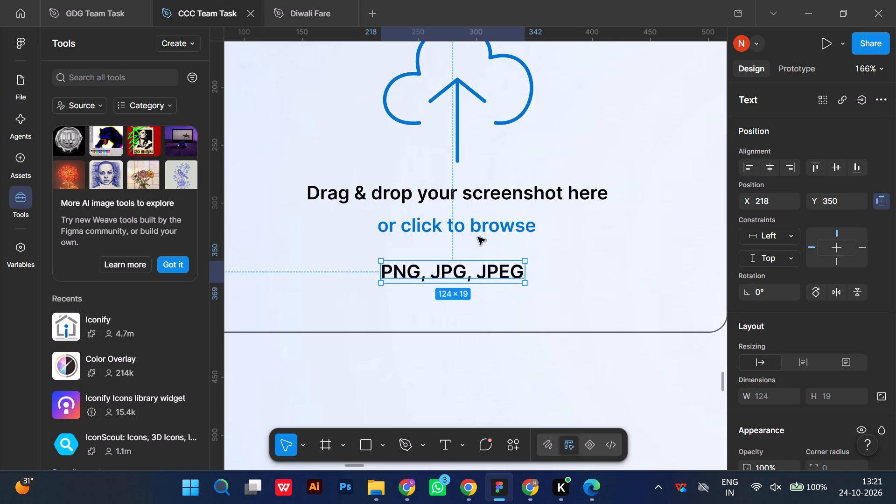
# Nudge the "or click to browse" text slightly up toward the drag-and-drop line.
pyautogui.click(478, 226)
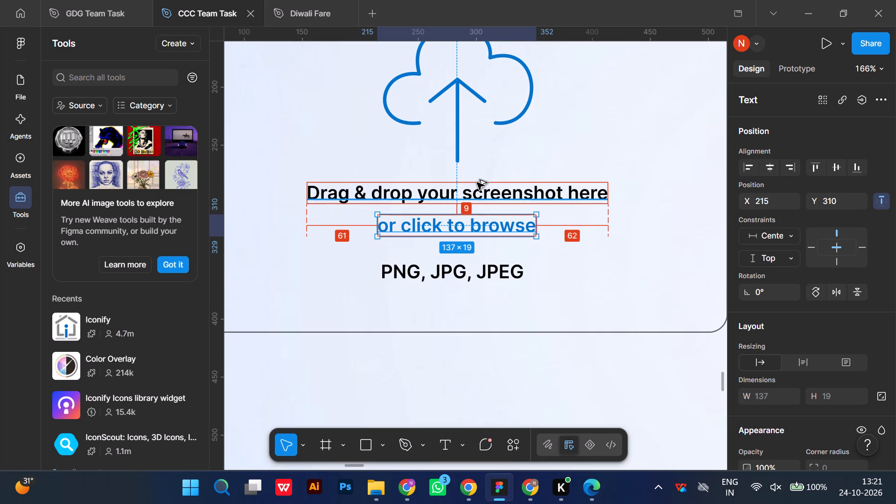
pyautogui.hotkey('alt', 'Up')
# Move the "PNG, JPG, JPEG" text up to Y 336 and center it horizontally in the Upload Screenshot frame.
pyautogui.click(477, 270)
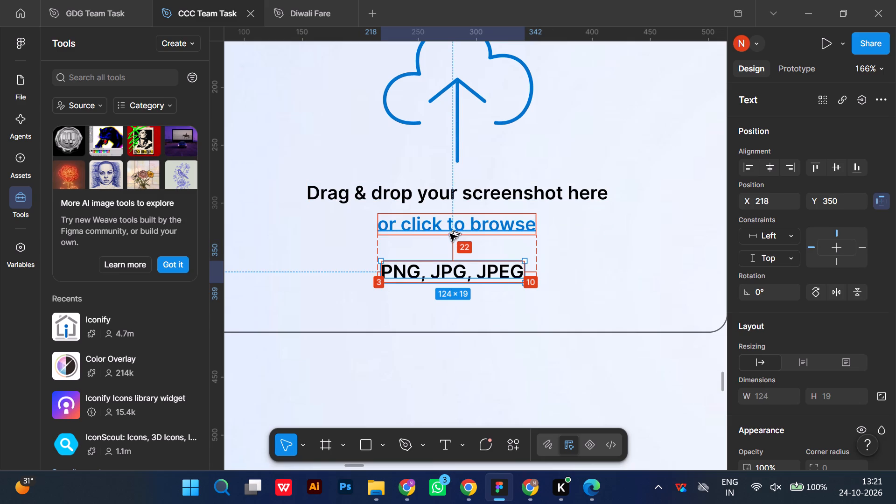
pyautogui.hotkey('alt', 'Up')
pyautogui.hotkey('alt', 'Up')
pyautogui.hotkey('alt', 'Up')
pyautogui.hotkey('alt', 'Up')
pyautogui.hotkey('alt', 'Up')
pyautogui.hotkey('alt', 'Up')
pyautogui.hotkey('alt', 'Up')
pyautogui.hotkey('alt', 'Up')
pyautogui.hotkey('alt', 'Up')
pyautogui.hotkey('alt', 'Up')
pyautogui.hotkey('alt', 'Up')
pyautogui.hotkey('alt', 'Up')
pyautogui.hotkey('alt', 'Up')
pyautogui.hotkey('alt', 'Up')
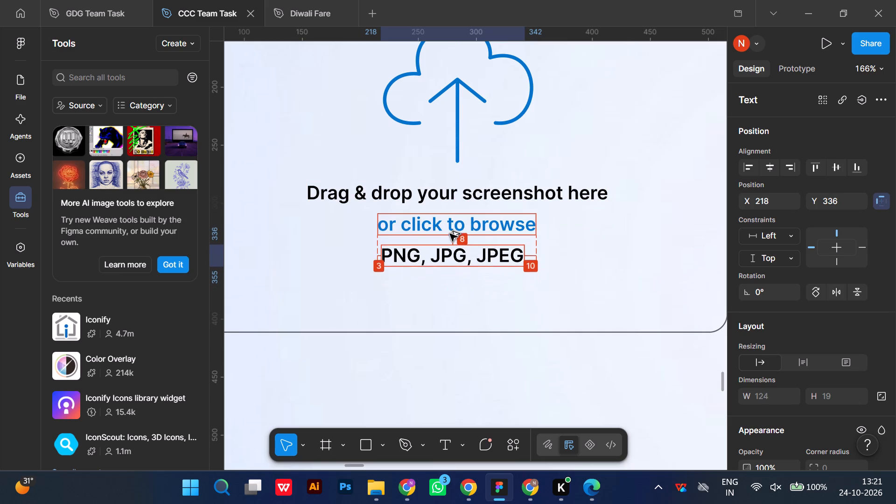
pyautogui.click(764, 170)
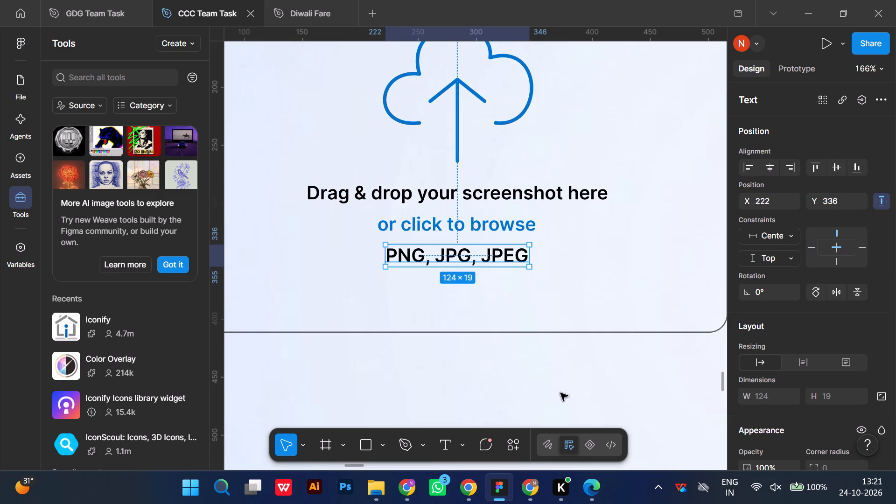
pyautogui.click(554, 397)
# Draw a 100 × 100 rectangle below the upload area's lower-left corner and place it at about X 50, Y 425.
pyautogui.scroll(-1, 607, 354)
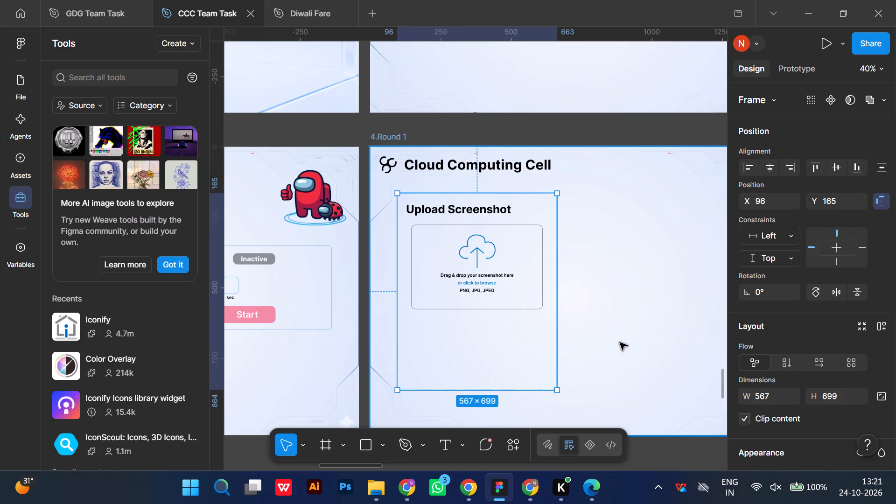
pyautogui.click(620, 343)
pyautogui.scroll(-1, 620, 343)
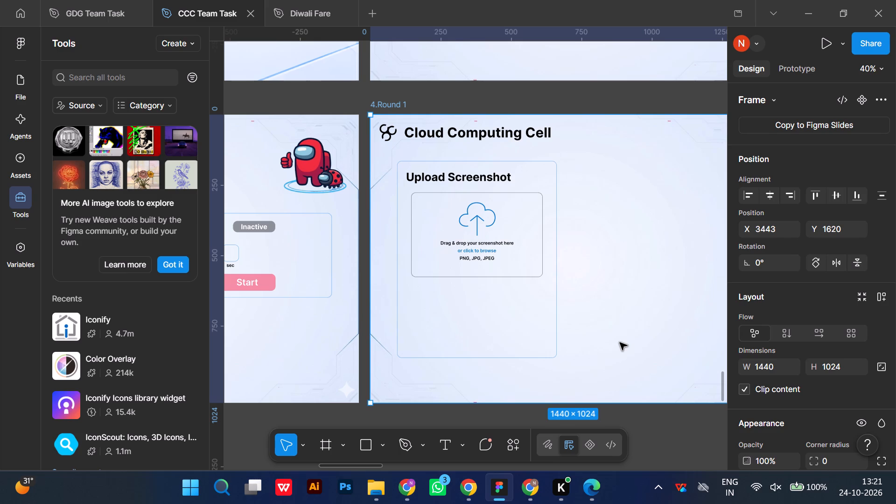
pyautogui.click(659, 434)
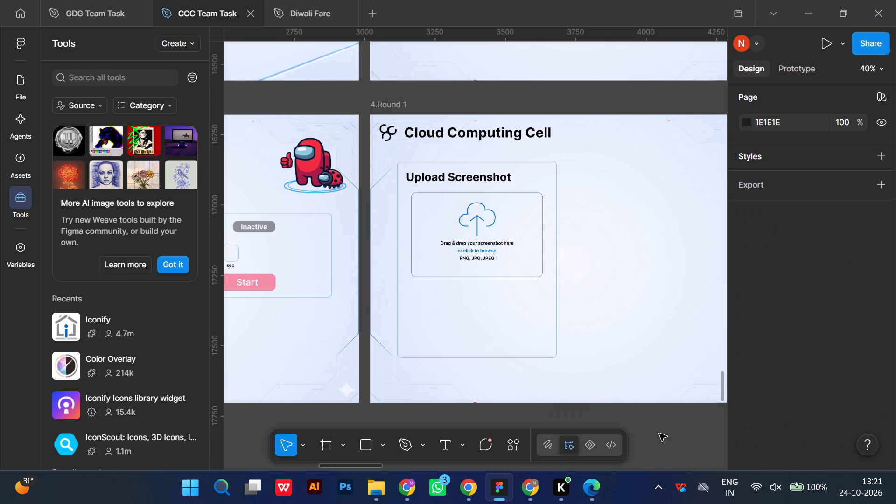
pyautogui.click(369, 444)
pyautogui.click(420, 300)
pyautogui.moveTo(423, 300); pyautogui.dragTo(428, 297)
pyautogui.moveTo(420, 300); pyautogui.dragTo(420, 294)
pyautogui.click(420, 293)
pyautogui.rightClick(420, 292)
pyautogui.click(420, 292)
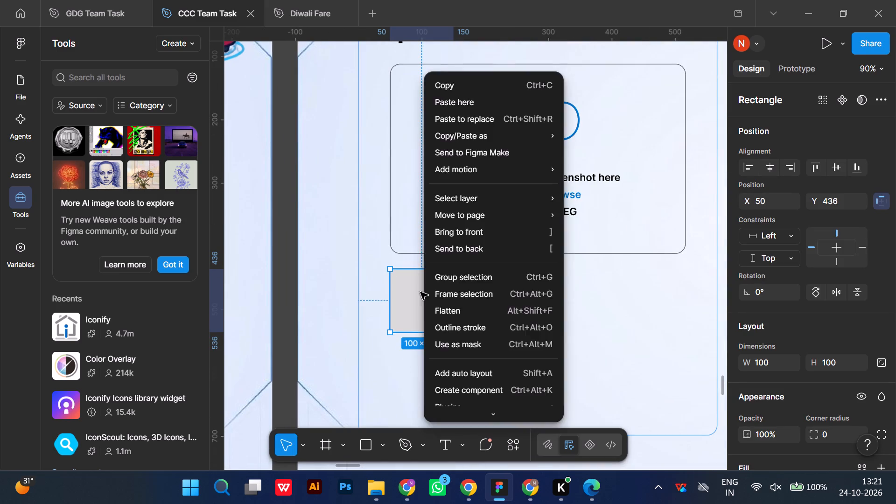
pyautogui.moveTo(424, 308); pyautogui.dragTo(426, 296)
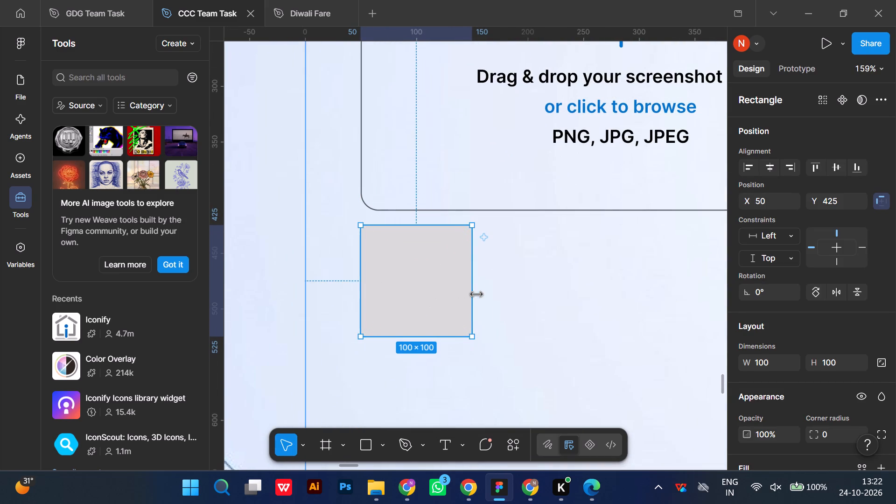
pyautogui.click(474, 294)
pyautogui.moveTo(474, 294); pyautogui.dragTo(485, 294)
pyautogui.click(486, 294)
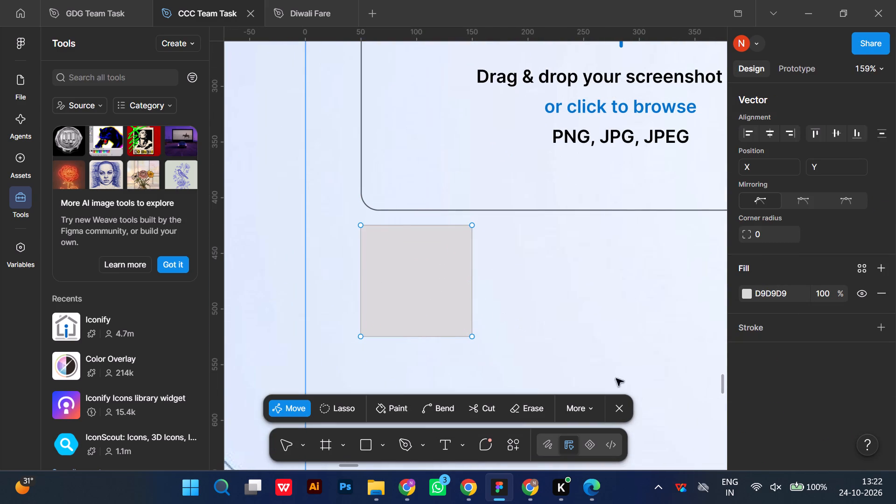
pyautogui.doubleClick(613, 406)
# Set the width of the grey rectangle below the upload area to 150.
pyautogui.click(375, 278)
pyautogui.doubleClick(375, 277)
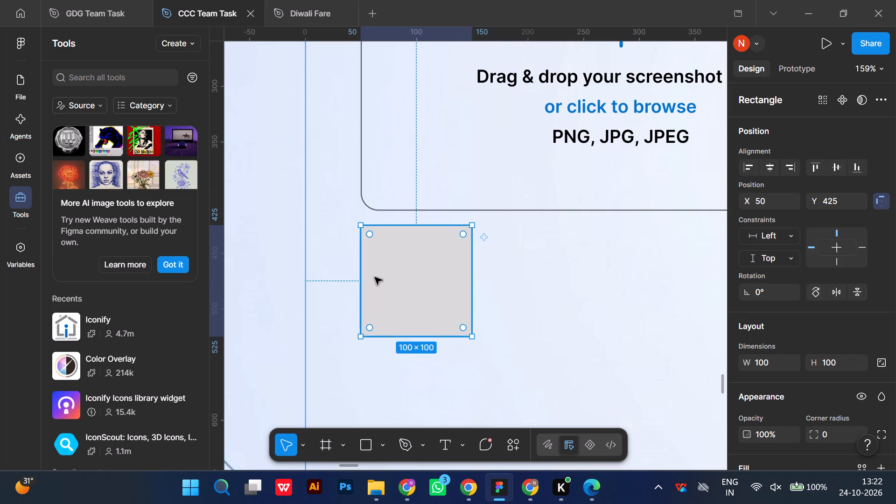
pyautogui.click(771, 361)
pyautogui.press('1')
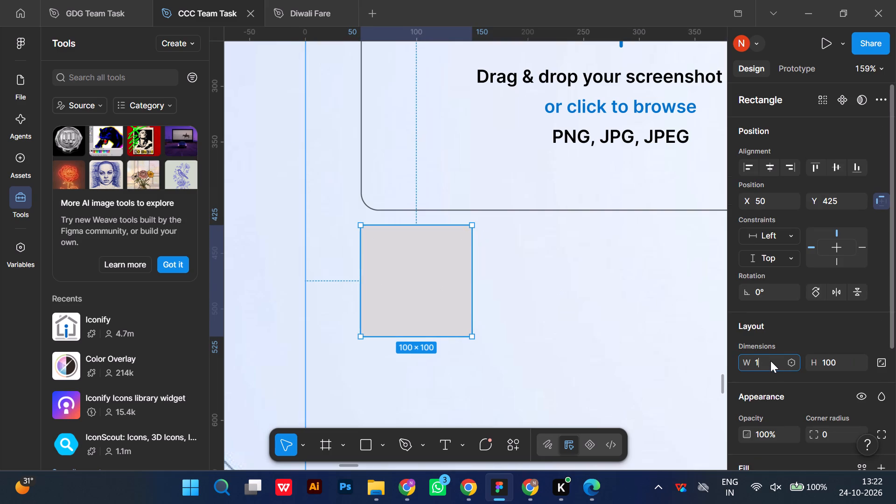
pyautogui.press('5')
pyautogui.press('0')
pyautogui.click(590, 344)
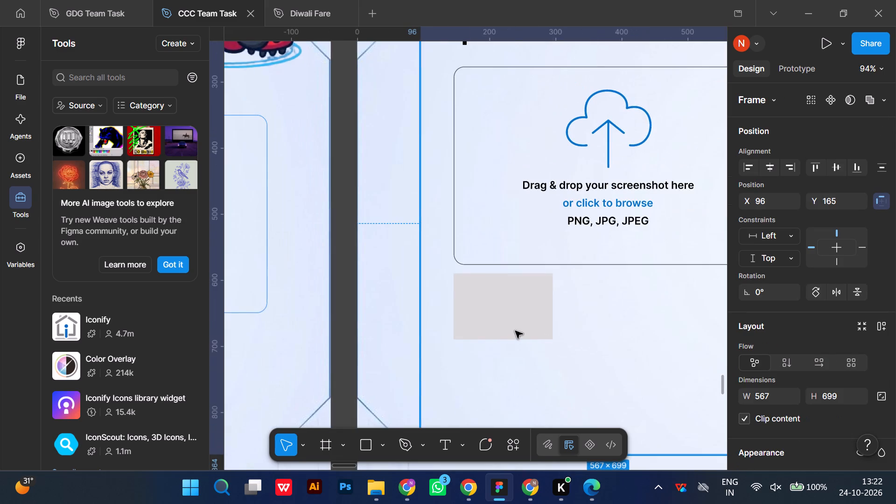
# Set the corner radius of the grey 150 × 100 rectangle to 16.
pyautogui.scroll(-1, 515, 331)
pyautogui.click(466, 272)
pyautogui.doubleClick(466, 272)
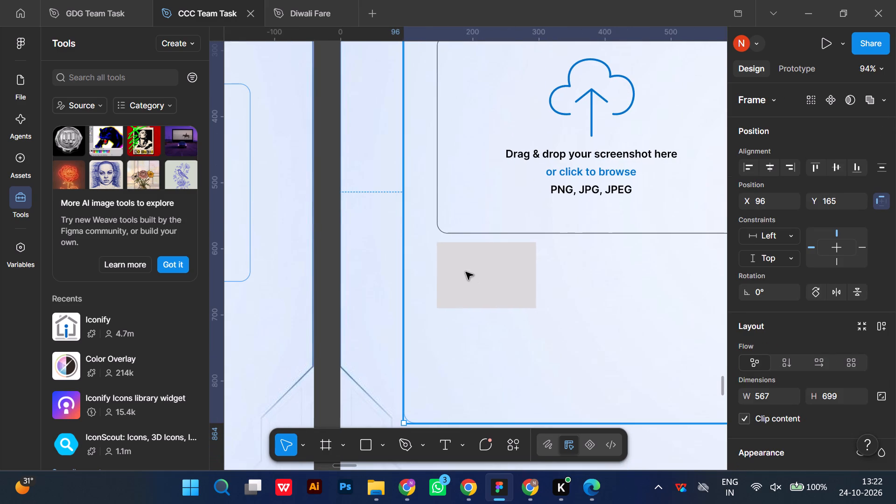
pyautogui.scroll(-2, 835, 395)
pyautogui.click(827, 301)
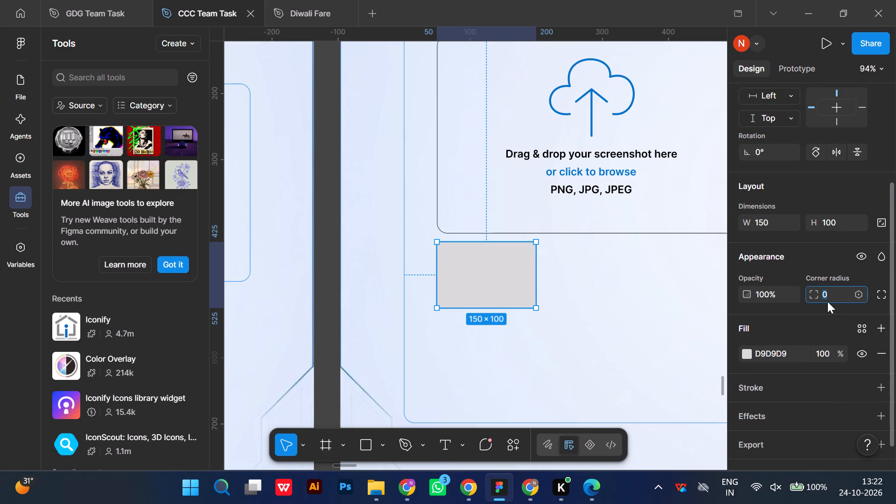
pyautogui.press('1')
pyautogui.press('6')
pyautogui.click(651, 295)
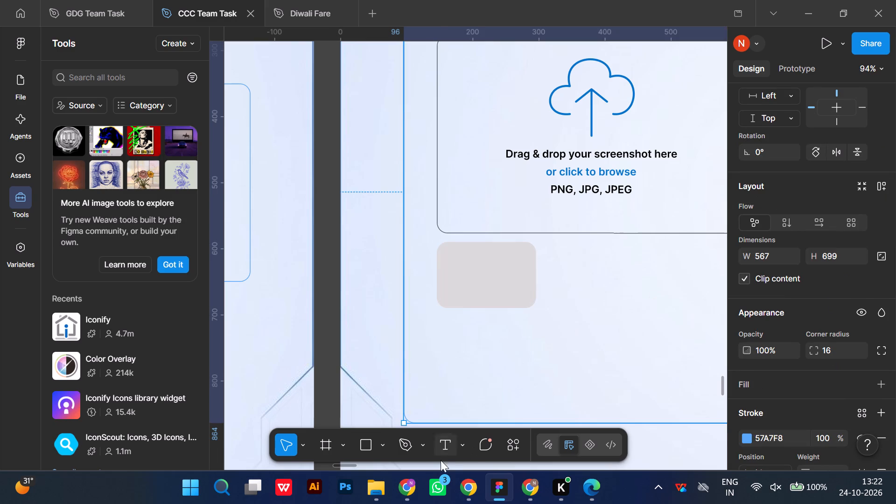
# Add the text "screen shot" on the grey rounded rectangle, at about X 102, Y 460.
pyautogui.click(441, 447)
pyautogui.click(471, 265)
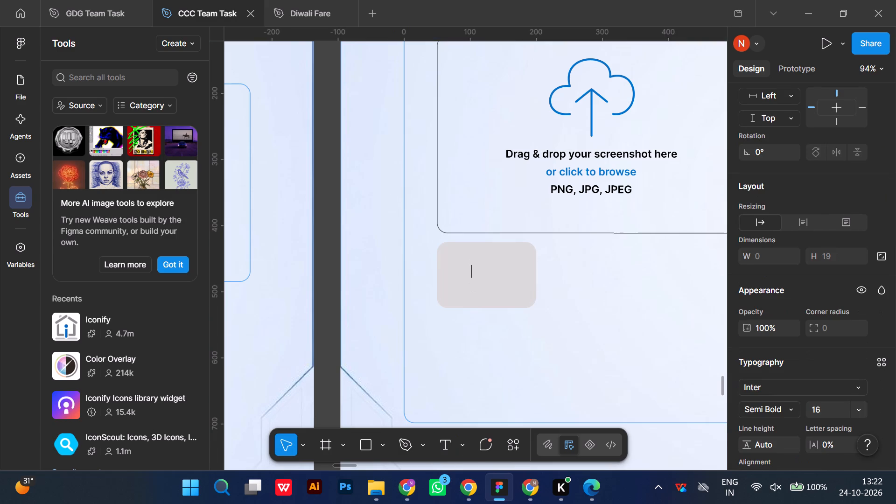
pyautogui.write('screen shot')
pyautogui.click(499, 302)
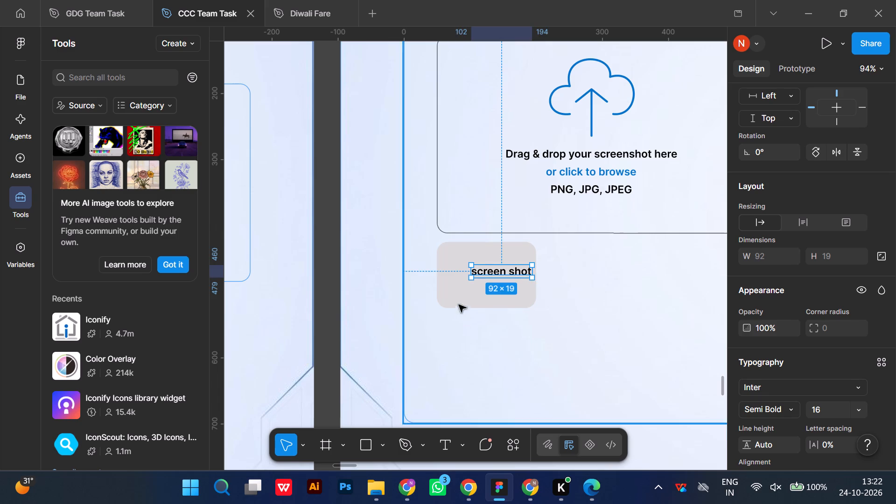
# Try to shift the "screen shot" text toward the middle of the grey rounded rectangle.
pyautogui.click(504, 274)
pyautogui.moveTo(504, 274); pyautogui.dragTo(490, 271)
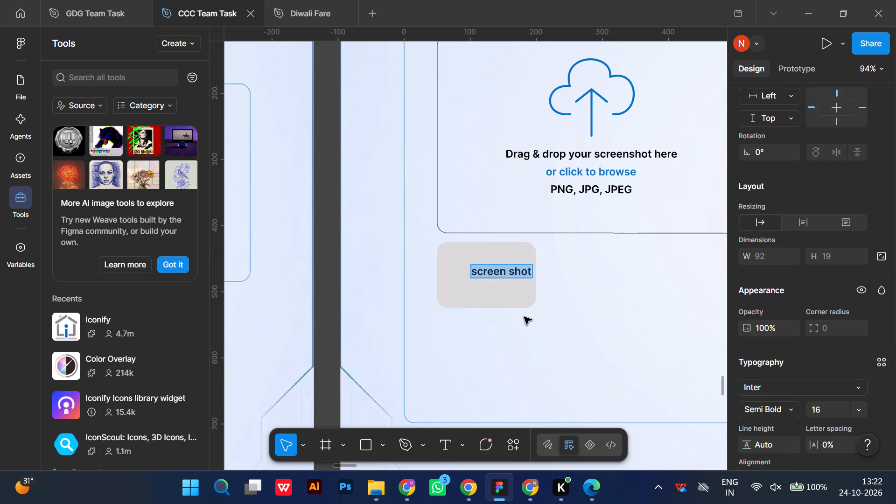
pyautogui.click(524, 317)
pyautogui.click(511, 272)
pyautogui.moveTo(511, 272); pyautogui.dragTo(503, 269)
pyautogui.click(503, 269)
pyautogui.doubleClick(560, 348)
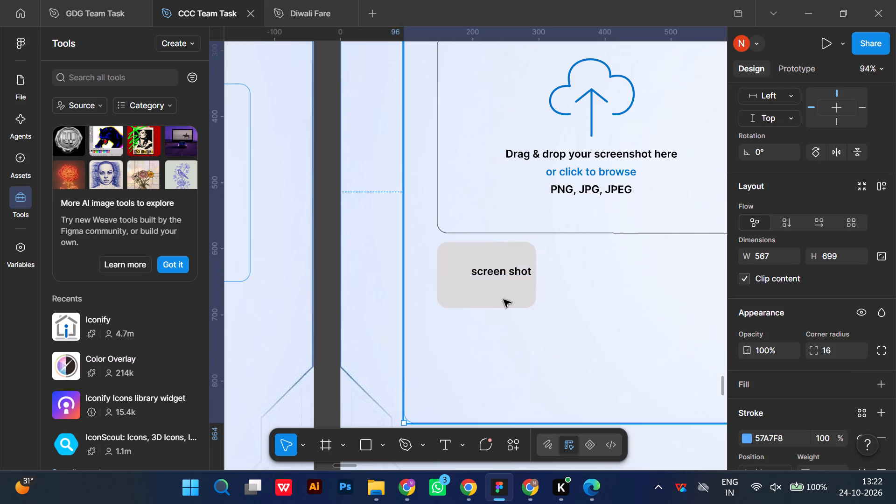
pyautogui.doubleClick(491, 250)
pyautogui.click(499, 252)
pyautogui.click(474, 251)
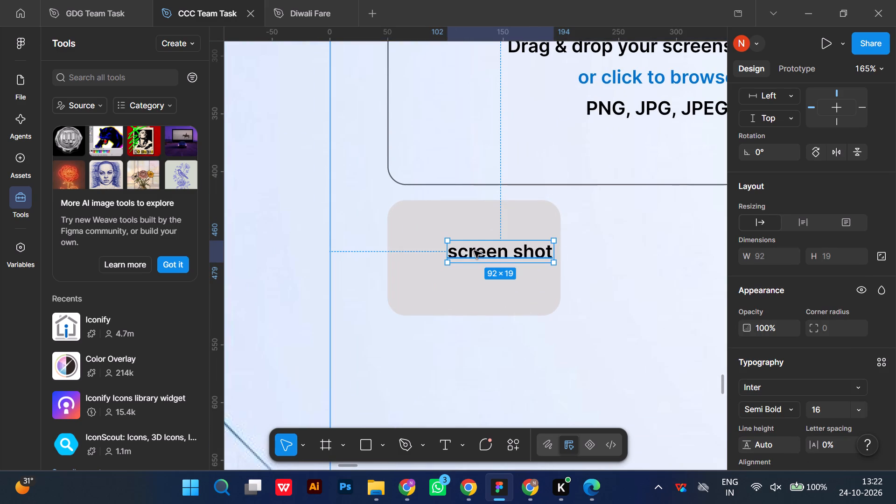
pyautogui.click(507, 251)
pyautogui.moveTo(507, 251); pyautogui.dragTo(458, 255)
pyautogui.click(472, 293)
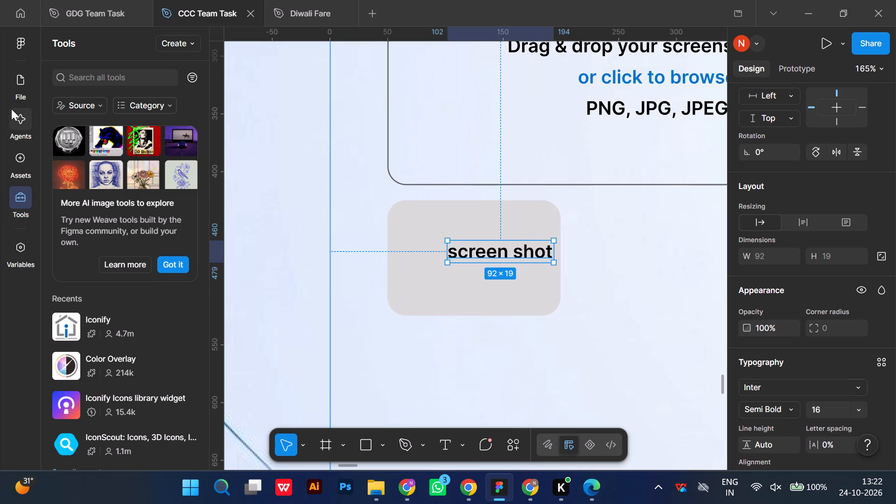
# Show the file's layer list and collapse the two expanded frames above Section 3.
pyautogui.click(13, 91)
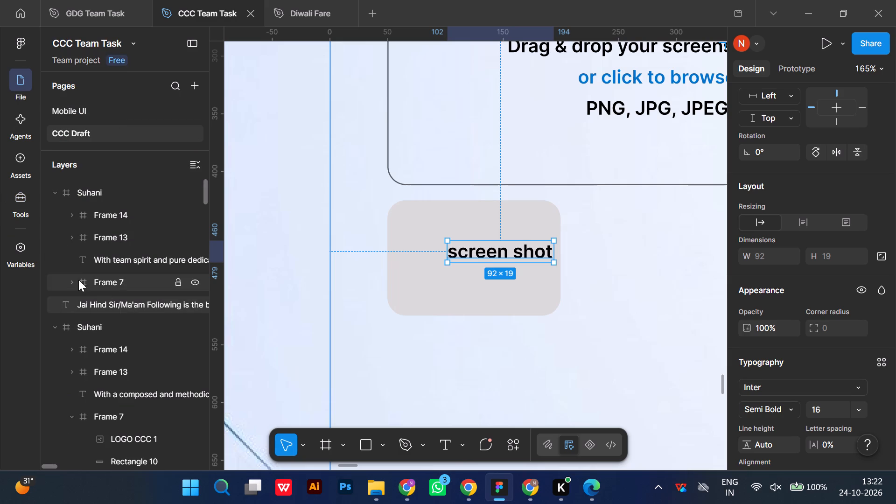
pyautogui.click(56, 190)
pyautogui.click(52, 237)
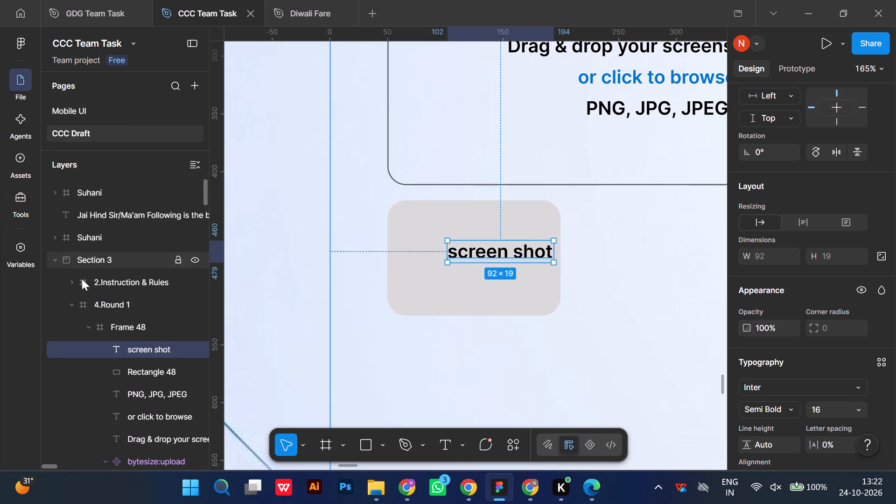
# Move the "screen shot" text to about X 87, Y 465, nearer the middle of the grey rounded rectangle.
pyautogui.moveTo(484, 250); pyautogui.dragTo(467, 254)
pyautogui.click(467, 254)
# Draw a second rectangle below the "screen shot" box at about X 48, Y 541, 100 wide, and set its height to 40.
pyautogui.scroll(-2, 463, 329)
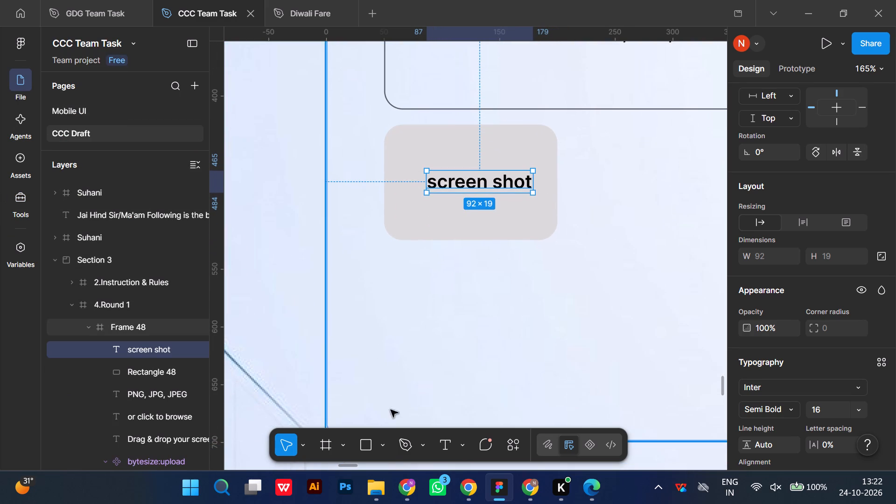
pyautogui.doubleClick(370, 441)
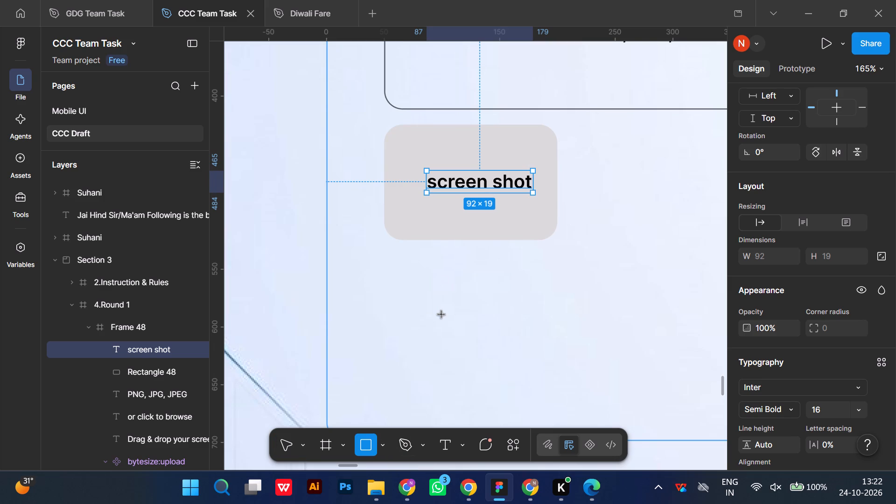
pyautogui.click(441, 314)
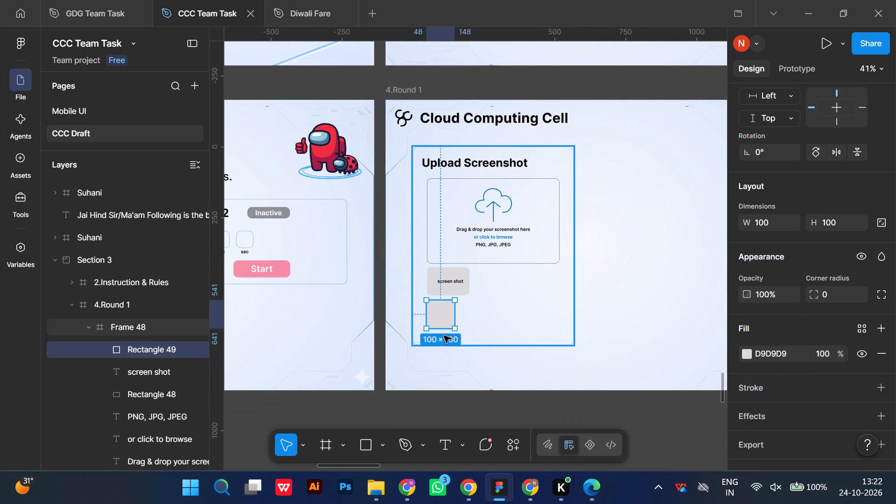
pyautogui.click(831, 216)
pyautogui.press('4')
pyautogui.press('0')
pyautogui.click(605, 279)
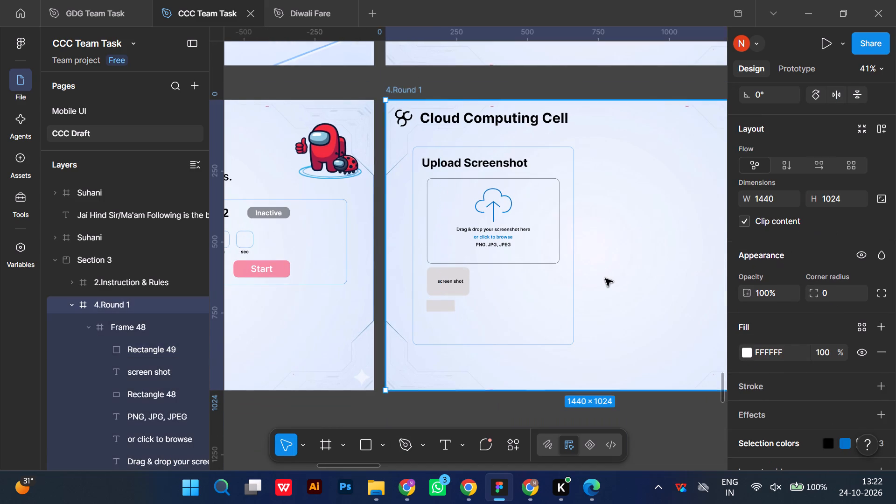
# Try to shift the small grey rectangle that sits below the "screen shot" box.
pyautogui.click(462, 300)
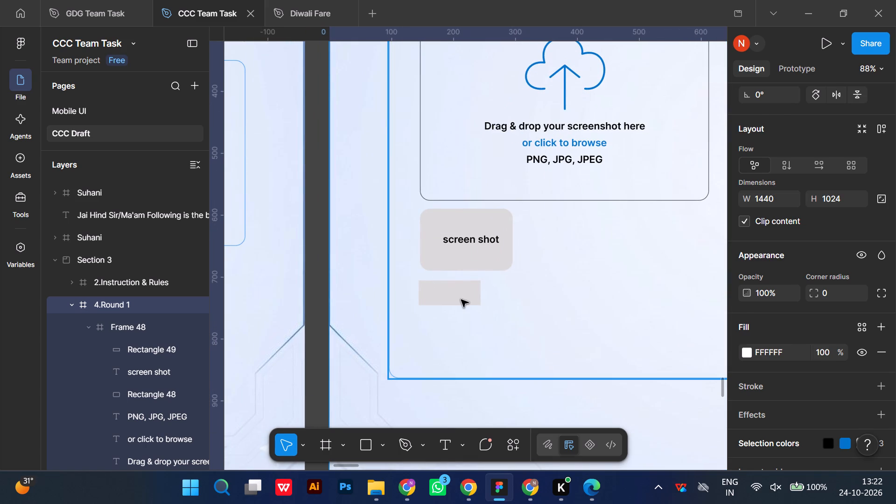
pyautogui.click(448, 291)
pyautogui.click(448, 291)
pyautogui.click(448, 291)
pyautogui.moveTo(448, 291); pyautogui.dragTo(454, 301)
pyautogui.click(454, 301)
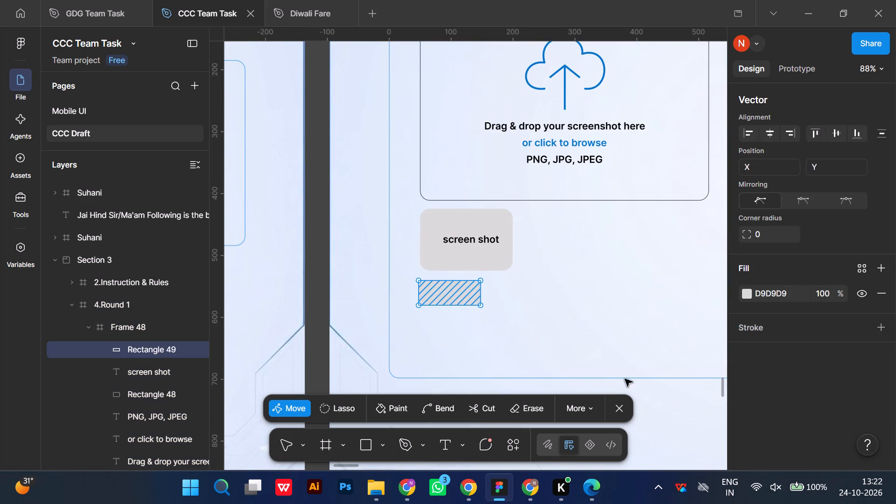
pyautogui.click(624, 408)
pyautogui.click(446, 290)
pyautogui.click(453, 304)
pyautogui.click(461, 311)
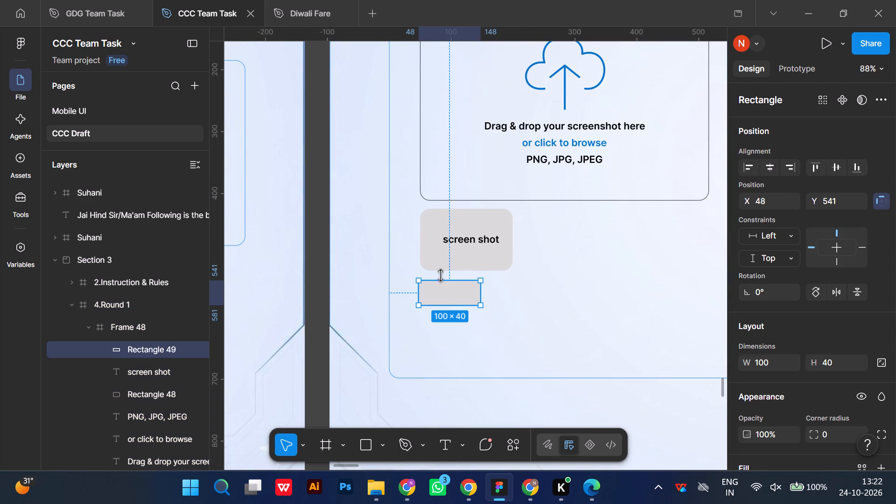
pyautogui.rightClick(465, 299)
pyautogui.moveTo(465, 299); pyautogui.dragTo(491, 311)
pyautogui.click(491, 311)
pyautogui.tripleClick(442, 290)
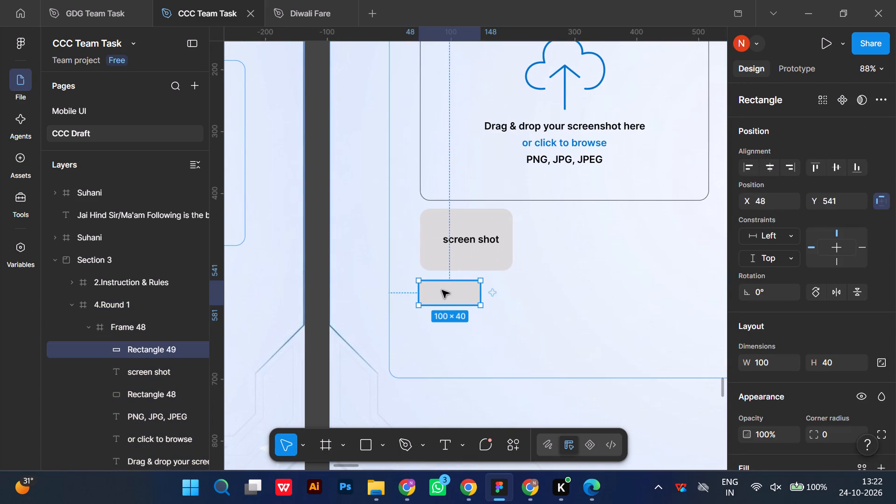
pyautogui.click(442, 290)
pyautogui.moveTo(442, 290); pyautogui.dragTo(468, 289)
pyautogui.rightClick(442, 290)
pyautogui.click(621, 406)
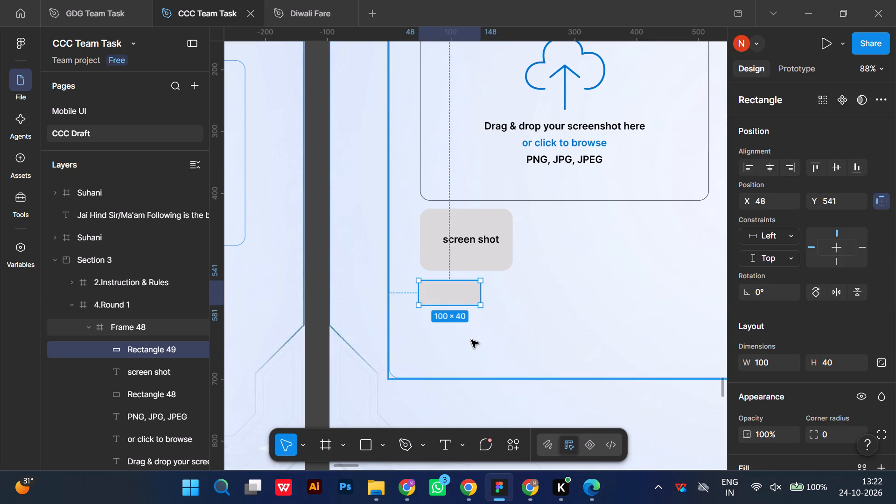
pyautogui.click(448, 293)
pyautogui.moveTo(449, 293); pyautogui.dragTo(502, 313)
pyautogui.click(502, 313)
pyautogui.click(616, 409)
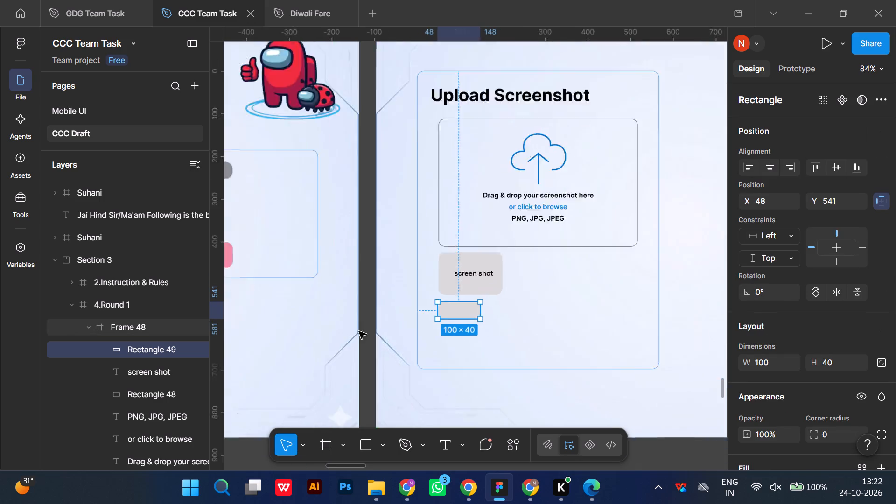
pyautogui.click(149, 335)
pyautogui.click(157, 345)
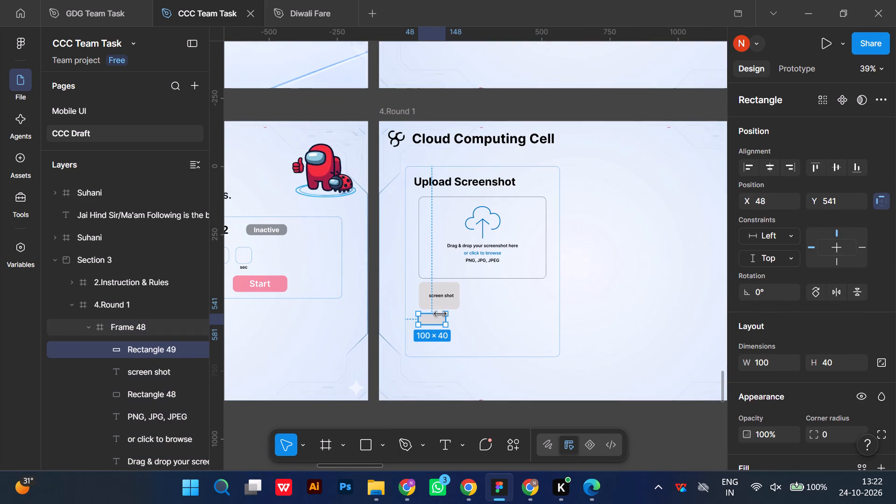
# Move the small grey rectangle further below the "screen shot" box, to about X 58, Y 565.
pyautogui.moveTo(427, 318); pyautogui.dragTo(444, 319)
pyautogui.moveTo(451, 320); pyautogui.dragTo(441, 325)
pyautogui.click(441, 327)
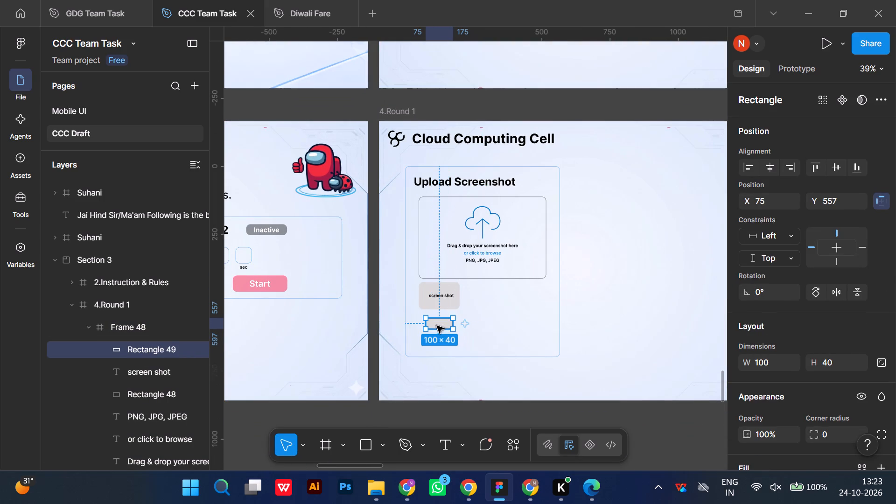
pyautogui.click(435, 324)
pyautogui.tripleClick(427, 324)
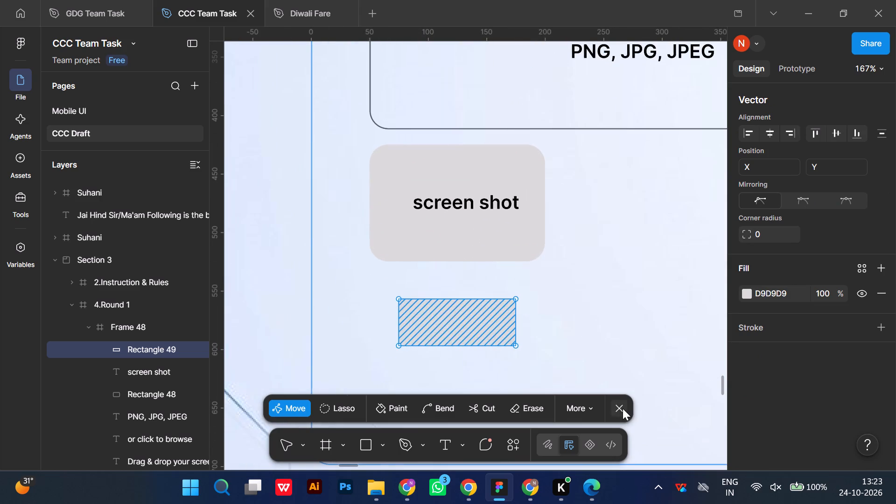
pyautogui.click(623, 408)
pyautogui.click(478, 333)
pyautogui.moveTo(464, 320); pyautogui.dragTo(444, 329)
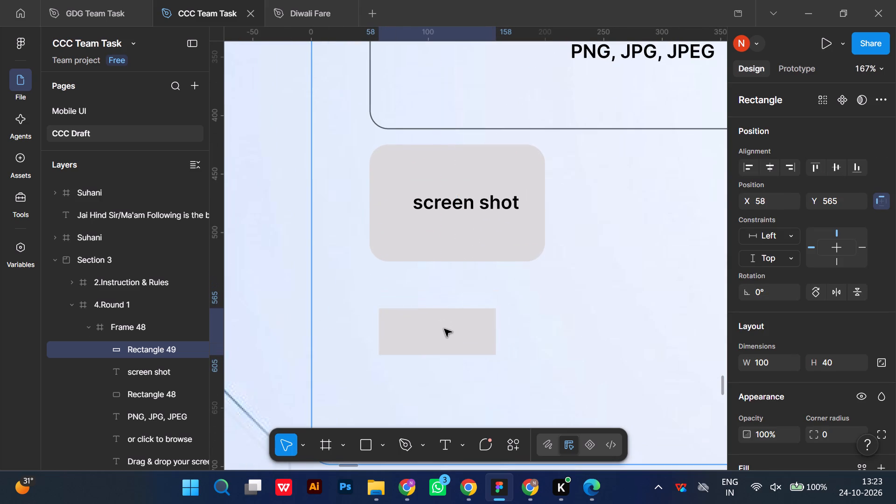
pyautogui.moveTo(444, 329); pyautogui.dragTo(445, 330)
pyautogui.doubleClick(445, 331)
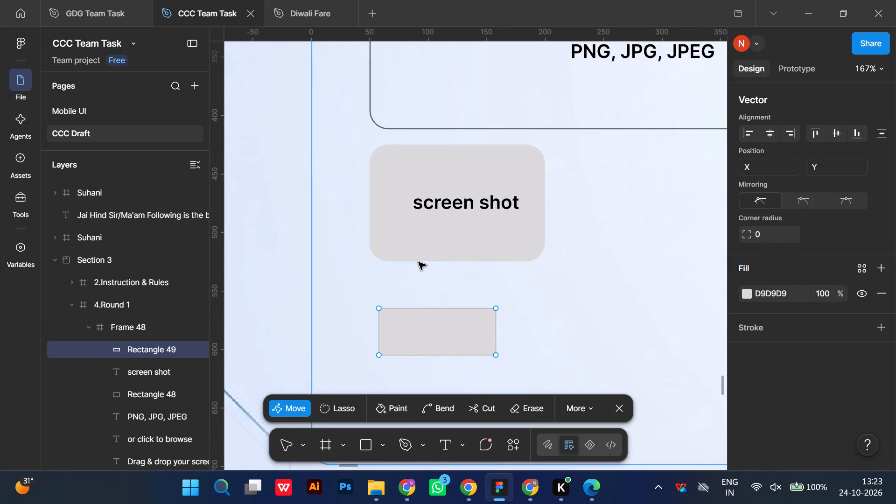
pyautogui.click(620, 407)
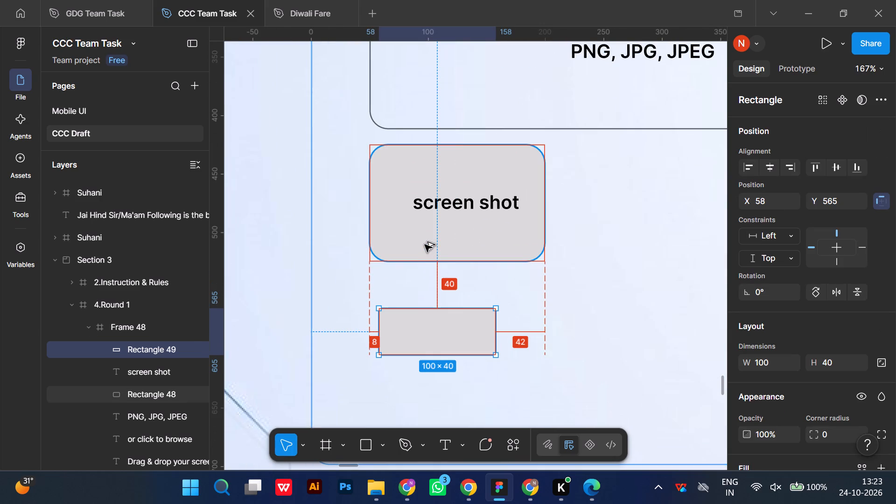
# Nudge the small rectangle up to Y 557, leaving a 32 gap below the "screen shot" box.
pyautogui.hotkey('alt', 'Up')
pyautogui.hotkey('alt', 'Up')
pyautogui.hotkey('alt', 'Up')
pyautogui.hotkey('alt', 'Up')
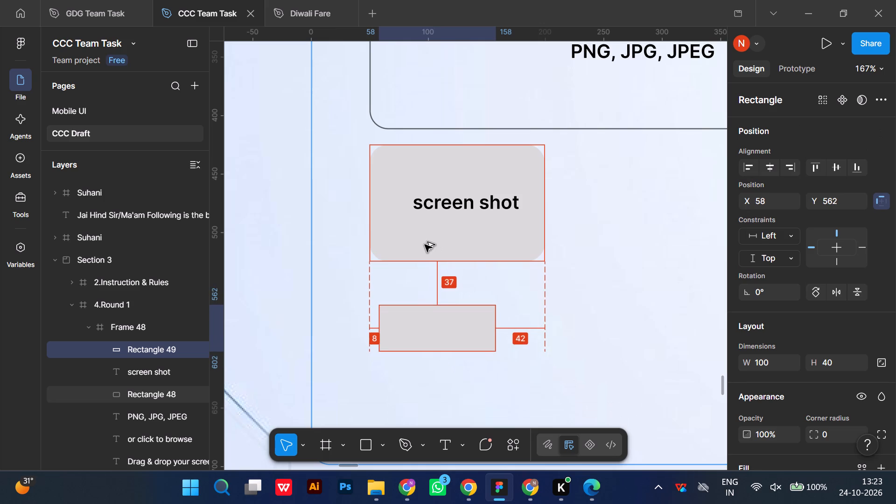
pyautogui.hotkey('alt', 'Down')
pyautogui.hotkey('alt', 'Up')
pyautogui.hotkey('alt', 'Up')
pyautogui.hotkey('alt', 'Up')
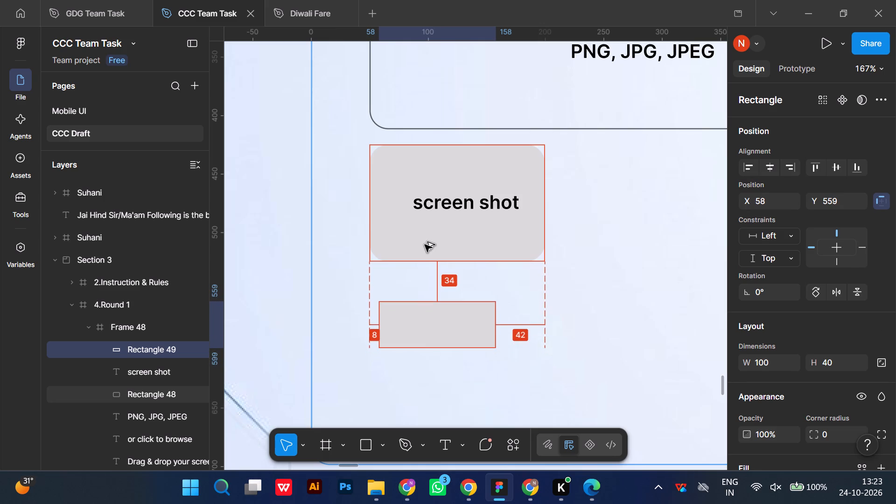
pyautogui.hotkey('alt', 'Up')
pyautogui.hotkey('alt', 'Up')
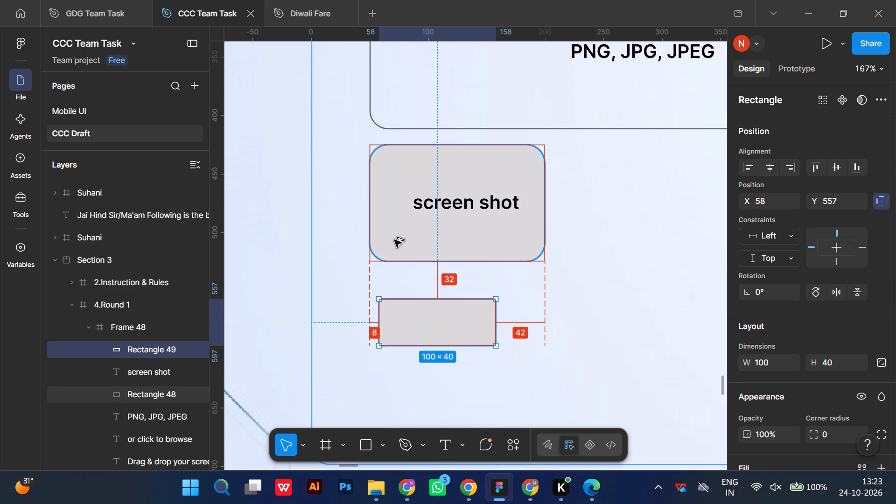
# Nudge the small rectangle sideways to X 50 so its left edge aligns with the "screen shot" box.
pyautogui.hotkey('alt', 'Left')
pyautogui.hotkey('alt', 'Left')
pyautogui.hotkey('alt', 'Left')
pyautogui.hotkey('alt', 'Left')
pyautogui.hotkey('alt', 'Left')
pyautogui.hotkey('alt', 'Left')
pyautogui.hotkey('alt', 'Left')
pyautogui.hotkey('alt', 'Left')
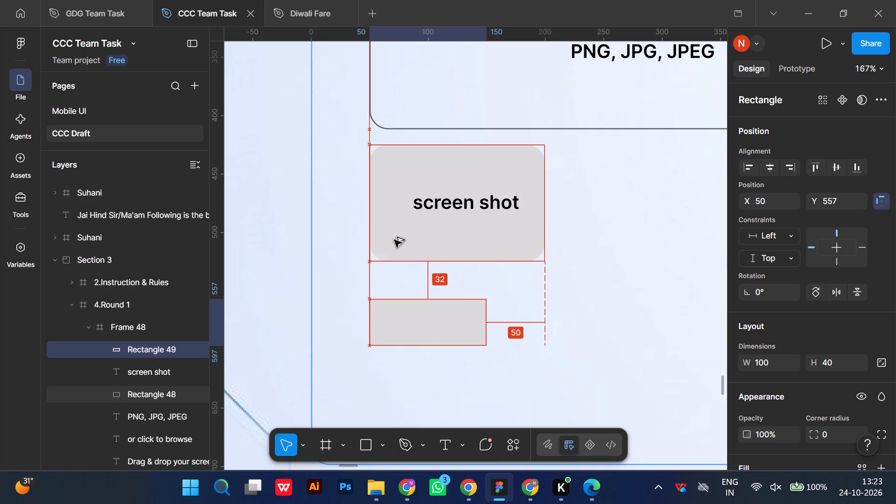
# Set the small rectangle's width to 150, matching the "screen shot" box above it.
pyautogui.click(430, 322)
pyautogui.click(853, 365)
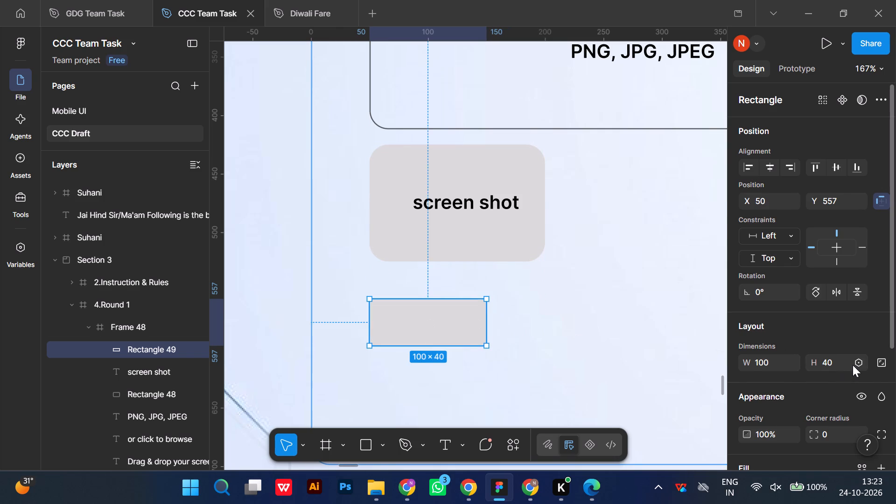
pyautogui.click(862, 196)
pyautogui.click(854, 202)
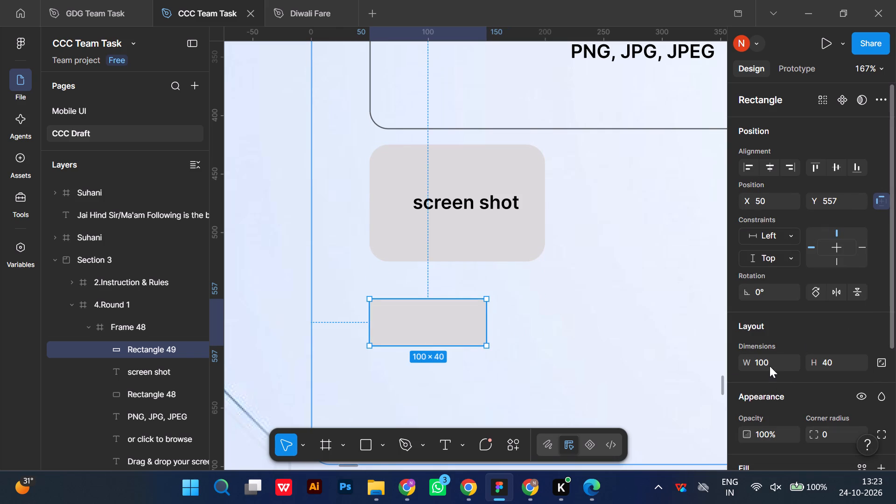
pyautogui.click(768, 352)
pyautogui.click(768, 357)
pyautogui.write('15')
pyautogui.press('0')
pyautogui.click(507, 381)
pyautogui.doubleClick(492, 334)
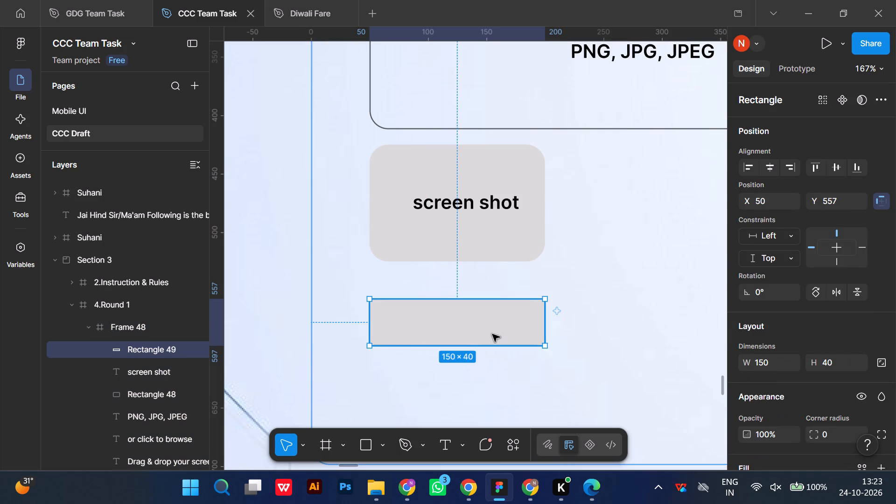
# Set the small rectangle's corner radius to 16.
pyautogui.scroll(-2, 812, 379)
pyautogui.click(840, 294)
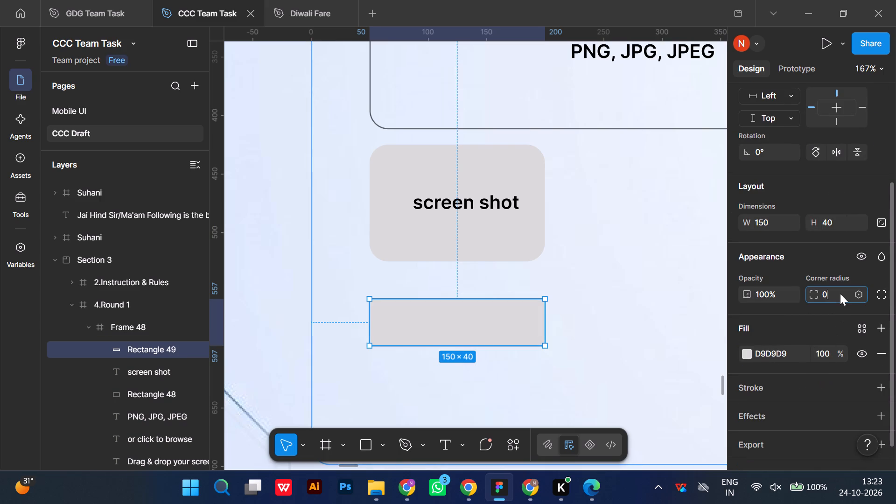
pyautogui.press('1')
pyautogui.press('6')
pyautogui.click(662, 297)
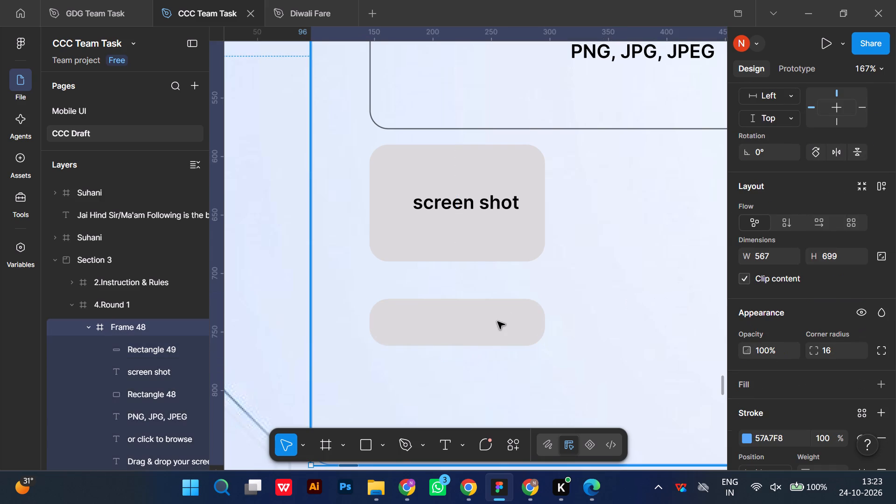
# Change the small rounded rectangle's fill to the light blue page colour 79D2FB.
pyautogui.doubleClick(497, 322)
pyautogui.scroll(-2, 849, 392)
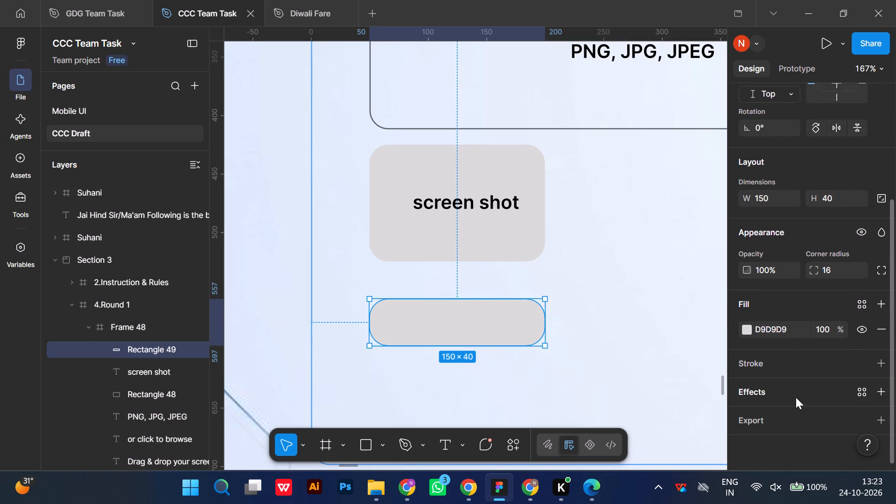
pyautogui.click(743, 323)
pyautogui.click(744, 324)
pyautogui.click(747, 334)
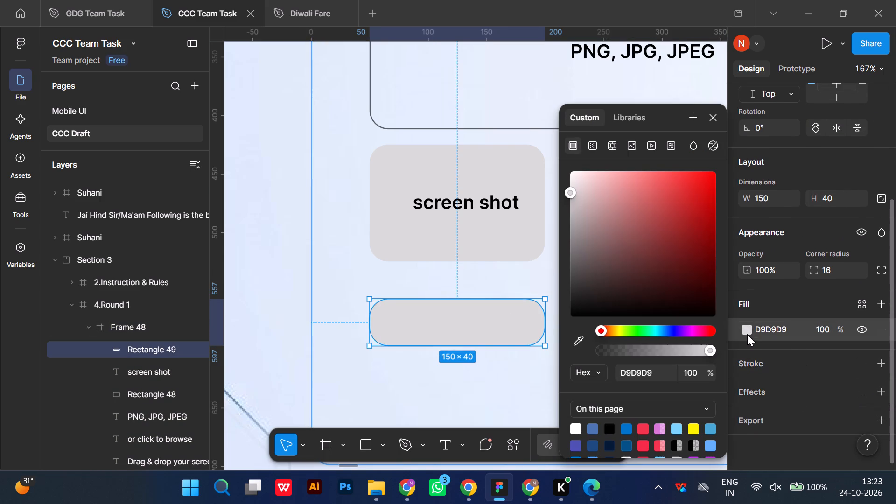
pyautogui.click(673, 425)
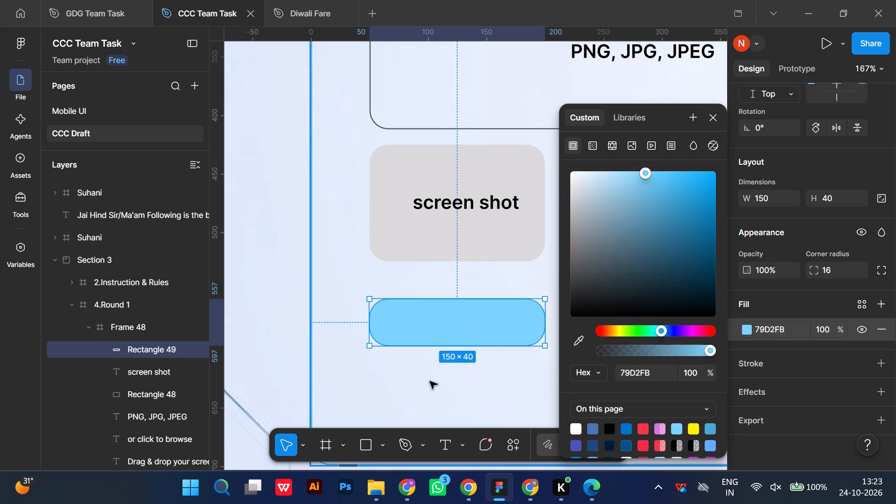
pyautogui.click(424, 380)
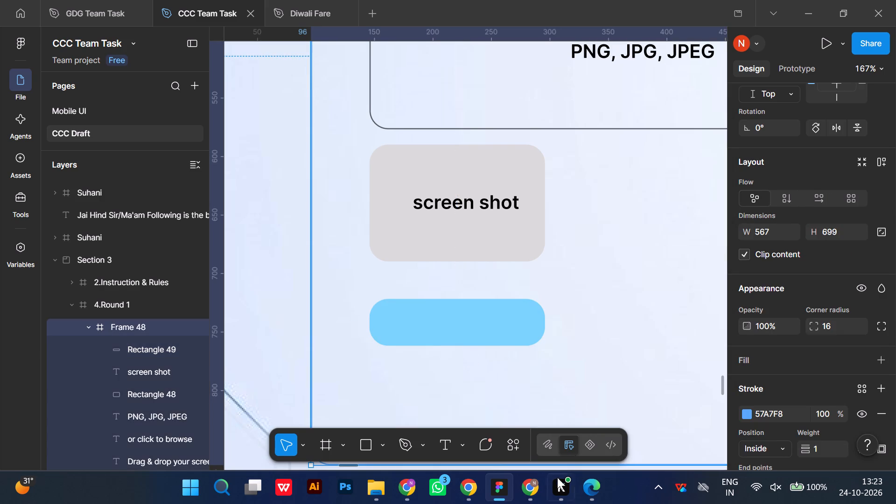
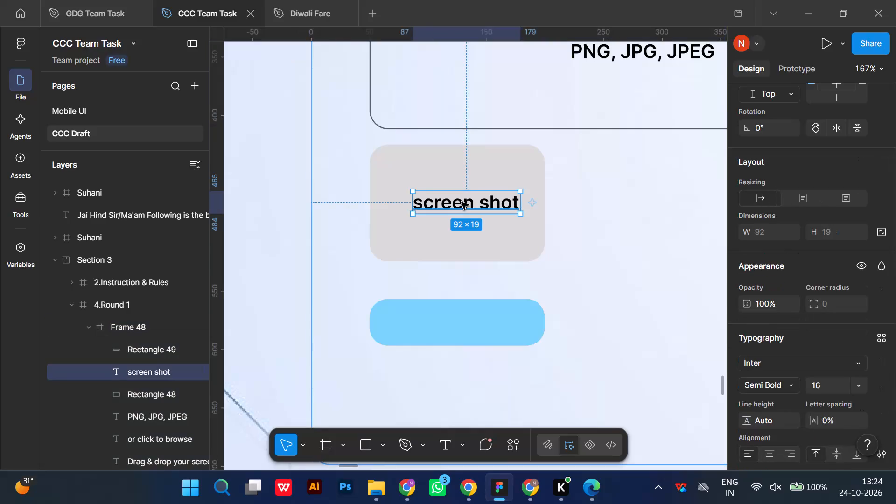
# Reposition the "screen shot" label so it is centred horizontally in the grey preview box, slightly above its middle.
pyautogui.click(462, 202)
pyautogui.moveTo(462, 202); pyautogui.dragTo(456, 202)
pyautogui.doubleClick(542, 246)
pyautogui.click(467, 201)
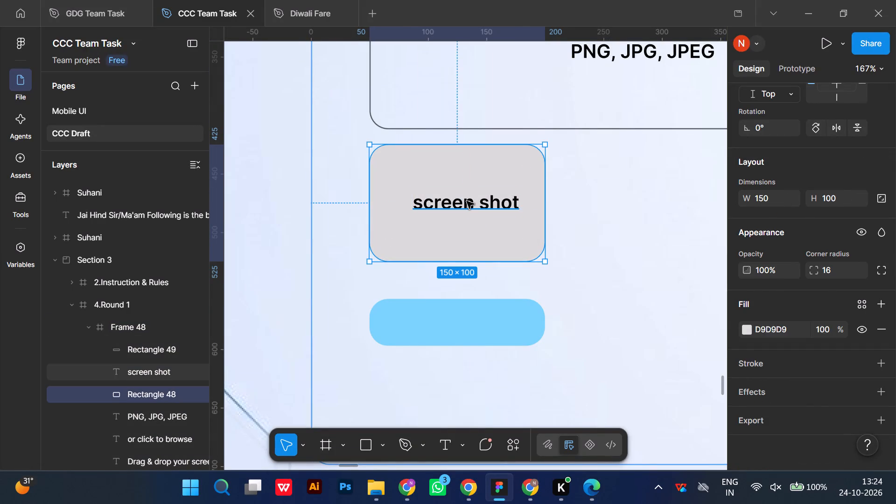
pyautogui.scroll(1, 779, 289)
pyautogui.scroll(2, 763, 188)
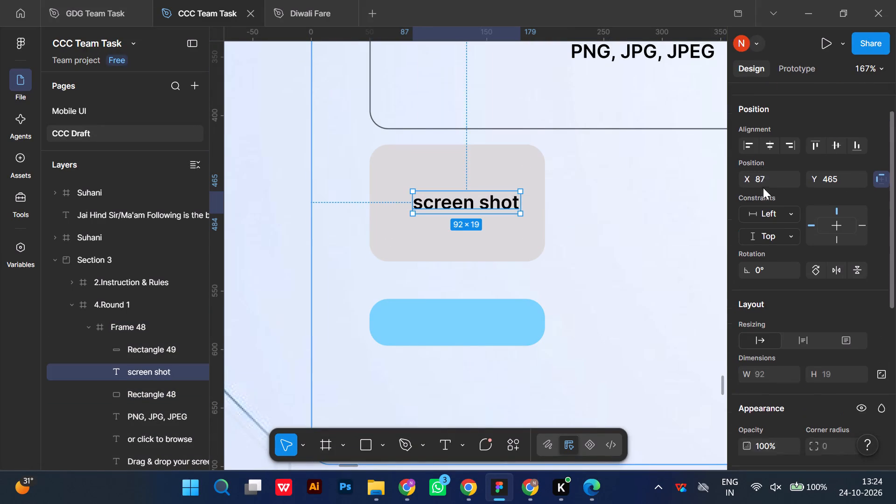
pyautogui.click(767, 166)
pyautogui.click(626, 200)
pyautogui.moveTo(626, 200); pyautogui.dragTo(536, 199)
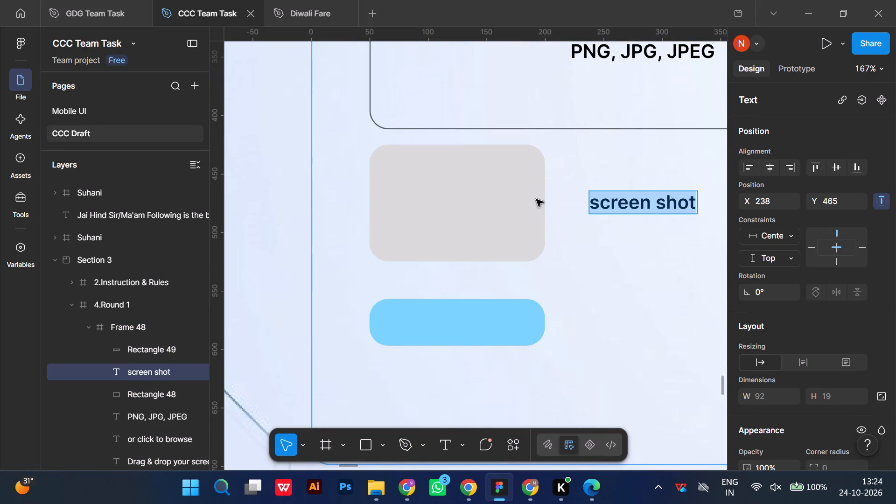
pyautogui.moveTo(536, 199); pyautogui.dragTo(513, 203)
pyautogui.click(636, 252)
pyautogui.moveTo(638, 203); pyautogui.dragTo(467, 204)
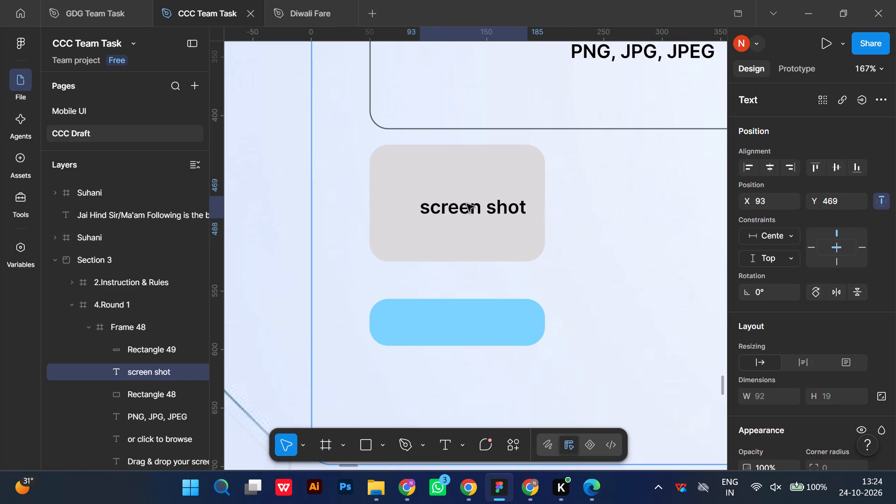
pyautogui.moveTo(467, 204); pyautogui.dragTo(458, 197)
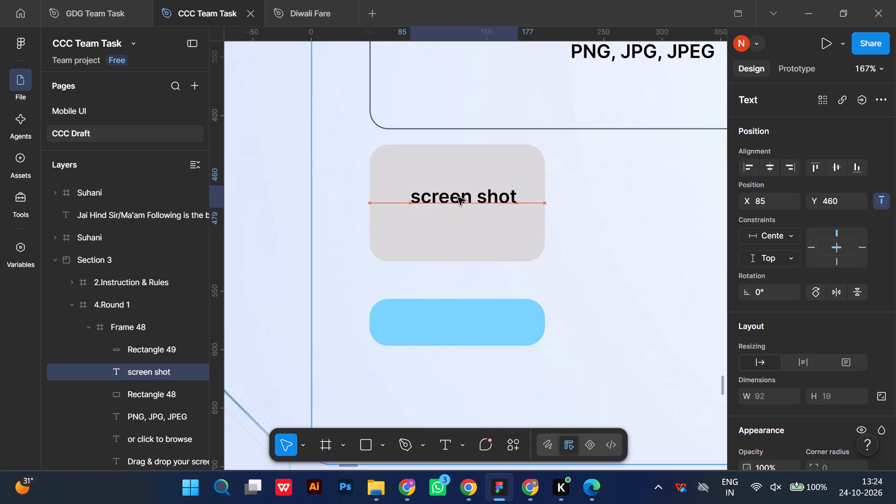
pyautogui.moveTo(458, 197); pyautogui.dragTo(454, 197)
pyautogui.click(630, 249)
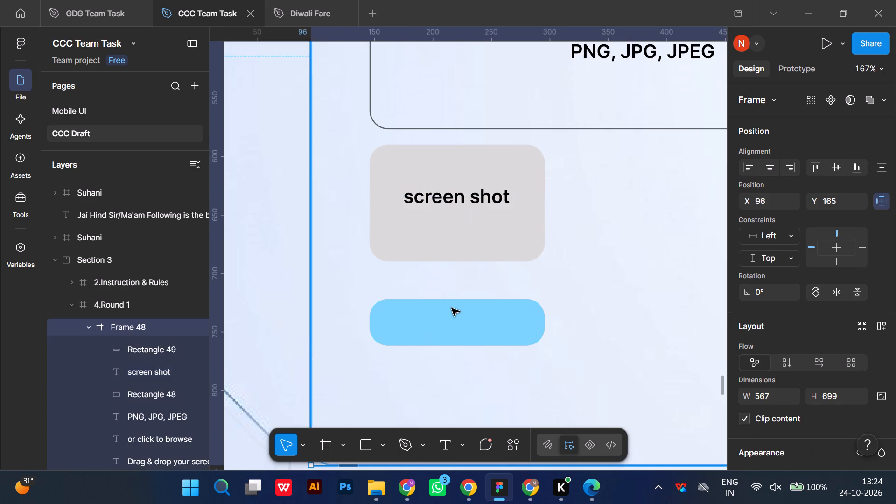
# Set the fill opacity of the light blue rounded rectangle to 50%.
pyautogui.doubleClick(452, 308)
pyautogui.scroll(-1, 882, 384)
pyautogui.scroll(-1, 831, 372)
pyautogui.click(828, 353)
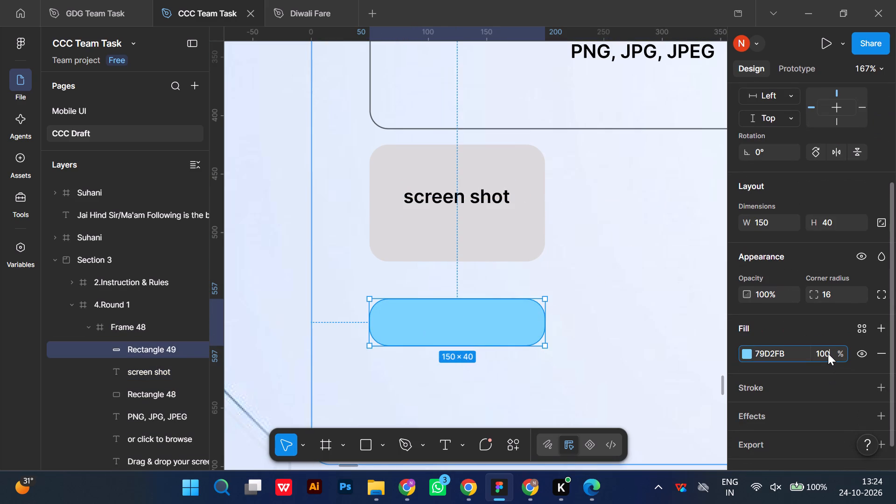
pyautogui.press('5')
pyautogui.press('0')
pyautogui.click(653, 340)
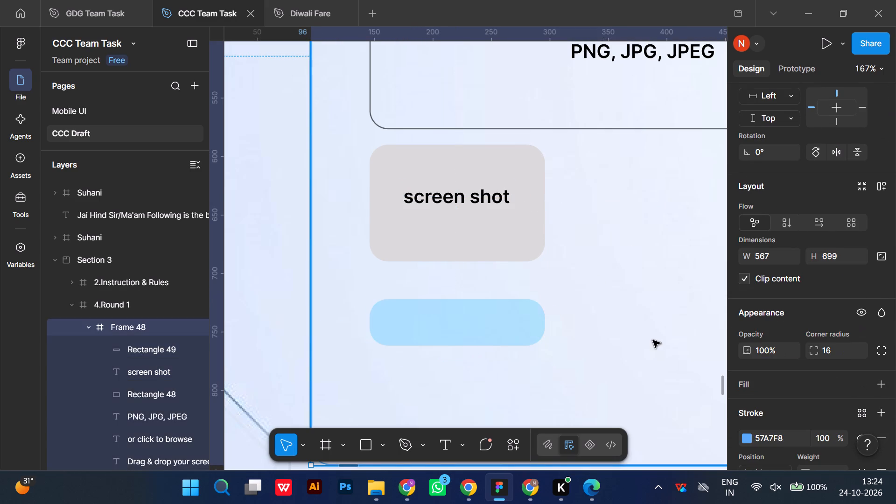
# Add a "Replace" text label on the light blue button and set its font weight to Medium.
pyautogui.click(445, 444)
pyautogui.click(456, 317)
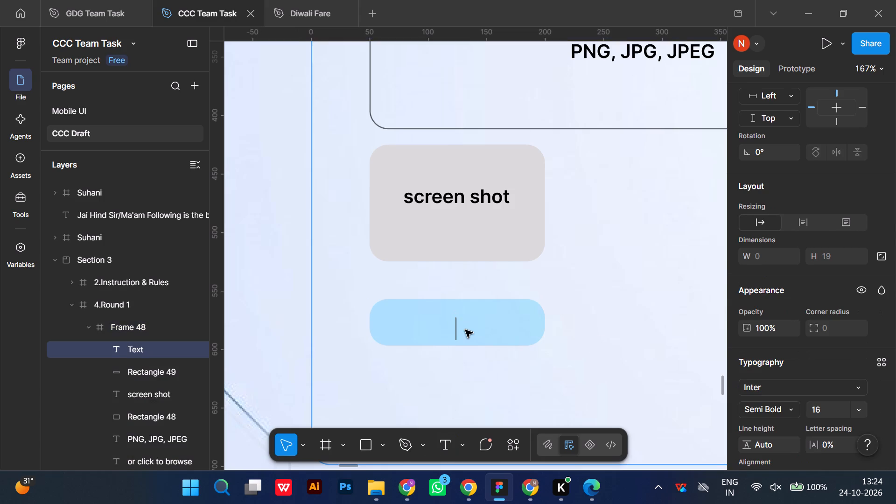
pyautogui.write('Replace')
pyautogui.doubleClick(466, 330)
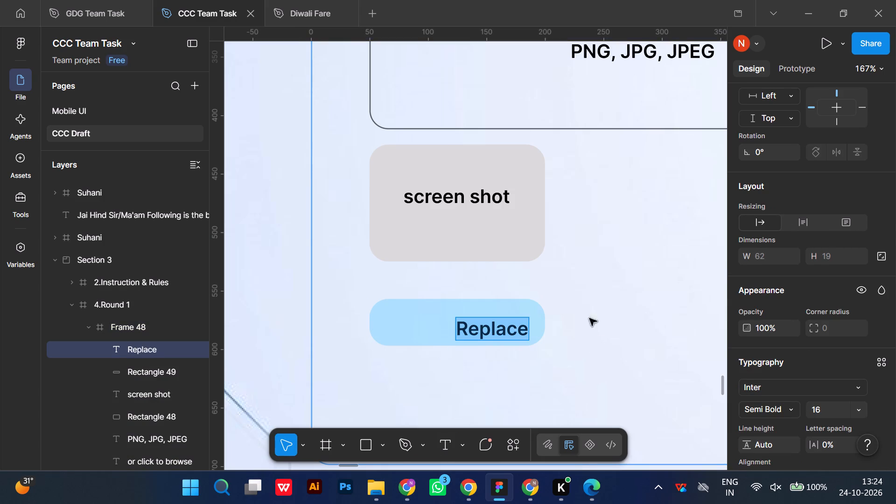
pyautogui.scroll(-2, 787, 353)
pyautogui.click(790, 265)
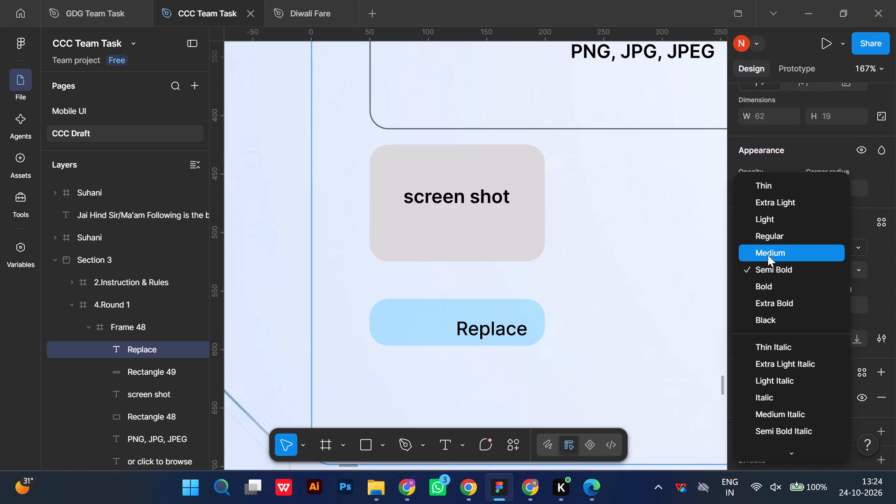
pyautogui.click(768, 255)
pyautogui.click(665, 308)
# Centre the "Replace" label on the light blue button, at X 94, Y 567.
pyautogui.click(491, 342)
pyautogui.moveTo(487, 343); pyautogui.dragTo(479, 337)
pyautogui.moveTo(478, 335); pyautogui.dragTo(478, 331)
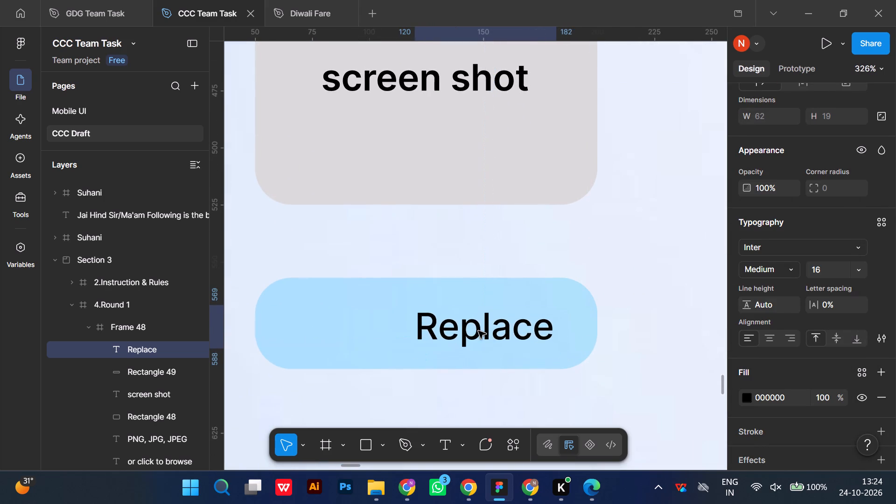
pyautogui.moveTo(478, 331); pyautogui.dragTo(421, 326)
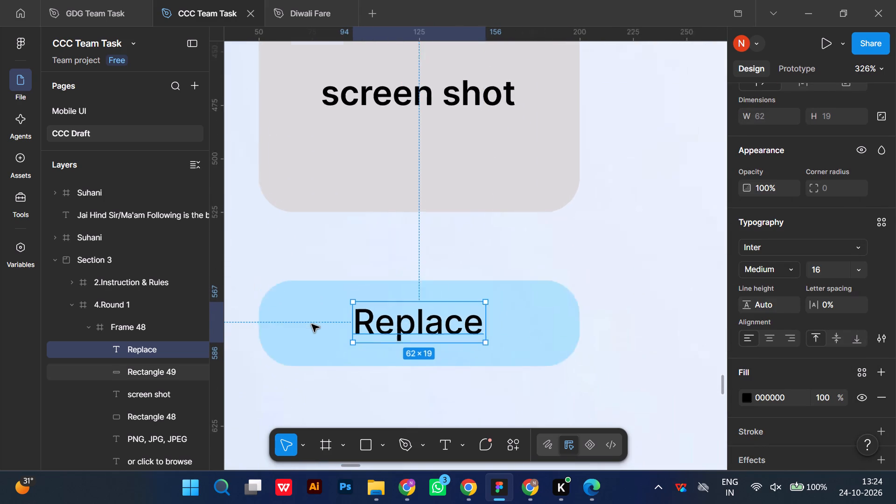
pyautogui.click(622, 317)
# Duplicate the light blue button rectangle and place the copy beside the original on the same row, at X 232, Y 557.
pyautogui.doubleClick(375, 324)
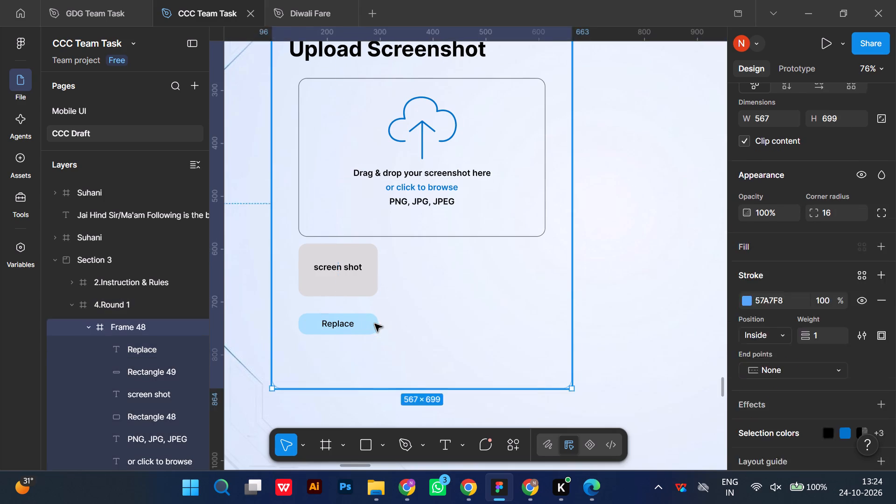
pyautogui.hotkey('ctrl', 'd')
pyautogui.moveTo(364, 323); pyautogui.dragTo(448, 323)
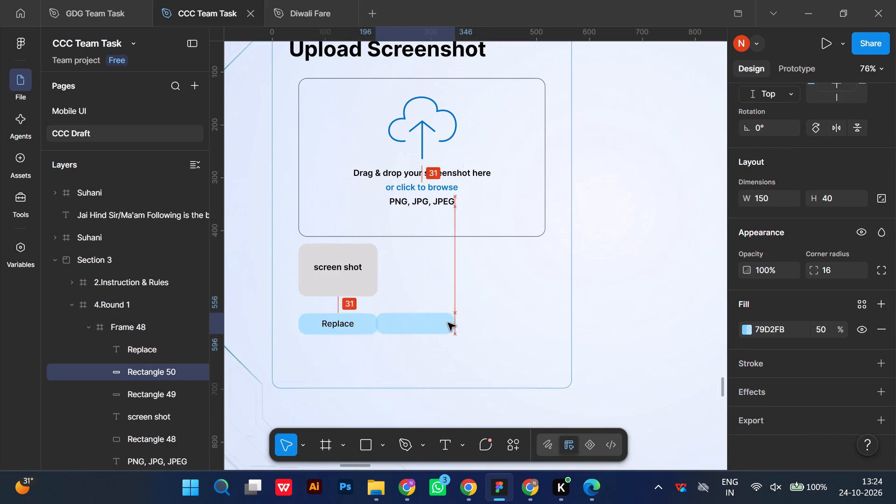
pyautogui.moveTo(448, 323); pyautogui.dragTo(460, 322)
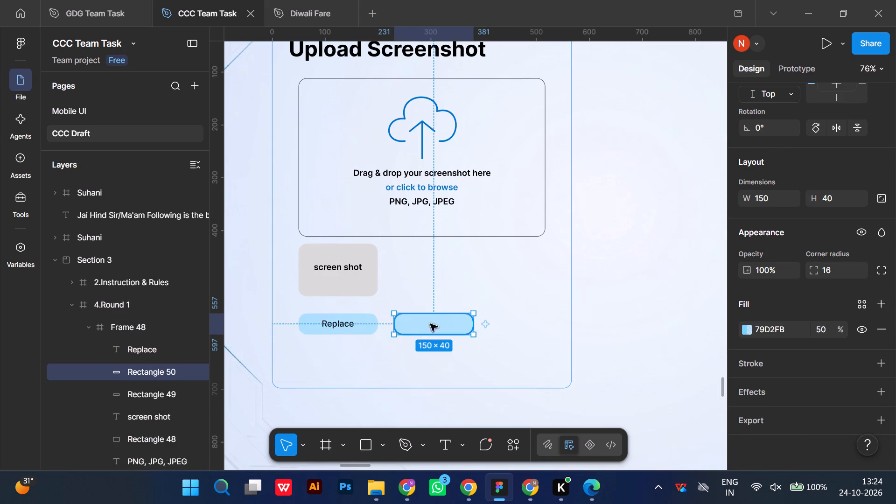
pyautogui.hotkey('alt', 'Right')
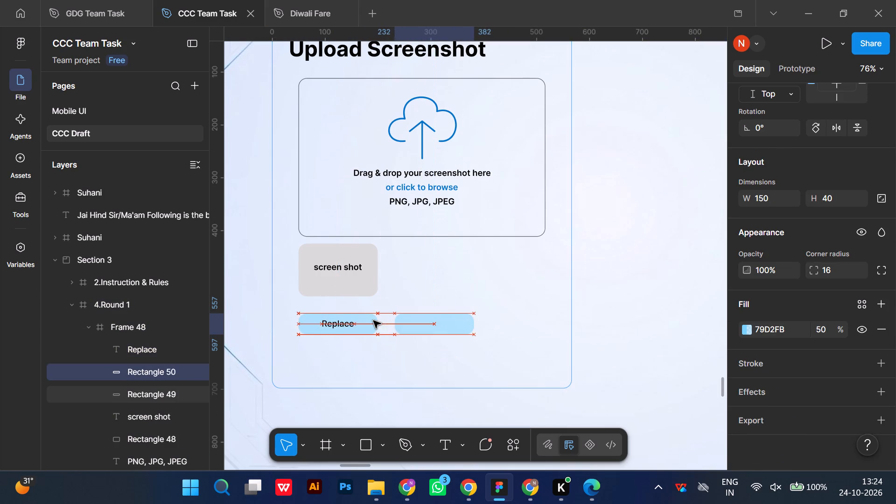
# Change the duplicated button's fill to the red page colour F2354C at 50% opacity.
pyautogui.scroll(-2, 790, 376)
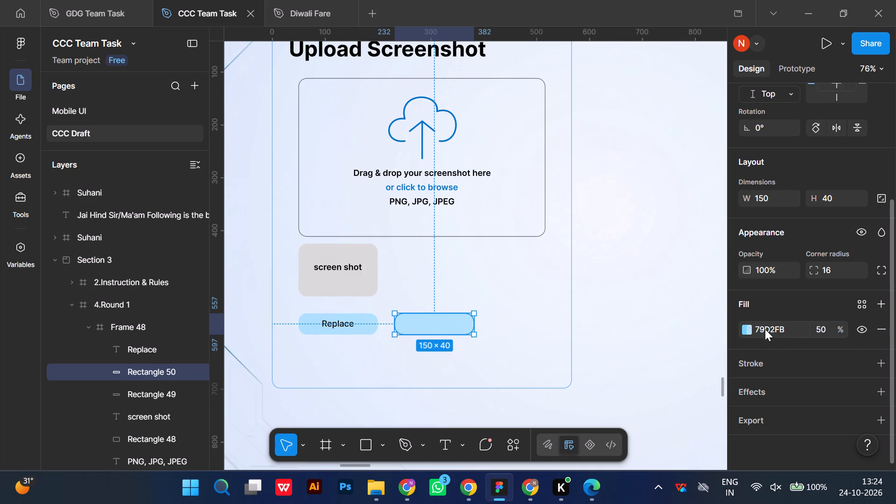
pyautogui.click(748, 328)
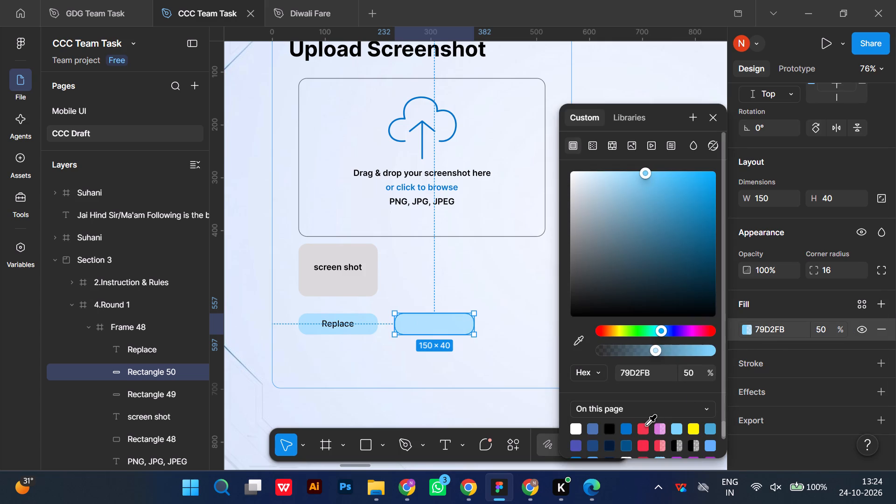
pyautogui.click(646, 425)
pyautogui.rightClick(646, 425)
pyautogui.click(825, 334)
pyautogui.press('5')
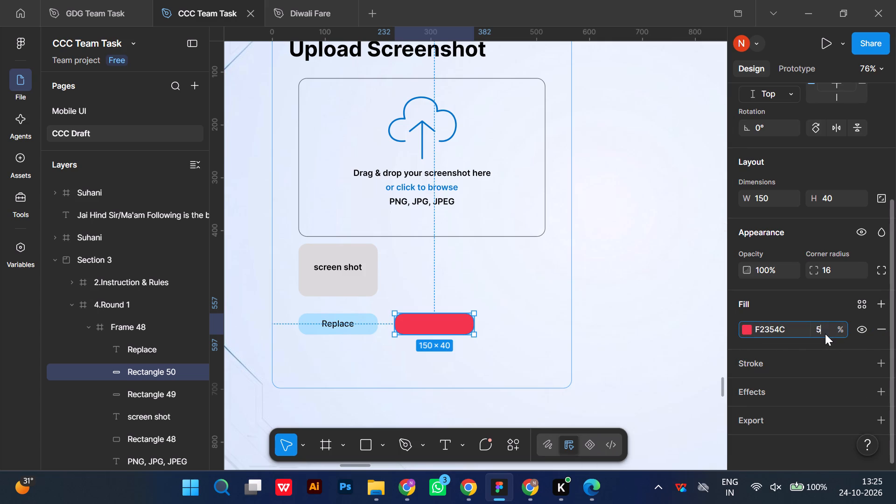
pyautogui.press('0')
pyautogui.click(630, 327)
# Add a "Remove" text label on the red button.
pyautogui.click(424, 325)
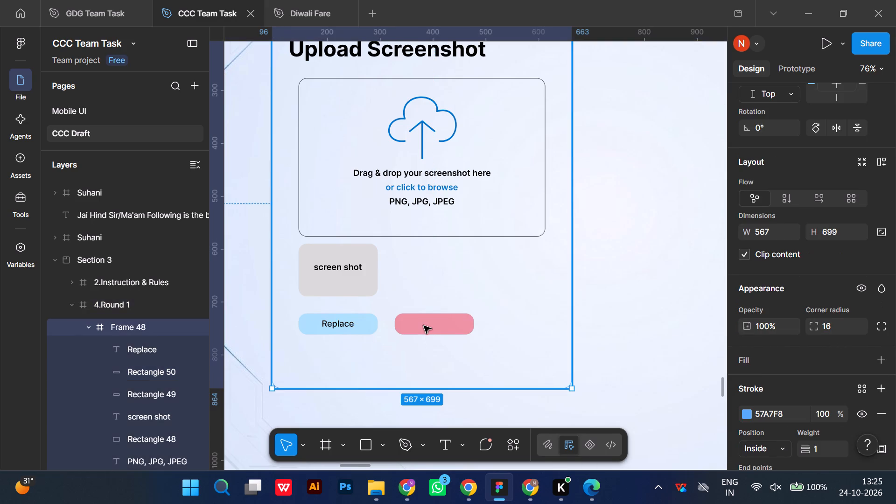
pyautogui.click(439, 444)
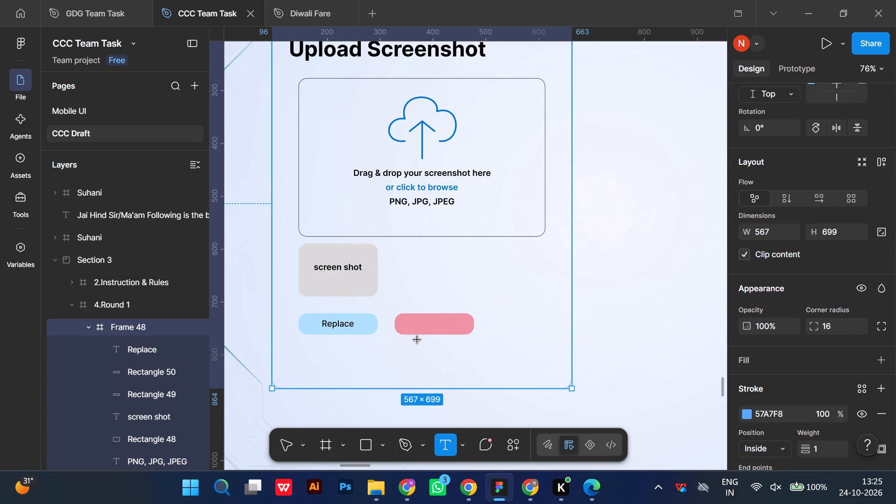
pyautogui.click(428, 322)
pyautogui.write('Remove')
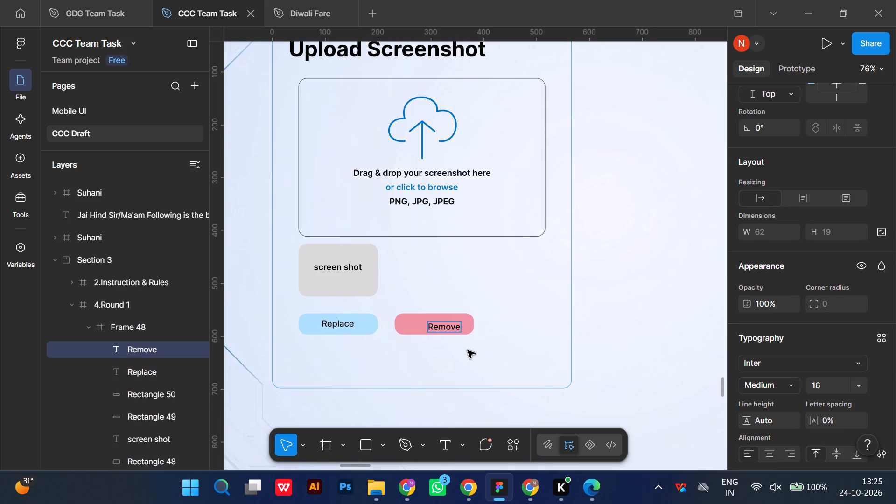
# Change the "Remove" label's text colour to the red page colour F2354C.
pyautogui.doubleClick(437, 316)
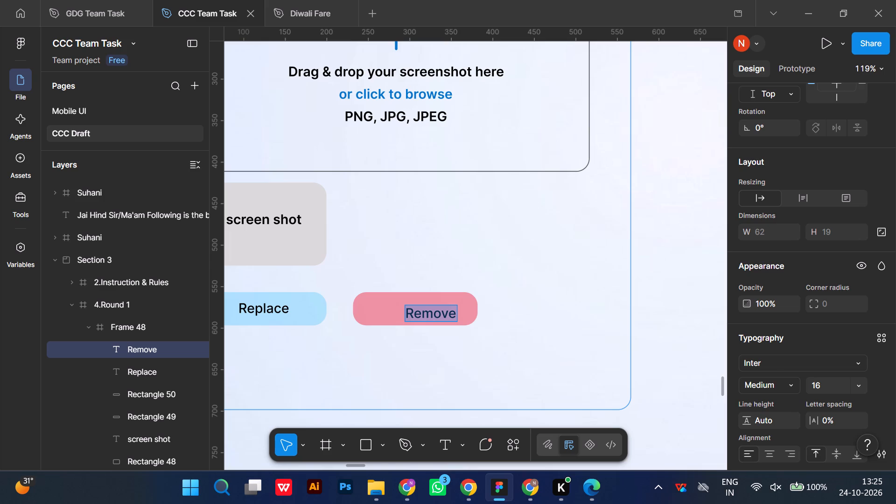
pyautogui.scroll(-4, 772, 364)
pyautogui.click(746, 327)
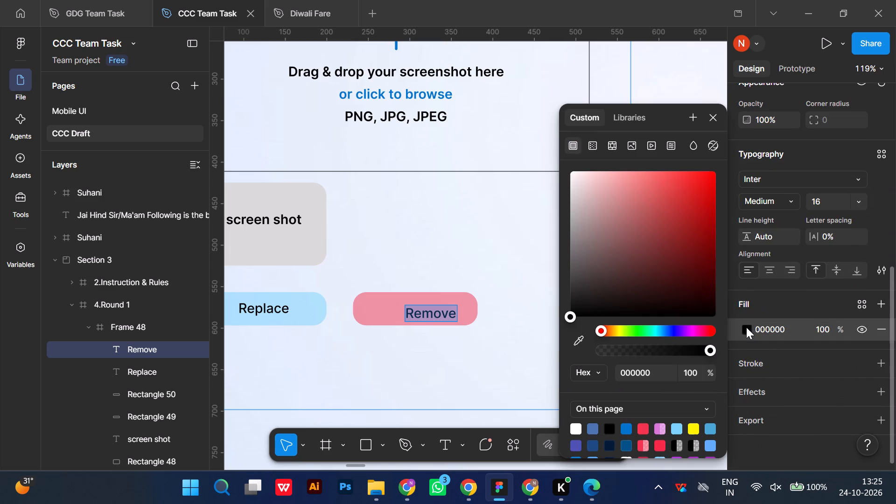
pyautogui.click(644, 428)
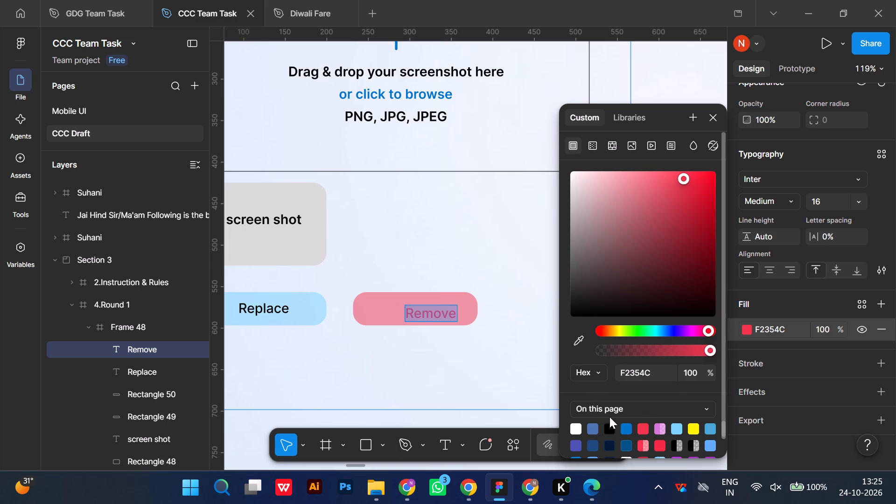
pyautogui.click(514, 365)
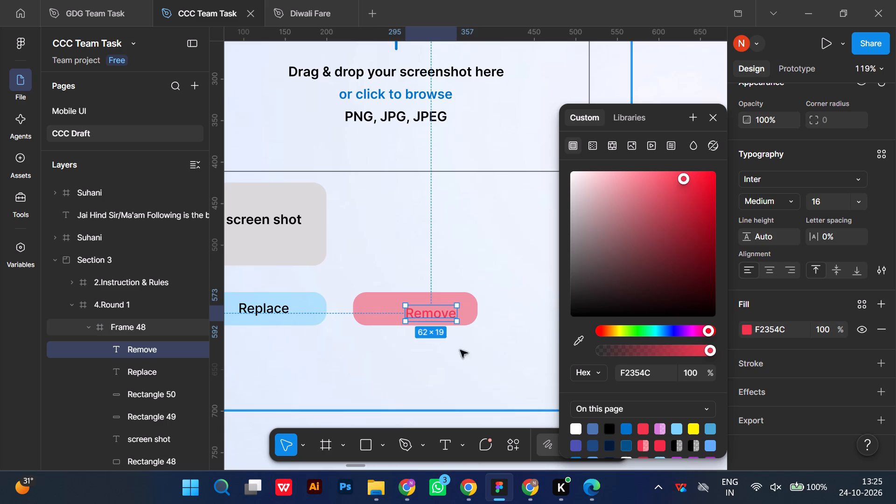
# Centre the "Remove" label on the red button, at X 276, Y 567.
pyautogui.moveTo(428, 307); pyautogui.dragTo(409, 303)
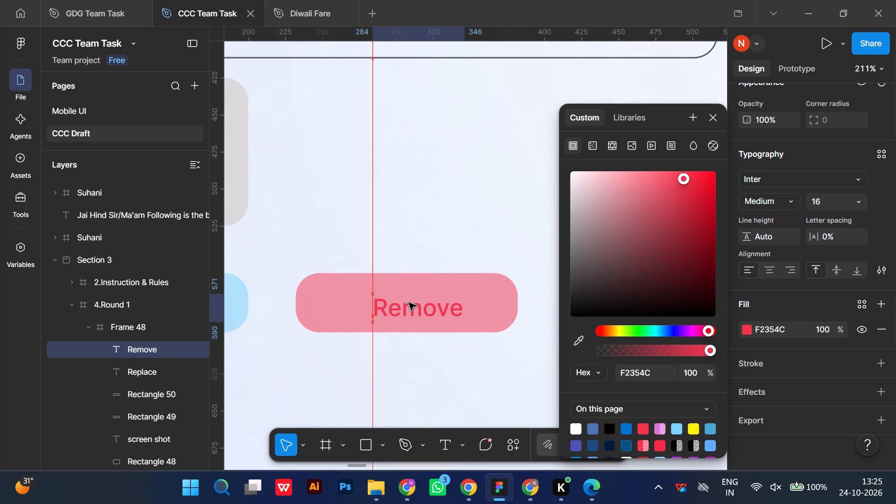
pyautogui.moveTo(409, 303); pyautogui.dragTo(403, 299)
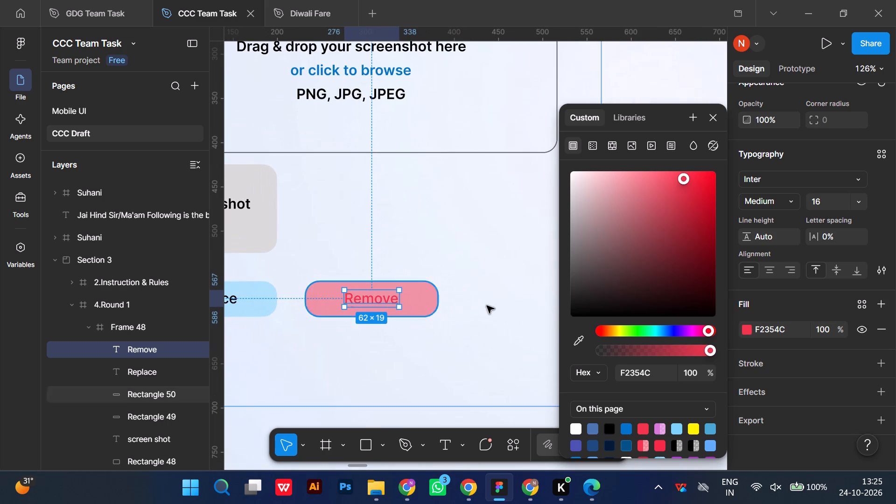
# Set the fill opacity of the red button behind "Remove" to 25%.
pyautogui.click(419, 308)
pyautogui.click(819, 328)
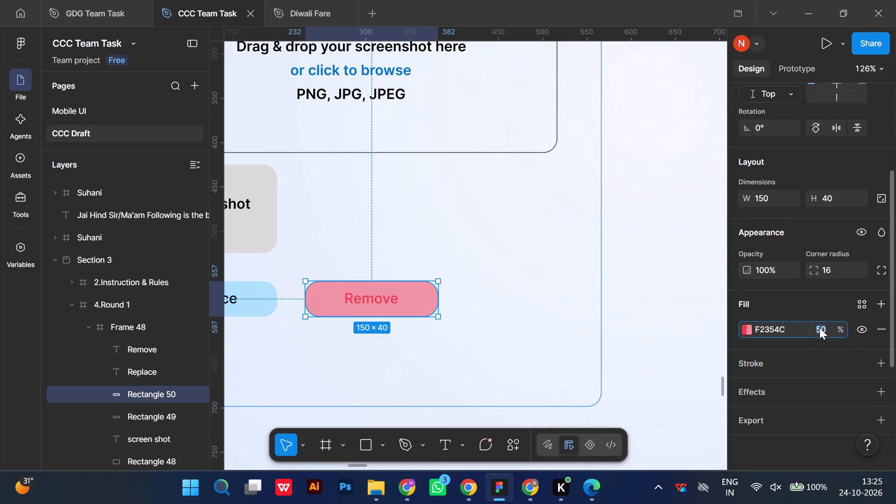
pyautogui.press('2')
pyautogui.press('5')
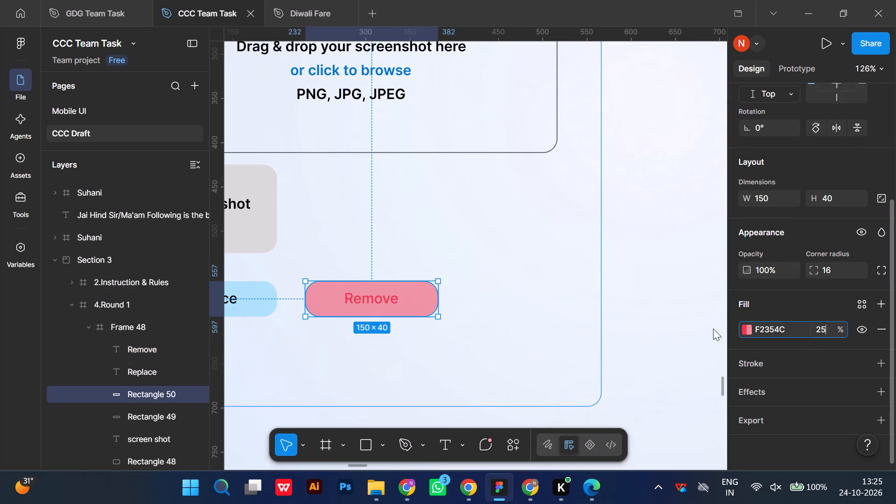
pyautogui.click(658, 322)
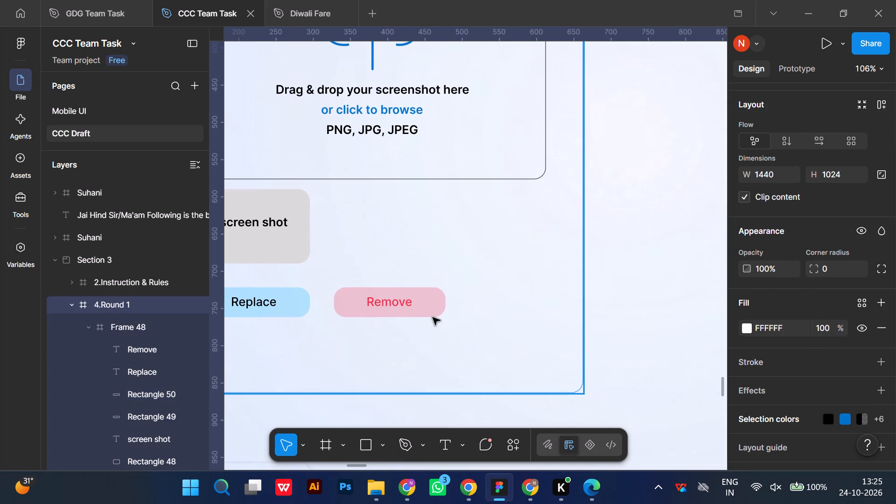
# Set the fill opacity of the red button behind "Remove" to 20%.
pyautogui.click(383, 301)
pyautogui.click(383, 301)
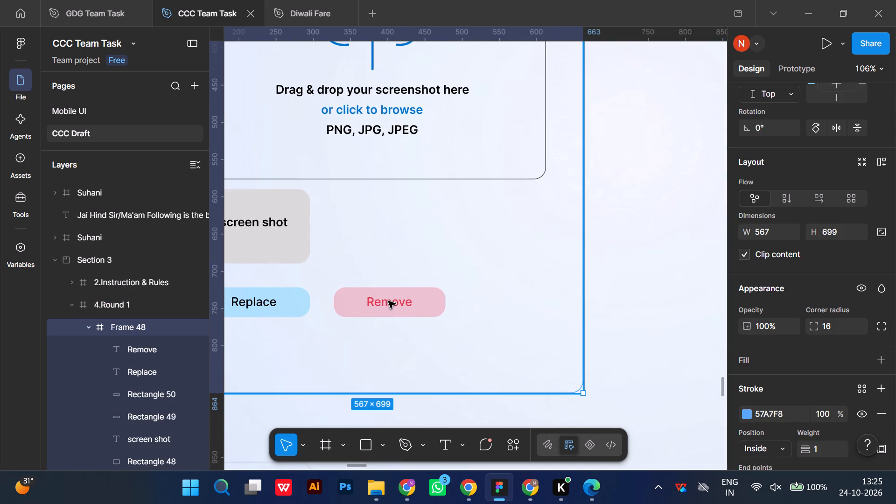
pyautogui.tripleClick(440, 301)
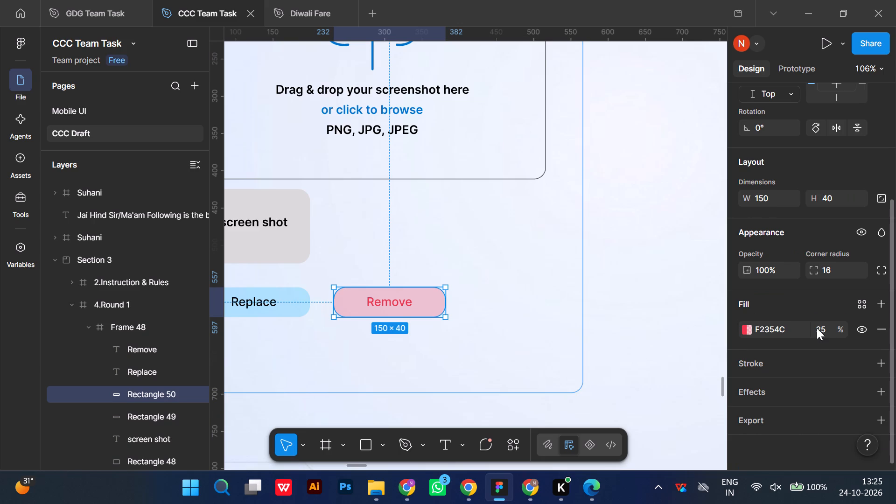
pyautogui.click(817, 328)
pyautogui.press('2')
pyautogui.press('0')
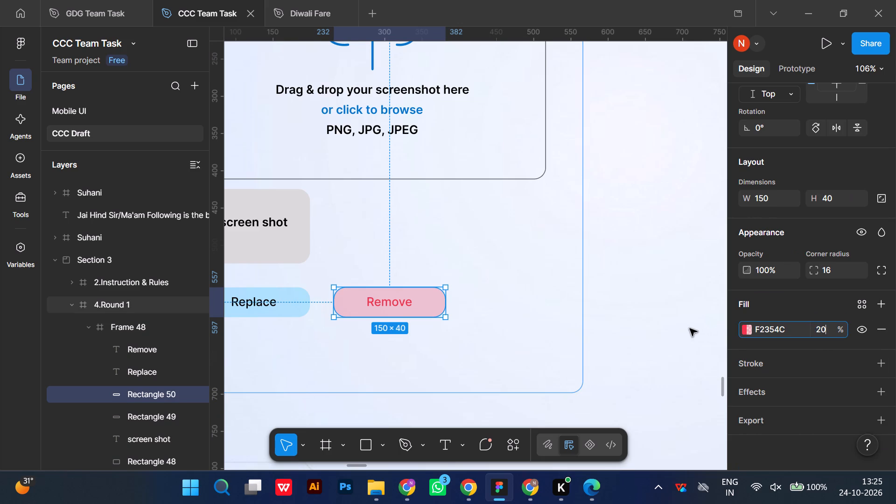
pyautogui.click(677, 326)
# Set the "Remove" label's text to Semi Bold at font size 20.
pyautogui.doubleClick(380, 302)
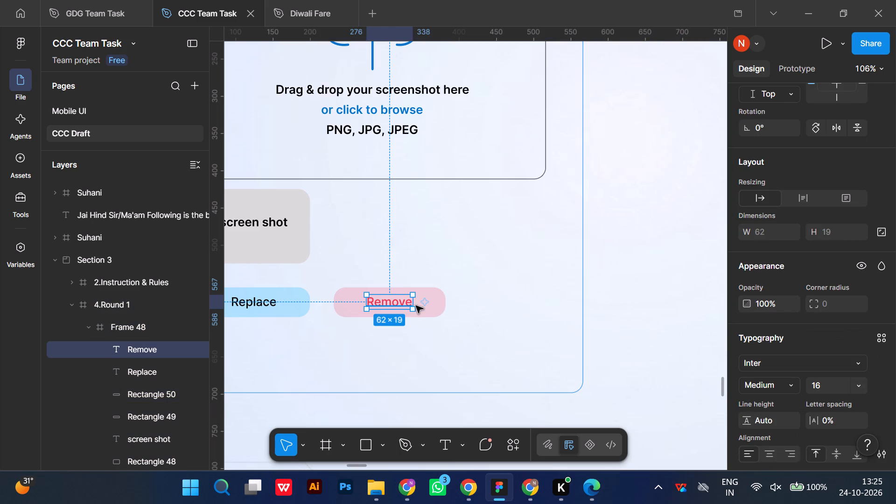
pyautogui.click(790, 385)
pyautogui.click(789, 404)
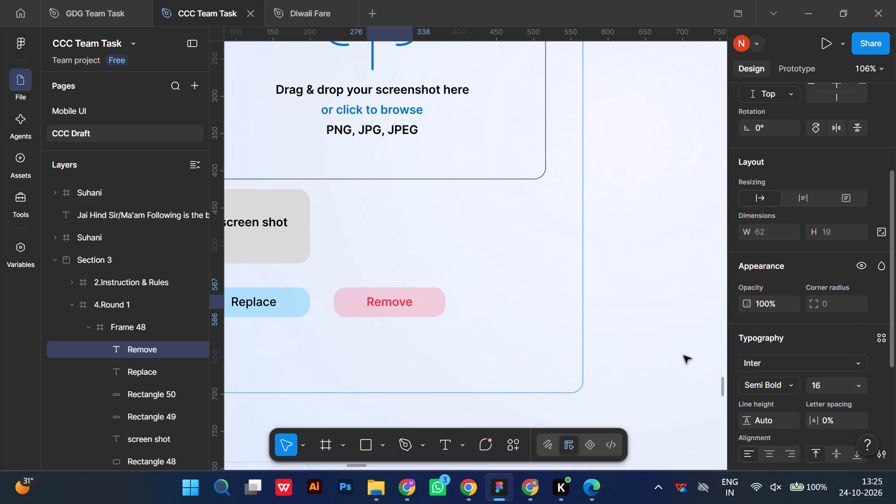
pyautogui.click(495, 322)
pyautogui.doubleClick(385, 297)
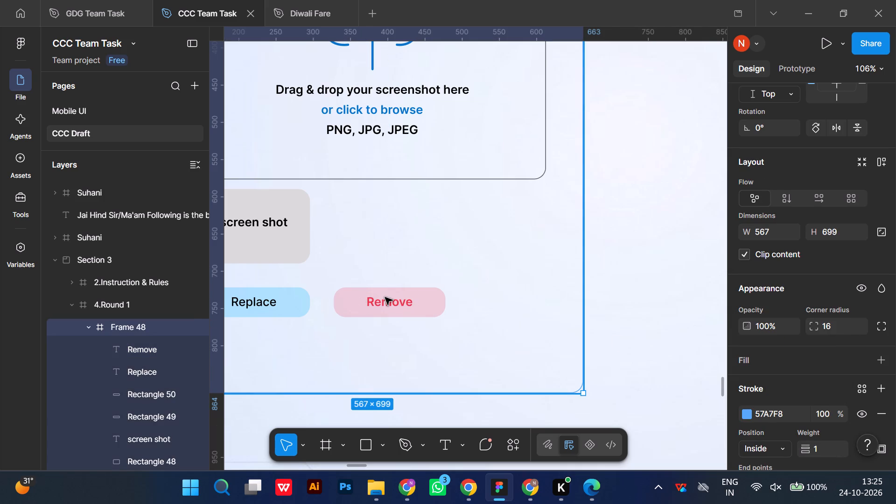
pyautogui.doubleClick(408, 304)
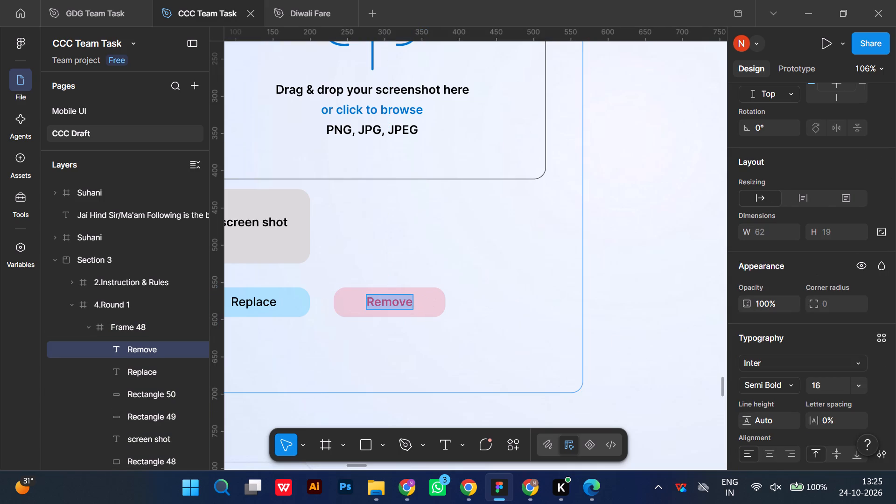
pyautogui.click(863, 381)
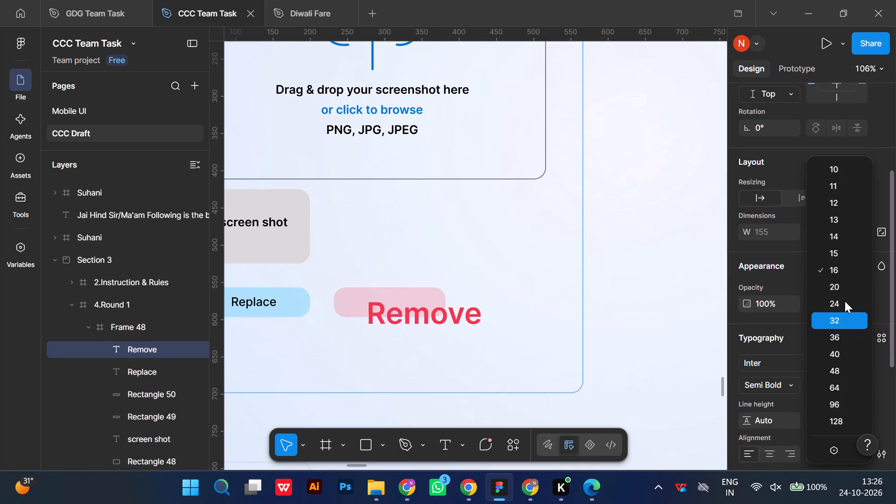
pyautogui.click(844, 287)
pyautogui.click(691, 298)
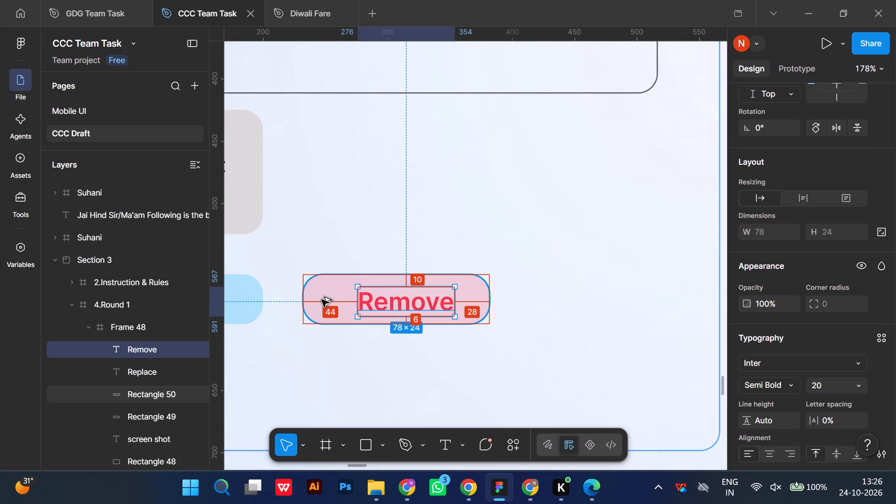
# Recentre the enlarged "Remove" label on its red button, at X 268, Y 565.
pyautogui.hotkey('alt', 'Up')
pyautogui.hotkey('alt', 'Up')
pyautogui.hotkey('alt', 'Left')
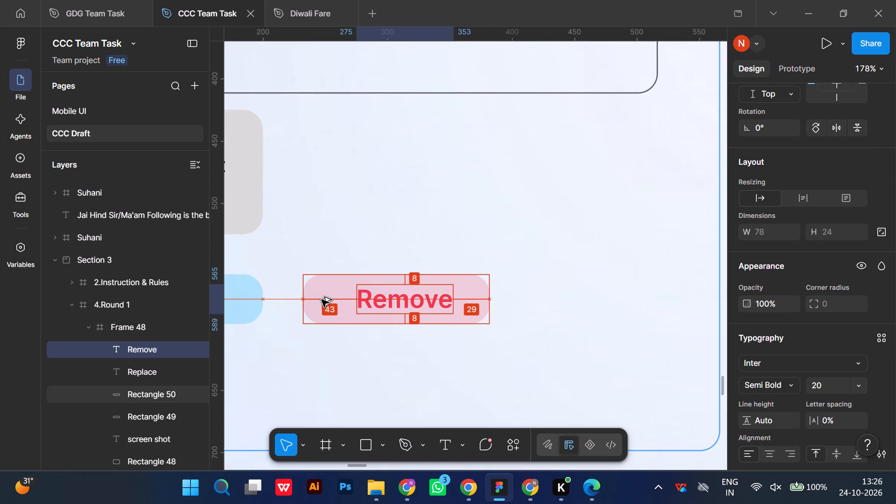
pyautogui.hotkey('alt', 'Left')
pyautogui.hotkey('alt', 'Left')
pyautogui.hotkey('alt', 'Left')
pyautogui.hotkey('alt', 'Left')
pyautogui.hotkey('alt', 'Left')
pyautogui.hotkey('alt', 'Left')
pyautogui.hotkey('alt', 'Left')
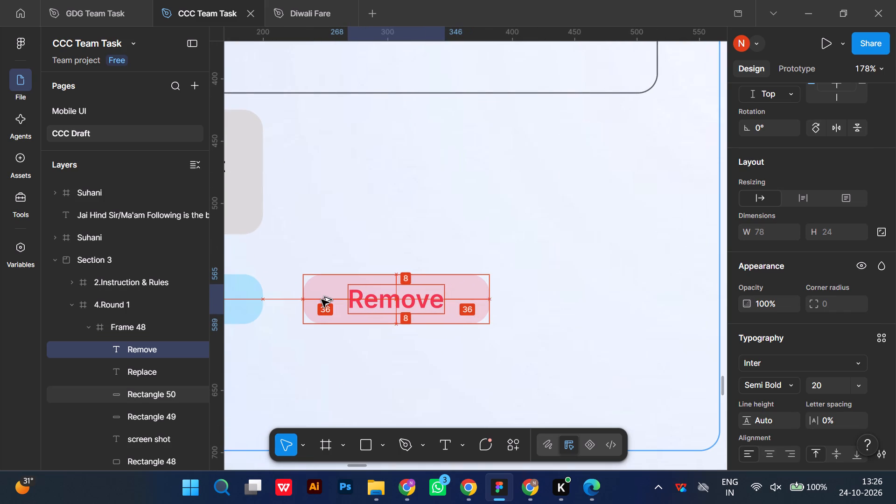
# Set the fill opacity of the light blue button behind "Replace" to 20%.
pyautogui.hscroll(1, 322, 300)
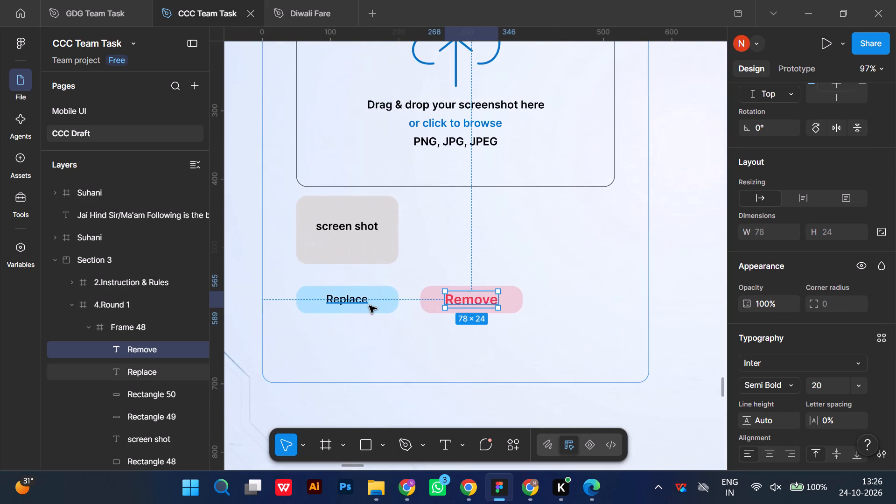
pyautogui.click(427, 301)
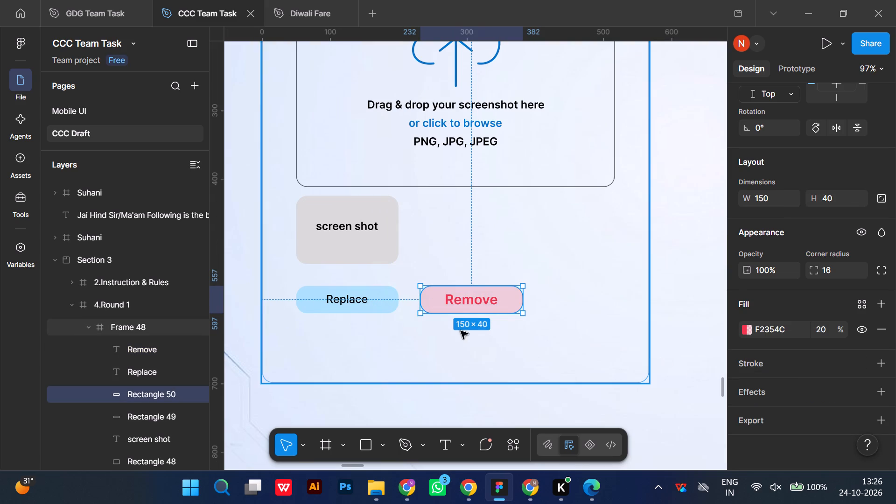
pyautogui.click(385, 307)
pyautogui.click(823, 332)
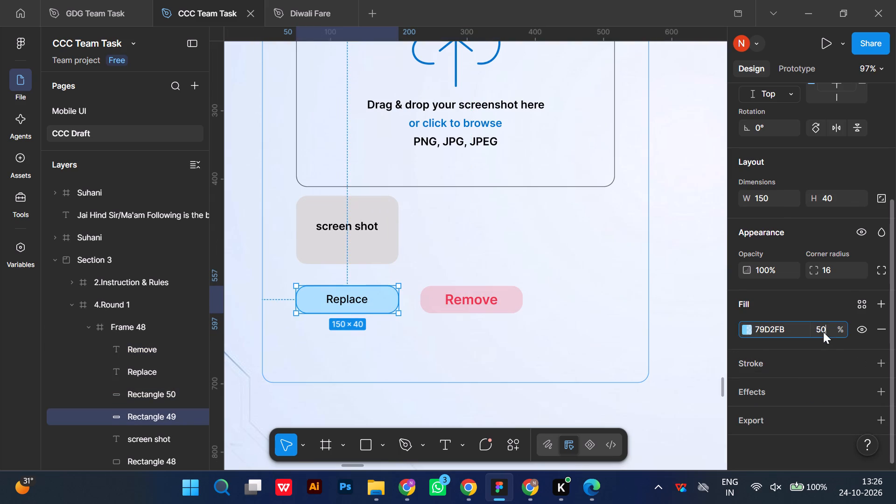
pyautogui.press('2')
pyautogui.press('0')
pyautogui.click(668, 314)
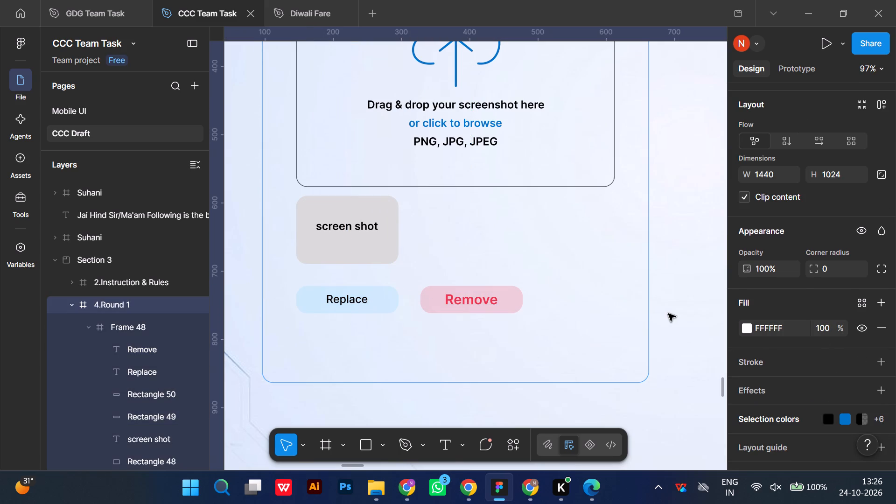
# Set the "Replace" label's text to font size 20 and Semi Bold.
pyautogui.doubleClick(340, 299)
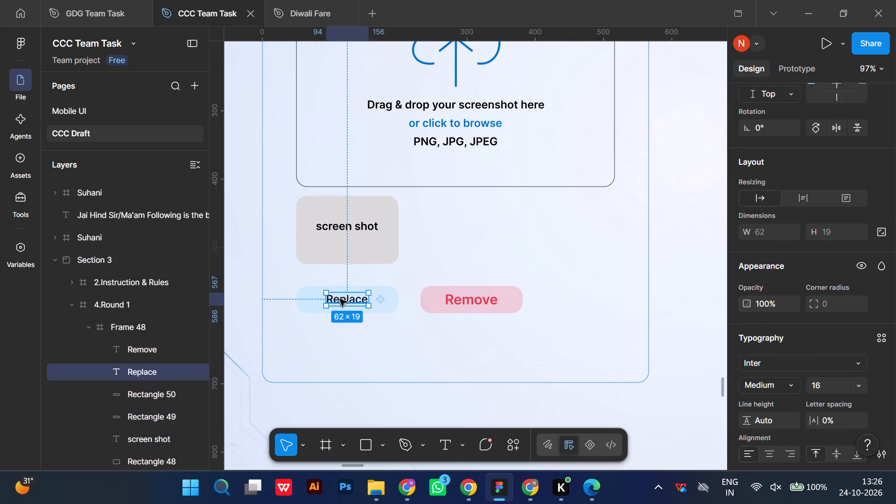
pyautogui.click(340, 299)
pyautogui.doubleClick(340, 299)
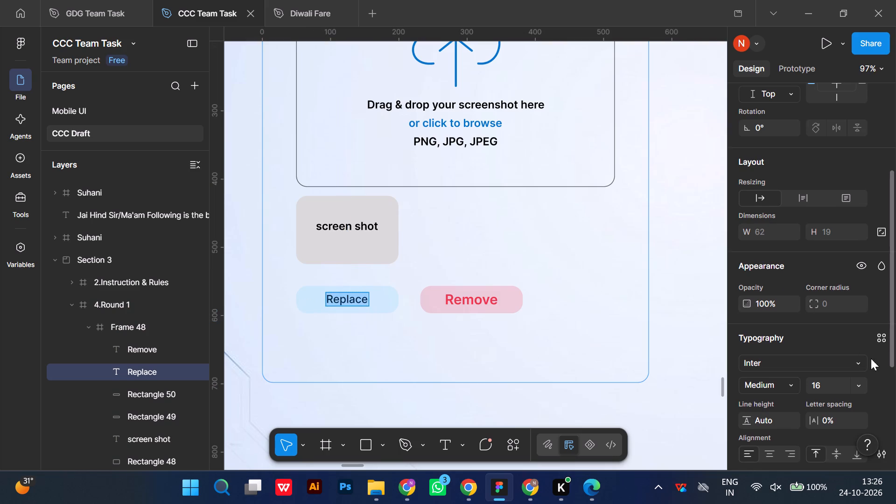
pyautogui.scroll(-2, 870, 358)
pyautogui.click(862, 248)
pyautogui.click(843, 263)
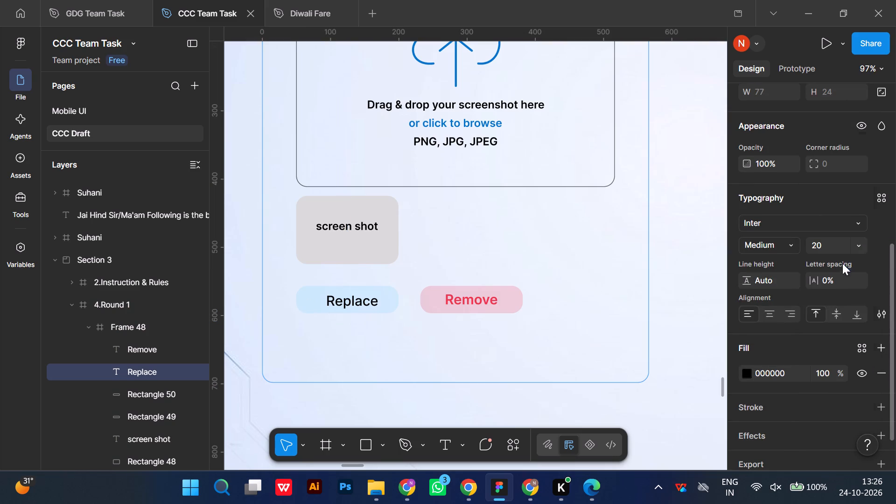
pyautogui.click(785, 240)
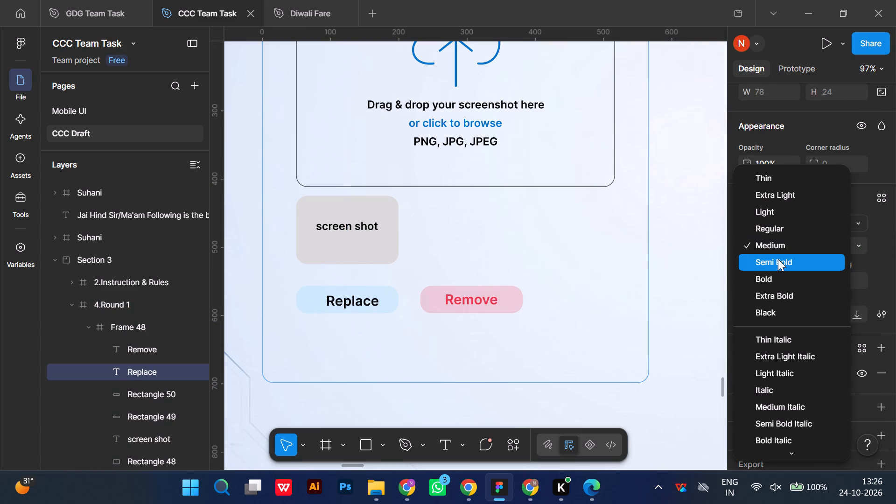
pyautogui.click(778, 259)
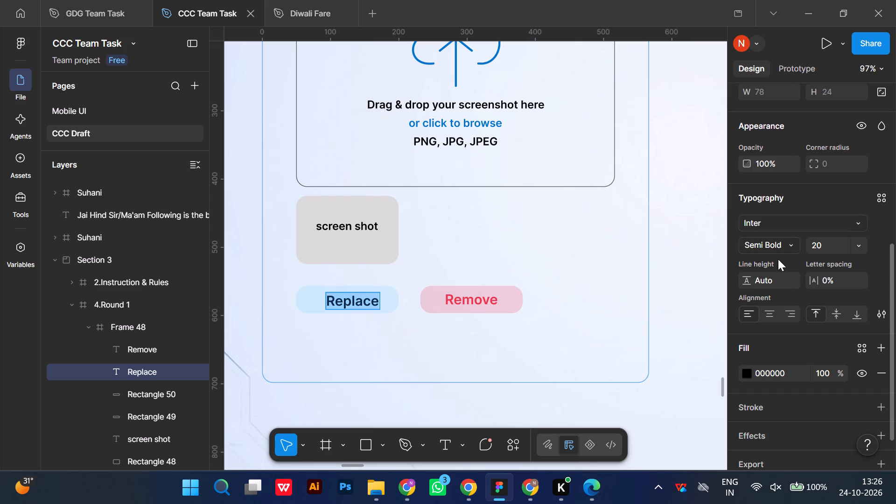
# Change the "Replace" label's text colour to the blue page colour 0073CB.
pyautogui.scroll(-2, 813, 354)
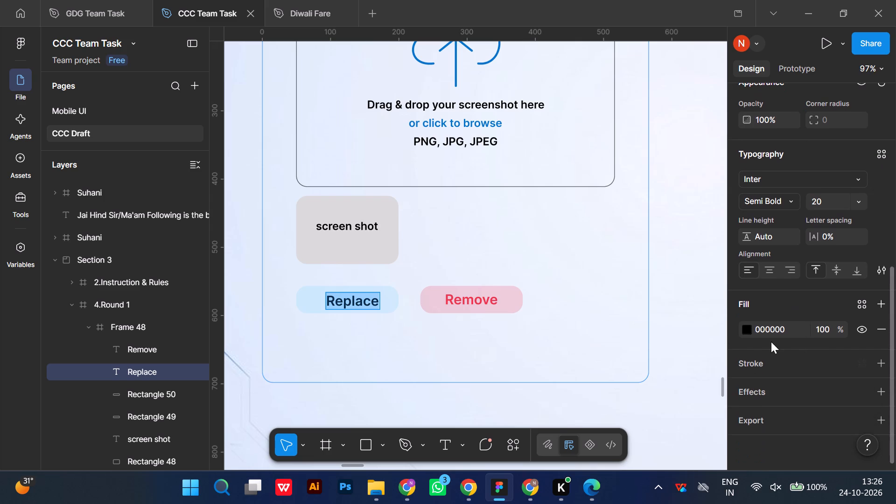
pyautogui.click(747, 329)
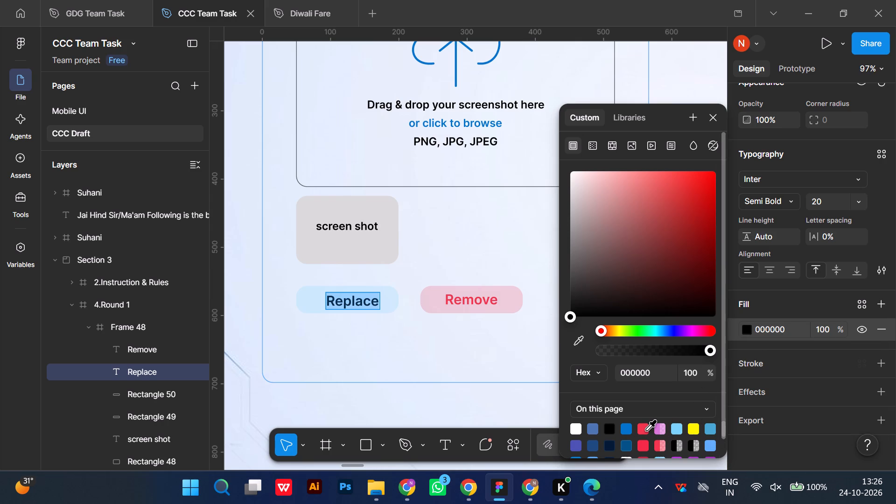
pyautogui.click(629, 427)
pyautogui.click(377, 343)
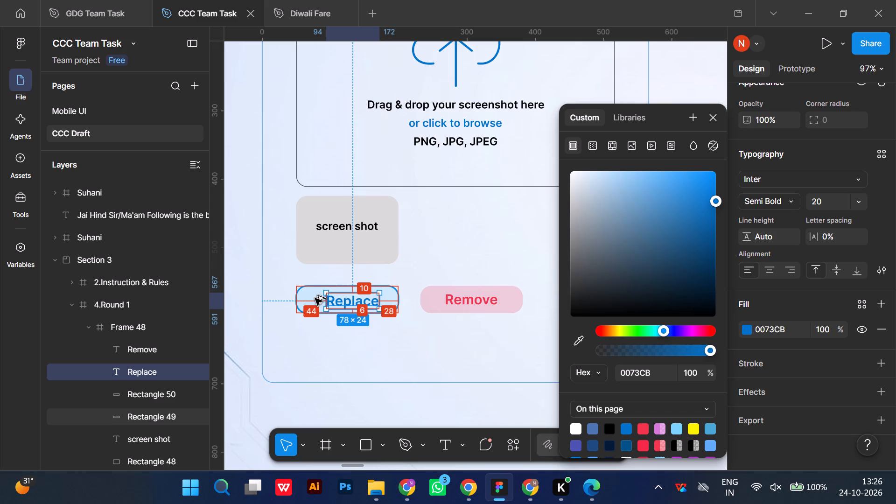
# Recentre the "Replace" label on its light blue button, at X 86, Y 565.
pyautogui.hotkey('alt', 'Up')
pyautogui.hotkey('alt', 'Up')
pyautogui.hotkey('alt', 'Left')
pyautogui.hotkey('alt', 'Left')
pyautogui.hotkey('alt', 'Left')
pyautogui.hotkey('alt', 'Left')
pyautogui.hotkey('alt', 'Left')
pyautogui.hotkey('alt', 'Left')
pyautogui.hotkey('alt', 'Left')
pyautogui.hotkey('alt', 'Left')
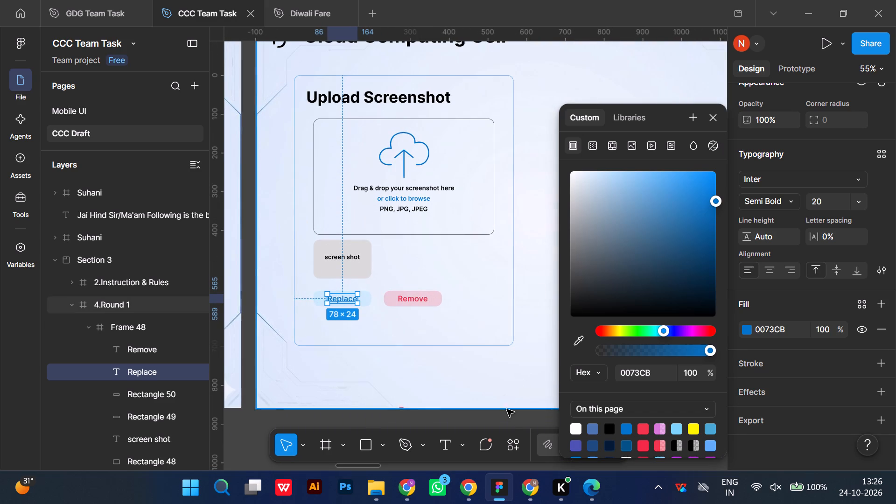
pyautogui.click(506, 418)
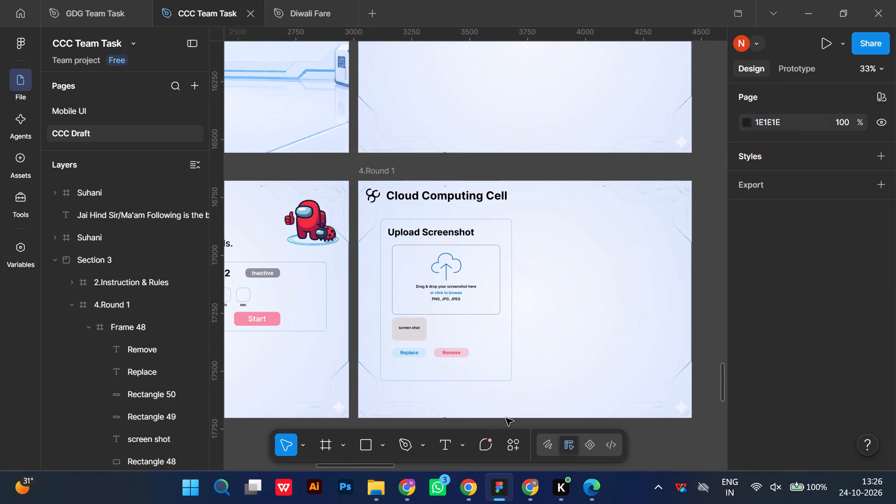
# Place a 100 × 100 rectangle below the Replace button in the upload card, at X 50, Y 610.
pyautogui.hscroll(1, 506, 418)
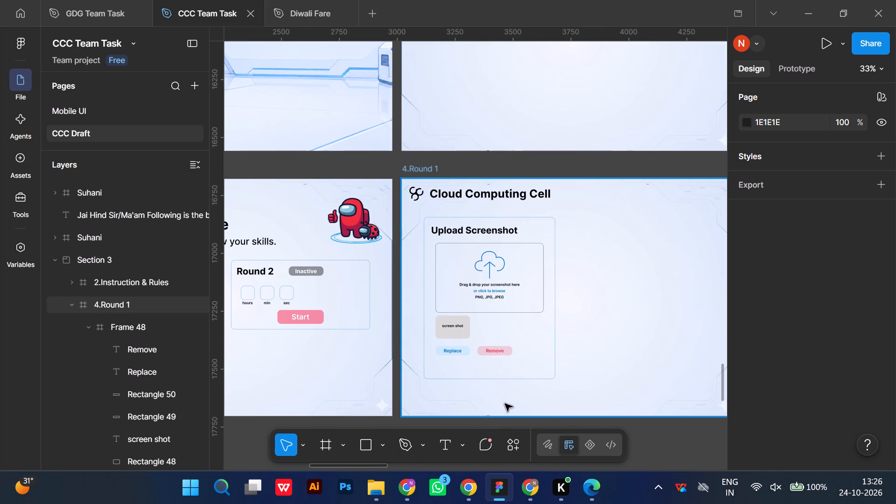
pyautogui.click(365, 446)
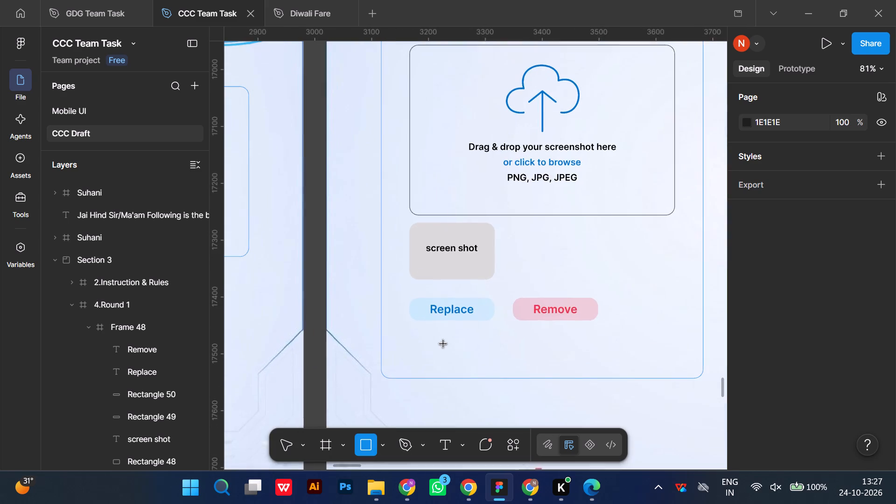
pyautogui.click(443, 344)
pyautogui.moveTo(443, 344); pyautogui.dragTo(439, 357)
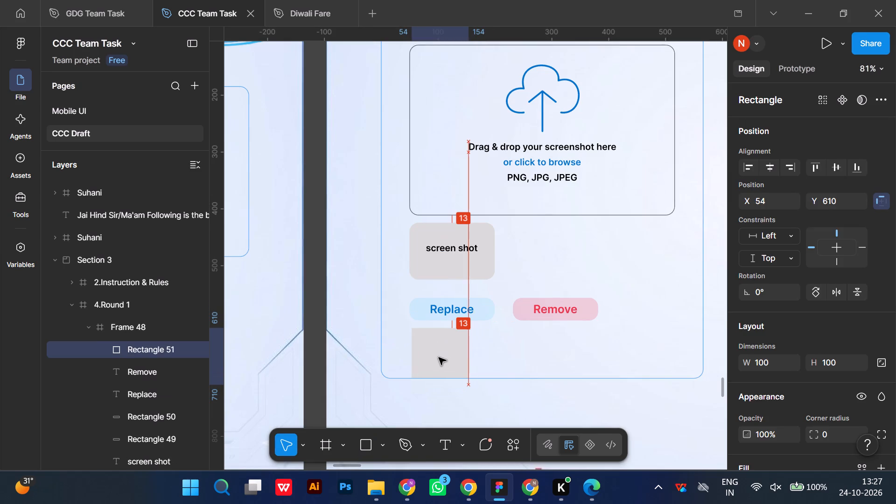
pyautogui.moveTo(439, 357); pyautogui.dragTo(438, 357)
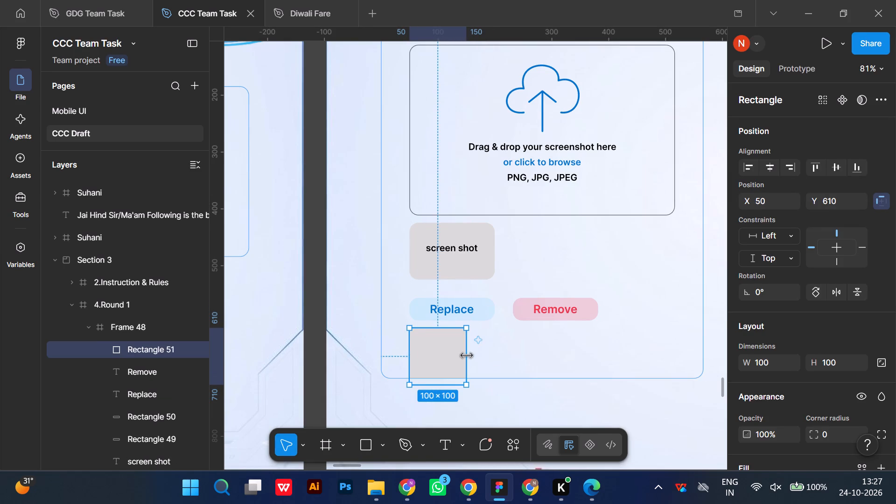
# Resize the new rectangle into a thin bar 467 wide and 10 high, matching the upload box's width.
pyautogui.moveTo(467, 356); pyautogui.dragTo(679, 343)
pyautogui.rightClick(648, 344)
pyautogui.moveTo(588, 382); pyautogui.dragTo(596, 353)
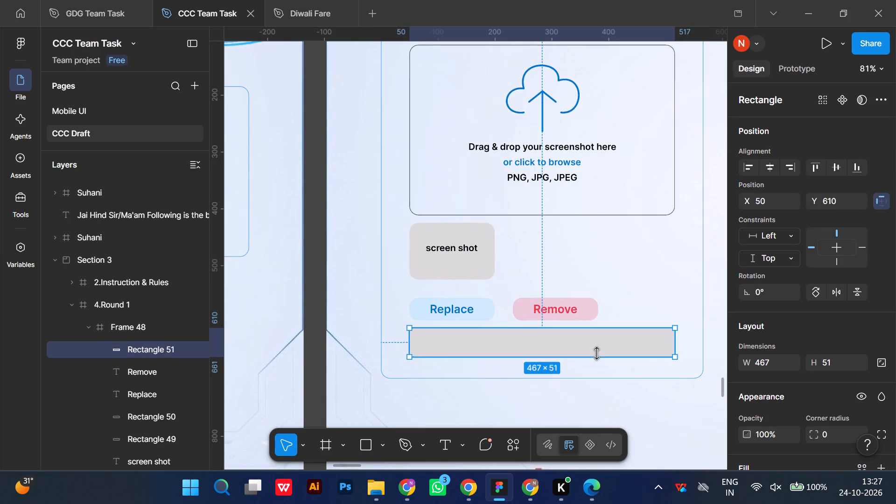
pyautogui.moveTo(596, 353); pyautogui.dragTo(594, 336)
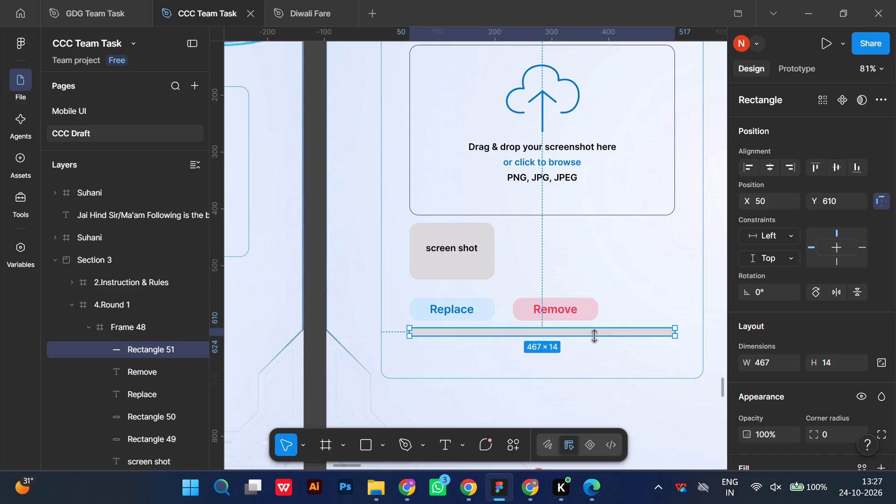
pyautogui.moveTo(594, 336); pyautogui.dragTo(594, 335)
pyautogui.click(827, 360)
pyautogui.press('Down')
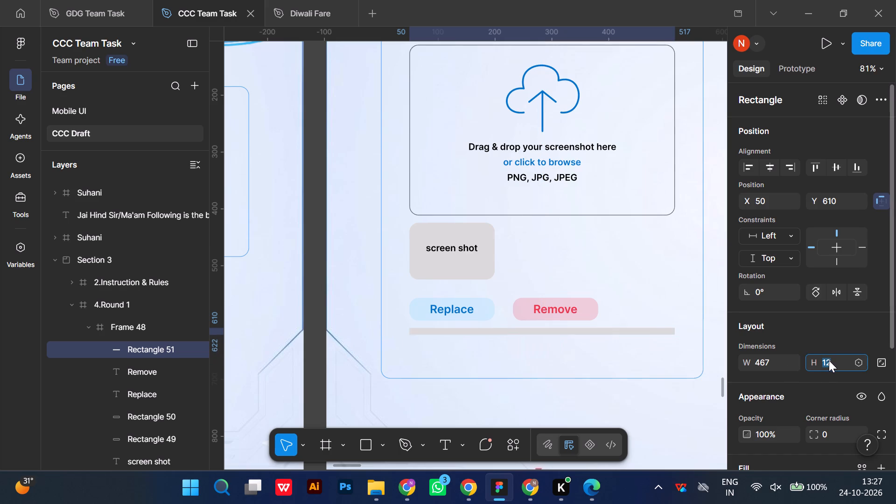
pyautogui.press('Down')
pyautogui.press('Down')
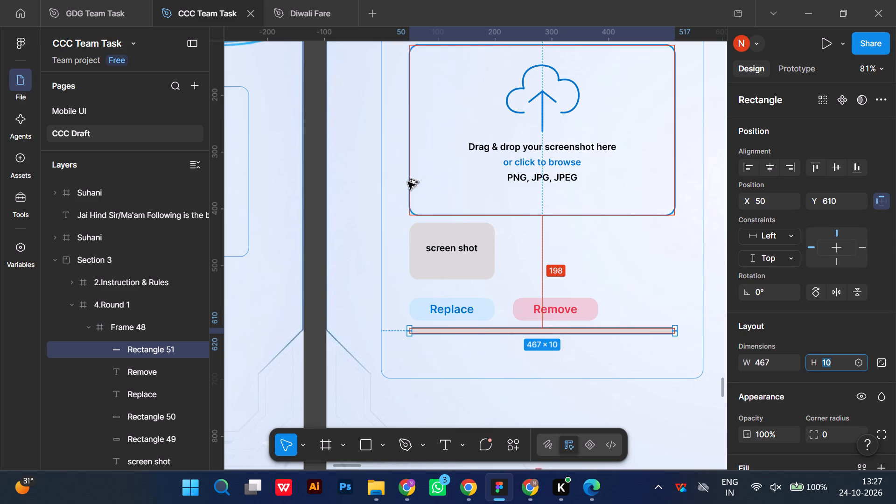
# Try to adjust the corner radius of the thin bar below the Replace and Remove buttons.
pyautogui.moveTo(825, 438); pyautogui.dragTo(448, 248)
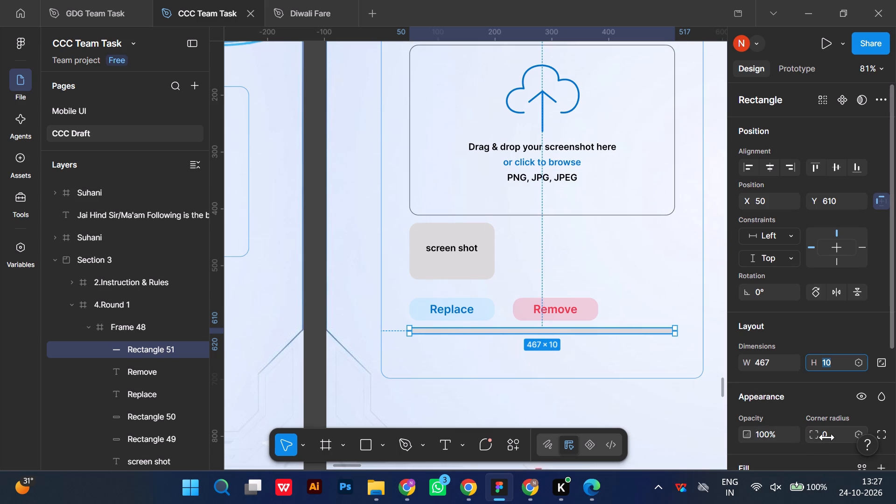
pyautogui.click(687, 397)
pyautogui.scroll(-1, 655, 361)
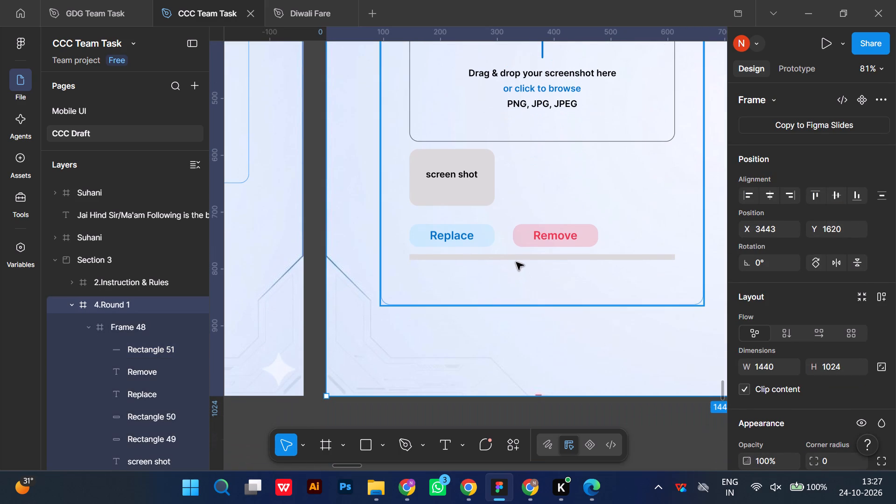
# Duplicate the thin grey bar below the Replace and Remove buttons and shorten the copy to 357 wide.
pyautogui.doubleClick(513, 259)
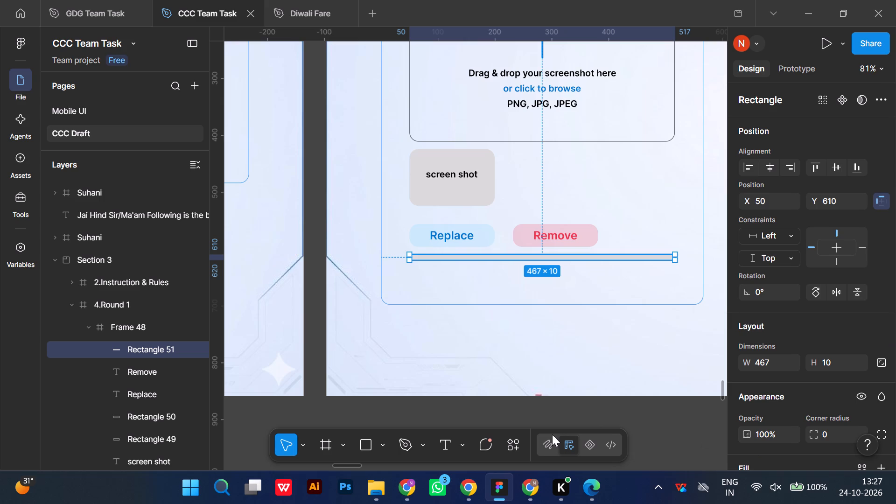
pyautogui.hotkey('ctrl', 'd')
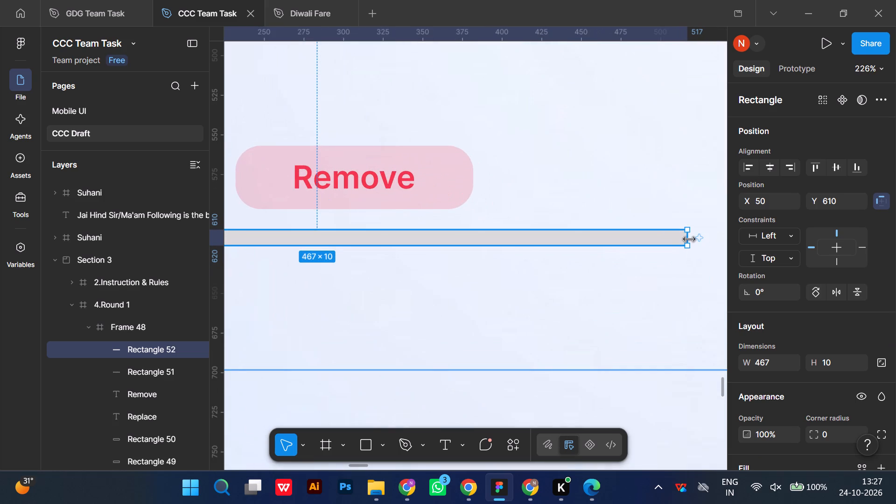
pyautogui.moveTo(689, 239); pyautogui.dragTo(512, 247)
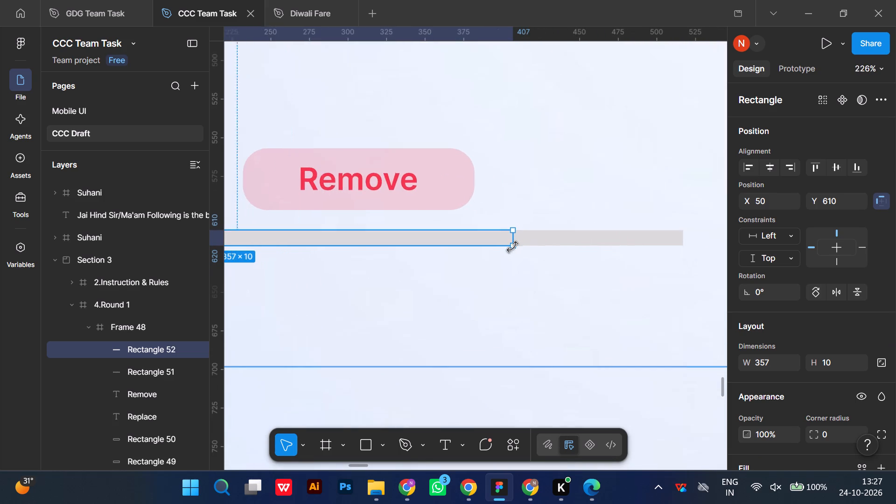
# Fill the shorter bar with green 3FBE4E so it reads as upload progress over the grey track.
pyautogui.scroll(-3, 803, 427)
pyautogui.scroll(-3, 751, 353)
pyautogui.click(744, 324)
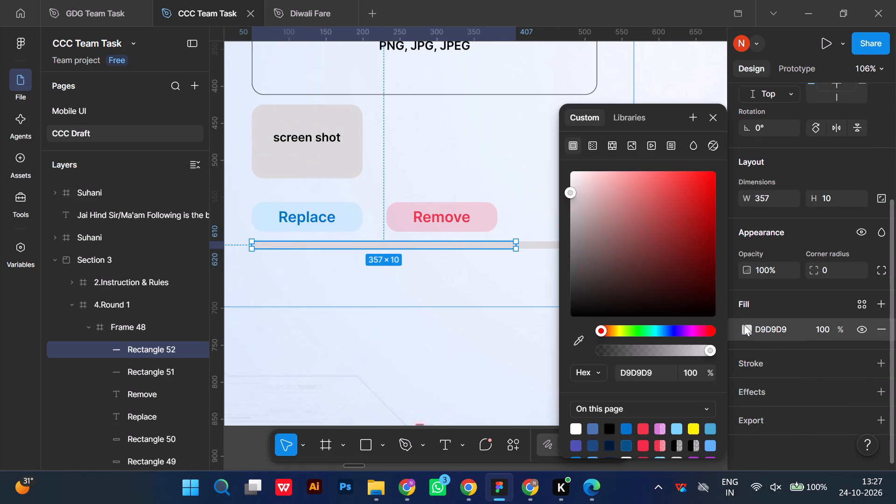
pyautogui.scroll(-2, 649, 448)
pyautogui.scroll(1, 630, 437)
pyautogui.scroll(-4, 630, 437)
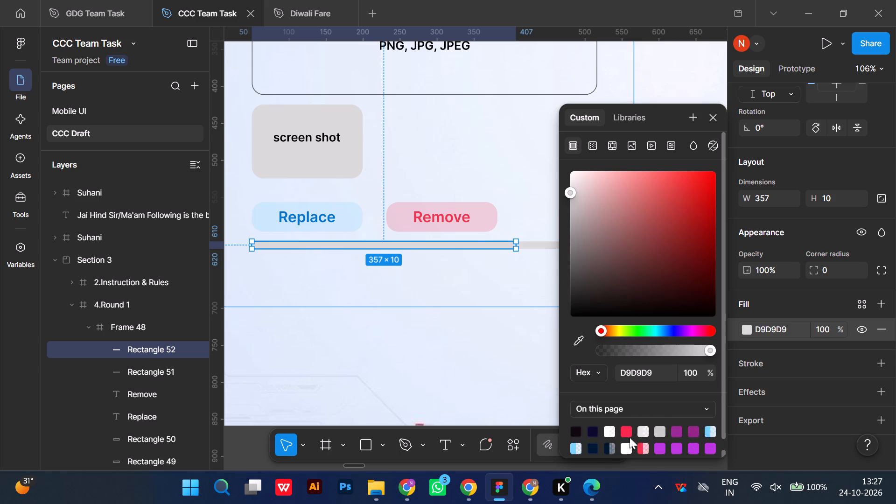
pyautogui.scroll(-9, 630, 437)
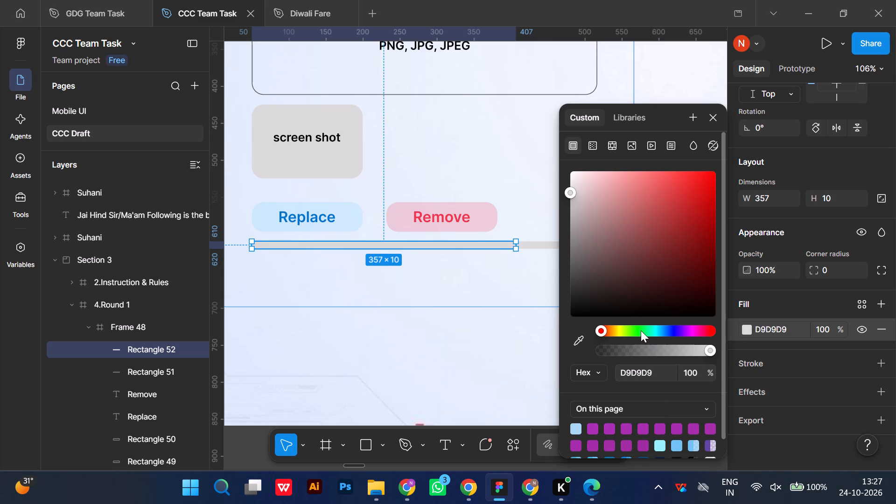
pyautogui.click(639, 329)
pyautogui.click(667, 208)
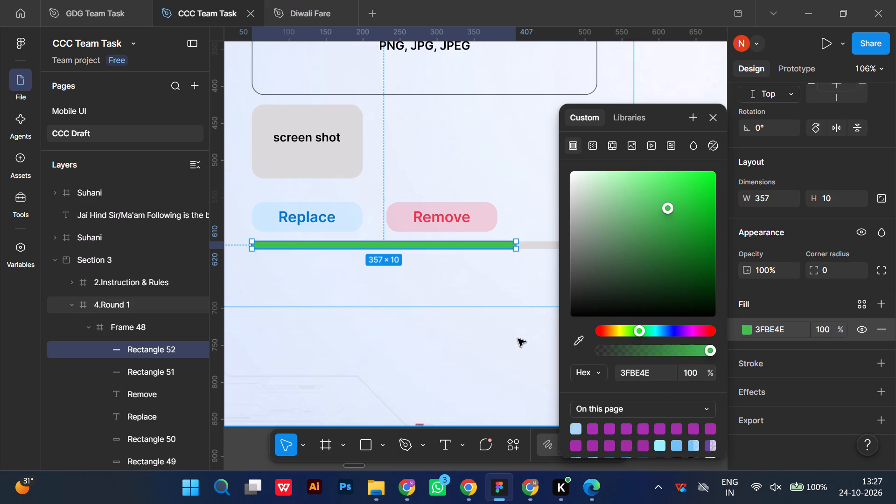
pyautogui.doubleClick(518, 339)
# Set the corner radius of both the green progress bar and the grey track to 8.
pyautogui.doubleClick(498, 244)
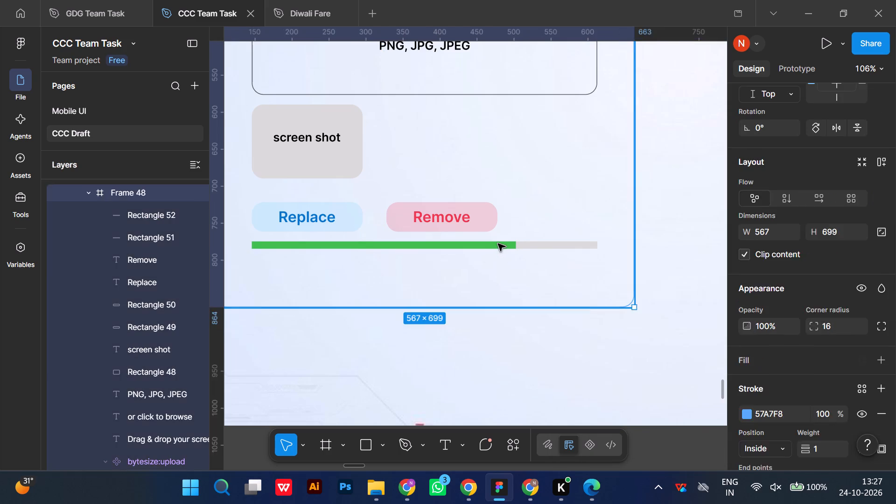
pyautogui.click(837, 272)
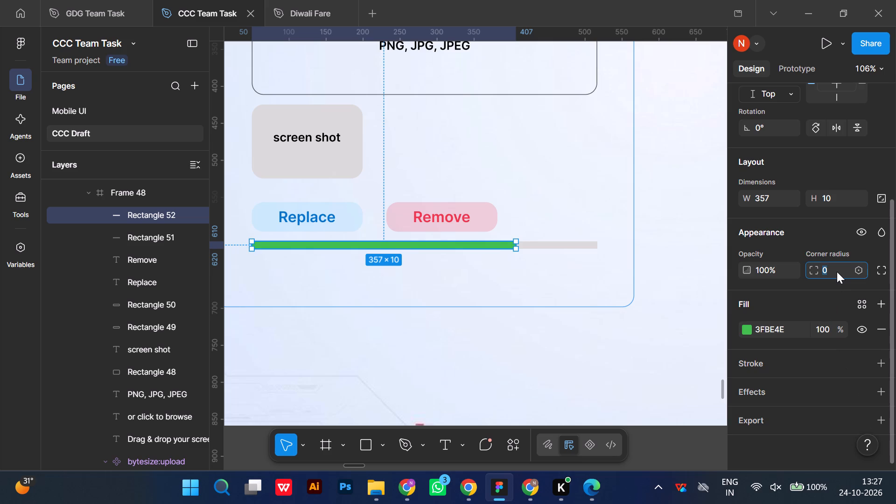
pyautogui.press('8')
pyautogui.click(543, 249)
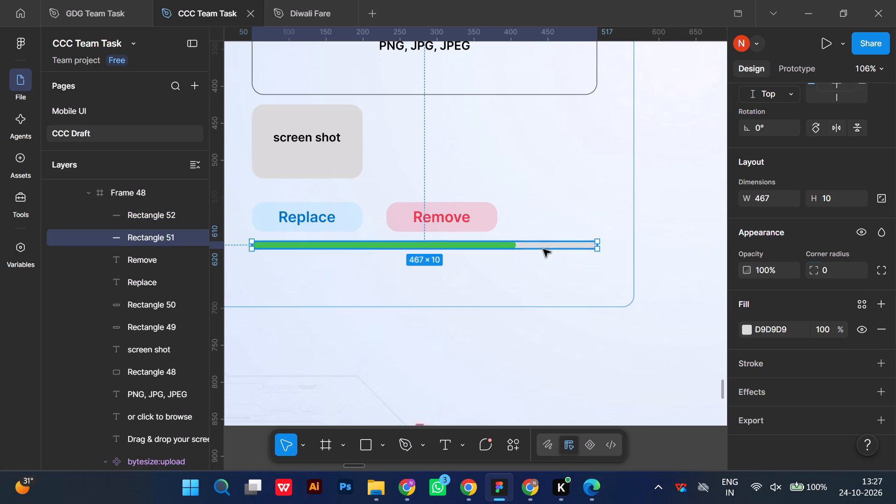
pyautogui.click(841, 274)
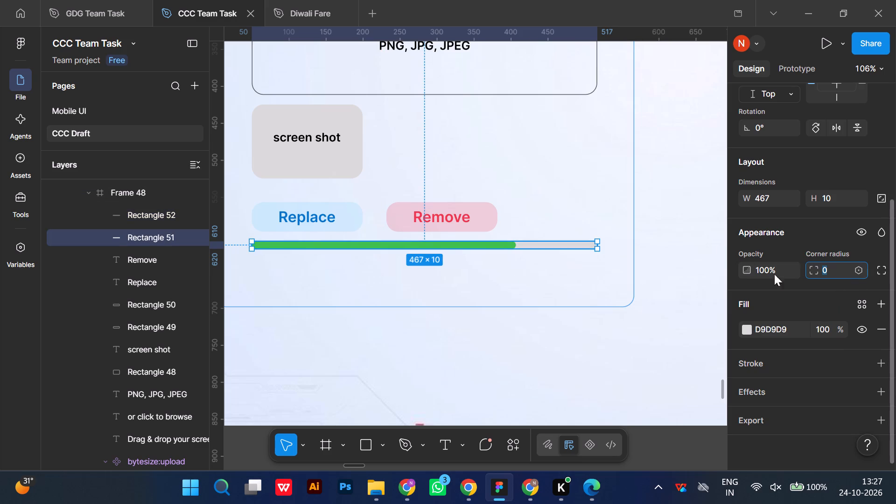
pyautogui.press('8')
pyautogui.click(659, 296)
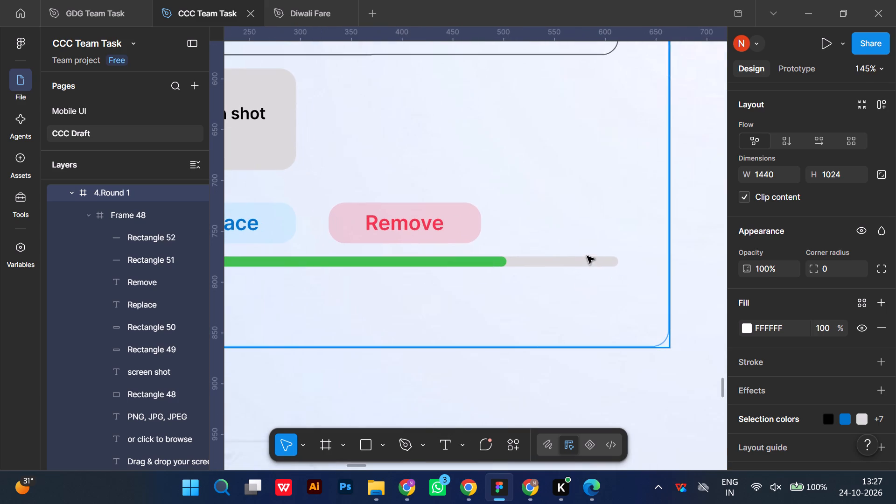
# Shorten the grey track to 439 wide, with its start aligned to the green bar at X 50.
pyautogui.click(587, 256)
pyautogui.click(589, 262)
pyautogui.doubleClick(589, 262)
pyautogui.moveTo(617, 262); pyautogui.dragTo(610, 262)
pyautogui.moveTo(610, 262); pyautogui.dragTo(589, 264)
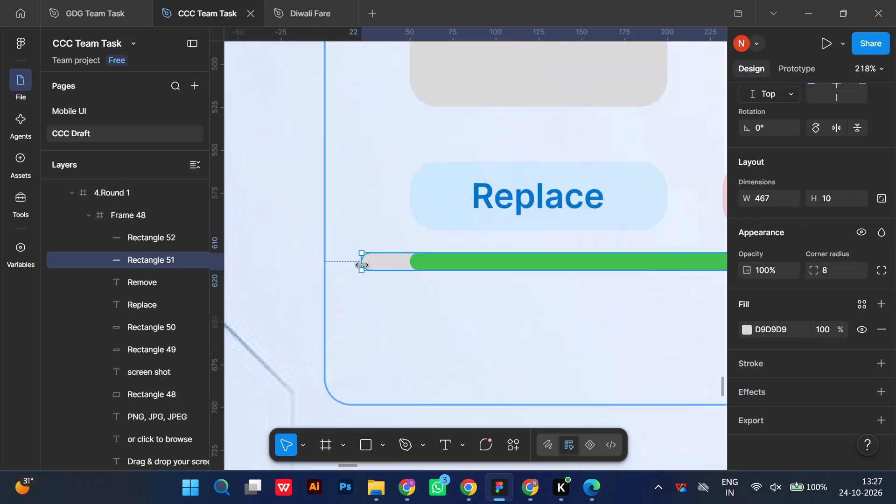
pyautogui.moveTo(365, 263); pyautogui.dragTo(431, 266)
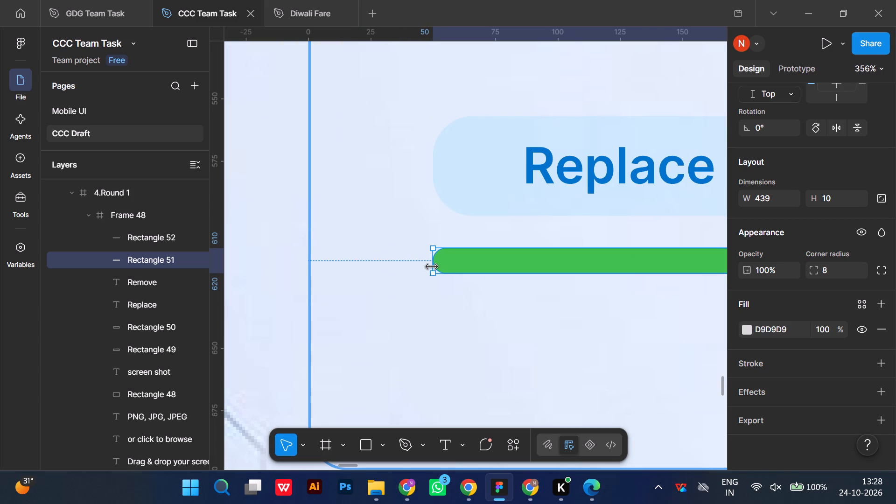
# Add an "86%" text label just beyond the right end of the grey track.
pyautogui.hscroll(-1, 427, 309)
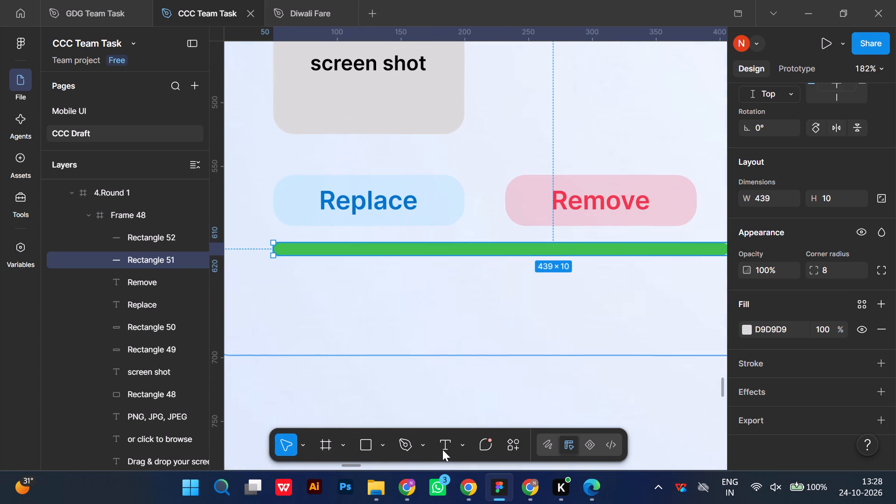
pyautogui.click(448, 448)
pyautogui.hscroll(-3, 497, 317)
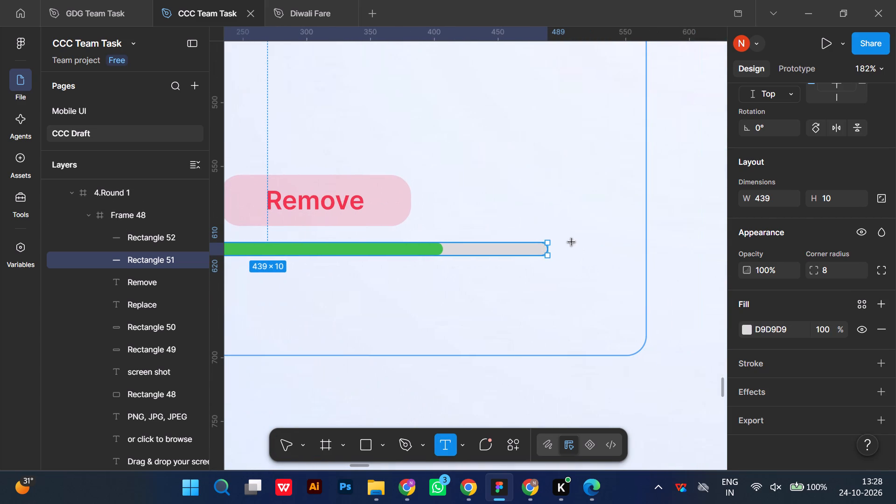
pyautogui.click(572, 242)
pyautogui.write('86')
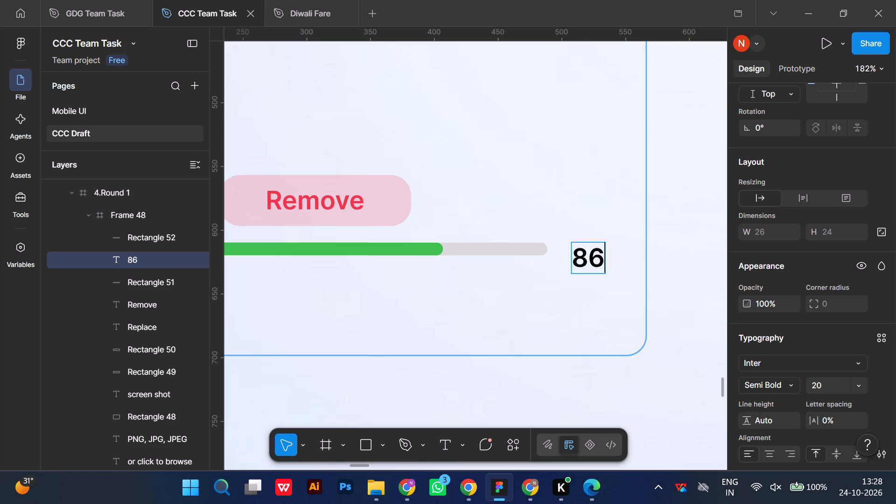
pyautogui.hotkey('shift', '%')
# Set the fill opacity of the "86%" label to 50%.
pyautogui.click(585, 258)
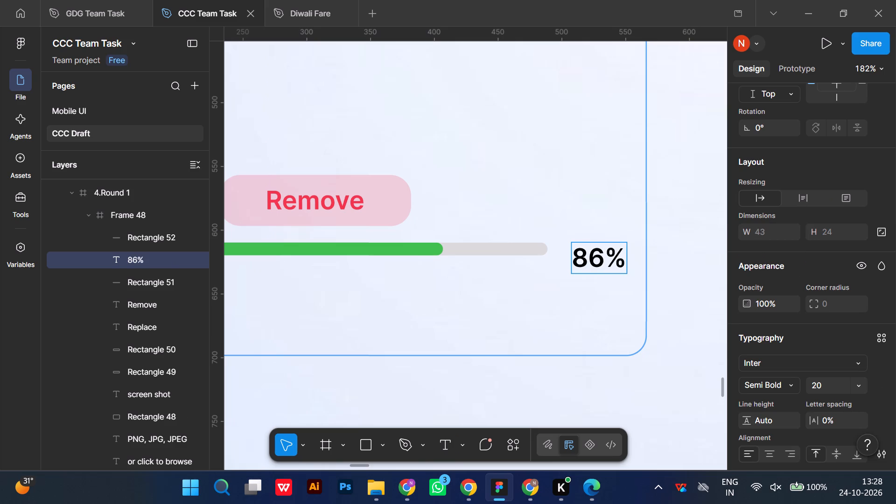
pyautogui.rightClick(585, 258)
pyautogui.click(585, 258)
pyautogui.tripleClick(613, 265)
pyautogui.scroll(-2, 851, 395)
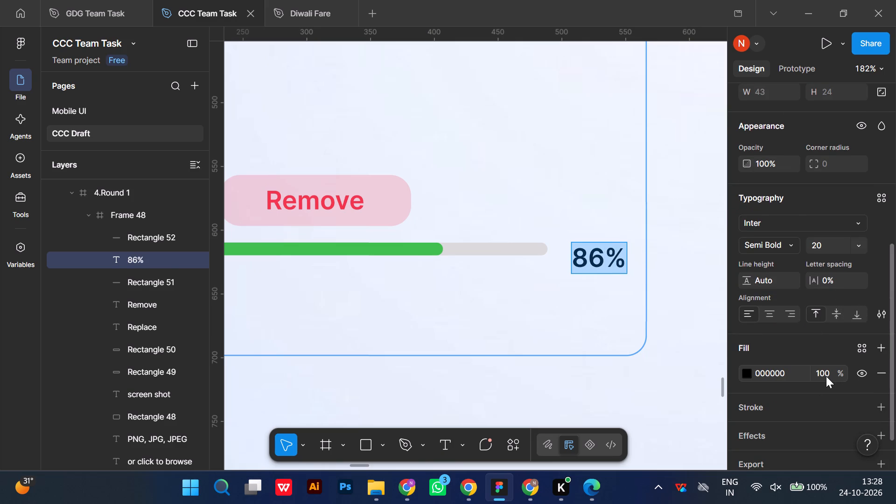
pyautogui.click(826, 376)
pyautogui.press('5')
pyautogui.press('0')
pyautogui.click(692, 331)
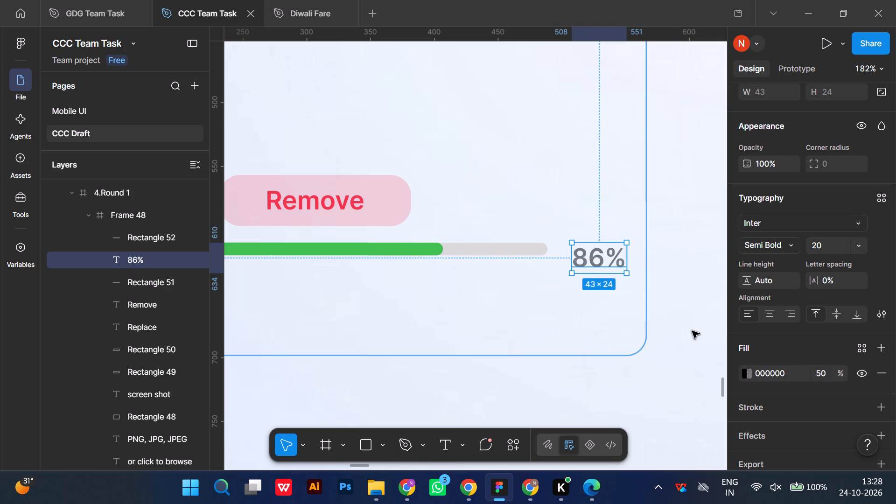
# Move the "86%" label so it is vertically centred on the progress bar, about 17 px past the track's end.
pyautogui.moveTo(607, 262); pyautogui.dragTo(604, 253)
pyautogui.click(604, 253)
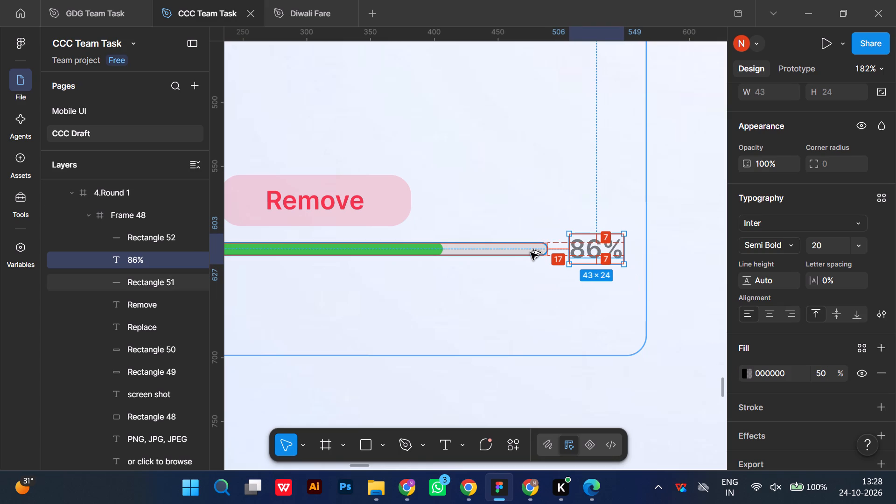
pyautogui.hotkey('alt', 'Left')
pyautogui.click(602, 225)
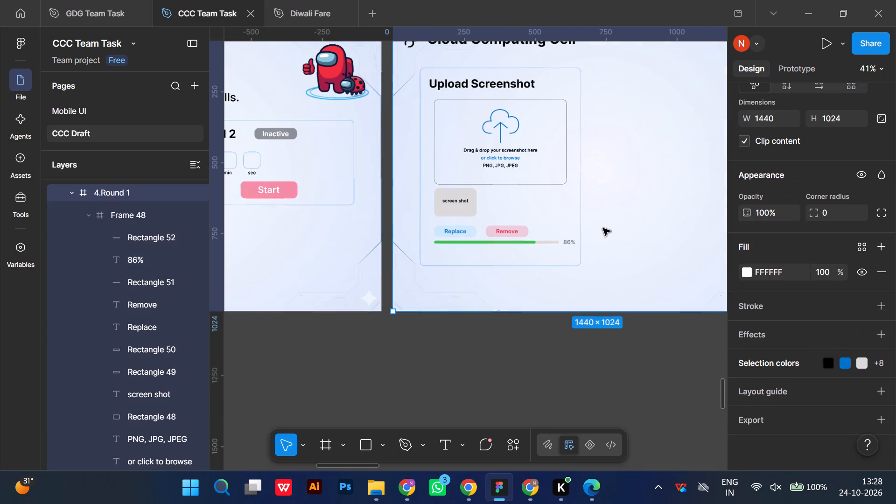
pyautogui.click(590, 378)
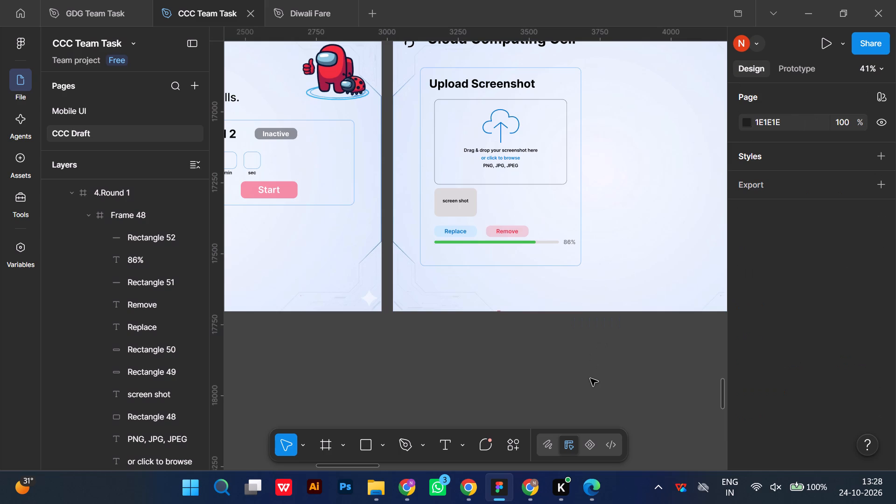
# Draw a 654 × 690 frame to the right of the Upload Screenshot card, at X 710, Y 174.
pyautogui.click(577, 203)
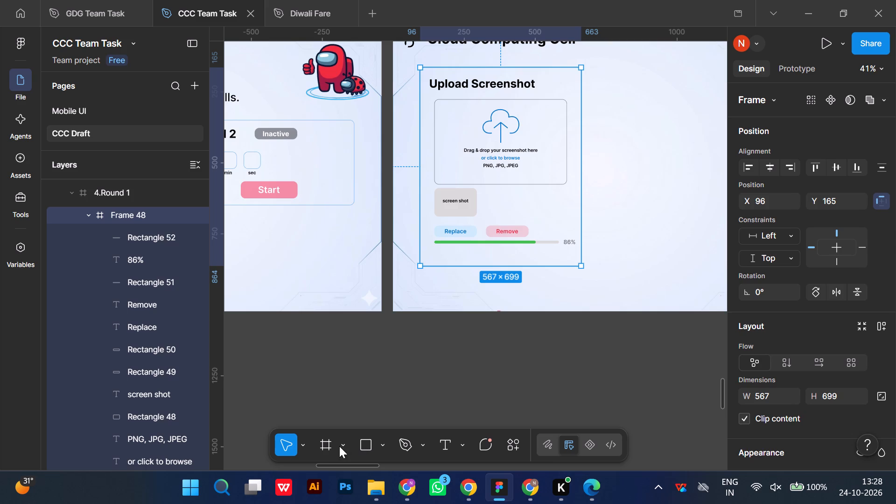
pyautogui.click(329, 443)
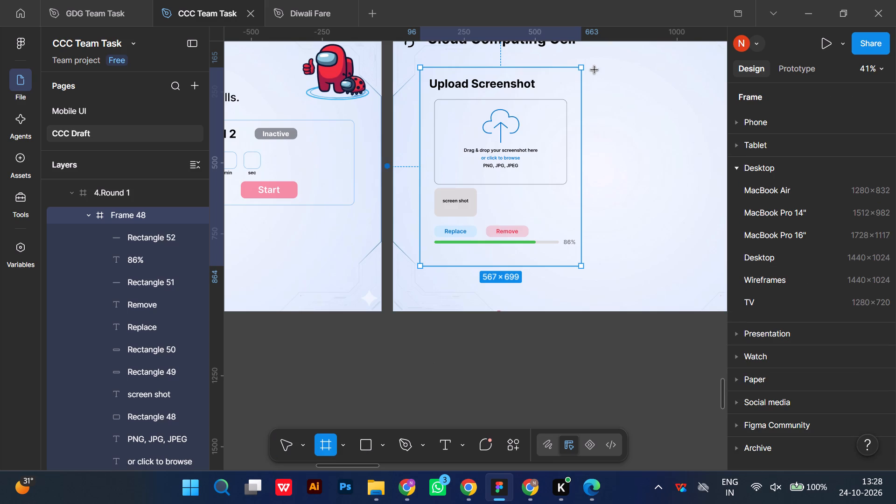
pyautogui.moveTo(595, 70); pyautogui.dragTo(663, 276)
pyautogui.hscroll(-1, 645, 126)
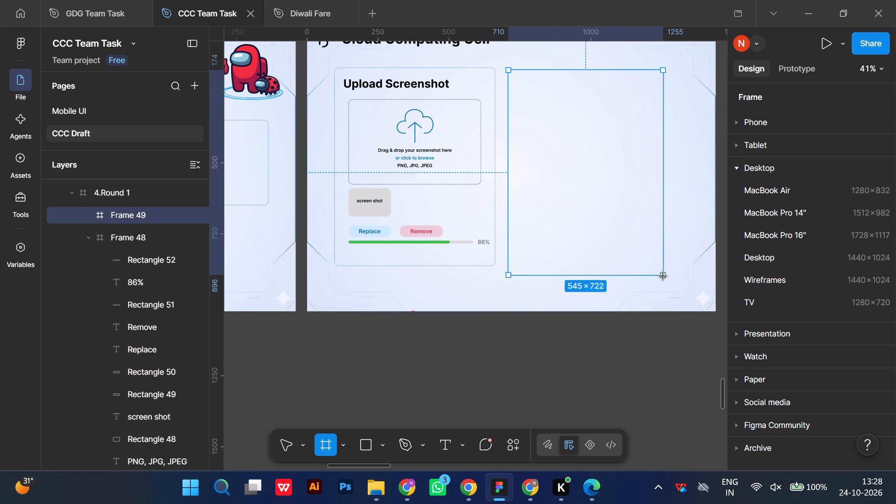
pyautogui.moveTo(663, 276); pyautogui.dragTo(699, 264)
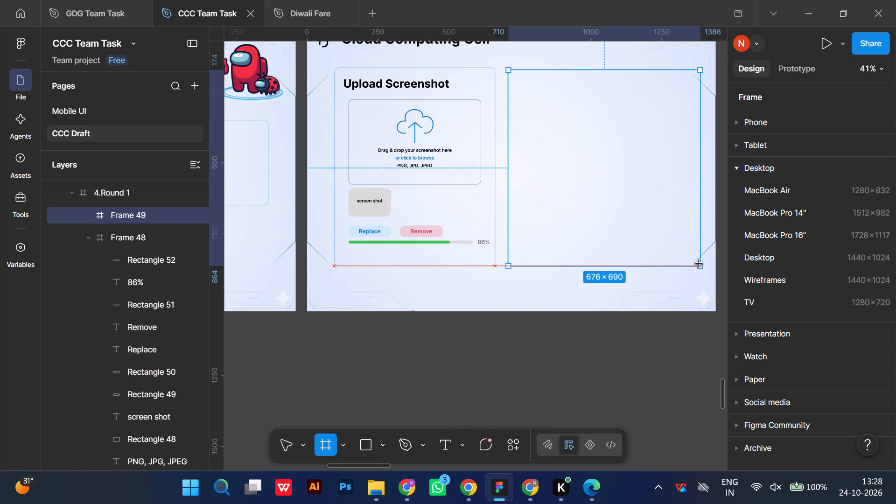
pyautogui.moveTo(699, 264); pyautogui.dragTo(693, 264)
# Nudge the new frame left to X 690, closer to the Upload Screenshot card.
pyautogui.click(340, 213)
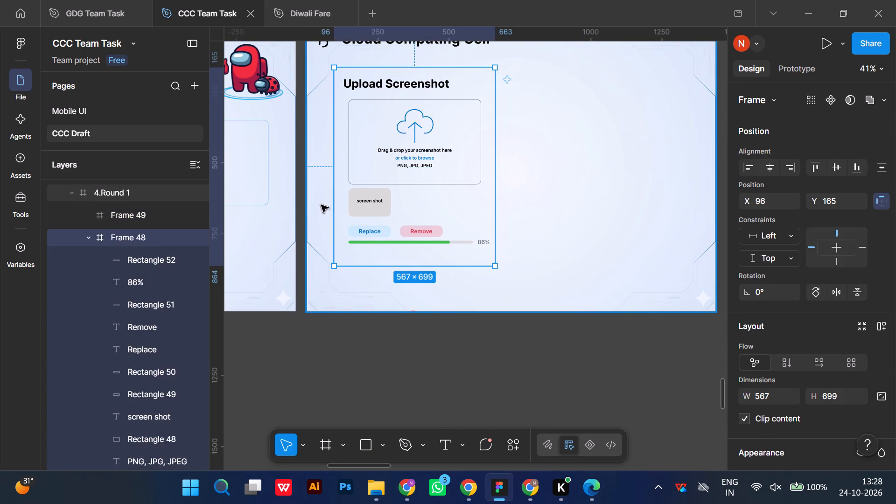
pyautogui.click(531, 187)
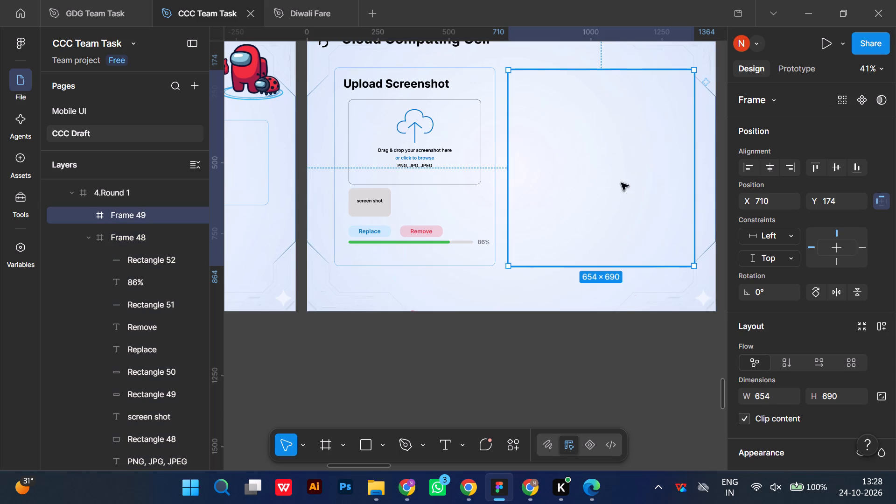
pyautogui.hotkey('alt', 'Left')
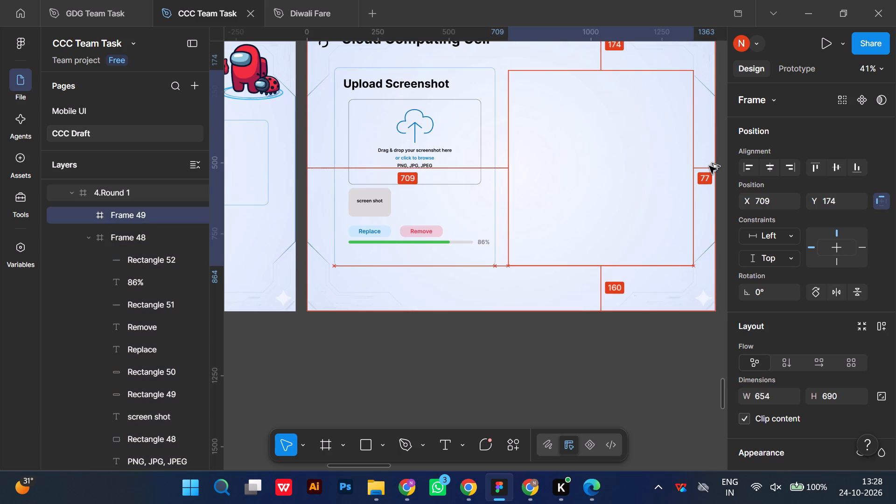
pyautogui.hotkey('alt', 'Left')
pyautogui.hotkey('alt', 'Left')
pyautogui.hotkey('alt', 'Left')
pyautogui.hotkey('alt', 'Left')
pyautogui.hotkey('alt', 'Left')
pyautogui.hotkey('alt', 'Left')
pyautogui.hotkey('alt', 'Left')
pyautogui.hotkey('alt', 'Left')
pyautogui.hotkey('alt', 'Left')
pyautogui.hotkey('alt', 'Left')
pyautogui.hotkey('alt', 'Left')
pyautogui.hotkey('alt', 'Left')
pyautogui.hotkey('alt', 'Left')
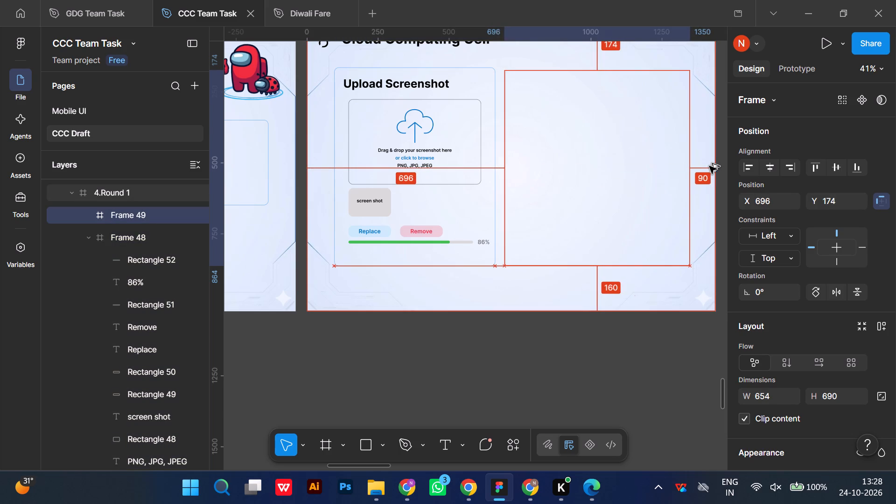
pyautogui.hotkey('alt', 'Left')
pyautogui.hotkey('alt', 'Left')
pyautogui.hotkey('alt', 'Left')
pyautogui.hotkey('alt', 'Left')
pyautogui.hotkey('alt', 'Left')
pyautogui.hotkey('alt', 'Left')
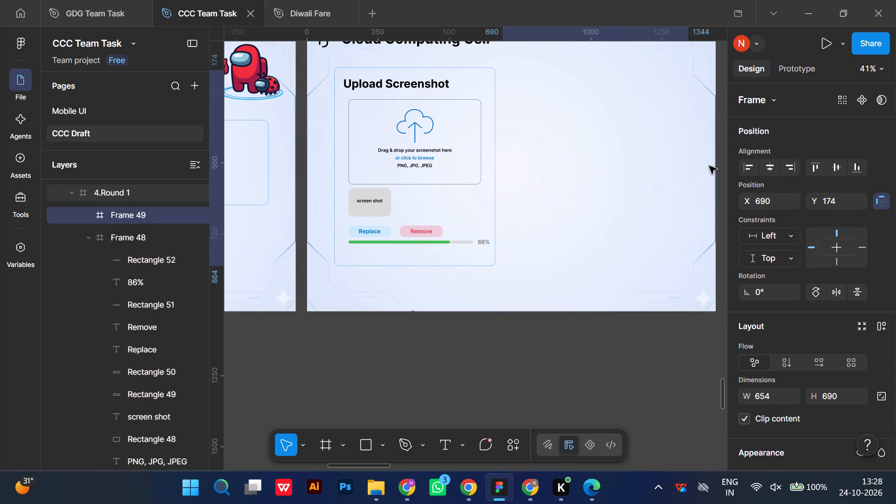
# Add a stroke to the new frame, sampling the Upload Screenshot card's border blue, 57A7F8.
pyautogui.scroll(-3, 797, 328)
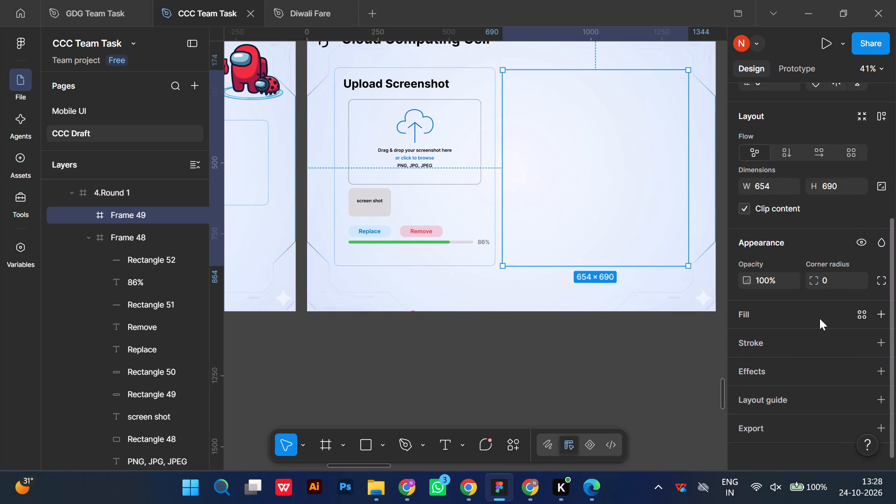
pyautogui.click(881, 343)
pyautogui.click(580, 337)
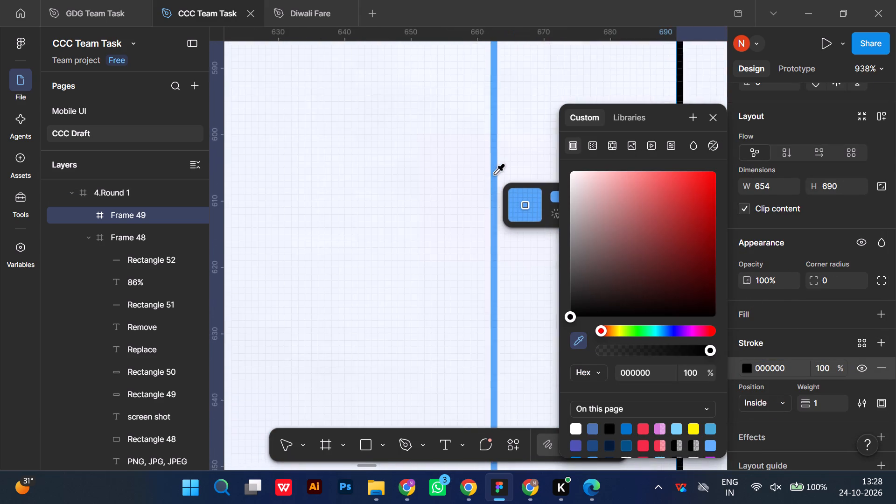
pyautogui.click(494, 173)
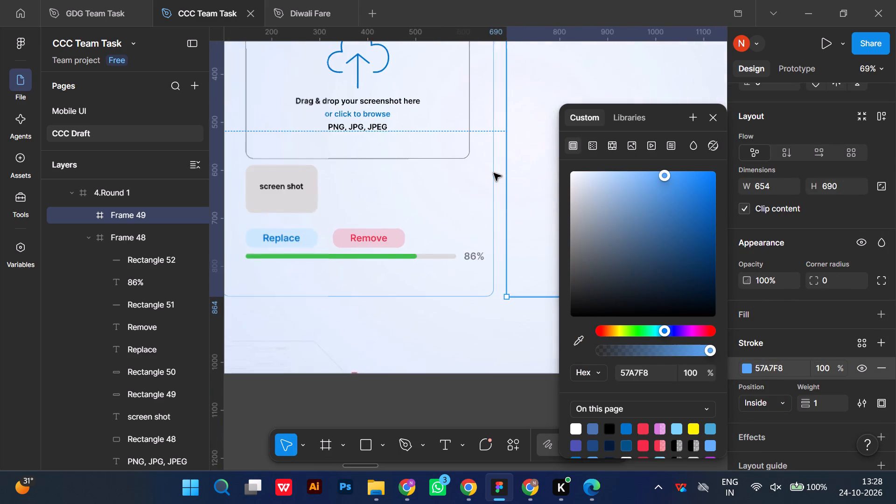
# Extend the new frame's top edge upward to make it 699 px high, level with the Upload Screenshot card.
pyautogui.hscroll(-1, 494, 173)
pyautogui.click(476, 131)
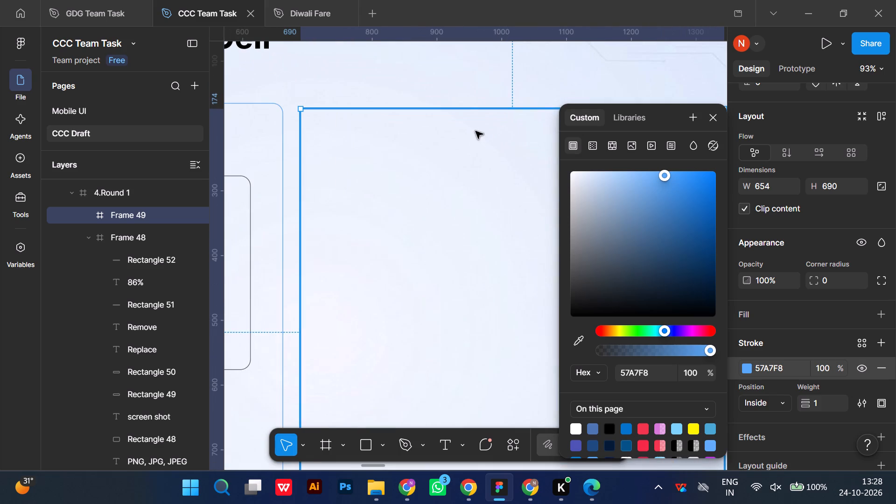
pyautogui.moveTo(468, 109); pyautogui.dragTo(468, 101)
pyautogui.scroll(-1, 468, 101)
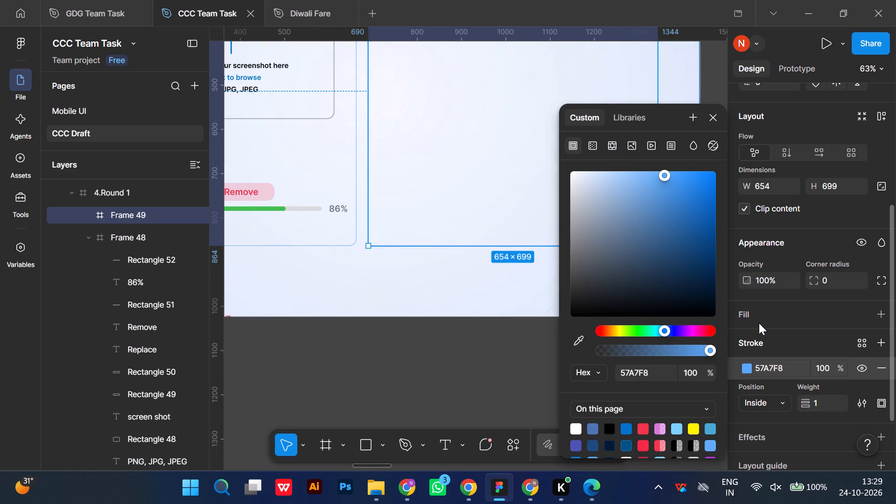
# Set the new frame's corner radius to 16.
pyautogui.click(840, 282)
pyautogui.press('1')
pyautogui.press('6')
pyautogui.click(502, 361)
# Add the heading text "Bug Details" near the top of the new card, in the Upload Screenshot heading's Inter Bold 40 style.
pyautogui.hscroll(1, 502, 361)
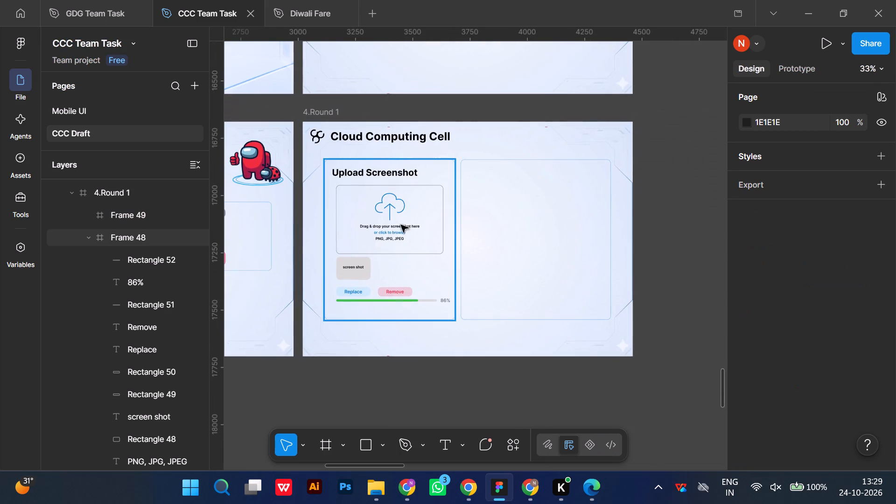
pyautogui.click(364, 167)
pyautogui.doubleClick(364, 171)
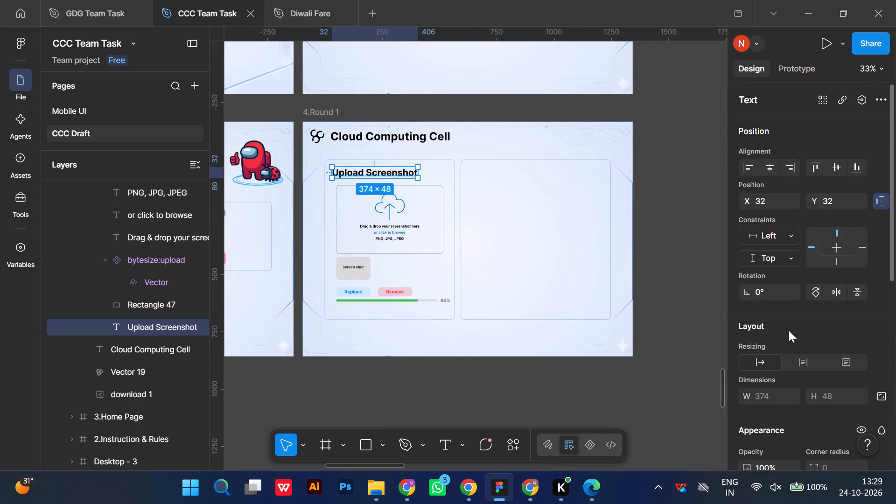
pyautogui.scroll(-3, 792, 342)
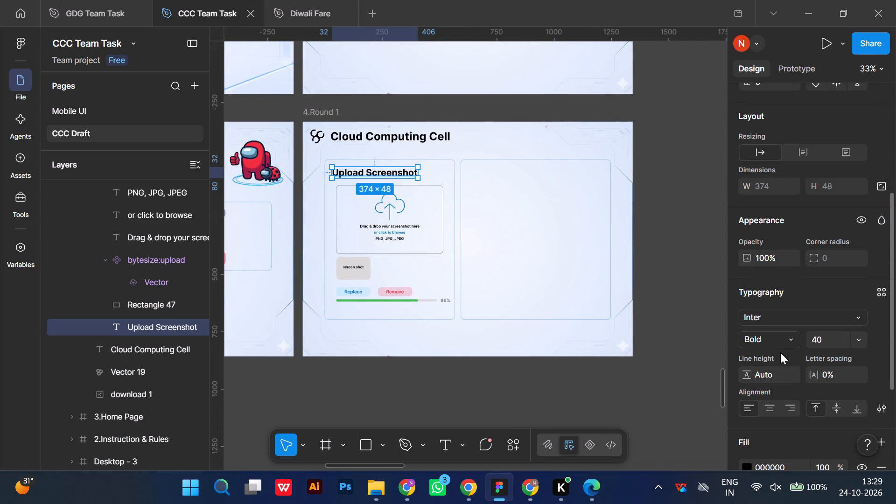
pyautogui.click(443, 449)
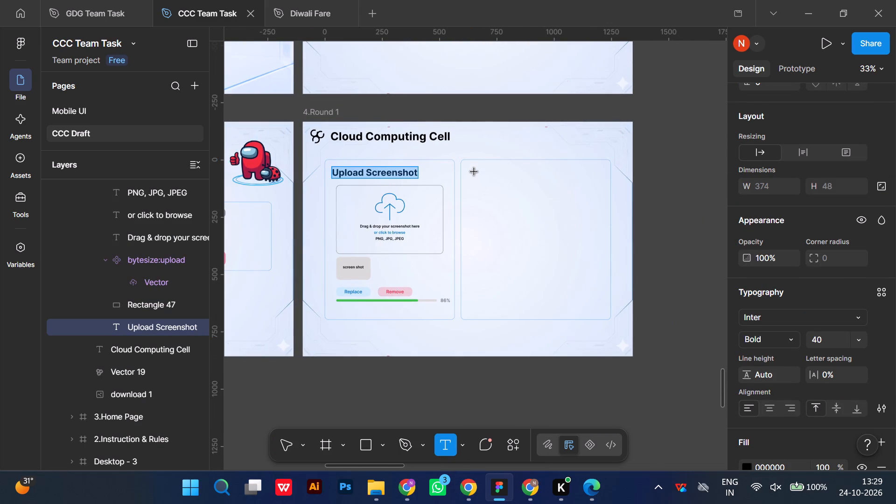
pyautogui.click(474, 171)
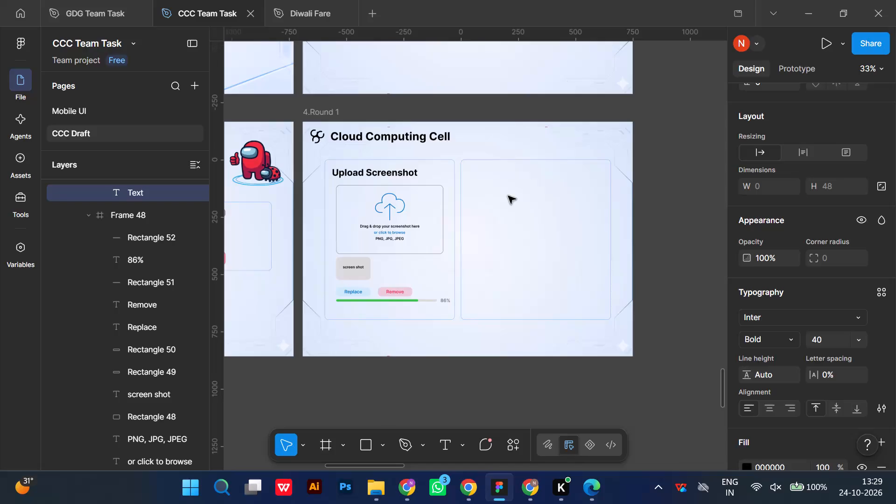
pyautogui.write('Bug')
pyautogui.press('space')
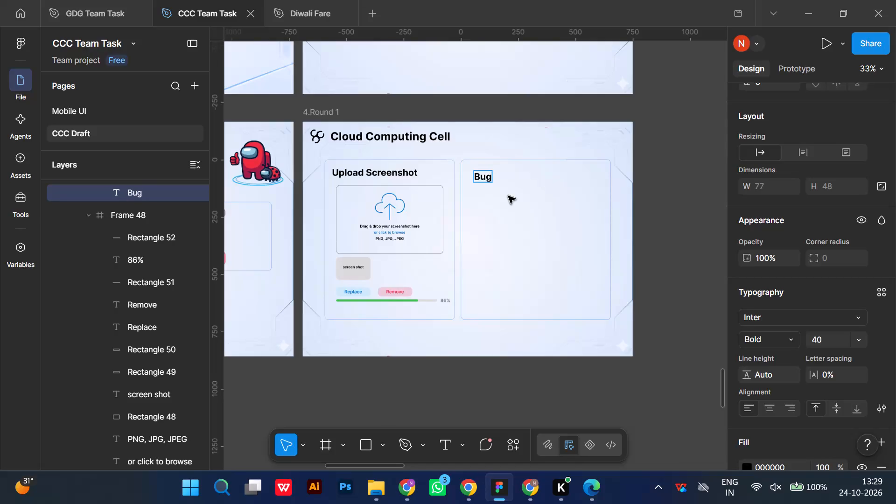
pyautogui.write('Details')
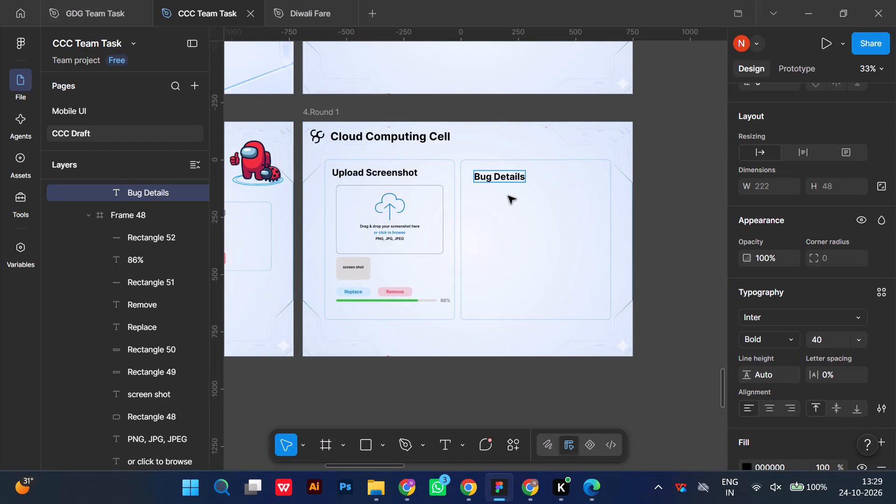
pyautogui.click(518, 205)
# Move the "Bug Details" heading to 32 px below the card's top edge, in line with the Upload Screenshot heading.
pyautogui.hscroll(1, 508, 196)
pyautogui.moveTo(498, 172); pyautogui.dragTo(488, 165)
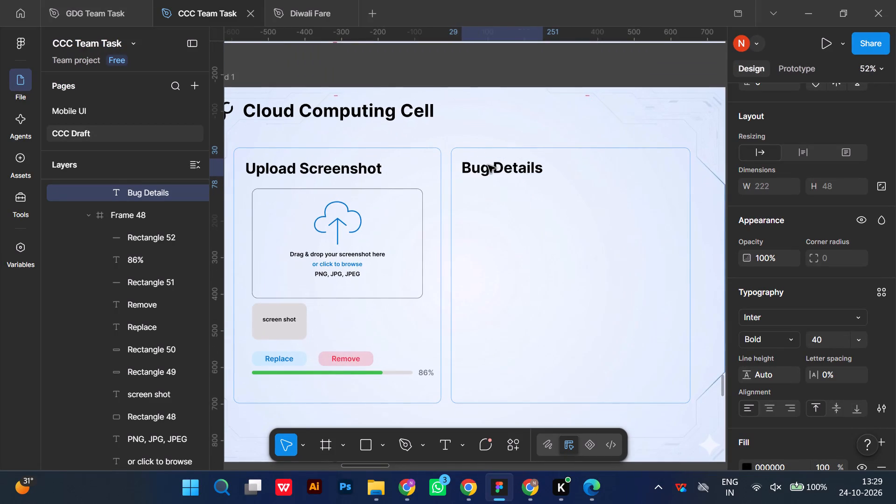
pyautogui.moveTo(488, 165); pyautogui.dragTo(496, 162)
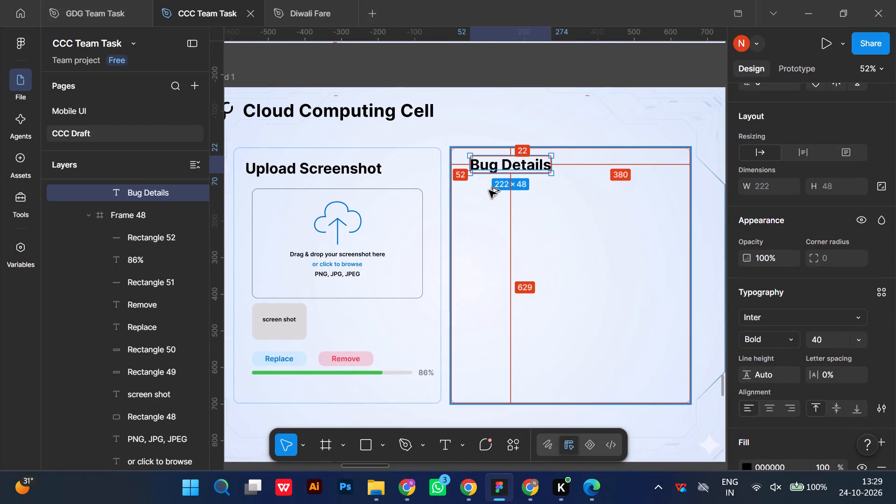
pyautogui.hotkey('alt', 'Down')
pyautogui.hotkey('alt', 'Down')
pyautogui.hotkey('alt', 'Down')
pyautogui.hotkey('alt', 'Down')
pyautogui.hotkey('alt', 'Down')
pyautogui.hotkey('alt', 'Down')
pyautogui.hotkey('alt', 'Down')
pyautogui.hotkey('alt', 'Down')
pyautogui.hotkey('alt', 'Down')
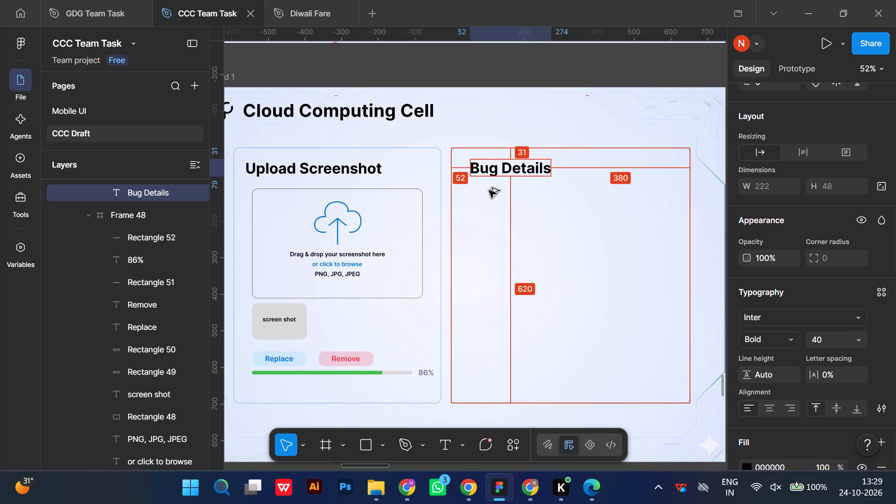
pyautogui.hotkey('alt', 'Down')
pyautogui.hotkey('alt', 'Down')
pyautogui.hotkey('alt', 'Left')
pyautogui.hotkey('alt', 'Up')
pyautogui.hotkey('alt', 'Up')
pyautogui.hotkey('alt', 'Down')
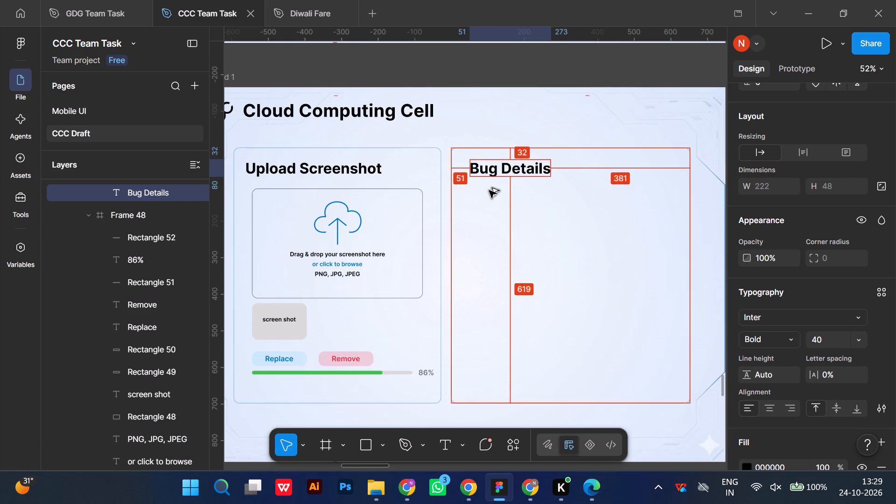
# Nudge the "Bug Details" heading left until it sits 32 px from the card's left edge.
pyautogui.hotkey('alt', 'Left')
pyautogui.hotkey('alt', 'Left')
pyautogui.hotkey('alt', 'Left')
pyautogui.hotkey('alt', 'Left')
pyautogui.hotkey('alt', 'Left')
pyautogui.hotkey('alt', 'Left')
pyautogui.hotkey('alt', 'Left')
pyautogui.hotkey('alt', 'Left')
pyautogui.hotkey('alt', 'Left')
pyautogui.hotkey('alt', 'Left')
pyautogui.hotkey('alt', 'Left')
pyautogui.hotkey('alt', 'Left')
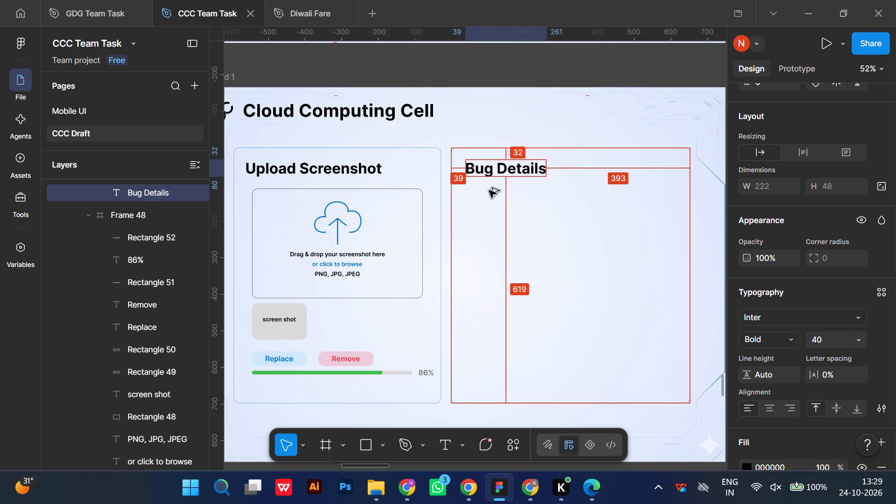
pyautogui.hotkey('alt', 'Left')
pyautogui.hotkey('alt', 'Left')
pyautogui.hotkey('alt', 'Left')
pyautogui.hotkey('alt', 'Left')
pyautogui.hotkey('alt', 'Left')
pyautogui.hotkey('alt', 'Left')
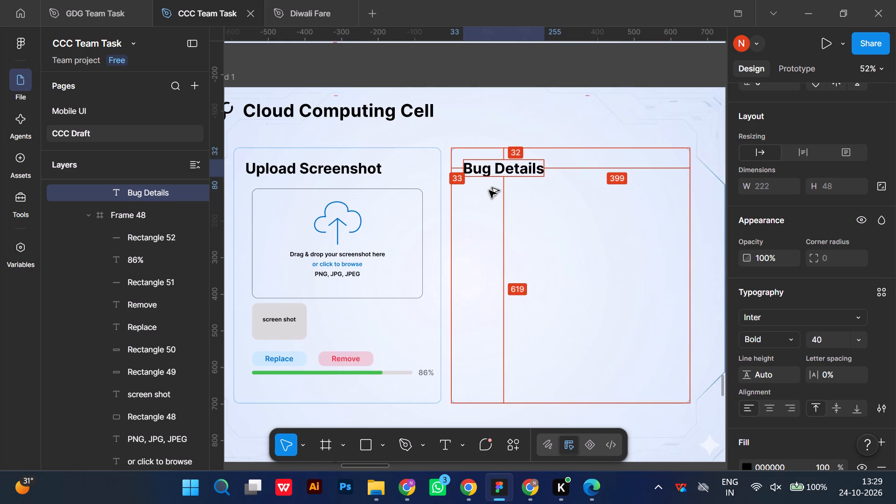
pyautogui.hotkey('alt', 'Left')
# Change the "Bug Details" heading's font weight to Semi Bold.
pyautogui.doubleClick(501, 173)
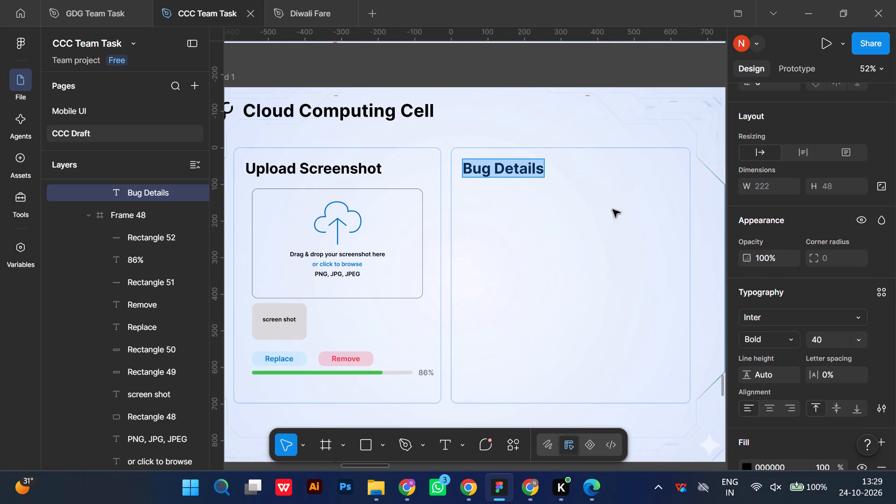
pyautogui.scroll(-2, 794, 350)
pyautogui.click(790, 202)
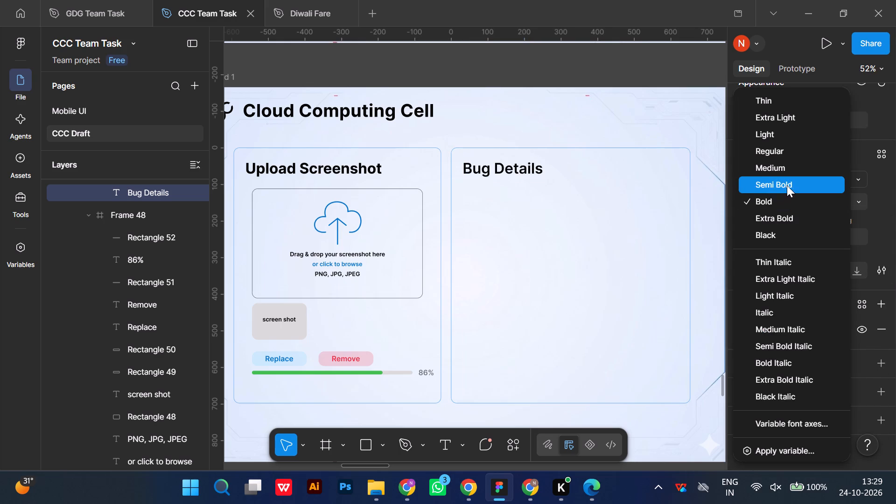
pyautogui.click(787, 185)
# Change the "Upload Screenshot" heading's font weight to Semi Bold to match.
pyautogui.tripleClick(370, 170)
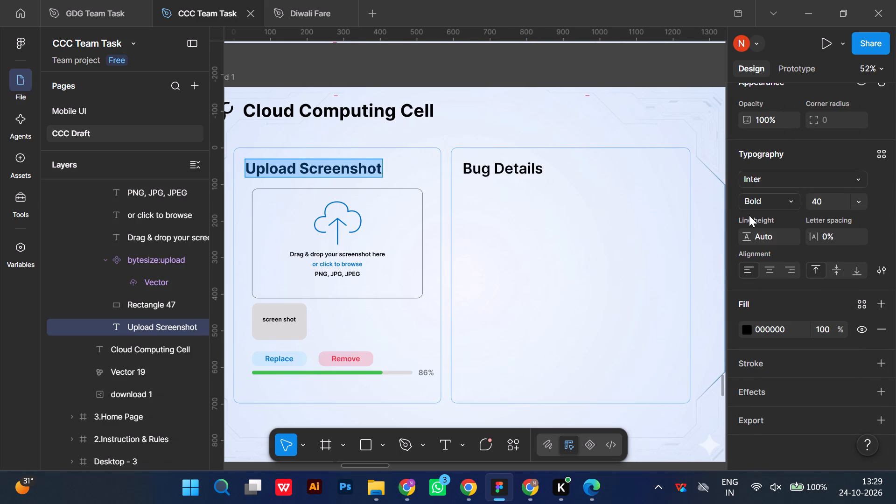
pyautogui.click(788, 201)
pyautogui.click(775, 186)
pyautogui.click(639, 114)
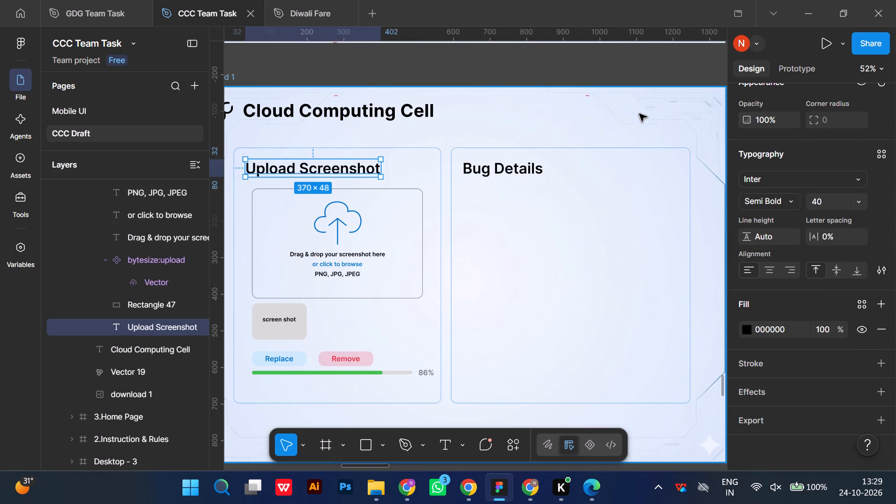
pyautogui.click(627, 260)
# Look over the other event screens in Section 3 for reference.
pyautogui.scroll(1, 627, 260)
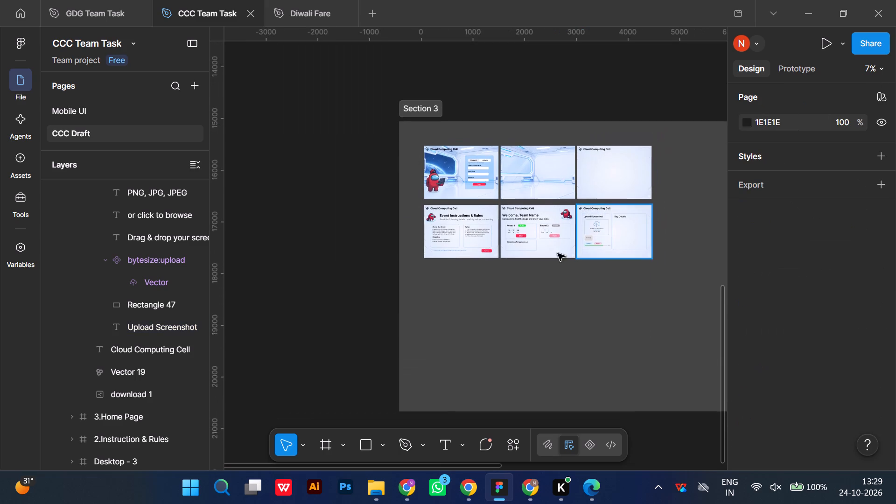
pyautogui.scroll(1, 558, 253)
pyautogui.hscroll(-1, 483, 239)
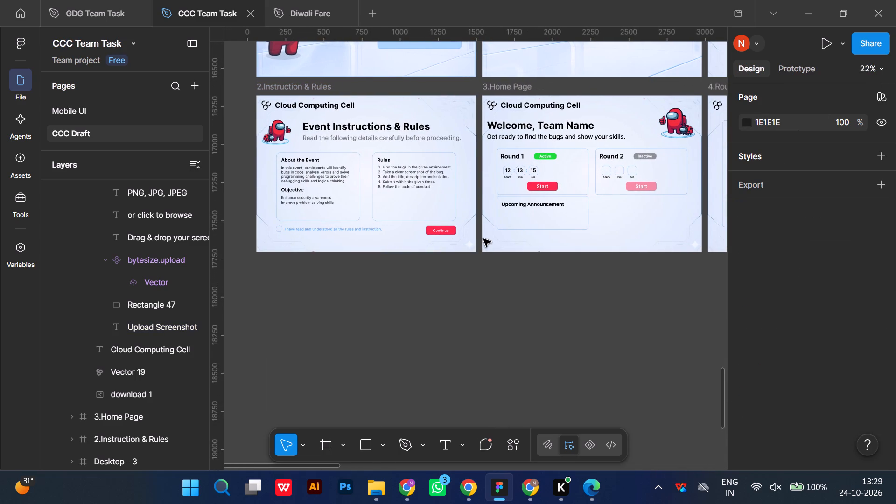
pyautogui.hscroll(-1, 484, 238)
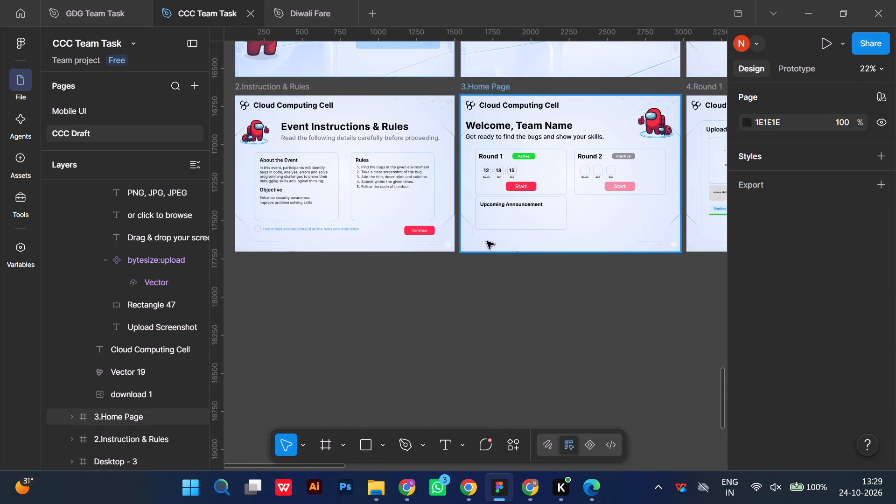
pyautogui.scroll(1, 487, 241)
pyautogui.hscroll(-1, 487, 241)
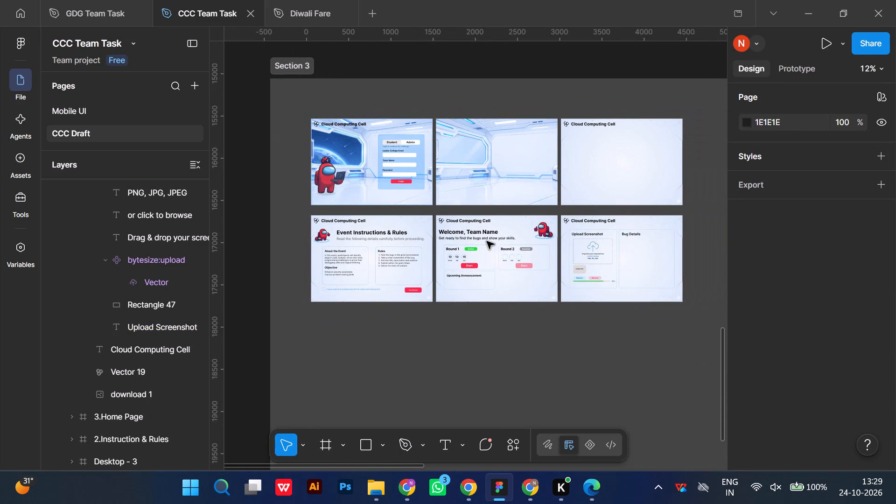
pyautogui.hscroll(-1, 488, 248)
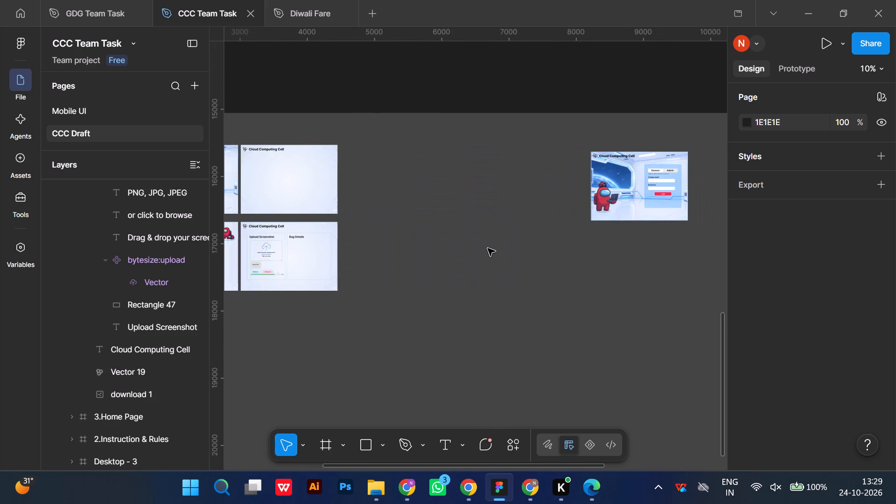
pyautogui.hscroll(-1, 488, 248)
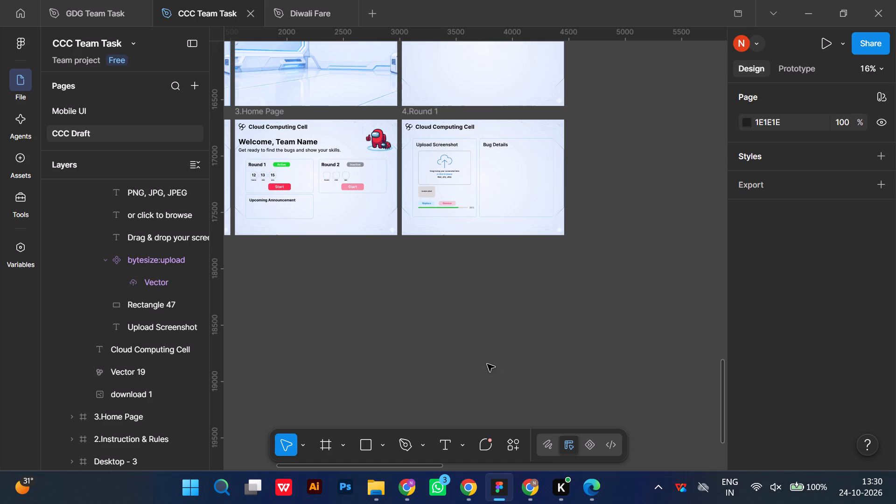
# Add the text label "Bug Title*" below the "Bug Details" heading.
pyautogui.click(447, 450)
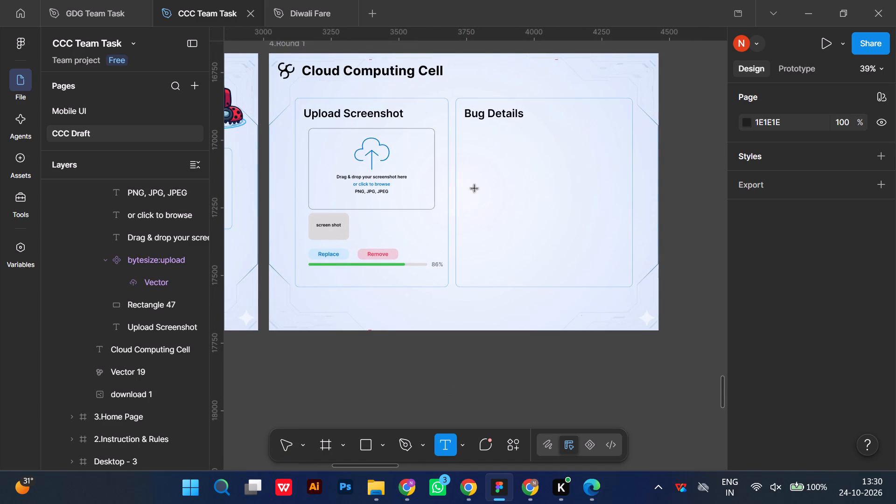
pyautogui.click(471, 133)
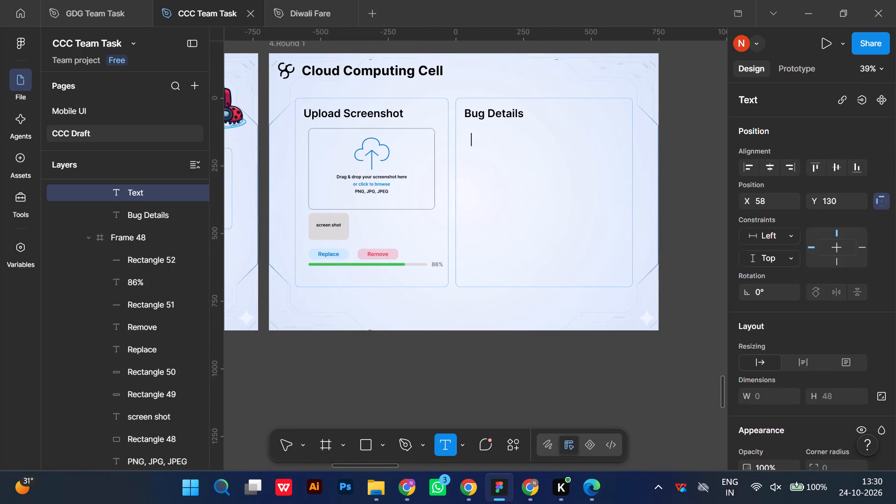
pyautogui.write('Bug Title')
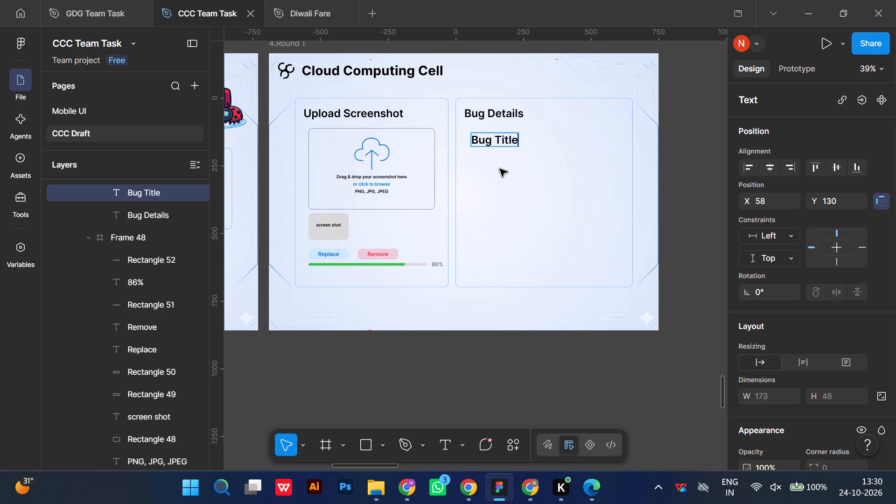
pyautogui.hotkey('shift', '*')
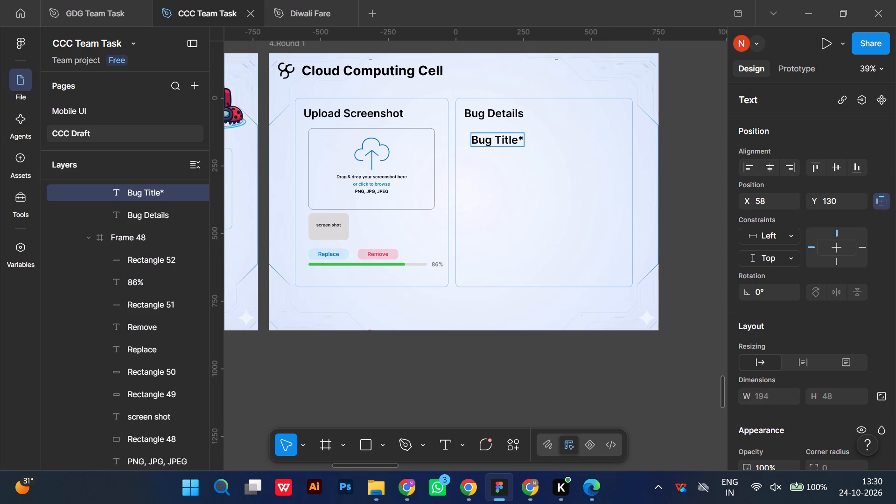
# Set the "Bug Title*" label's font size to 24.
pyautogui.tripleClick(498, 140)
pyautogui.scroll(-3, 775, 419)
pyautogui.click(854, 339)
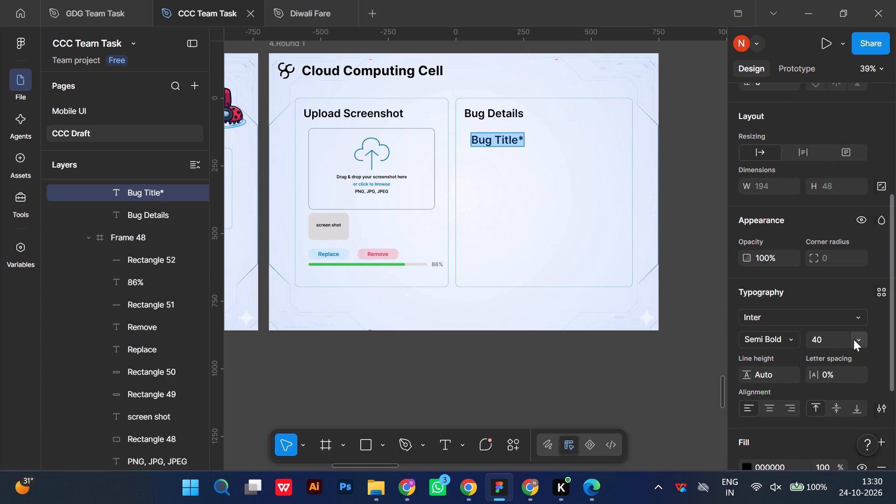
pyautogui.click(836, 294)
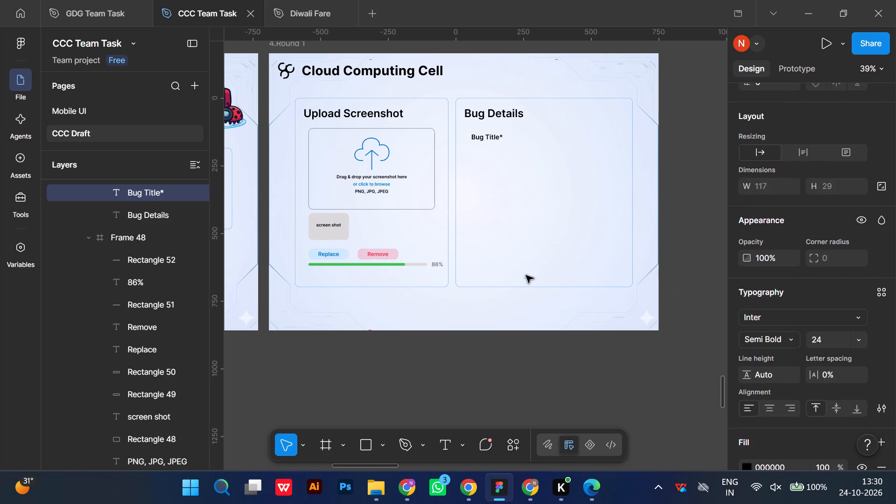
pyautogui.click(695, 214)
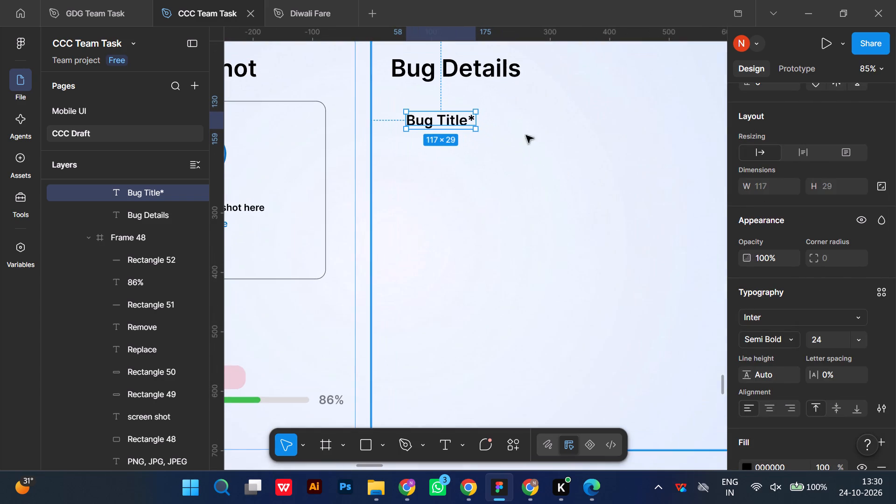
# Move the "Bug Title*" label to X 32, Y 112, left-aligned with and 32 px below the "Bug Details" heading.
pyautogui.moveTo(437, 118); pyautogui.dragTo(425, 111)
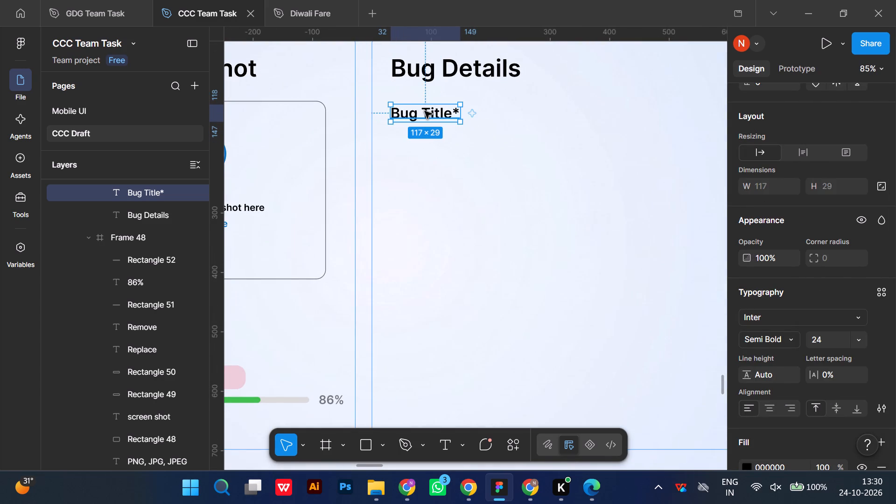
pyautogui.hotkey('alt', 'Up')
pyautogui.hotkey('alt', 'Up')
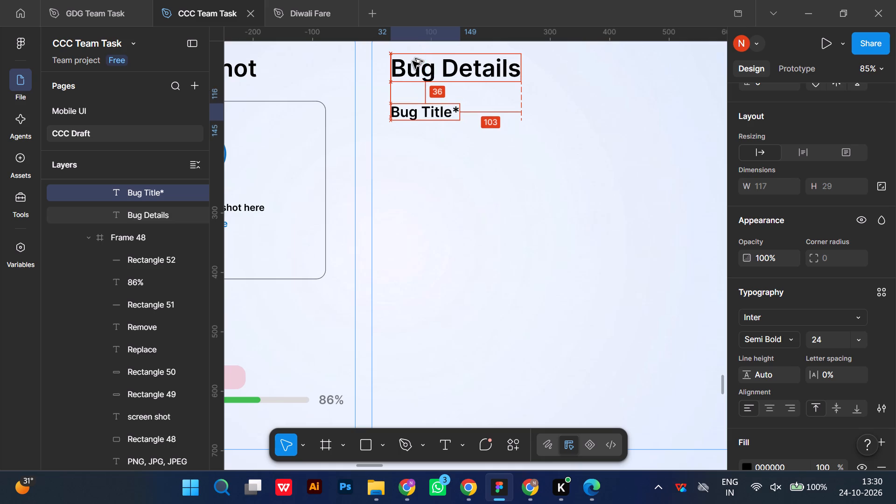
pyautogui.hotkey('alt', 'Up')
pyautogui.hotkey('alt', 'Up')
pyautogui.hotkey('alt', 'Up')
pyautogui.hotkey('alt', 'Up')
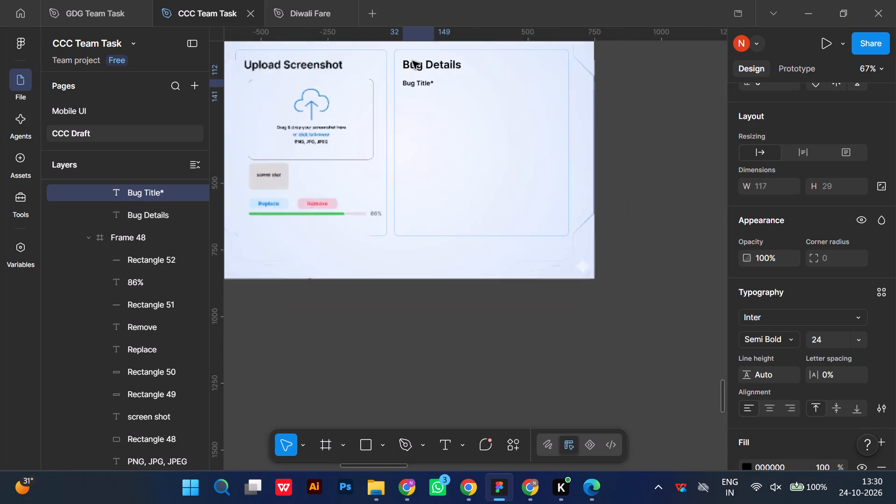
# Duplicate the login screen's 400 × 50 Leader College Email field and place the copy under "Bug Title*" at X 32, Y 173.
pyautogui.hscroll(2, 413, 61)
pyautogui.scroll(2, 363, 163)
pyautogui.doubleClick(329, 245)
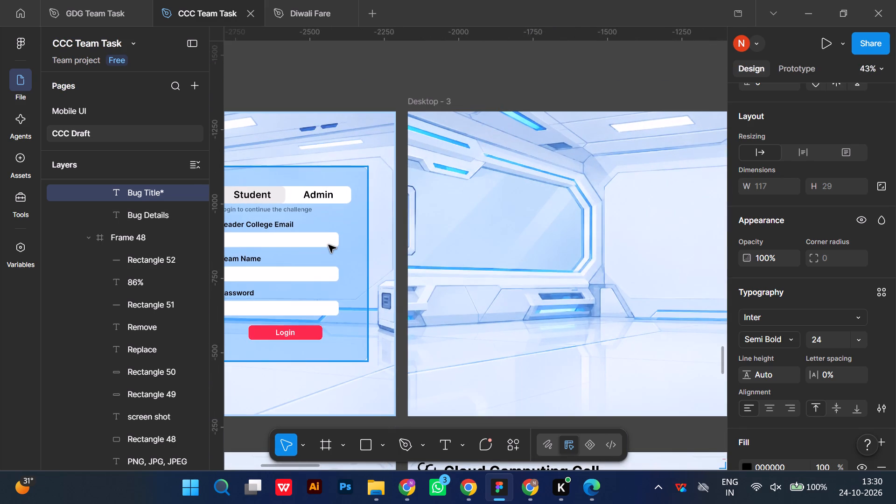
pyautogui.hotkey('ctrl', 'd')
pyautogui.moveTo(322, 240); pyautogui.dragTo(351, 253)
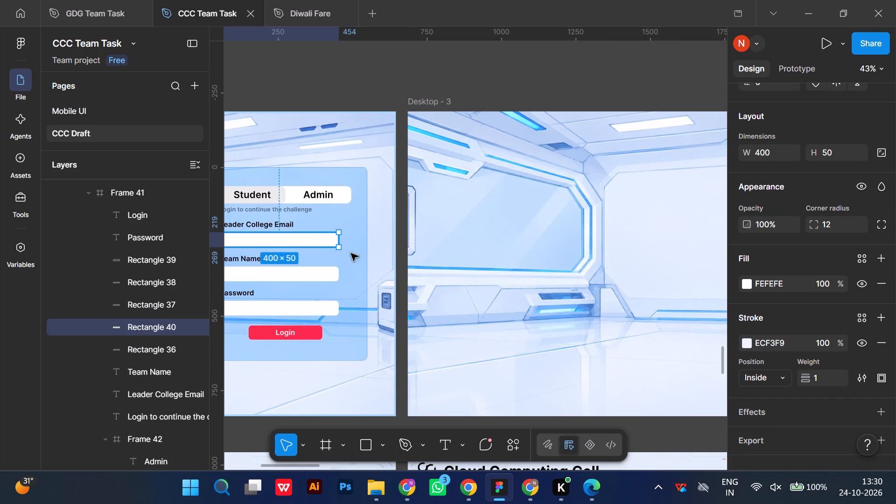
pyautogui.moveTo(351, 253); pyautogui.dragTo(431, 292)
pyautogui.scroll(-1, 368, 272)
pyautogui.hscroll(-1, 417, 289)
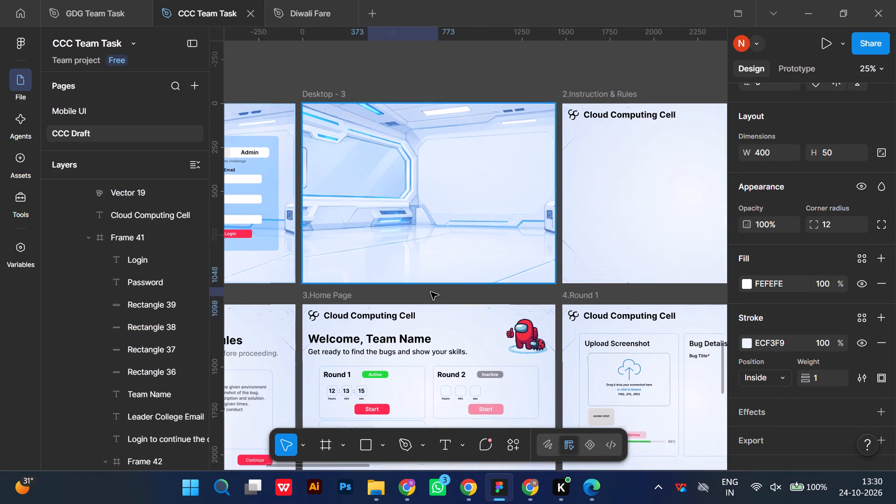
pyautogui.hscroll(-1, 431, 292)
pyautogui.moveTo(431, 292); pyautogui.dragTo(595, 321)
pyautogui.hscroll(-1, 592, 343)
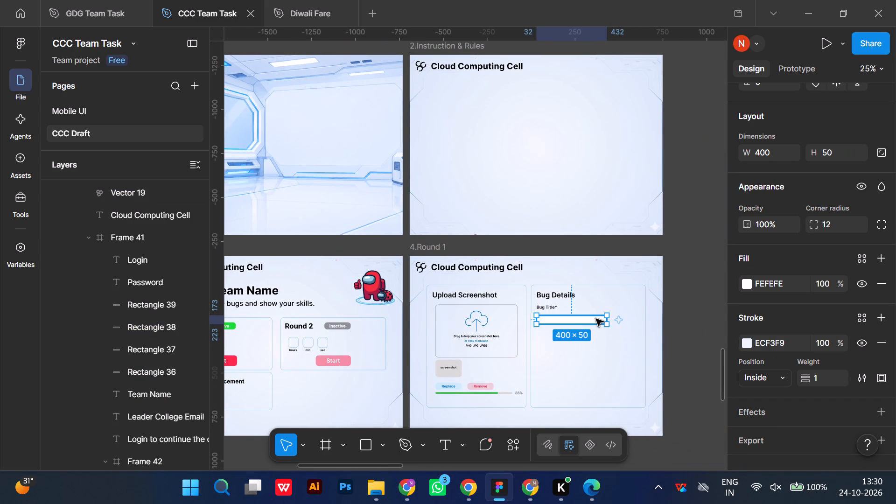
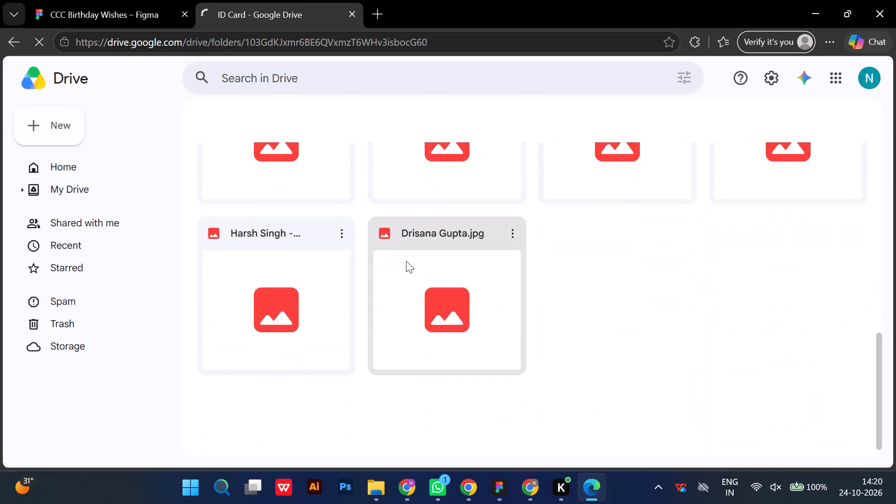
# Switch to Google Drive and upload the image "20251119_075203-removebg-preview" from Downloads into the ID Card folder.
pyautogui.scroll(6, 405, 261)
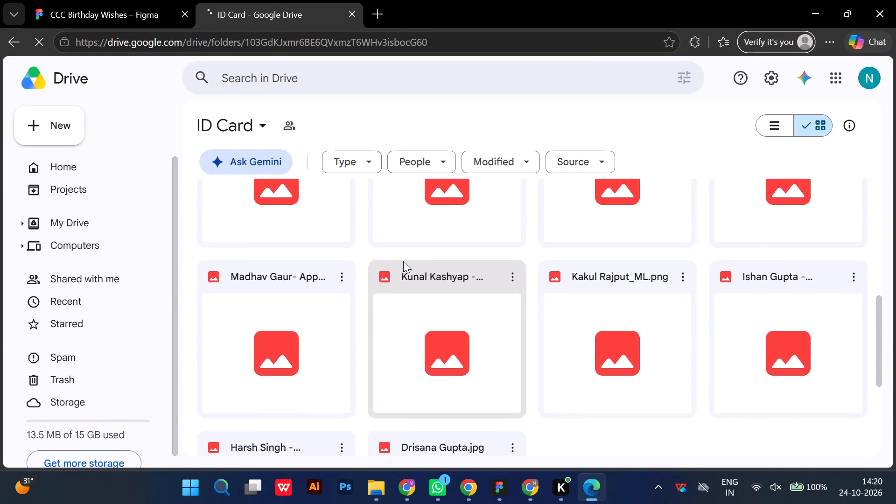
pyautogui.scroll(1, 403, 261)
pyautogui.click(52, 116)
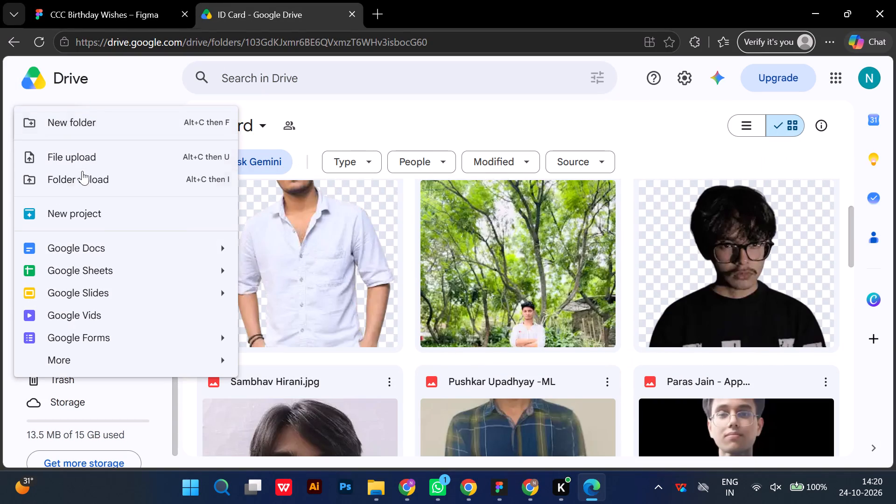
pyautogui.click(79, 154)
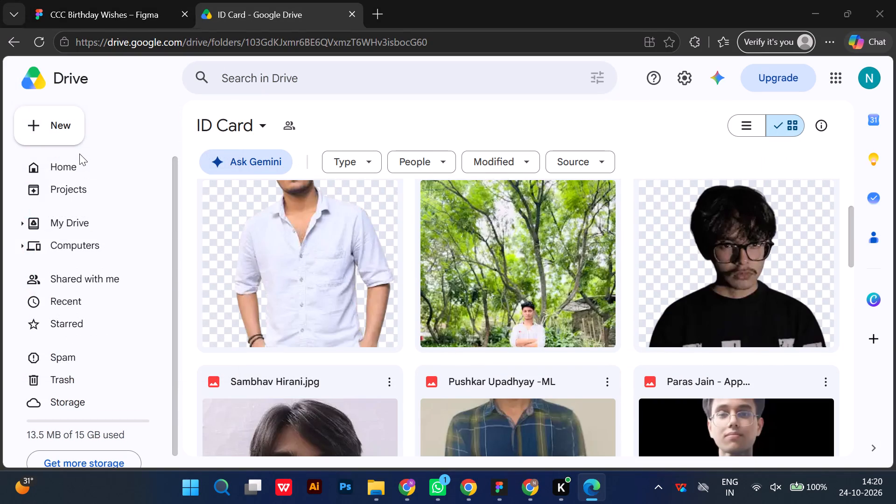
pyautogui.click(62, 180)
pyautogui.scroll(-2, 405, 261)
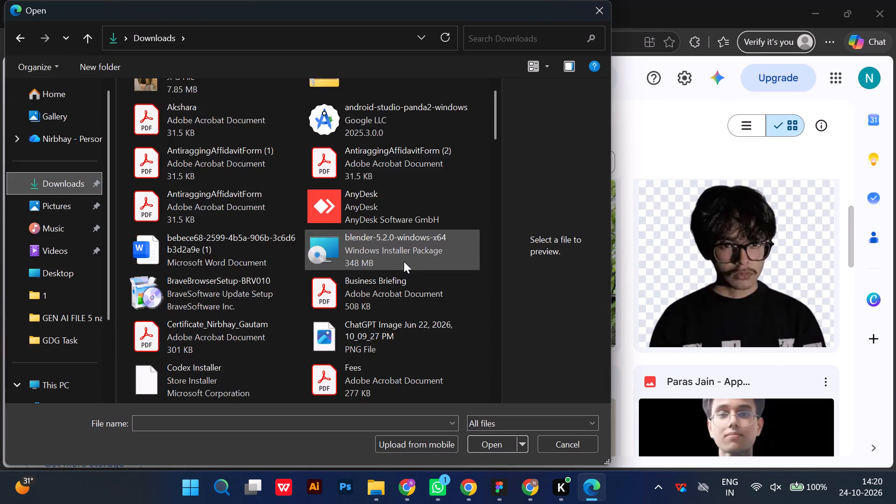
pyautogui.scroll(-7, 404, 261)
pyautogui.scroll(3, 378, 250)
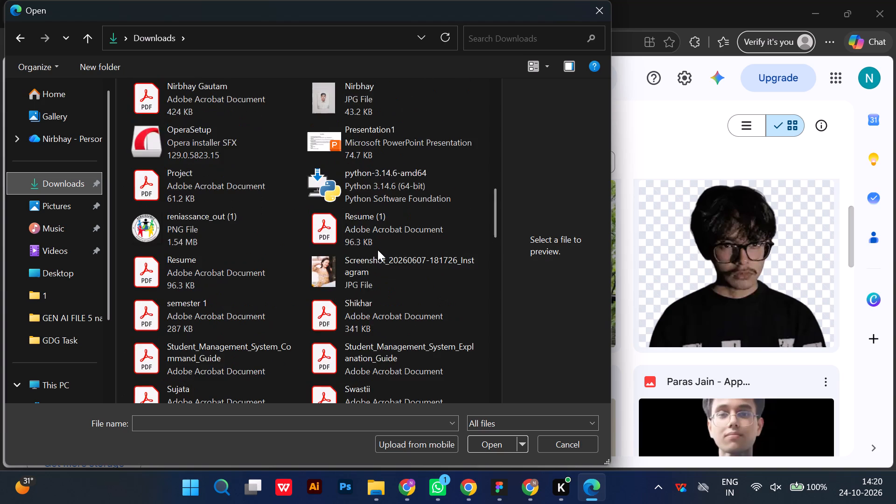
pyautogui.scroll(4, 378, 250)
pyautogui.scroll(-2, 377, 250)
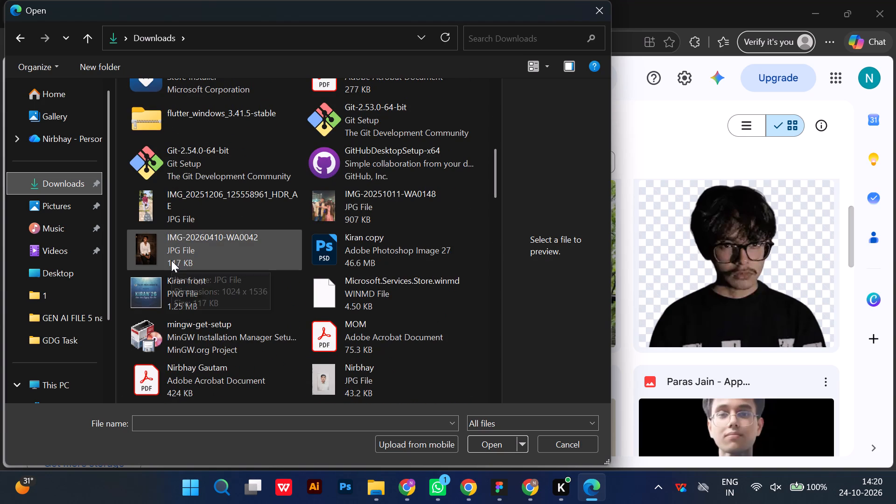
pyautogui.scroll(-5, 171, 260)
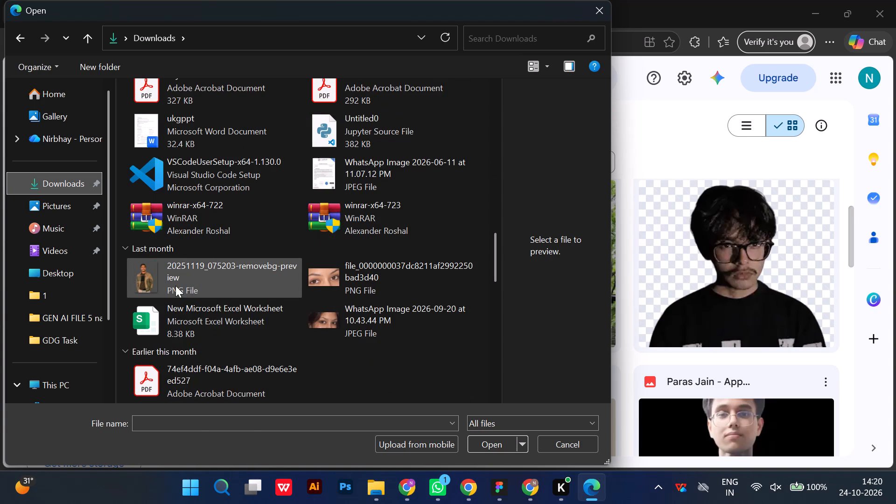
pyautogui.click(175, 281)
pyautogui.click(473, 447)
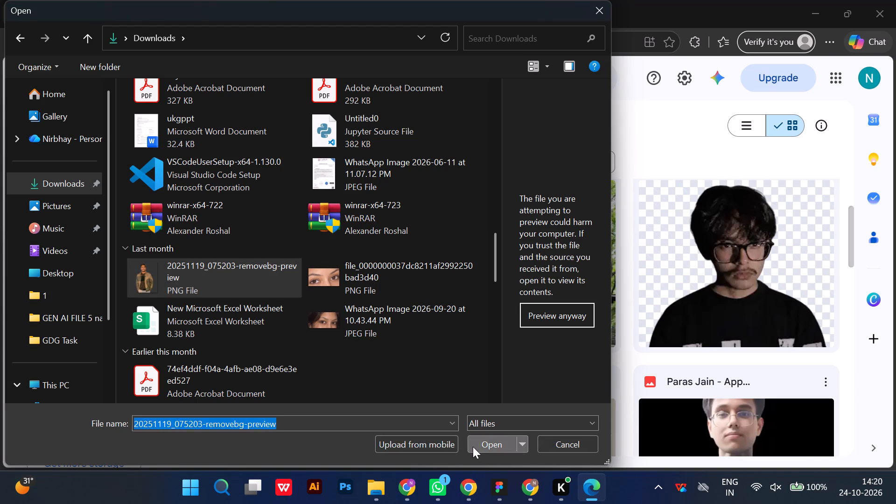
# Look through the ID Card folder for the uploaded image and examine how the other photos are named.
pyautogui.scroll(-3, 497, 345)
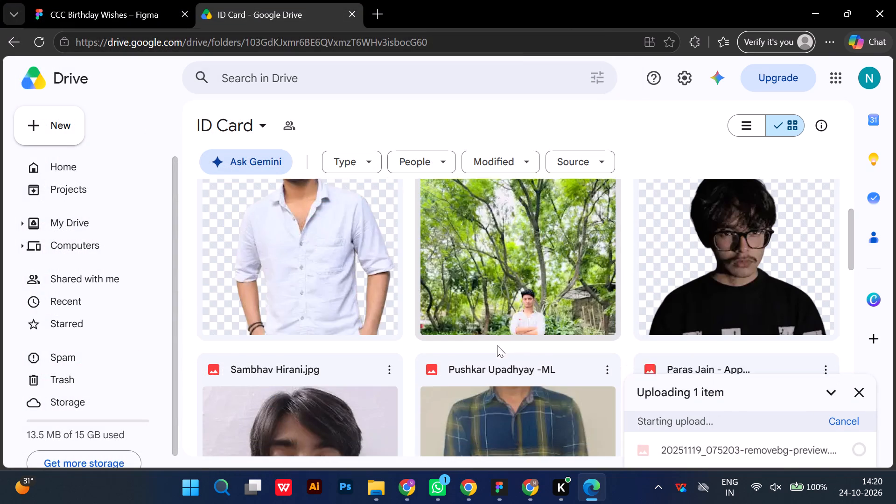
pyautogui.scroll(-2, 497, 345)
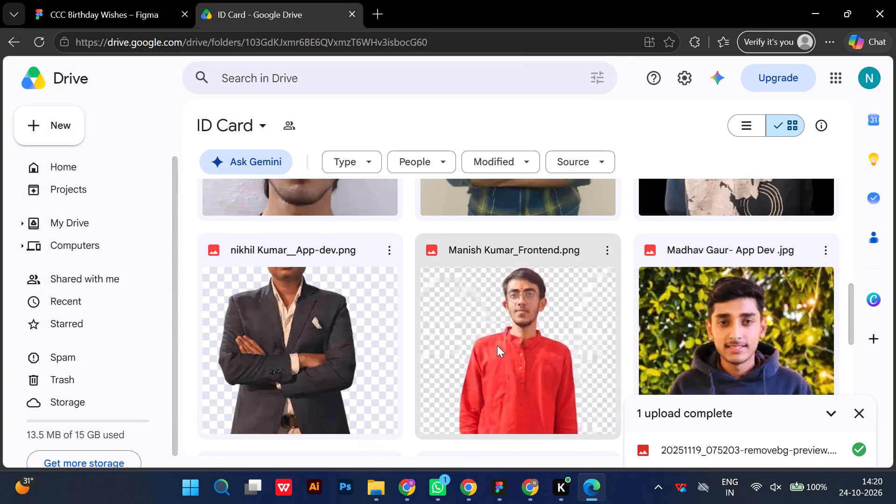
pyautogui.scroll(-5, 497, 345)
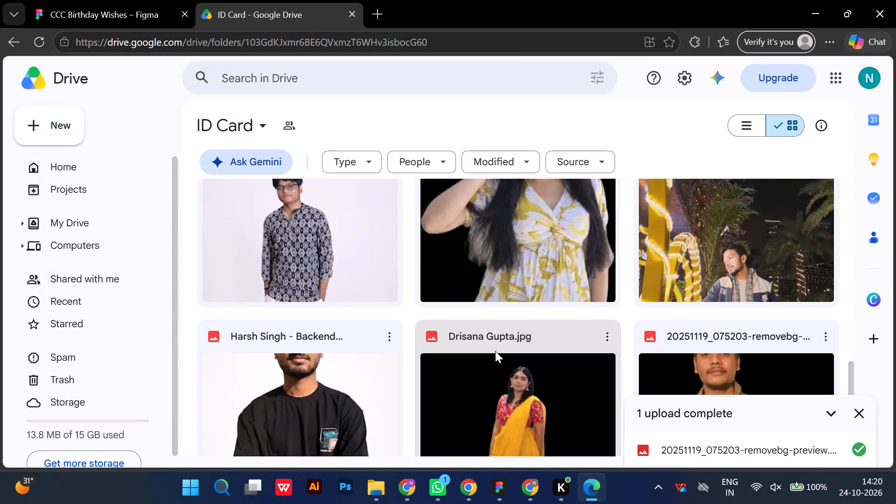
pyautogui.scroll(2, 495, 351)
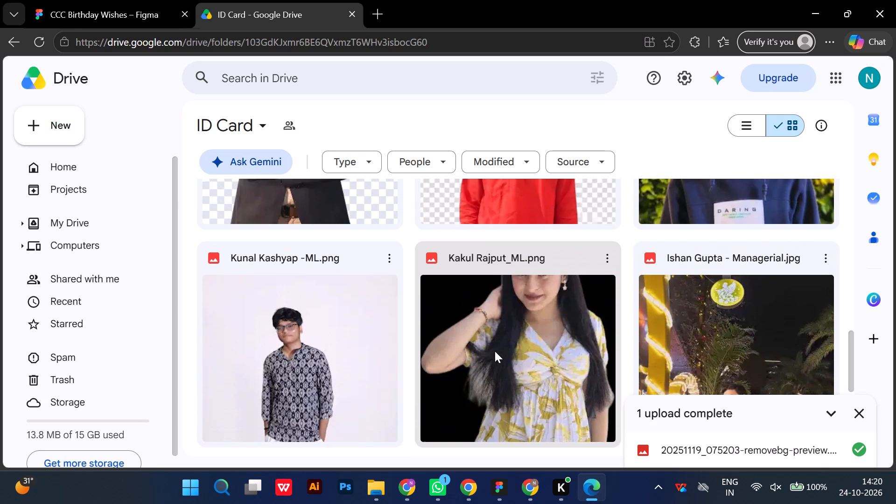
pyautogui.scroll(5, 495, 351)
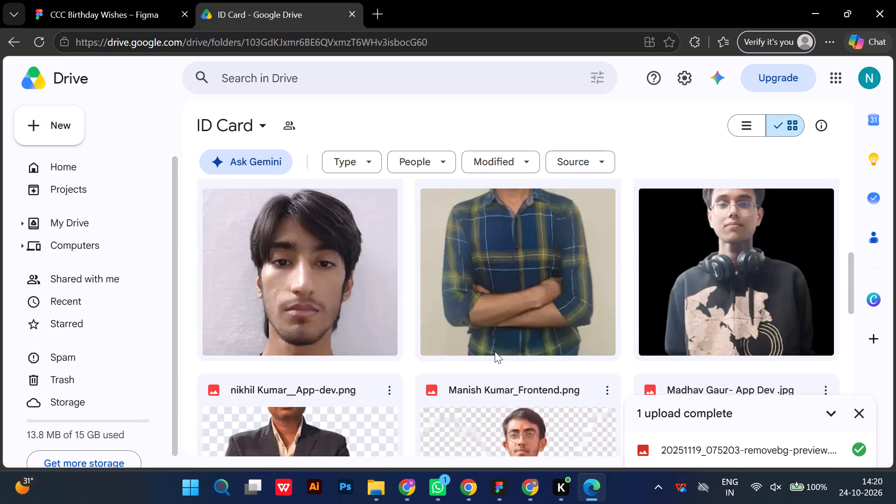
pyautogui.scroll(8, 495, 351)
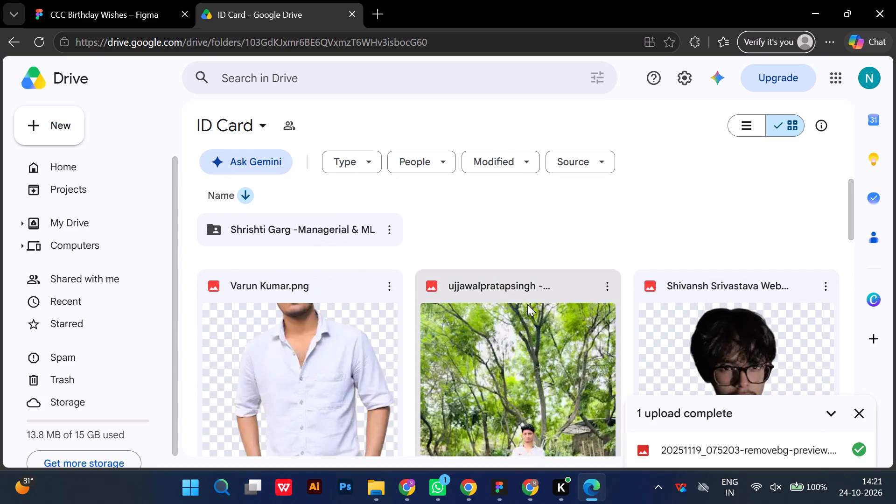
# Rename the uploaded "20251119_075203-removebg-preview" image to the member's full name followed by ".Designer", keeping the .png extension.
pyautogui.scroll(-3, 527, 304)
pyautogui.scroll(5, 524, 304)
pyautogui.scroll(-7, 563, 272)
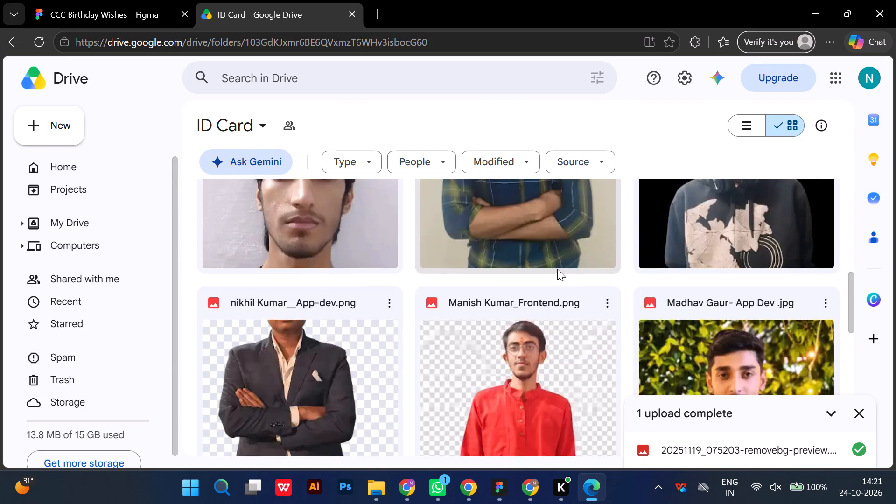
pyautogui.scroll(-17, 557, 269)
pyautogui.click(821, 185)
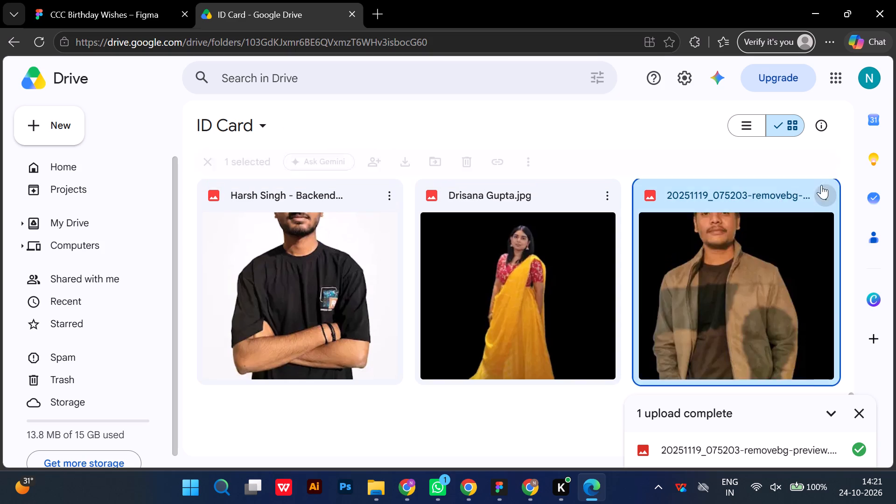
pyautogui.click(661, 270)
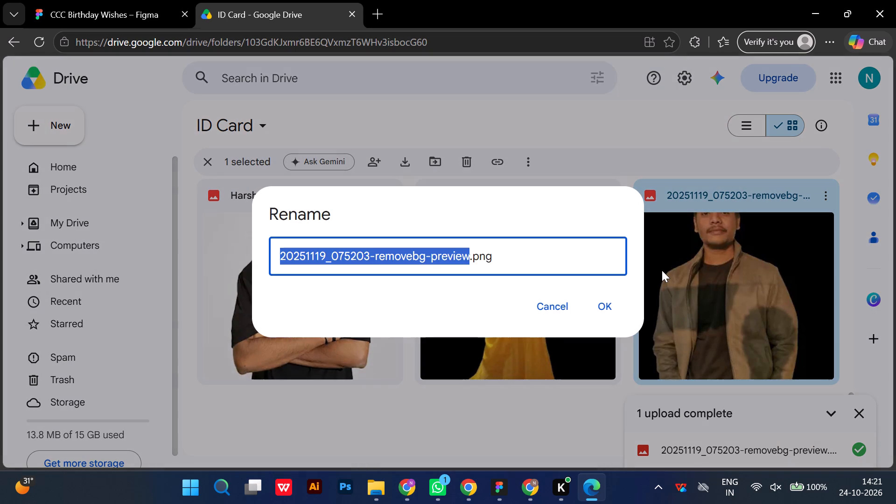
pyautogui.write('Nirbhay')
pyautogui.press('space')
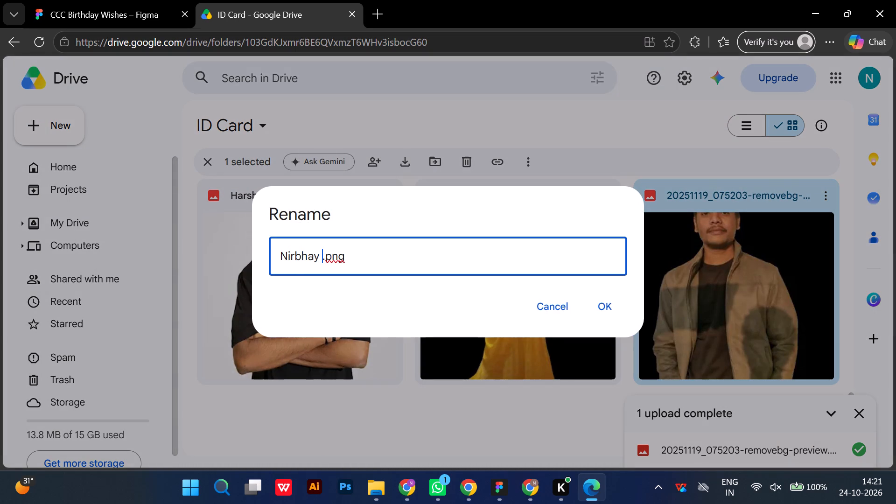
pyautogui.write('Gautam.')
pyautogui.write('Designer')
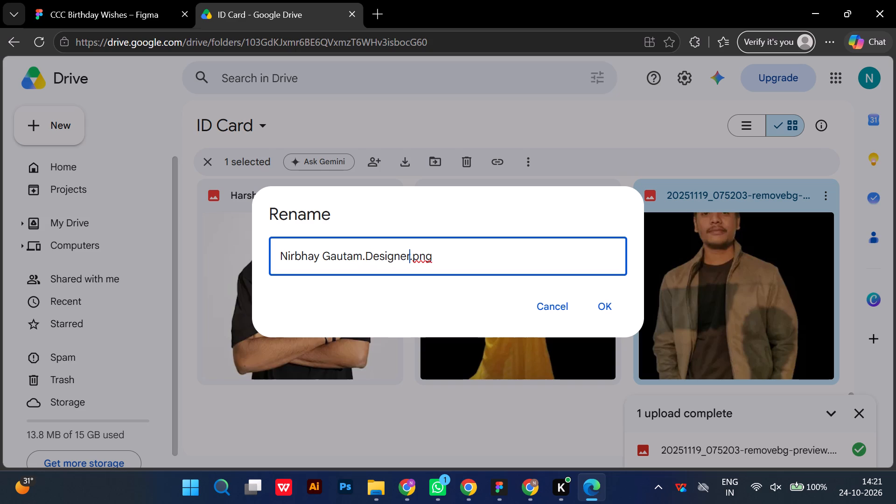
pyautogui.click(621, 305)
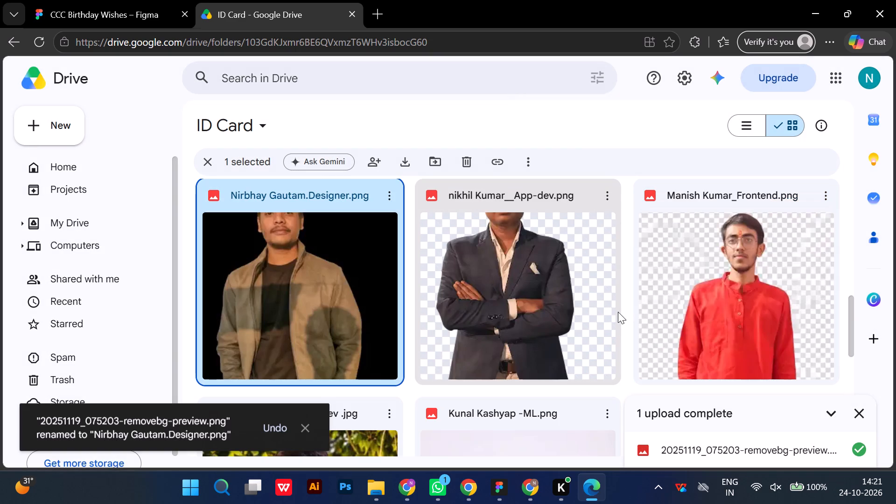
# Check the renamed image in the ID Card folder and close the folder's browser tab.
pyautogui.scroll(-2, 611, 300)
pyautogui.scroll(3, 611, 300)
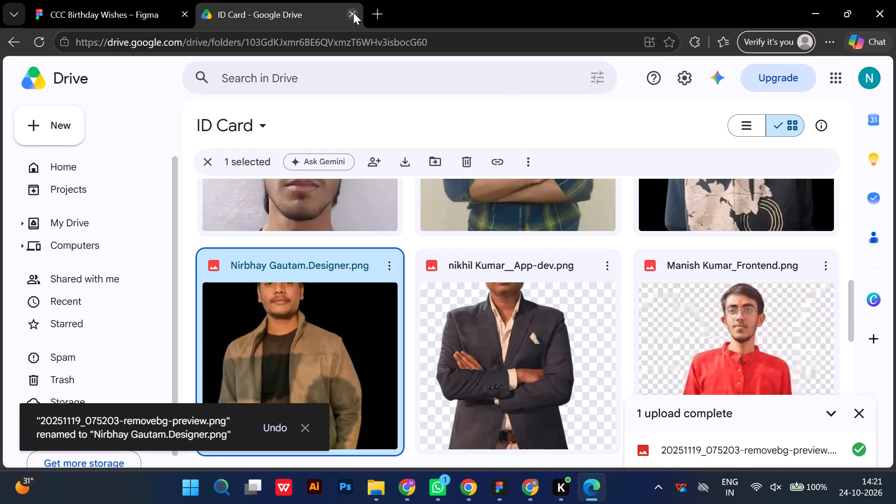
pyautogui.click(353, 13)
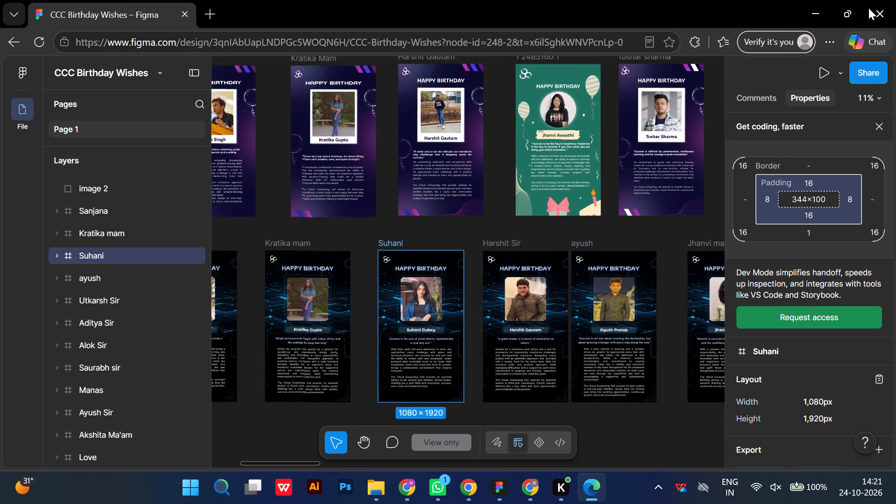
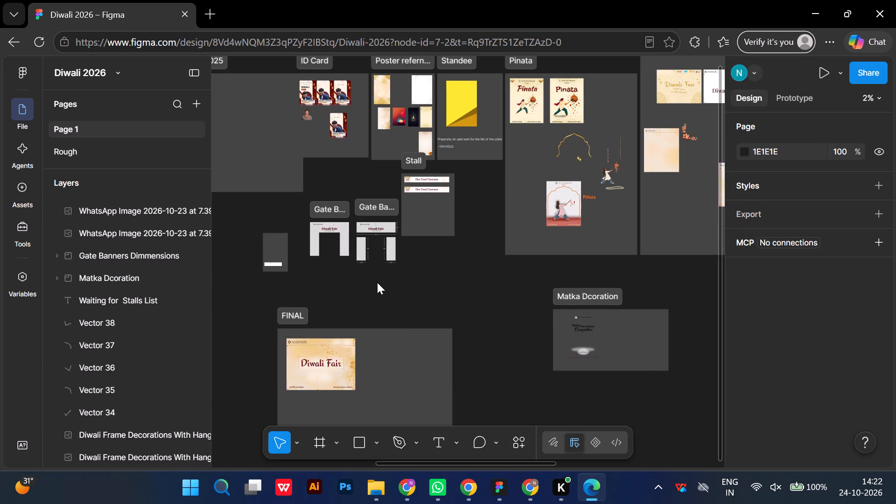
# Look over the Diwali 2026 boards and examine the Matka Decoration Competition poster in the Matka Dcoration section.
pyautogui.hscroll(-2, 489, 163)
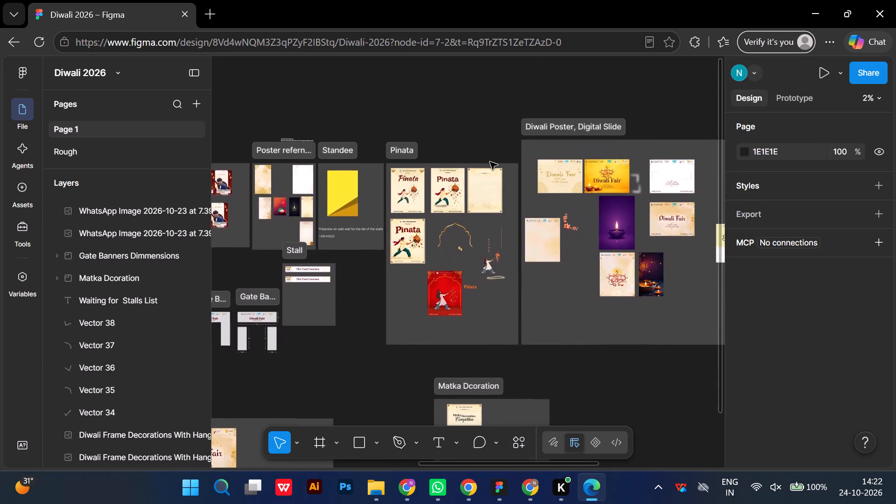
pyautogui.hscroll(-1, 490, 162)
pyautogui.scroll(-1, 490, 162)
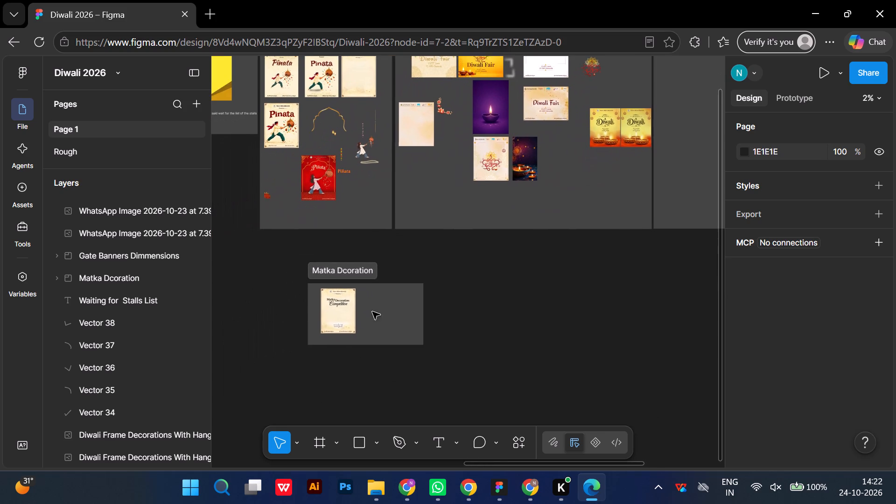
pyautogui.hscroll(1, 347, 316)
pyautogui.scroll(-1, 352, 321)
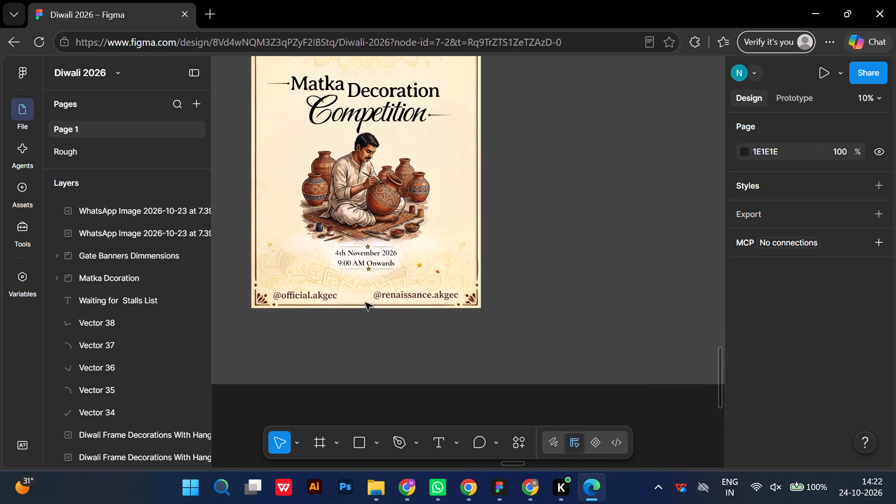
pyautogui.hscroll(2, 365, 303)
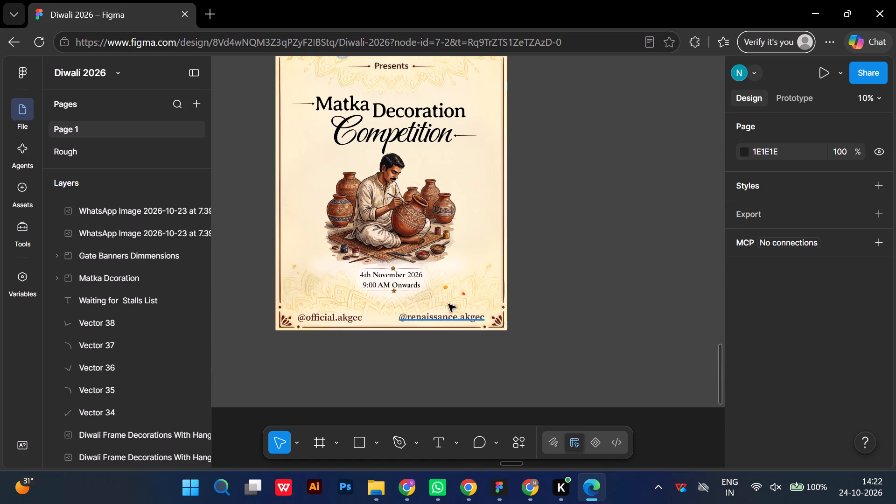
pyautogui.hscroll(1, 409, 192)
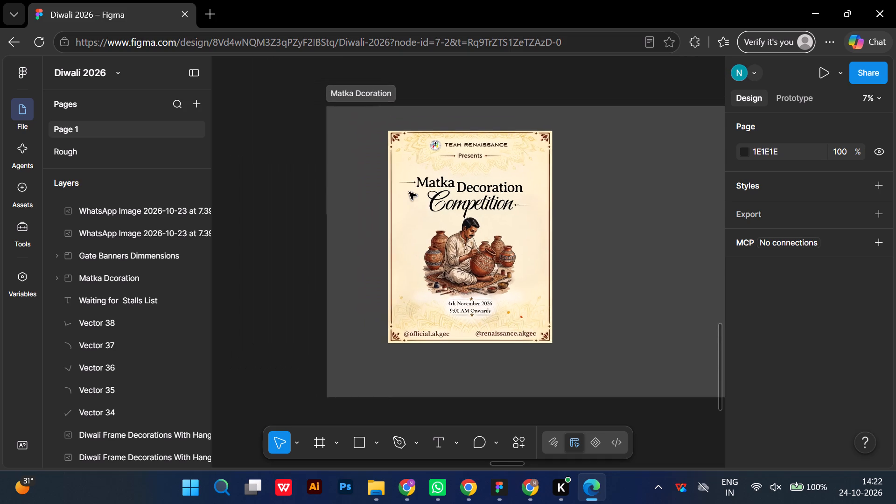
# Look through the other Diwali sections and examine the bottom details of the 2025 reference poster for the Matka Decoration Competition.
pyautogui.scroll(2, 409, 192)
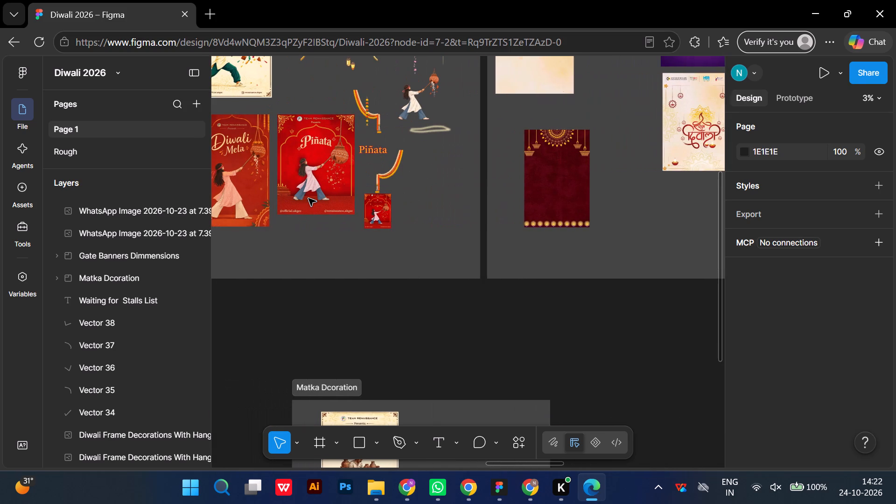
pyautogui.hscroll(2, 308, 198)
pyautogui.scroll(1, 364, 229)
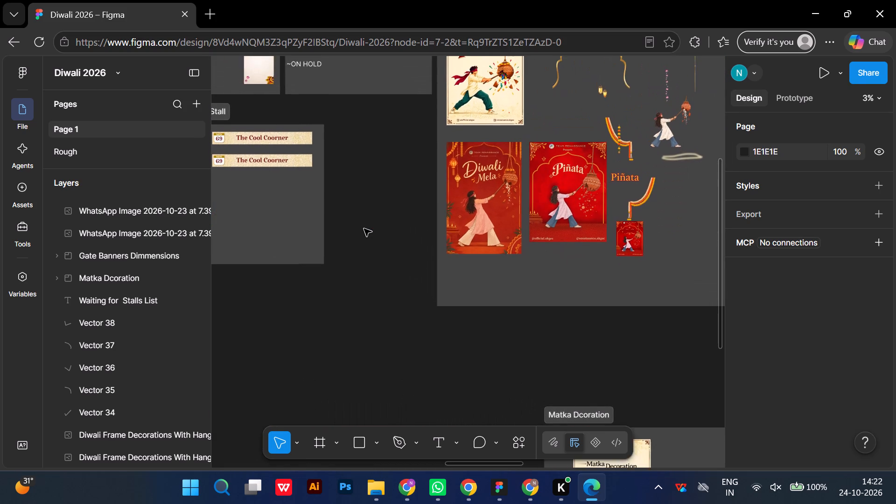
pyautogui.hscroll(1, 364, 229)
pyautogui.scroll(1, 368, 225)
pyautogui.hscroll(1, 368, 225)
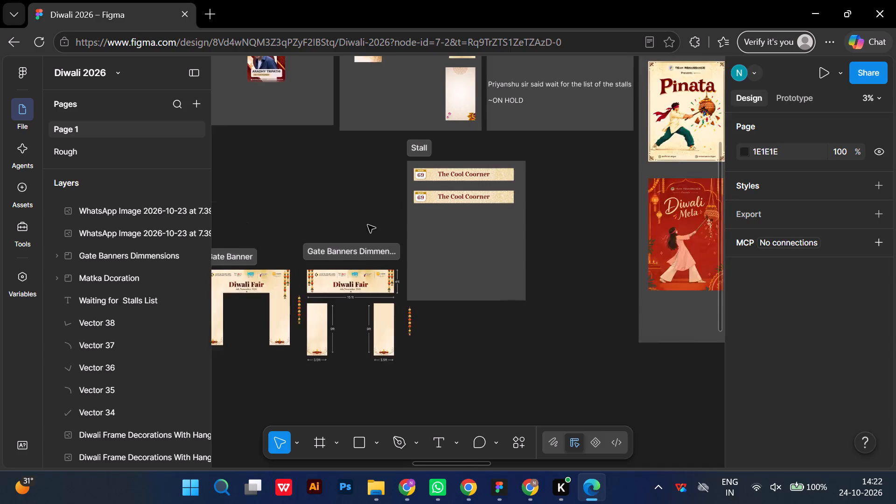
pyautogui.hscroll(1, 368, 225)
pyautogui.scroll(2, 368, 225)
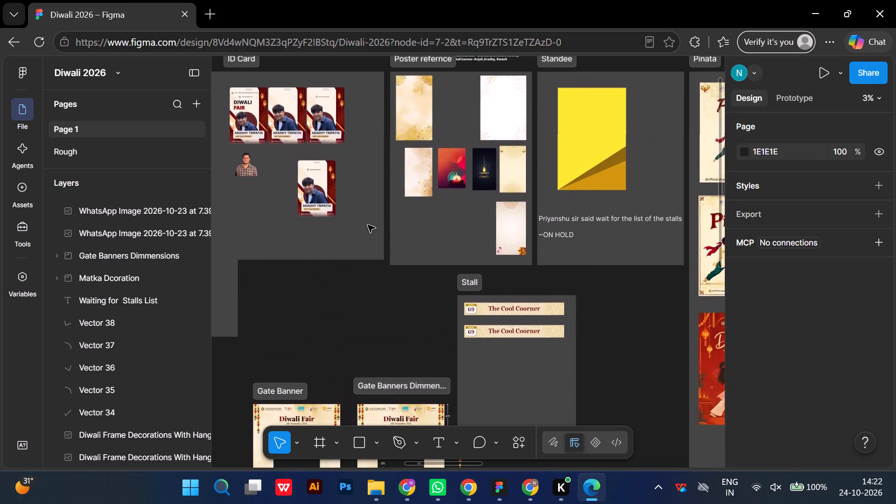
pyautogui.hscroll(2, 368, 225)
pyautogui.hscroll(1, 307, 294)
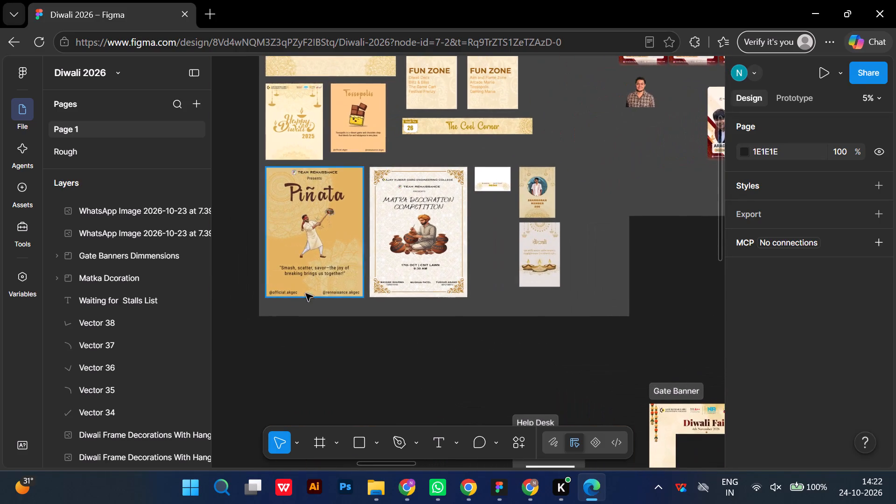
pyautogui.hscroll(-2, 357, 334)
pyautogui.hscroll(1, 360, 329)
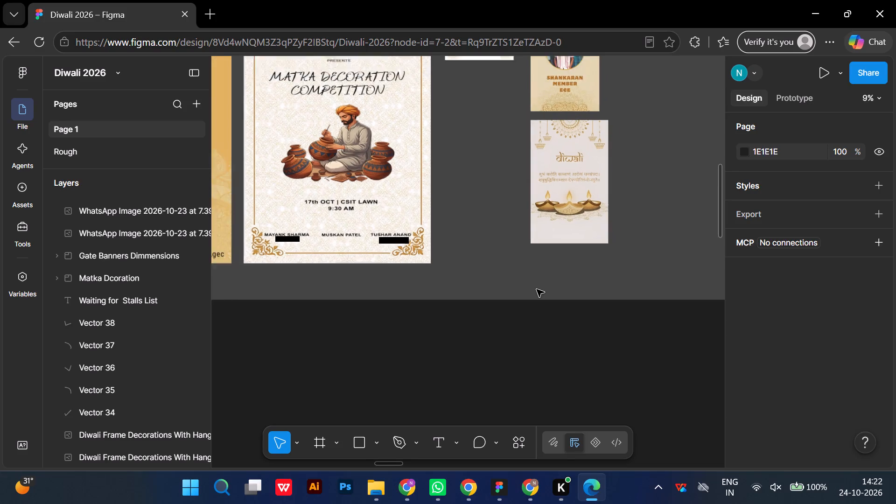
pyautogui.hscroll(-4, 537, 289)
pyautogui.scroll(1, 537, 289)
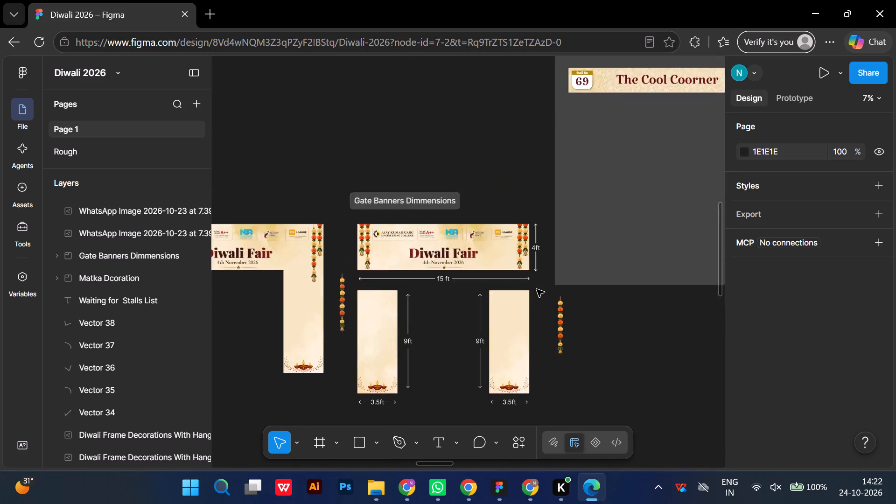
pyautogui.scroll(1, 537, 289)
pyautogui.scroll(-1, 537, 289)
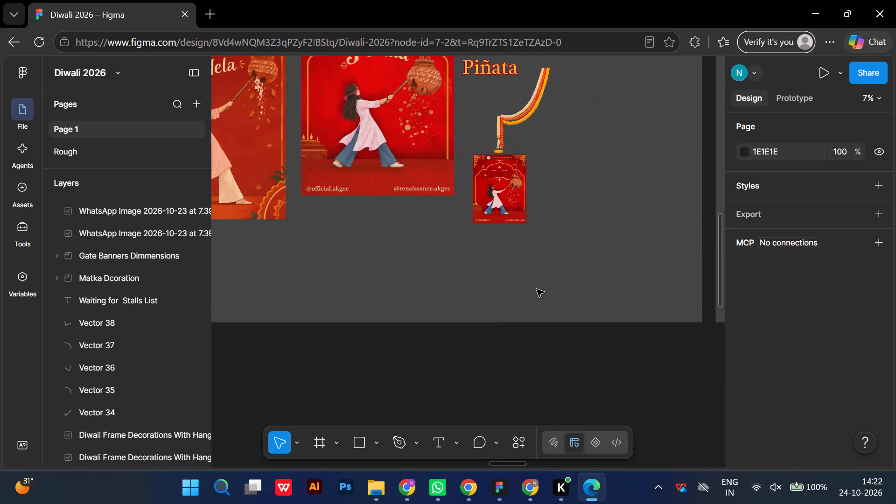
pyautogui.scroll(-3, 537, 289)
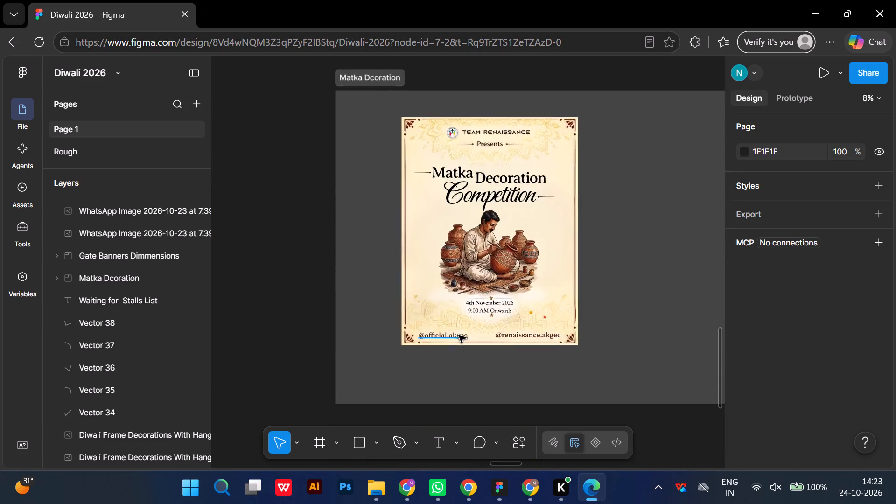
pyautogui.click(438, 450)
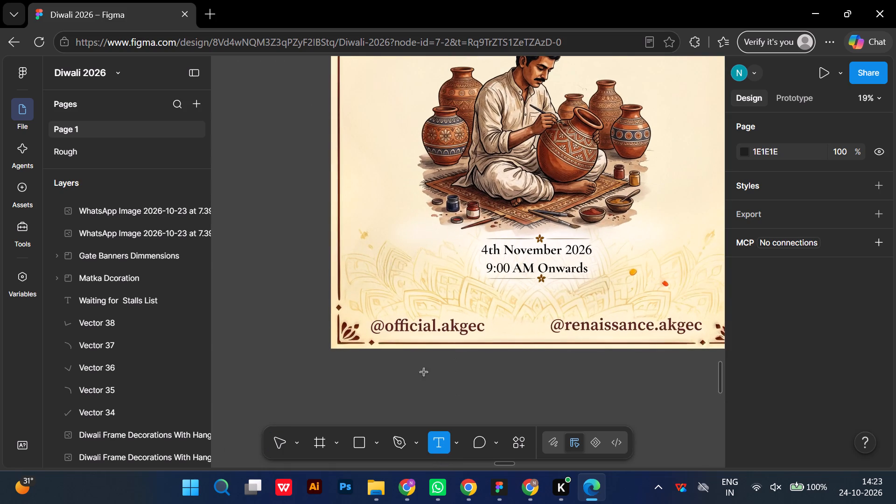
pyautogui.click(405, 302)
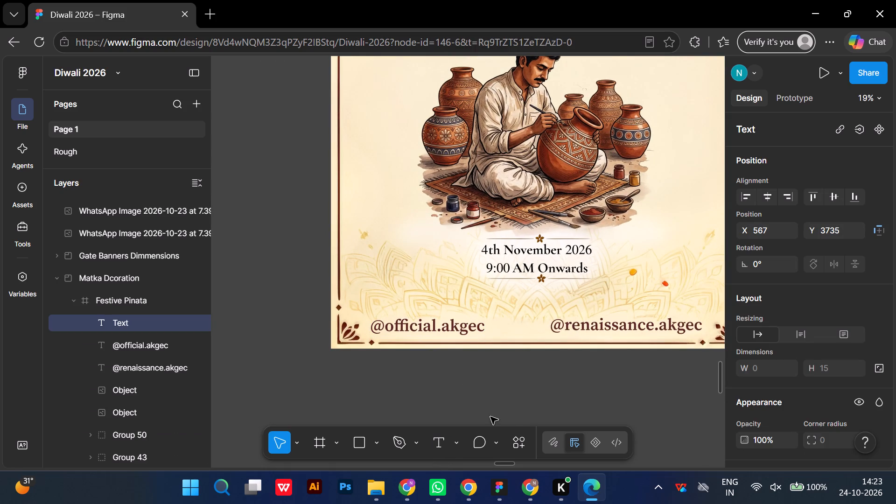
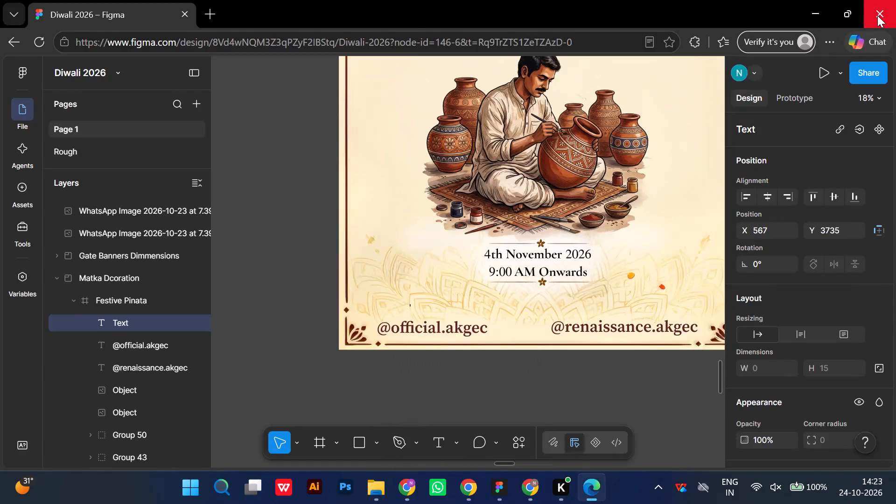
# In the CCC Team Task file, move the 400 × 50 input field up closer beneath the Bug Title* label, to about Y 153.
pyautogui.click(188, 2)
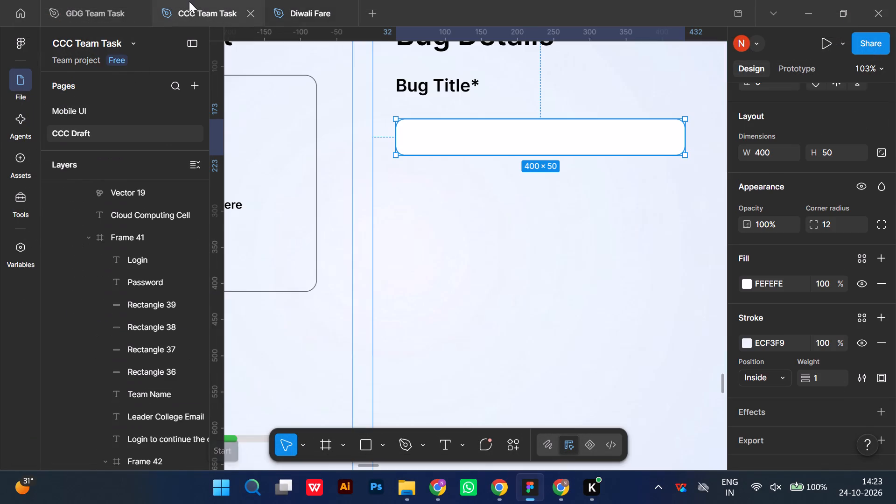
pyautogui.moveTo(424, 136); pyautogui.dragTo(425, 118)
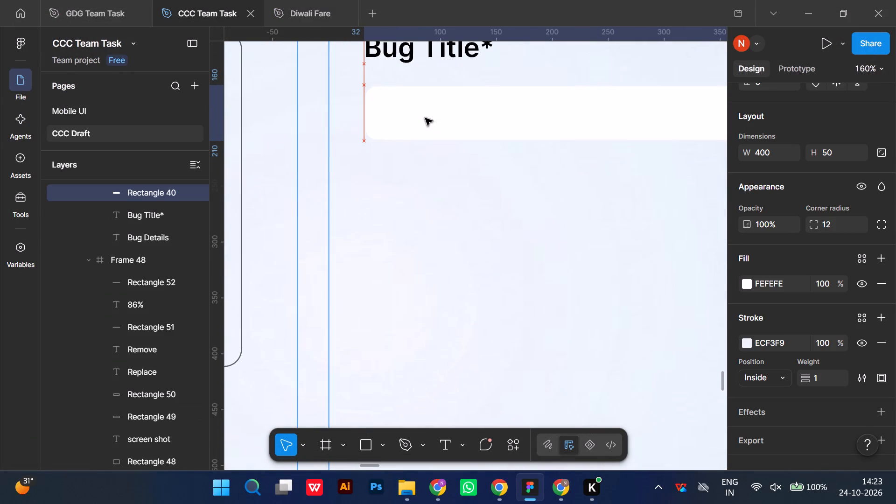
pyautogui.moveTo(425, 118); pyautogui.dragTo(425, 116)
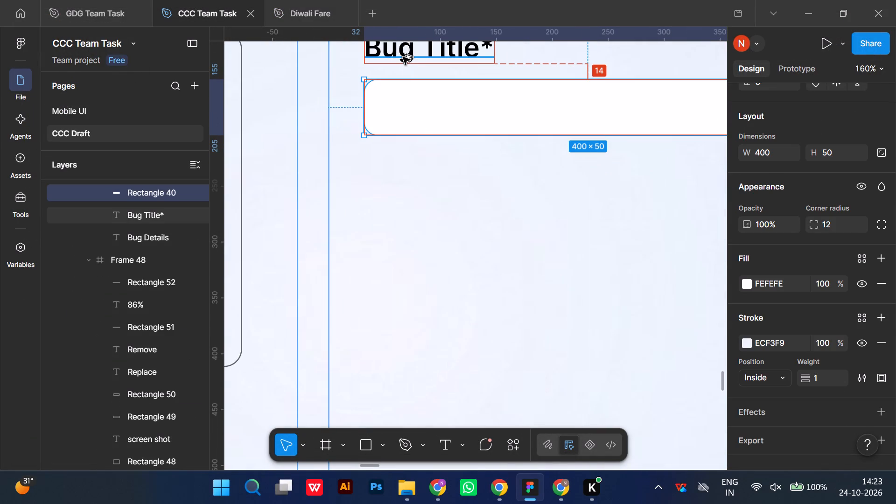
pyautogui.hotkey('alt', 'Up')
pyautogui.hotkey('alt', 'Up')
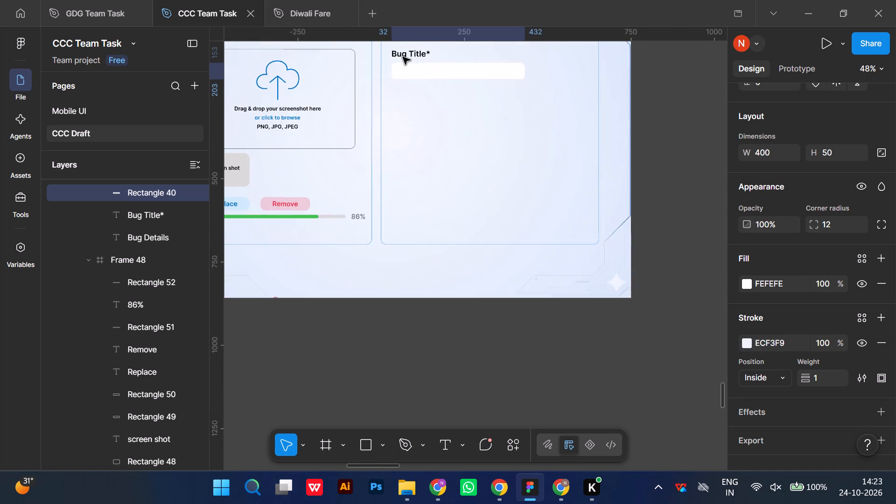
pyautogui.scroll(1, 409, 66)
pyautogui.hscroll(1, 476, 206)
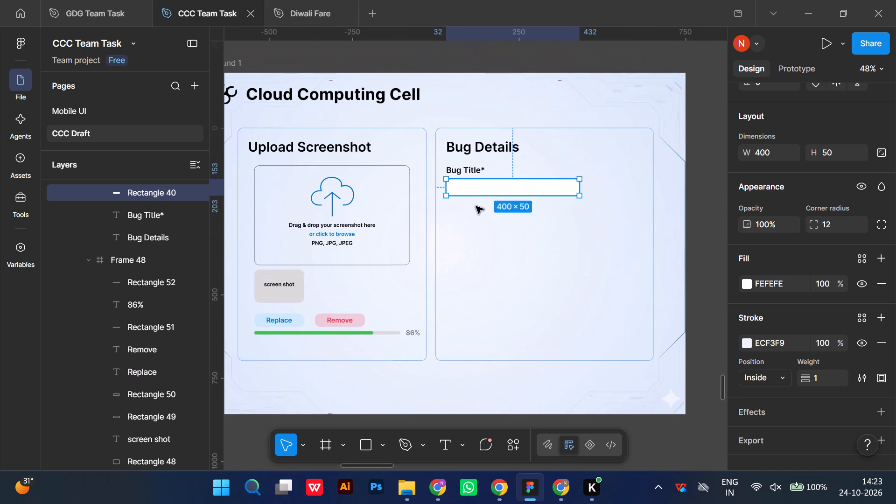
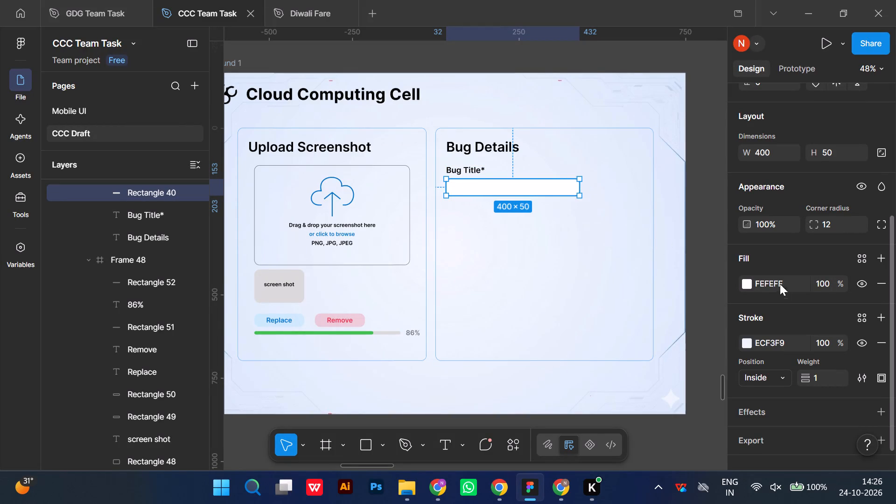
# Set the fill opacity of the input field beneath the Bug Title* label to 50%.
pyautogui.scroll(-1, 799, 355)
pyautogui.click(826, 264)
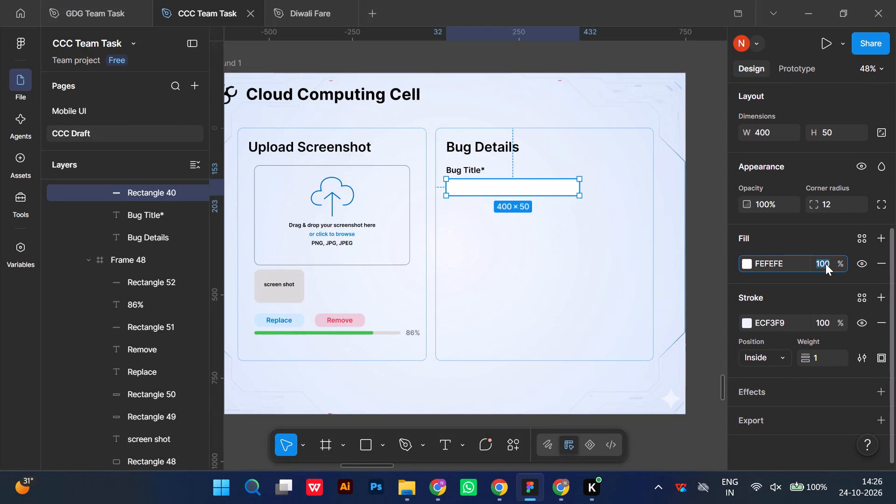
pyautogui.press('5')
pyautogui.press('0')
pyautogui.click(715, 234)
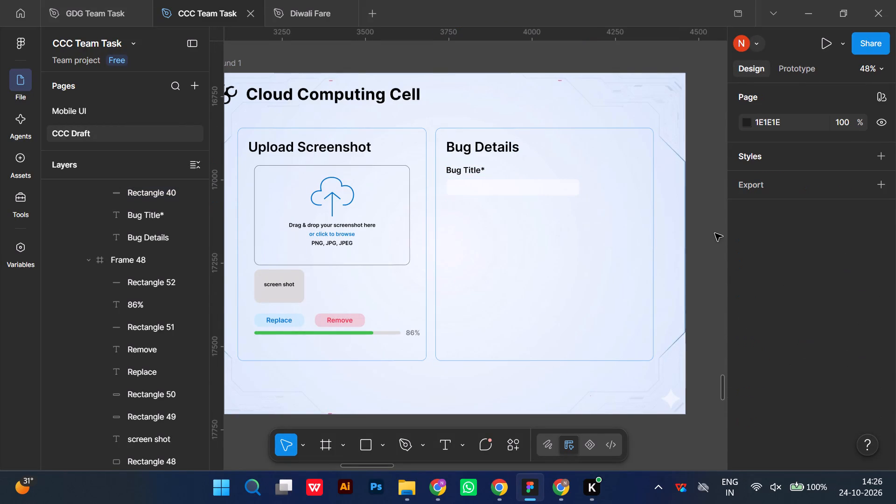
# Replace the Bug Title* input field's stroke with colour ECF3F9, sampled from the login form's Leader College Email field.
pyautogui.doubleClick(488, 192)
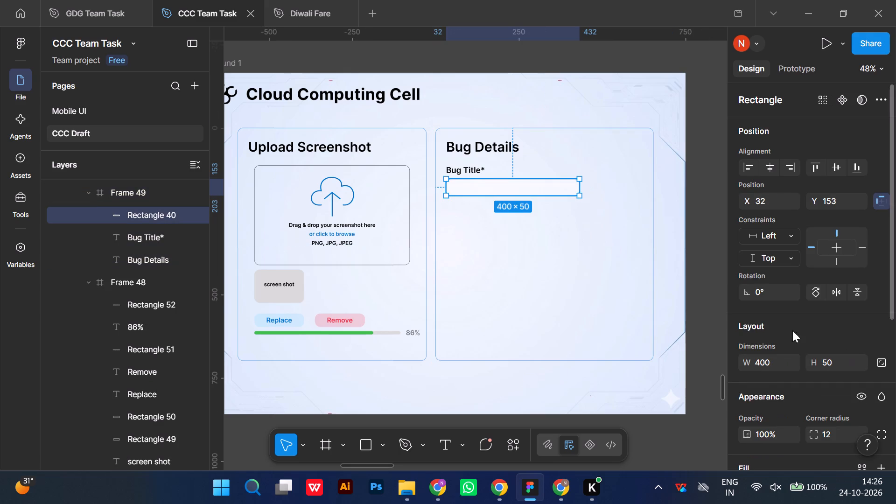
pyautogui.scroll(-3, 814, 343)
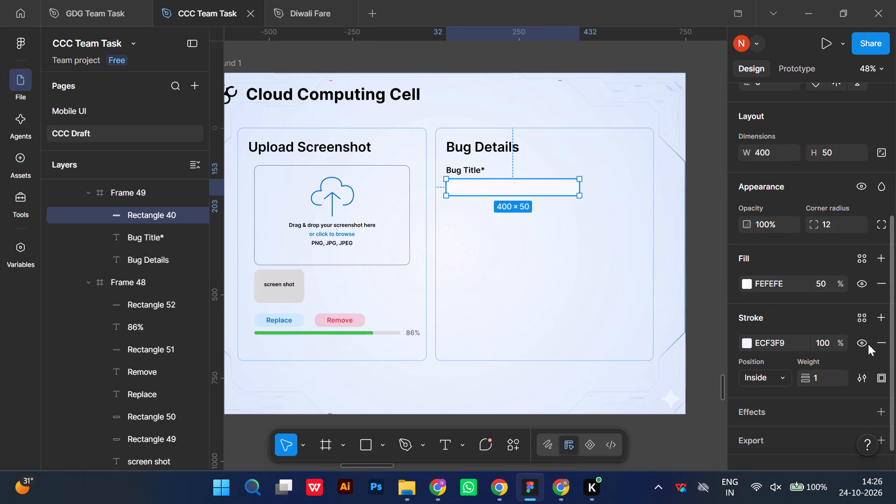
pyautogui.click(876, 343)
pyautogui.click(875, 323)
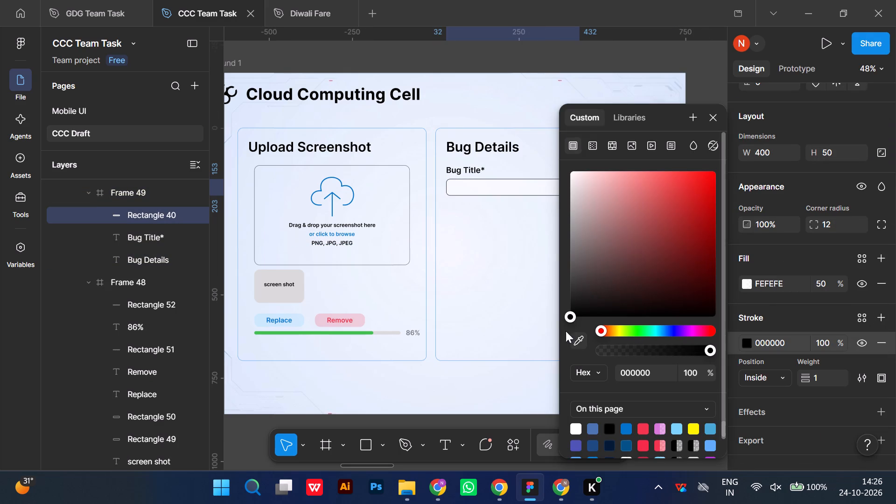
pyautogui.click(573, 335)
pyautogui.scroll(3, 411, 175)
pyautogui.hscroll(1, 404, 174)
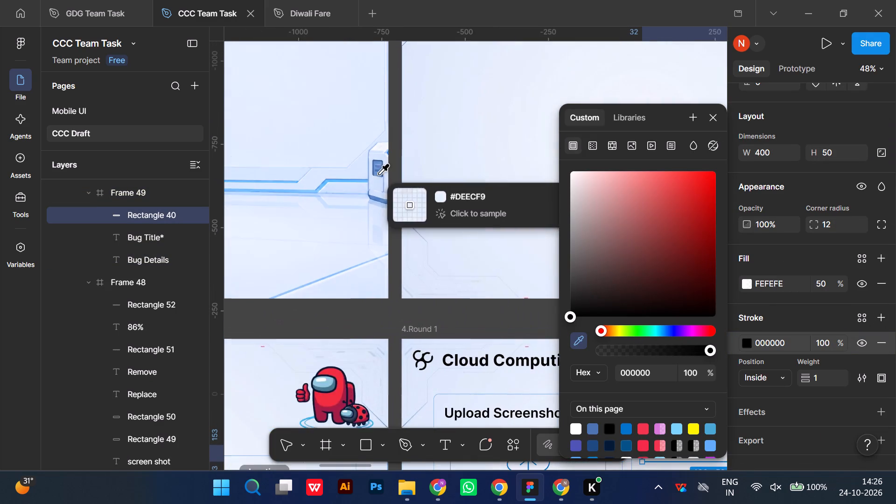
pyautogui.hscroll(1, 378, 174)
pyautogui.scroll(3, 352, 168)
pyautogui.hscroll(1, 362, 175)
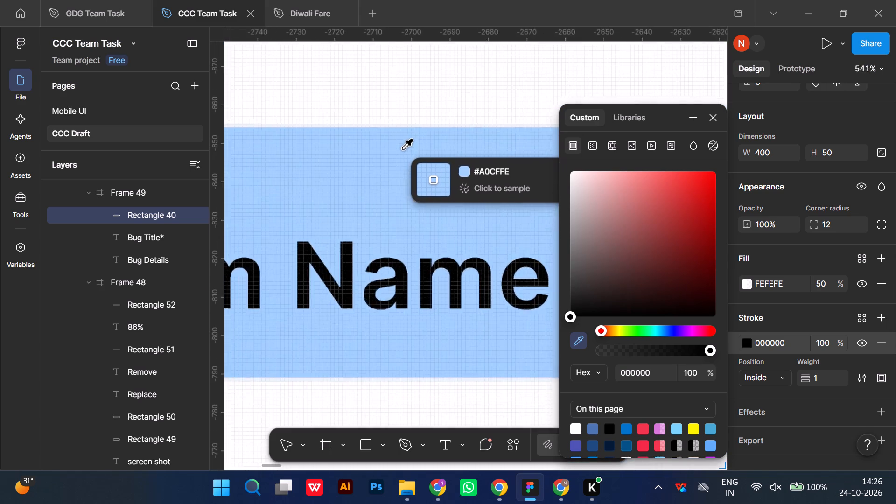
pyautogui.click(414, 92)
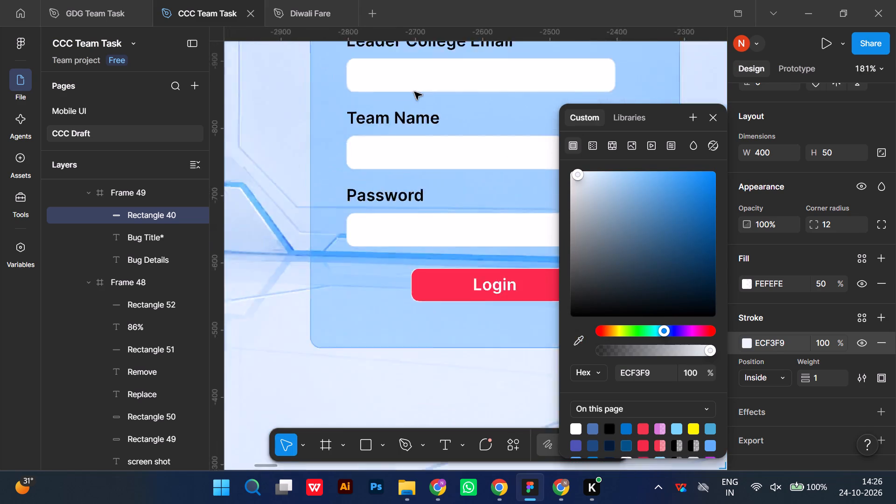
pyautogui.hscroll(-3, 414, 92)
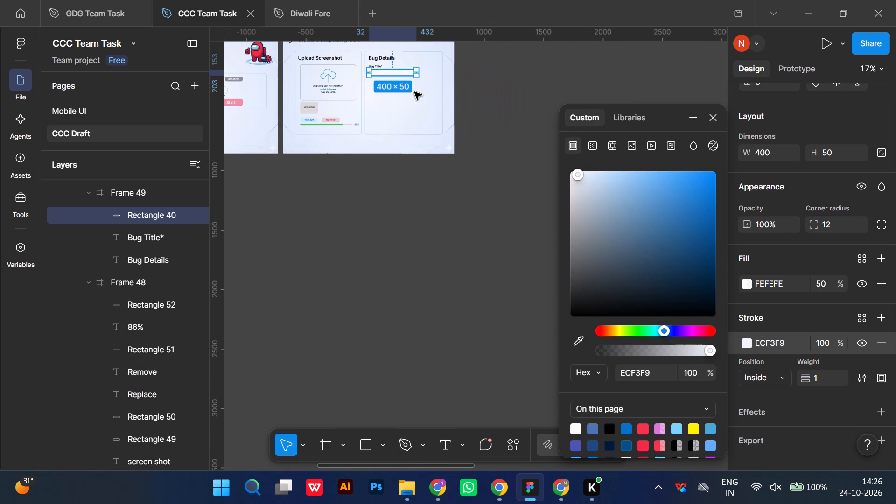
pyautogui.click(464, 153)
# Colour only the asterisk of the Bug Title* label red (F2354C).
pyautogui.scroll(1, 395, 80)
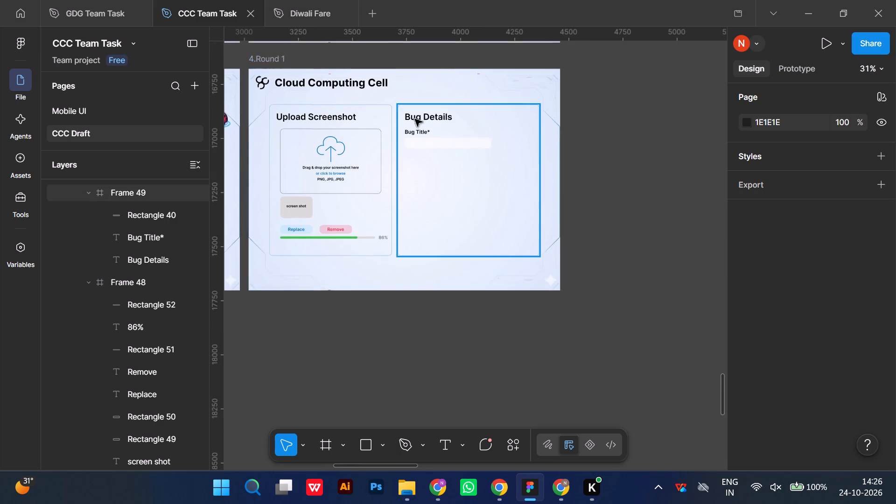
pyautogui.doubleClick(443, 117)
pyautogui.tripleClick(447, 114)
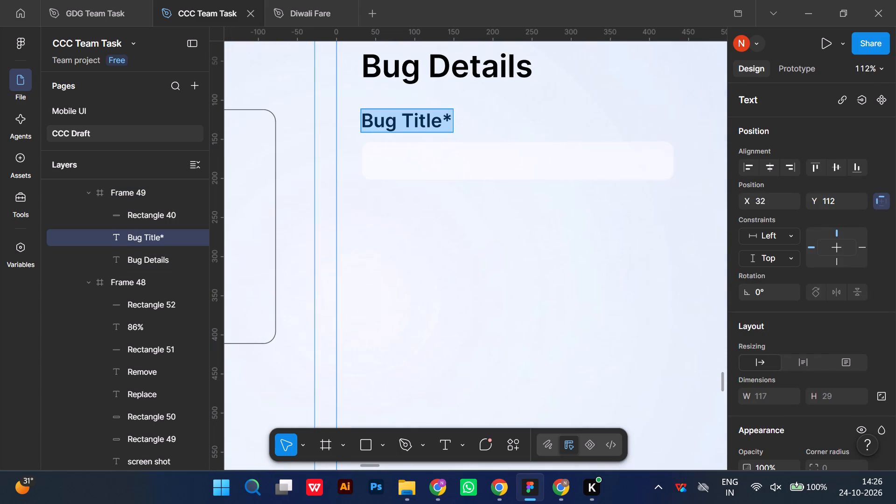
pyautogui.tripleClick(447, 115)
pyautogui.scroll(-3, 776, 329)
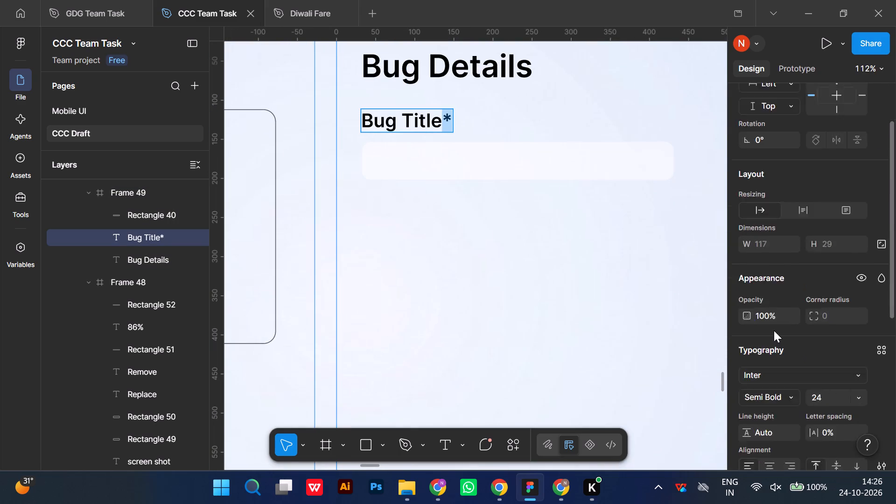
pyautogui.scroll(-4, 769, 339)
pyautogui.click(748, 333)
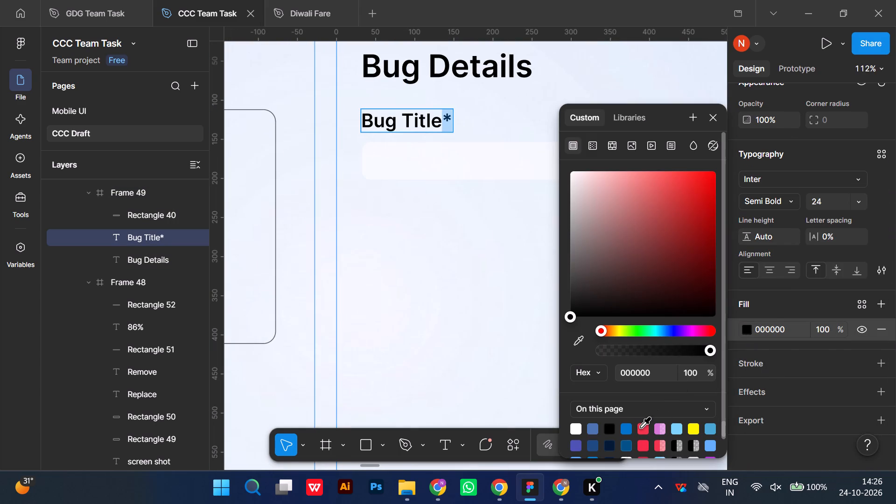
pyautogui.click(641, 427)
pyautogui.click(465, 264)
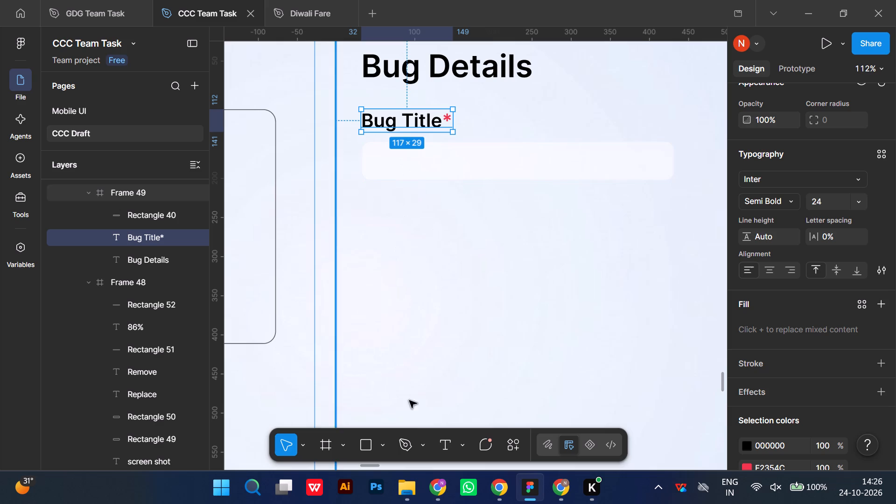
# Add a text label reading Description* below the Bug Title* input field.
pyautogui.click(444, 450)
pyautogui.click(374, 196)
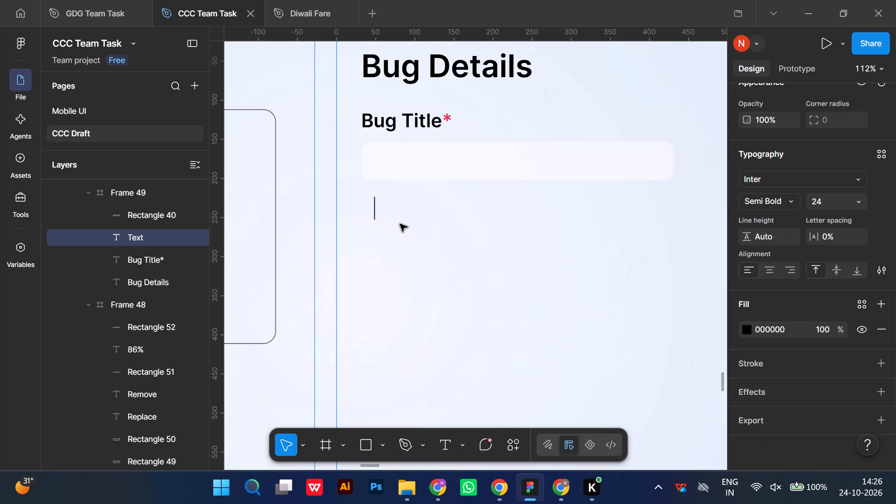
pyautogui.hotkey('shift', 'd')
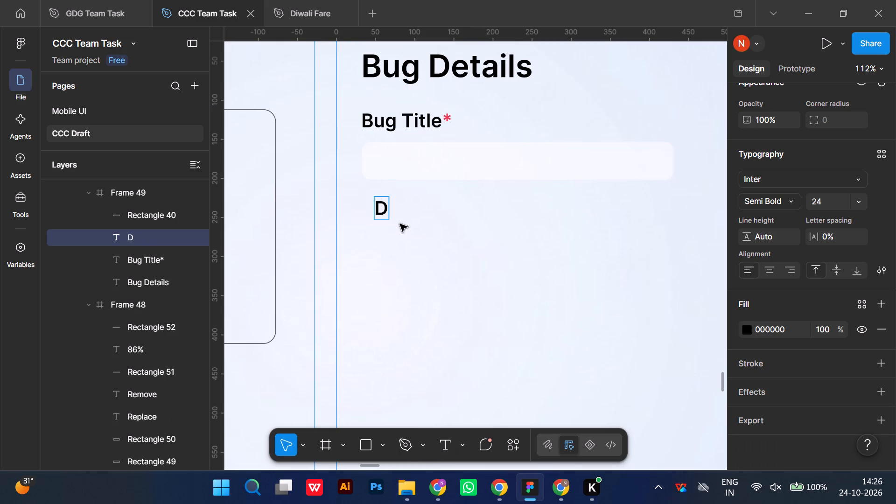
pyautogui.write('escription')
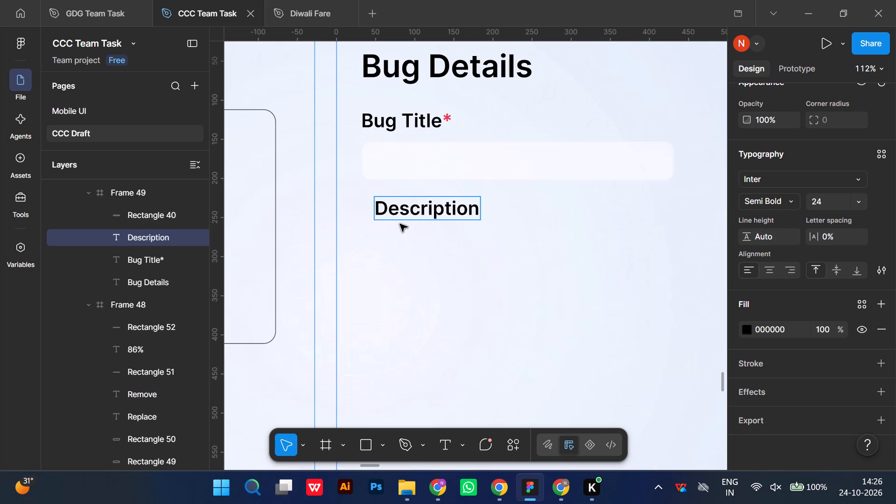
pyautogui.hotkey('shift', '*')
# Colour only the asterisk of the Description* label red (F2354C).
pyautogui.doubleClick(484, 205)
pyautogui.scroll(-1, 873, 429)
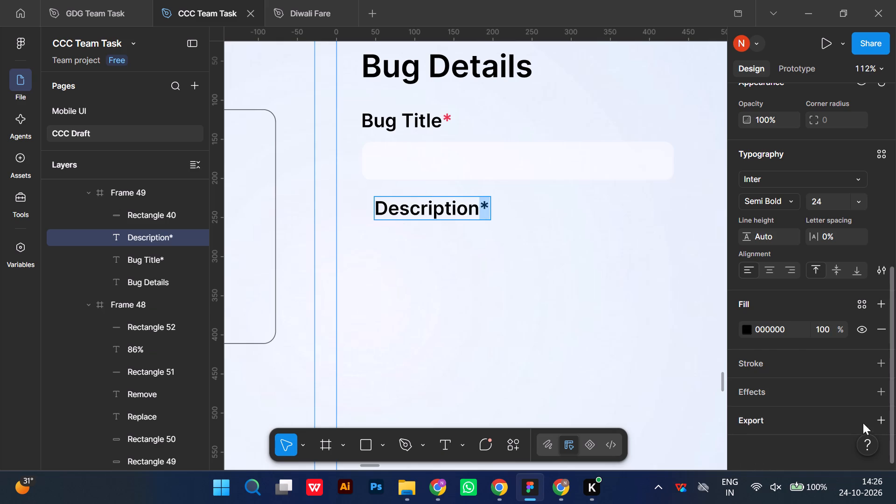
pyautogui.scroll(-2, 863, 423)
pyautogui.click(748, 332)
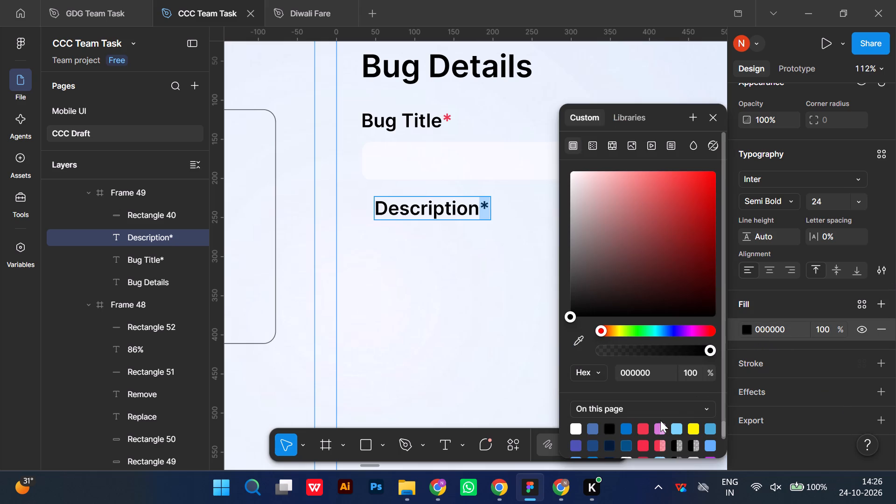
pyautogui.click(643, 426)
pyautogui.click(342, 298)
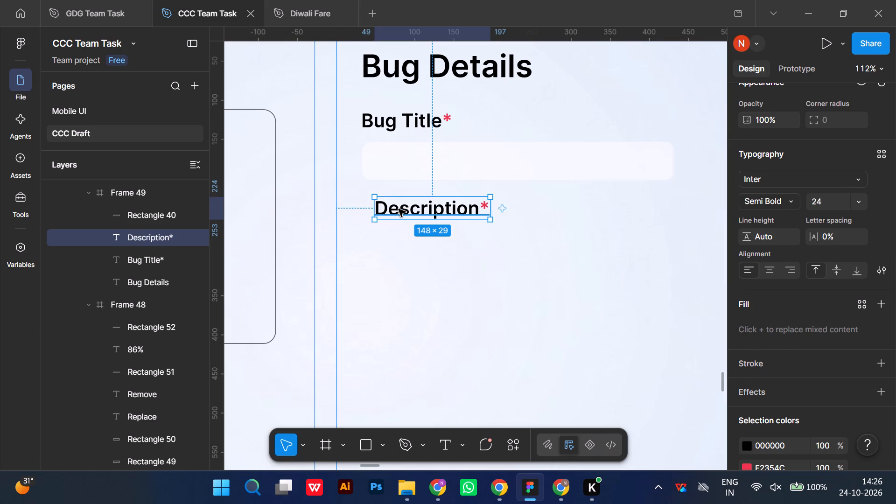
# Align the Description* label with the Bug Title* label at X 32, about 16 px below the input field.
pyautogui.moveTo(399, 209); pyautogui.dragTo(385, 206)
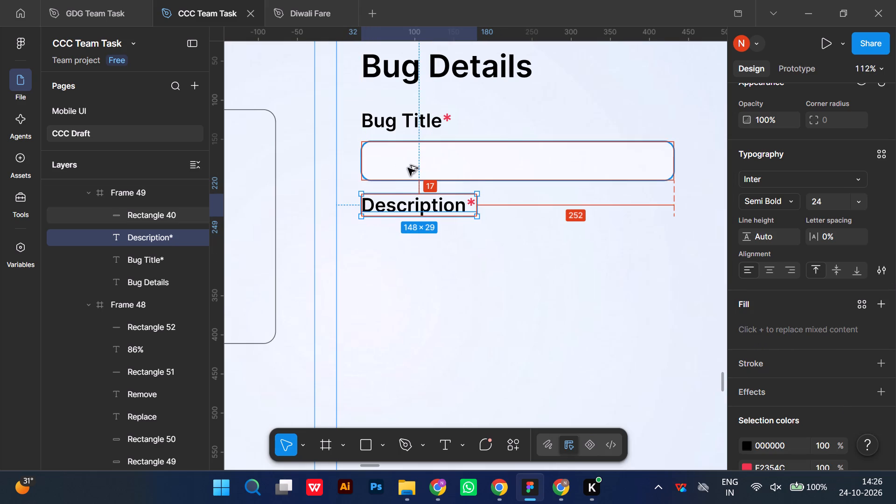
pyautogui.hotkey('alt', 'Up')
# Duplicate the Bug Title* input field and place the copy 12 px beneath the Description* label, aligned at X 32.
pyautogui.click(408, 168)
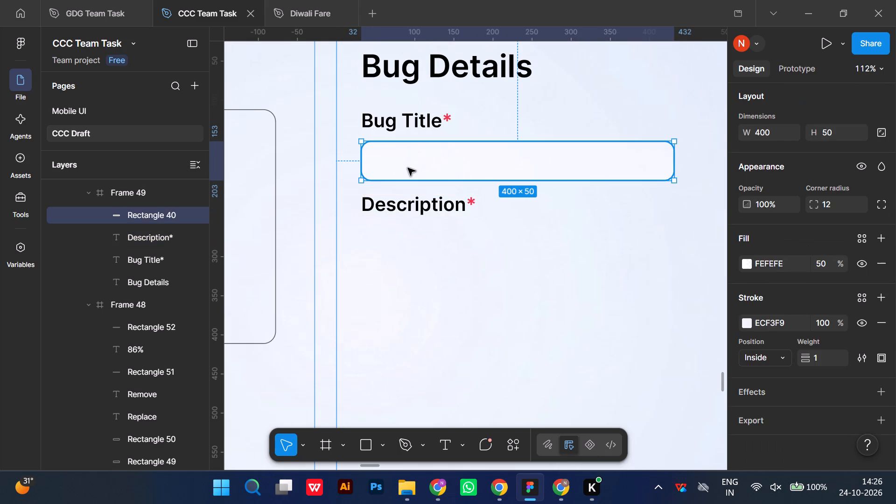
pyautogui.hotkey('ctrl', 'd')
pyautogui.moveTo(408, 168); pyautogui.dragTo(416, 253)
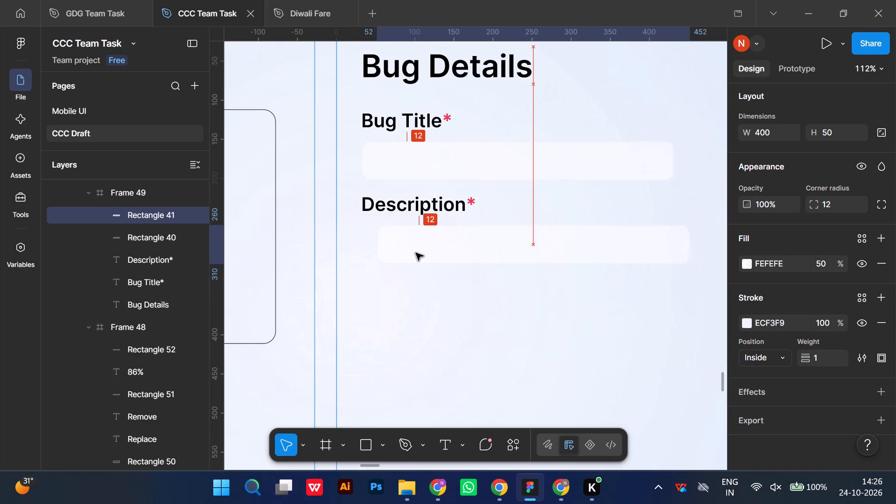
pyautogui.moveTo(416, 253); pyautogui.dragTo(410, 253)
pyautogui.click(412, 331)
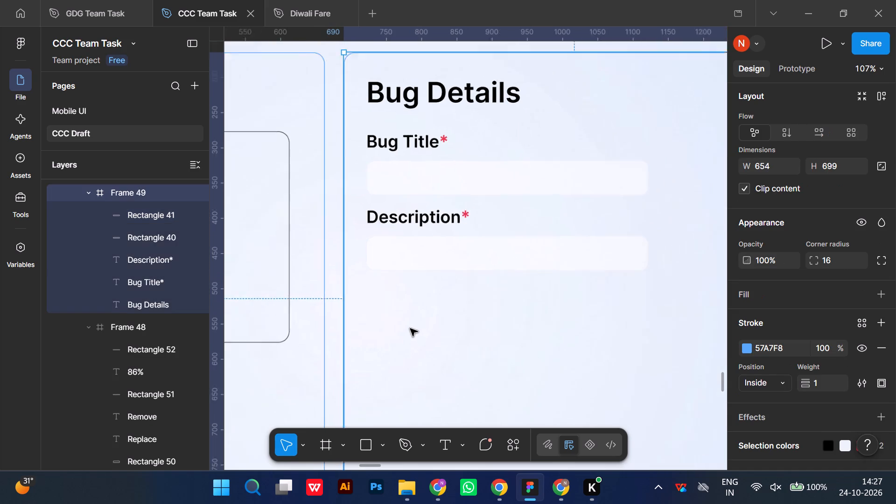
# Add a text label reading Solution* below the Description* input field.
pyautogui.scroll(-1, 409, 326)
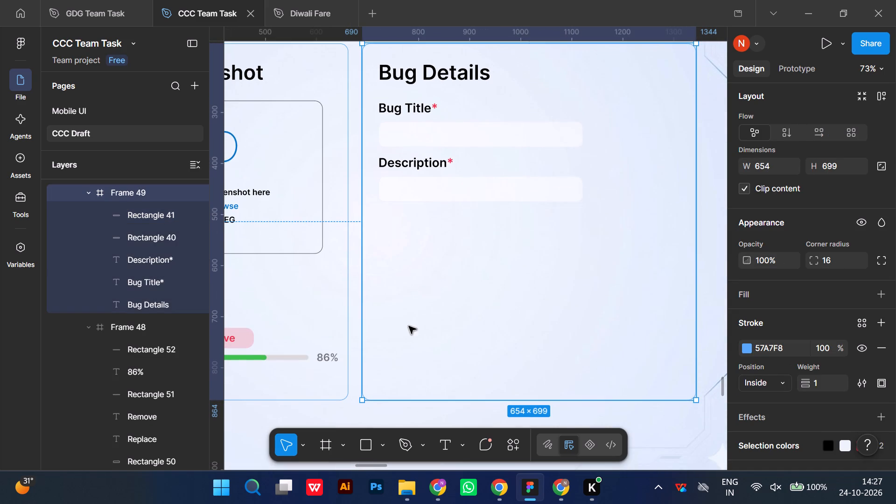
pyautogui.doubleClick(421, 162)
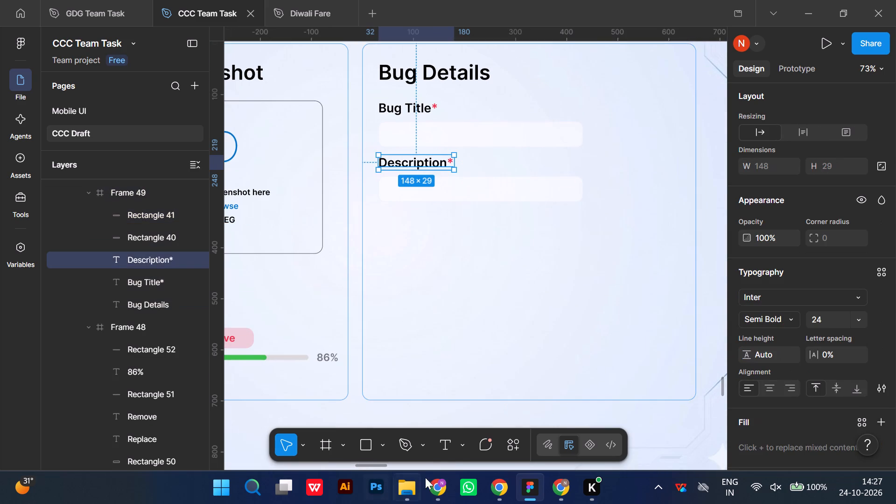
pyautogui.click(447, 443)
pyautogui.click(395, 216)
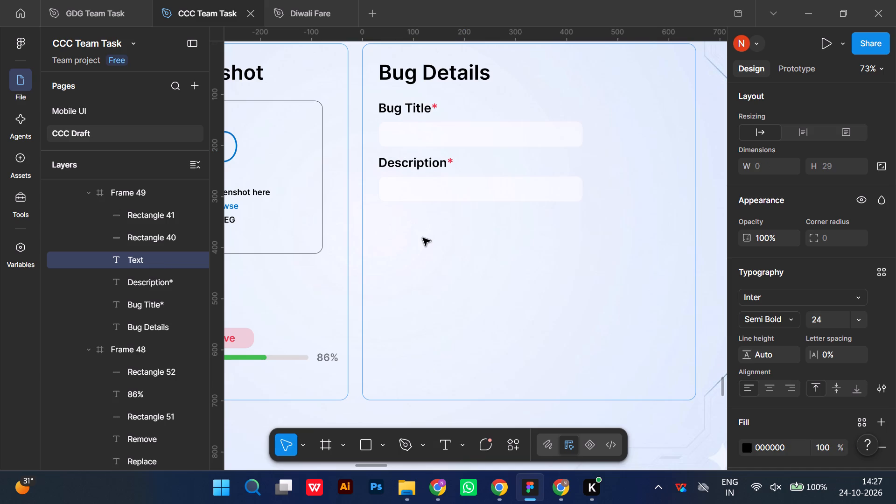
pyautogui.write('Solution*')
# Colour only the asterisk of the Solution* label red (F2354C).
pyautogui.doubleClick(450, 220)
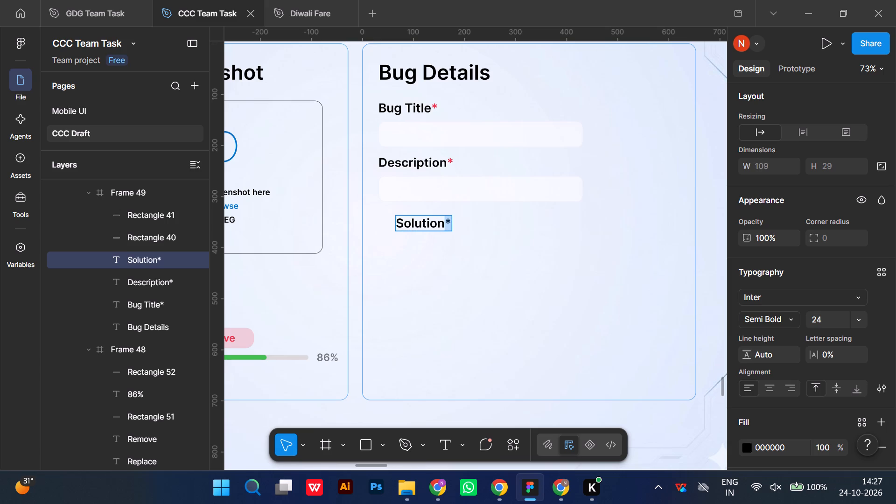
pyautogui.scroll(-3, 777, 390)
pyautogui.click(749, 331)
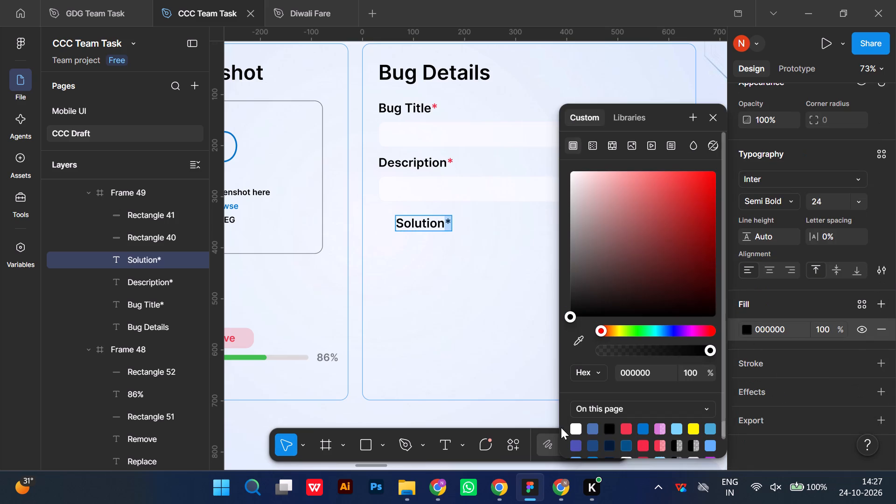
pyautogui.click(629, 425)
pyautogui.click(310, 271)
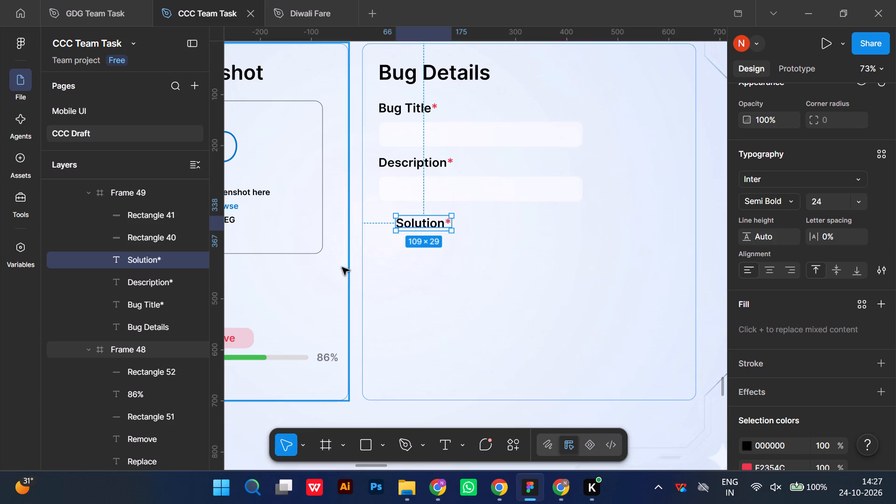
# Align the Solution* label with the labels above at X 32, about 16 px below the Description* input field.
pyautogui.moveTo(422, 224); pyautogui.dragTo(392, 224)
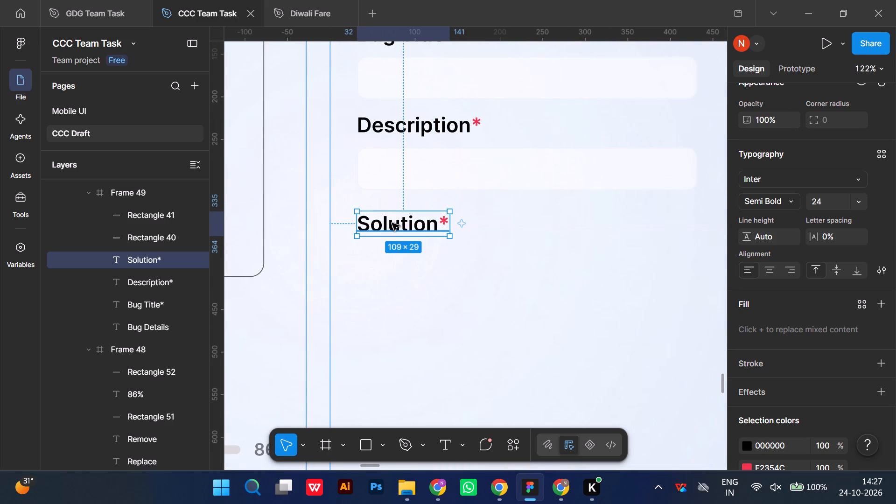
pyautogui.hotkey('alt', 'Up')
pyautogui.hotkey('alt', 'Up')
pyautogui.hotkey('alt', 'Up')
pyautogui.hotkey('alt', 'Up')
pyautogui.hotkey('alt', 'Up')
pyautogui.hotkey('alt', 'Up')
pyautogui.hotkey('alt', 'Up')
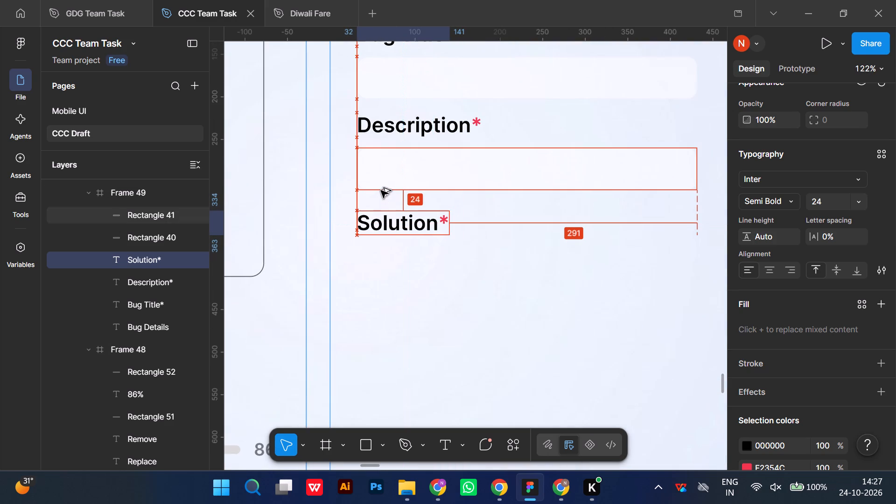
pyautogui.hotkey('alt', 'Up')
pyautogui.hotkey('alt', 'Up')
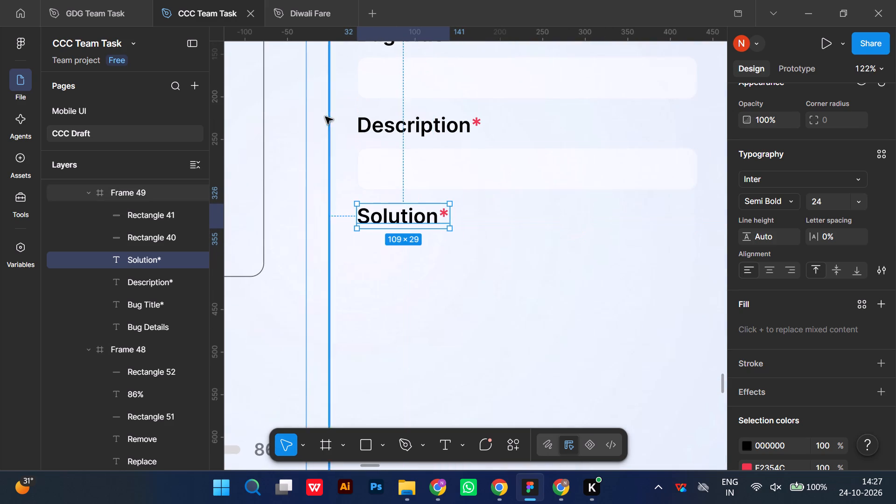
# Duplicate the Description* input field and place the copy 12 px beneath the Solution* label, aligned at X 32.
pyautogui.click(490, 158)
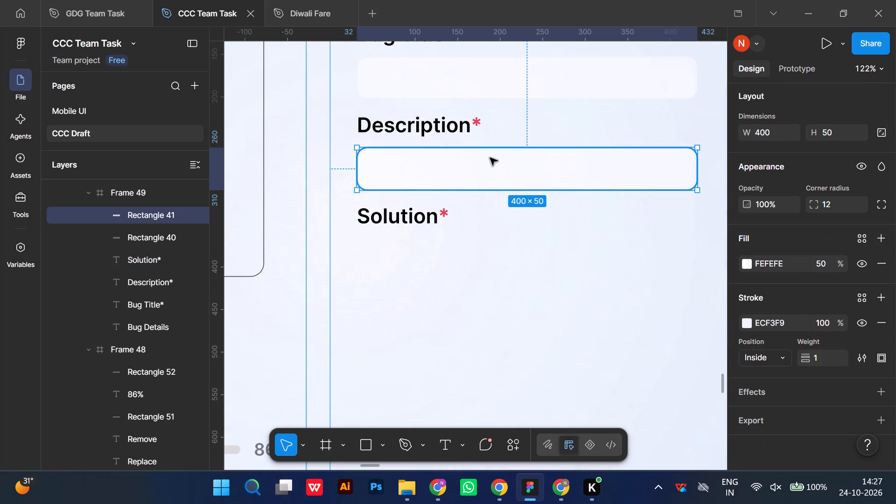
pyautogui.hotkey('ctrl', 'd')
pyautogui.moveTo(490, 158); pyautogui.dragTo(490, 249)
pyautogui.hscroll(-1, 478, 338)
pyautogui.scroll(-1, 477, 336)
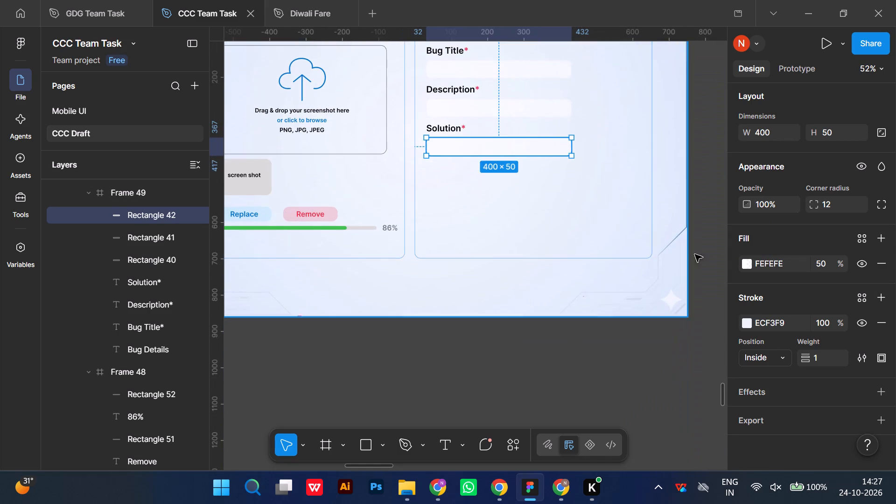
pyautogui.click(703, 237)
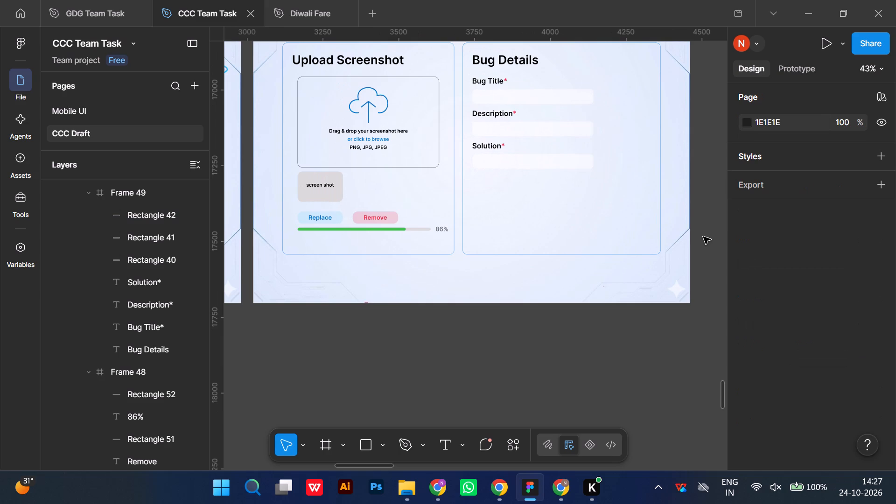
# Add a text label reading Additional Remark* below the Solution* input field.
pyautogui.doubleClick(490, 147)
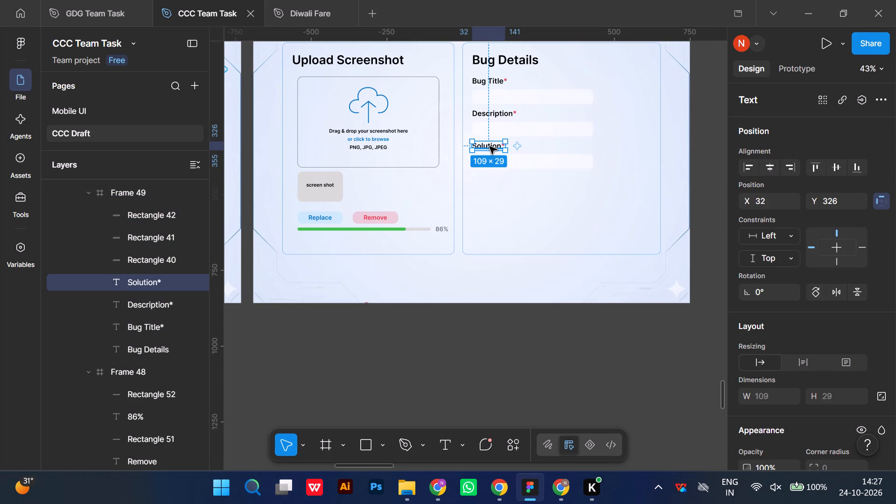
pyautogui.click(449, 448)
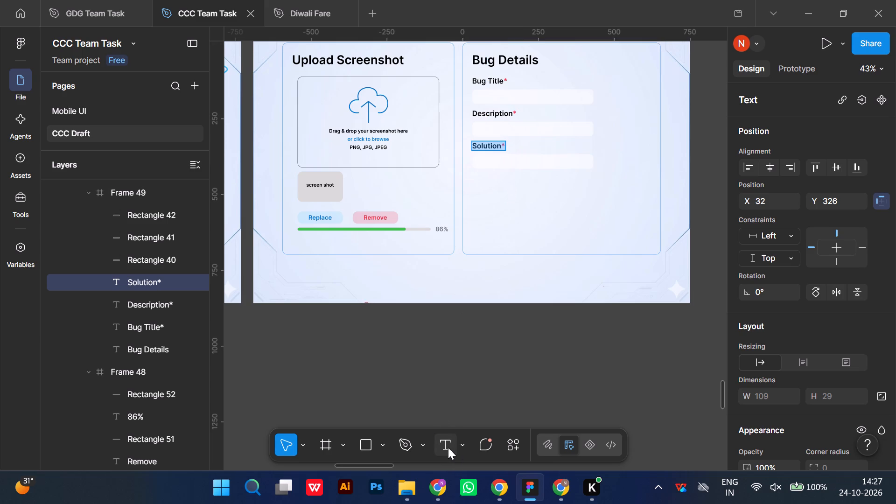
pyautogui.click(483, 178)
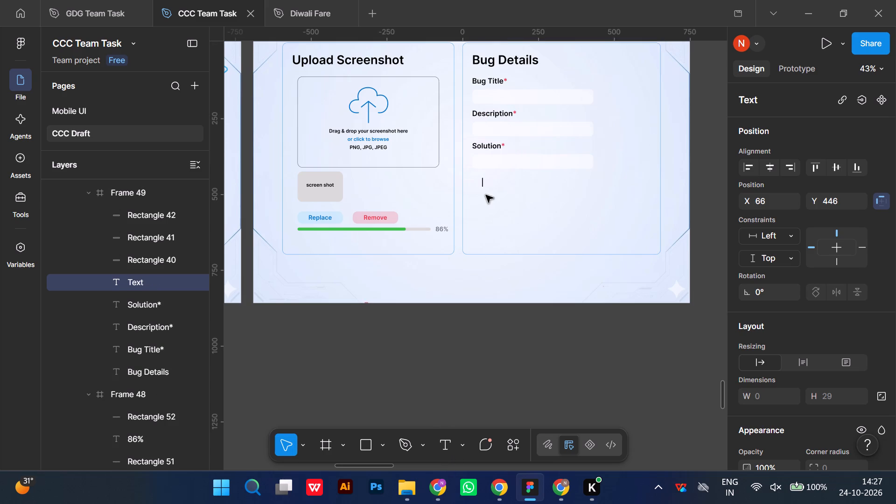
pyautogui.write('Additional Remark')
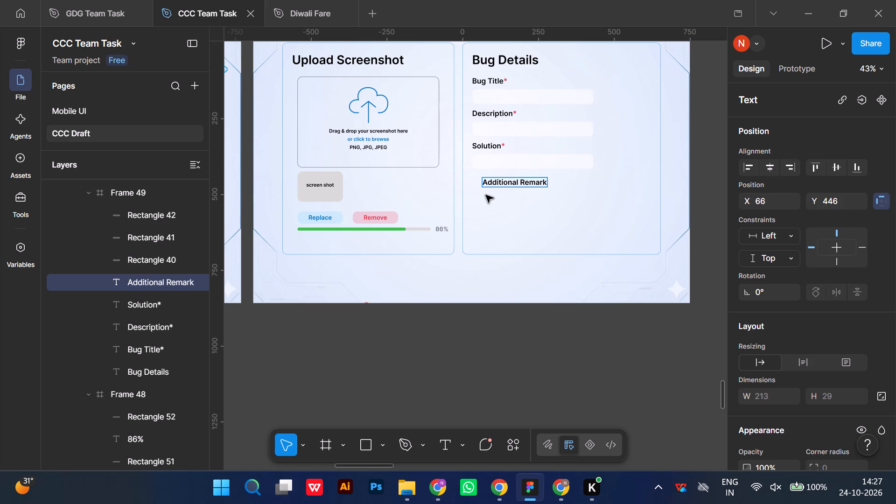
pyautogui.hotkey('shift', '*')
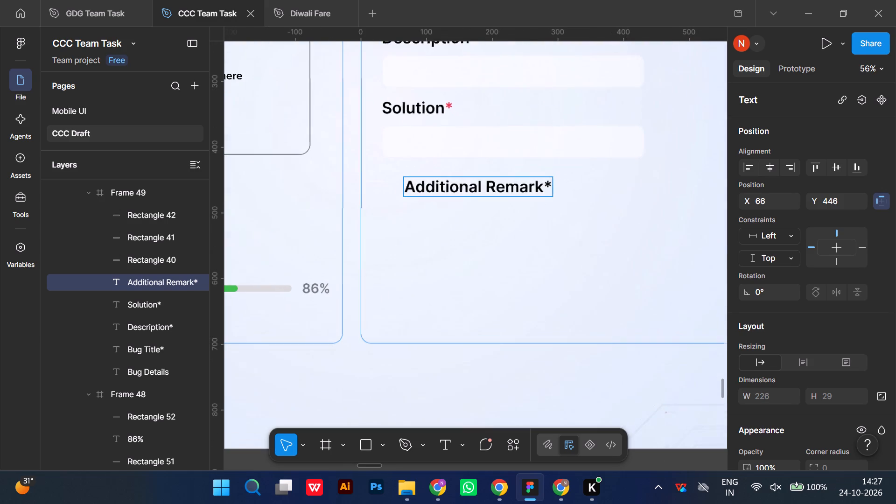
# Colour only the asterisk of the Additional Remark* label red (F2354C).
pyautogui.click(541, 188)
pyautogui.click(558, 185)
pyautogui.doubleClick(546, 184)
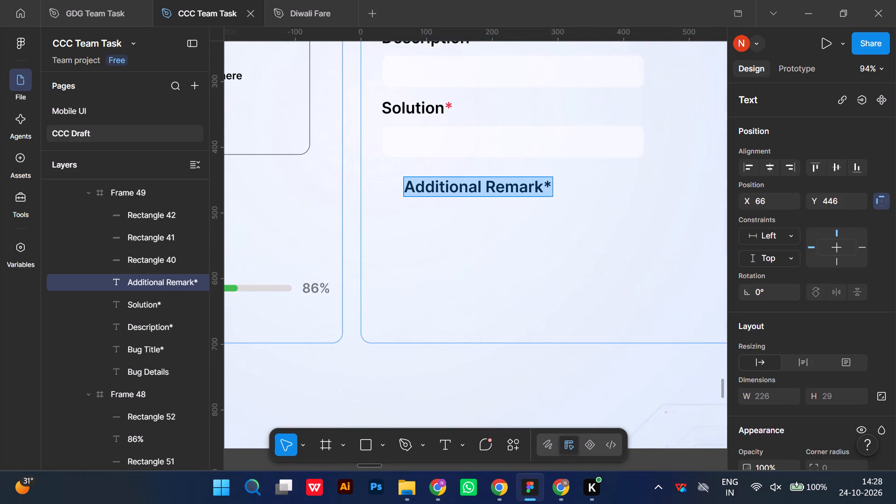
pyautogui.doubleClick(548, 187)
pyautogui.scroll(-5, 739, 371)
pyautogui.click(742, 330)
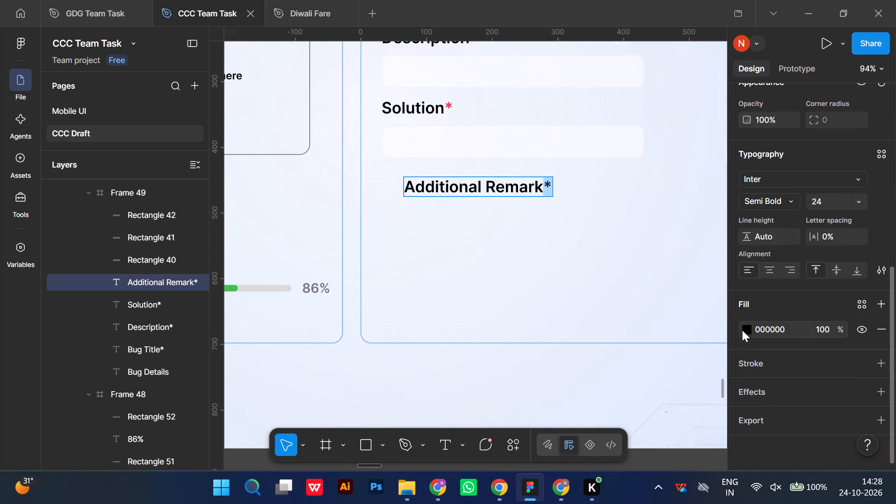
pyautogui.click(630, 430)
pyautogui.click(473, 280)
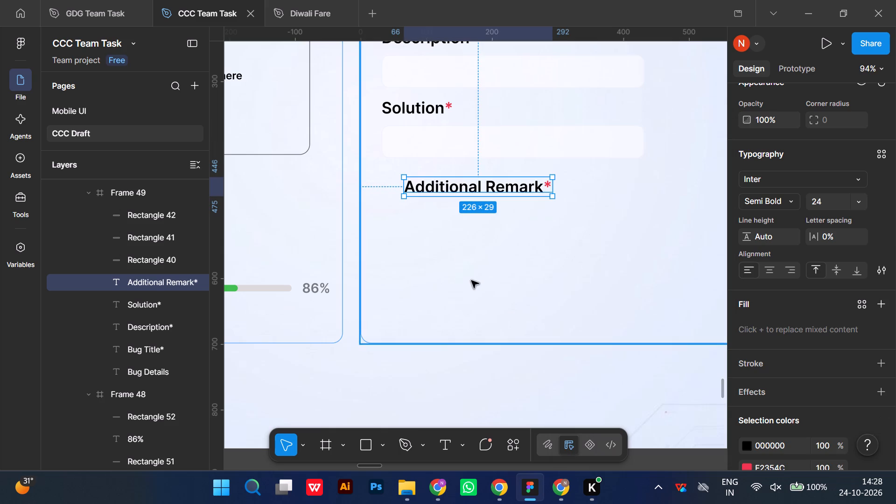
# Align the Additional Remark* label with the labels above at X 32, 16 px below the Solution* input field.
pyautogui.moveTo(441, 188); pyautogui.dragTo(419, 186)
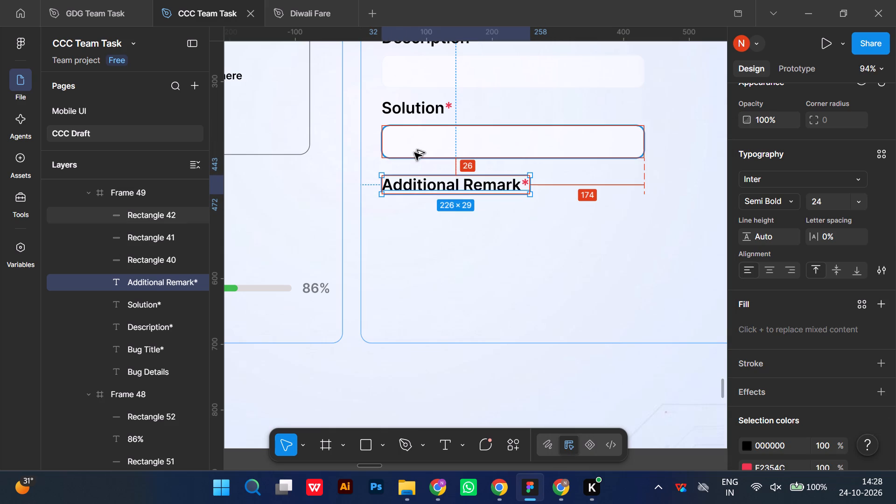
pyautogui.hotkey('alt', 'Up')
pyautogui.hotkey('alt', 'Up')
pyautogui.hotkey('alt', 'Up')
pyautogui.hotkey('alt', 'Up')
pyautogui.hotkey('alt', 'Up')
pyautogui.hotkey('alt', 'Up')
pyautogui.hotkey('alt', 'Up')
pyautogui.hotkey('alt', 'Up')
pyautogui.hotkey('alt', 'Up')
pyautogui.hotkey('alt', 'Up')
pyautogui.hotkey('alt', 'Up')
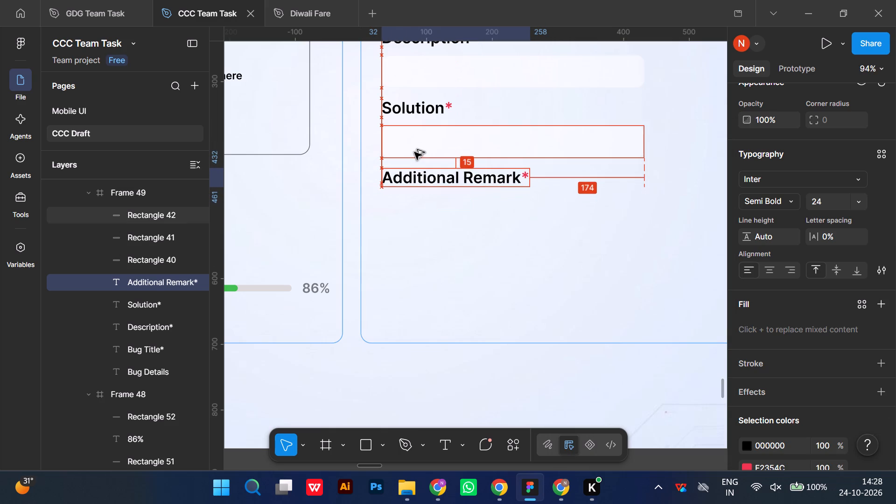
pyautogui.hotkey('alt', 'Down')
# Duplicate the Solution* input field and place the copy about 12 px beneath the Additional Remark* label, at about X 25.
pyautogui.click(448, 149)
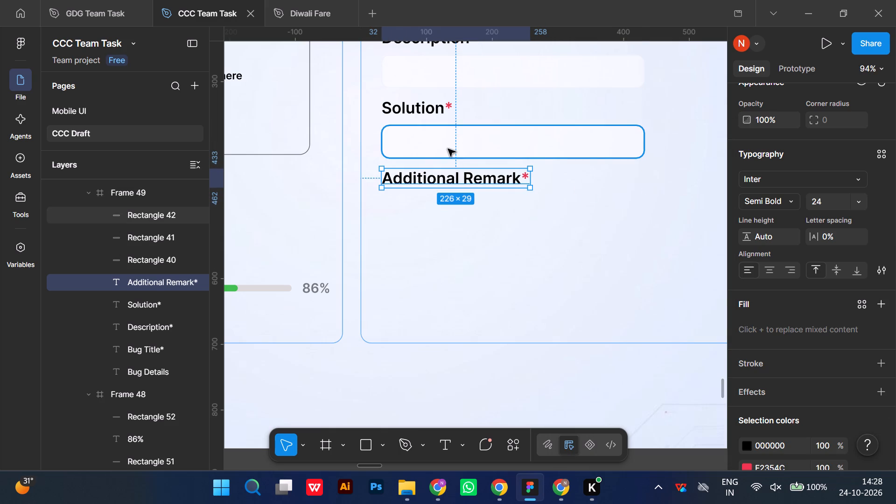
pyautogui.hotkey('ctrl', 'd')
pyautogui.moveTo(448, 149); pyautogui.dragTo(448, 199)
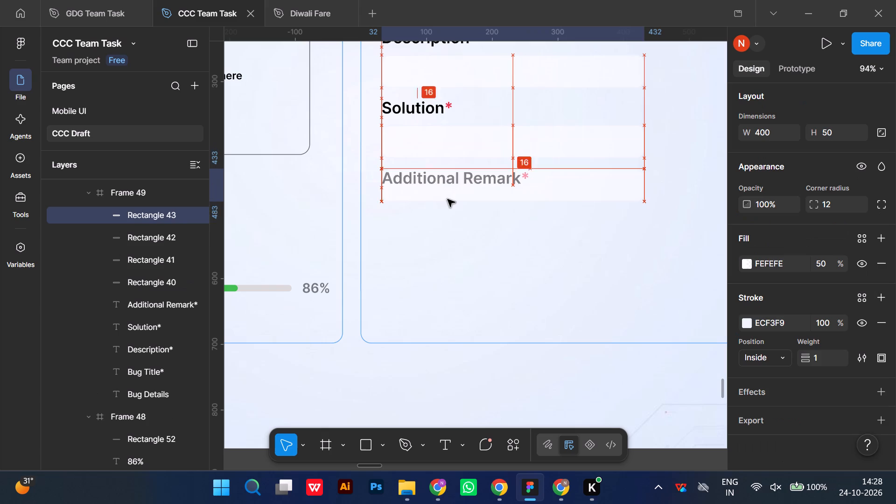
pyautogui.moveTo(448, 199); pyautogui.dragTo(443, 220)
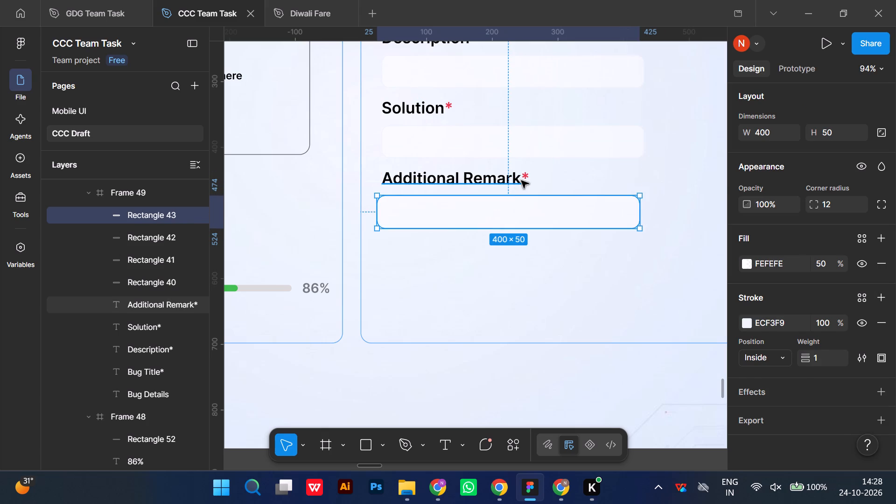
# Delete the asterisk from the Additional Remark* label.
pyautogui.doubleClick(521, 181)
pyautogui.click(527, 179)
pyautogui.press('BackSpace')
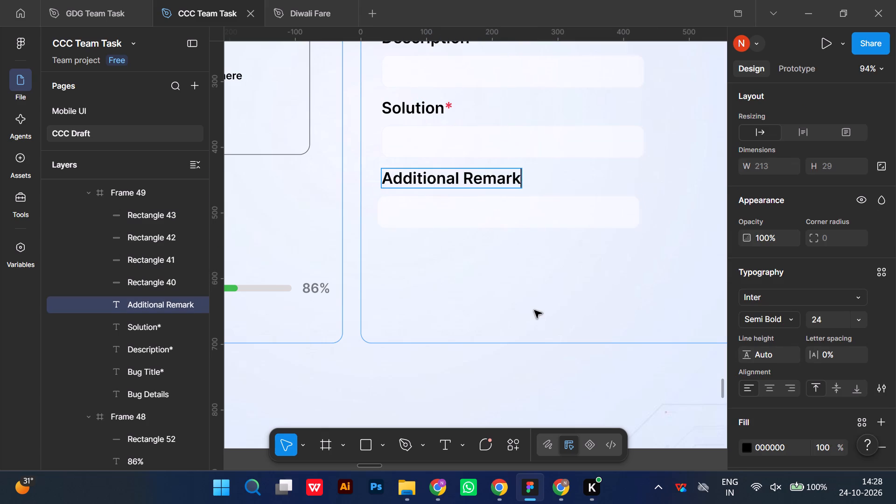
pyautogui.click(530, 309)
pyautogui.click(686, 199)
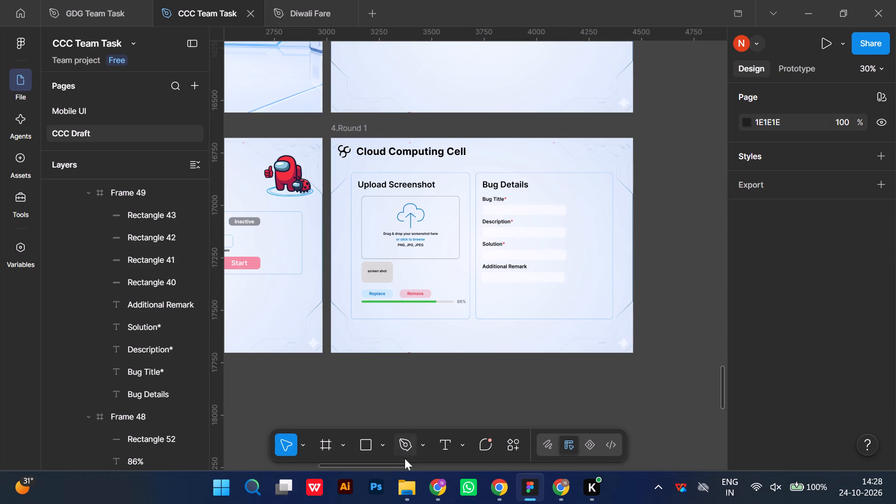
# Duplicate the Replace button's background rectangle and move the copy into the Bug Details card, below the Additional Remark input field.
pyautogui.hscroll(1, 324, 277)
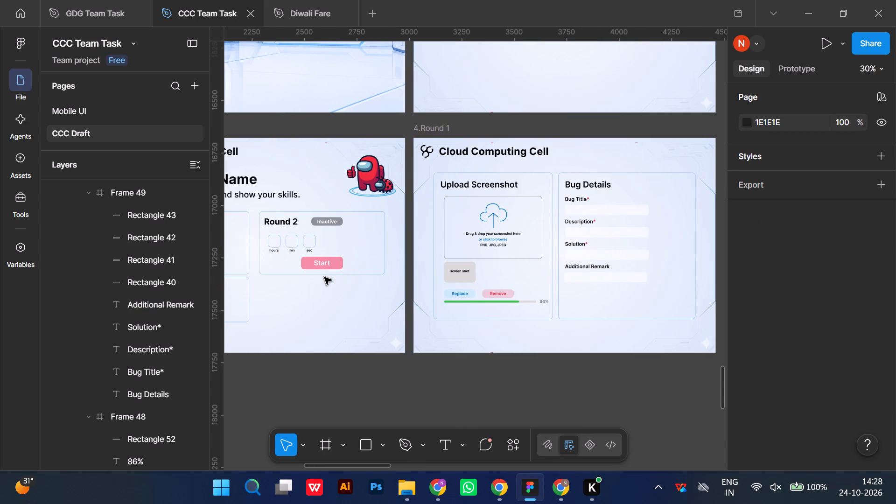
pyautogui.hscroll(1, 324, 277)
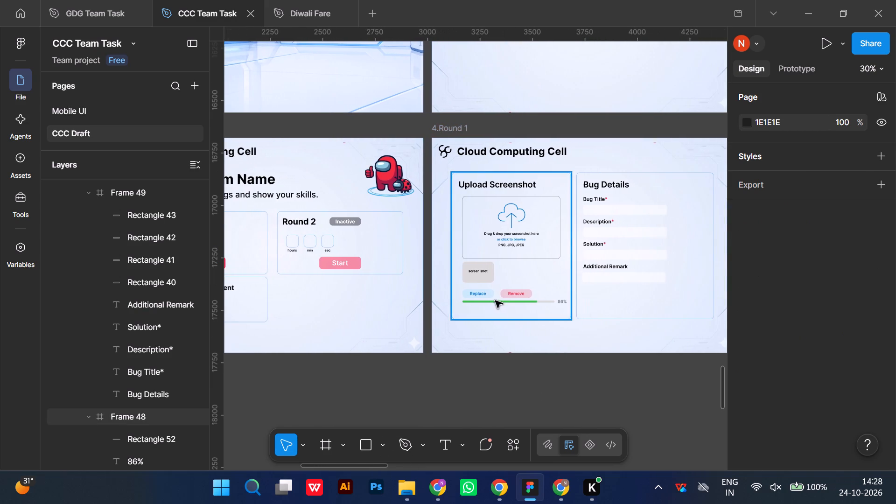
pyautogui.doubleClick(482, 286)
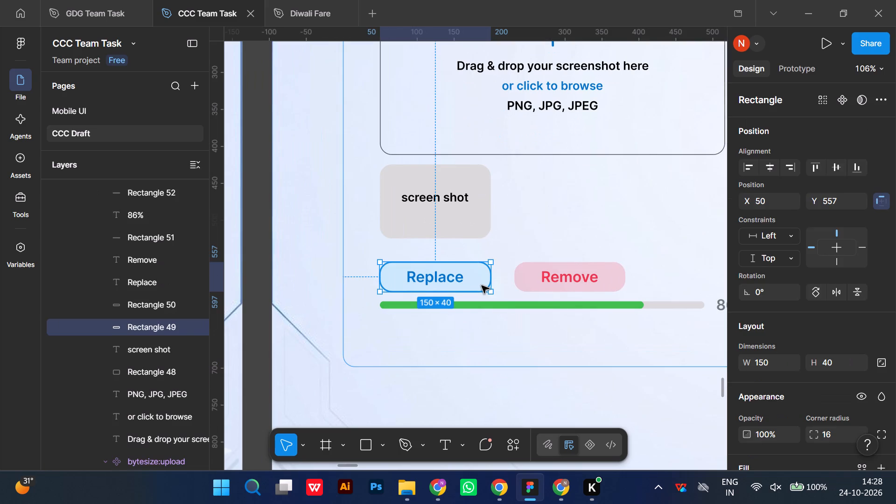
pyautogui.hotkey('ctrl', 'd')
pyautogui.moveTo(478, 285); pyautogui.dragTo(521, 280)
pyautogui.hscroll(-2, 536, 281)
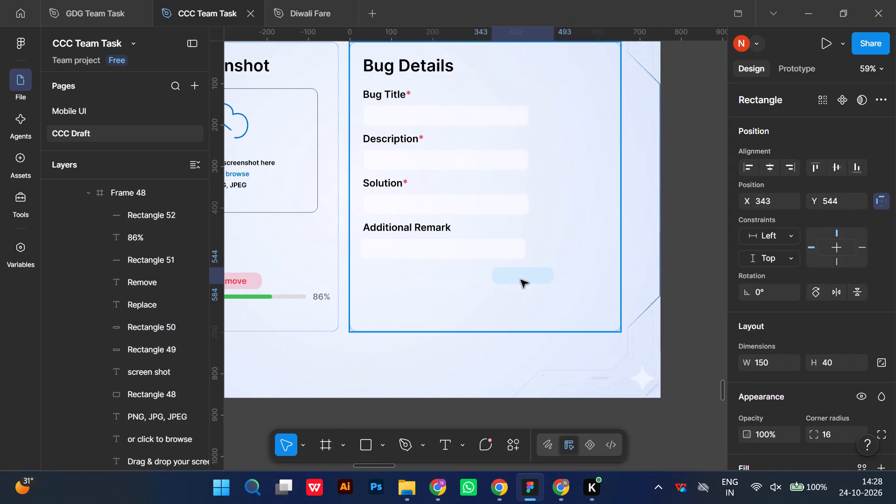
pyautogui.moveTo(521, 280); pyautogui.dragTo(419, 295)
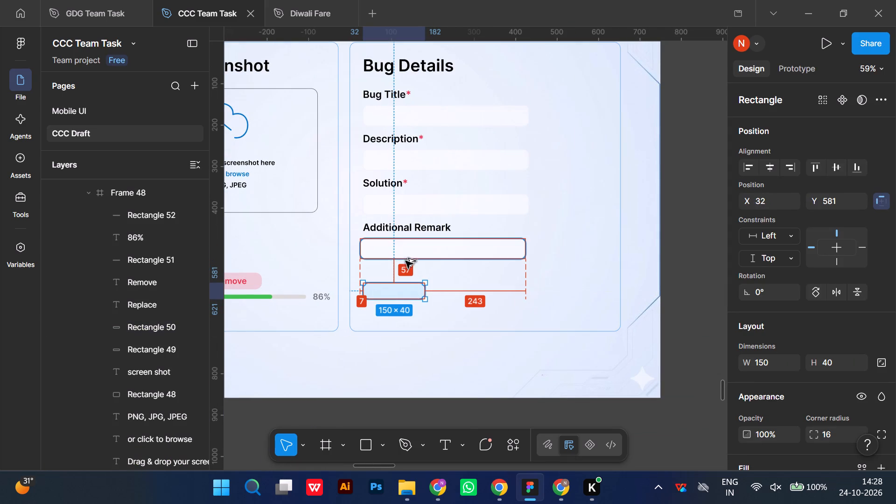
# Nudge the copied button rectangle to X 25, Y 572, flush with the Additional Remark field's left edge and 48 px below it.
pyautogui.hotkey('alt', 'Left')
pyautogui.hotkey('alt', 'Left')
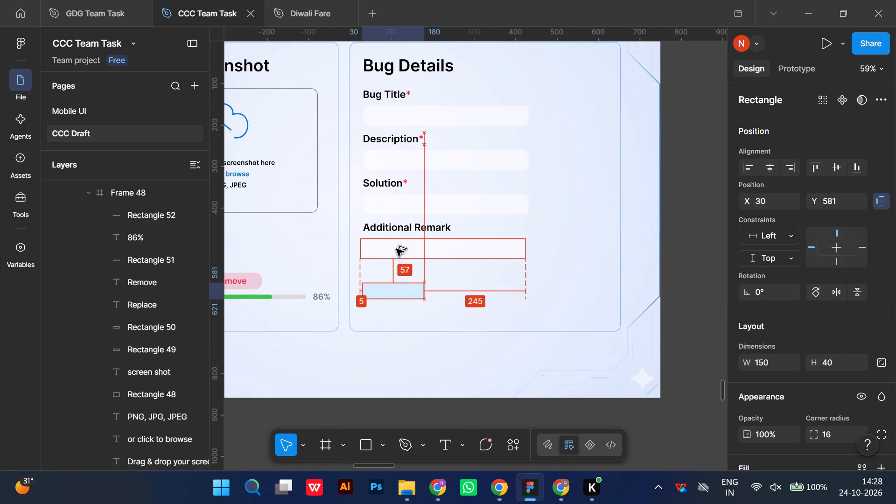
pyautogui.hotkey('alt', 'Left')
pyautogui.hotkey('alt', 'Left')
pyautogui.hotkey('alt', 'Left')
pyautogui.hotkey('alt', 'Left')
pyautogui.hotkey('alt', 'Left')
pyautogui.hotkey('alt', 'Up')
pyautogui.hotkey('alt', 'Up')
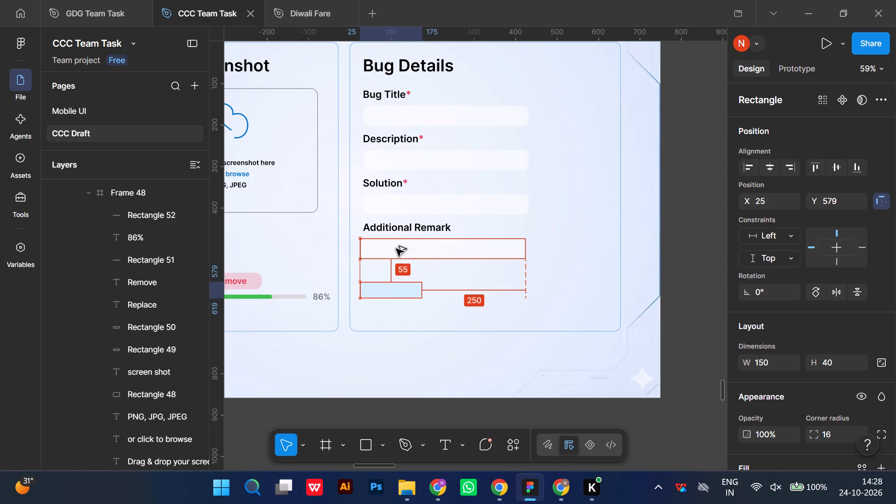
pyautogui.hotkey('alt', 'Up')
pyautogui.hotkey('alt', 'Up')
pyautogui.hotkey('alt', 'Up')
pyautogui.hotkey('alt', 'Up')
pyautogui.hotkey('alt', 'Up')
pyautogui.hotkey('alt', 'Up')
pyautogui.hotkey('alt', 'Up')
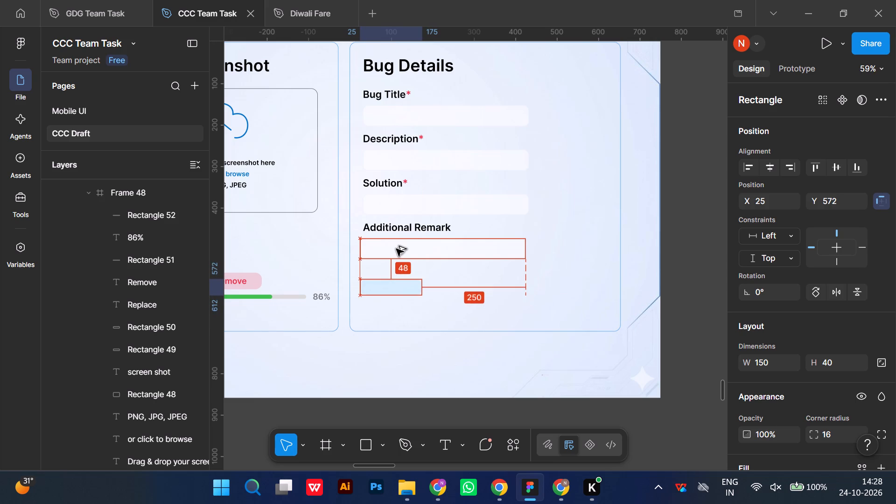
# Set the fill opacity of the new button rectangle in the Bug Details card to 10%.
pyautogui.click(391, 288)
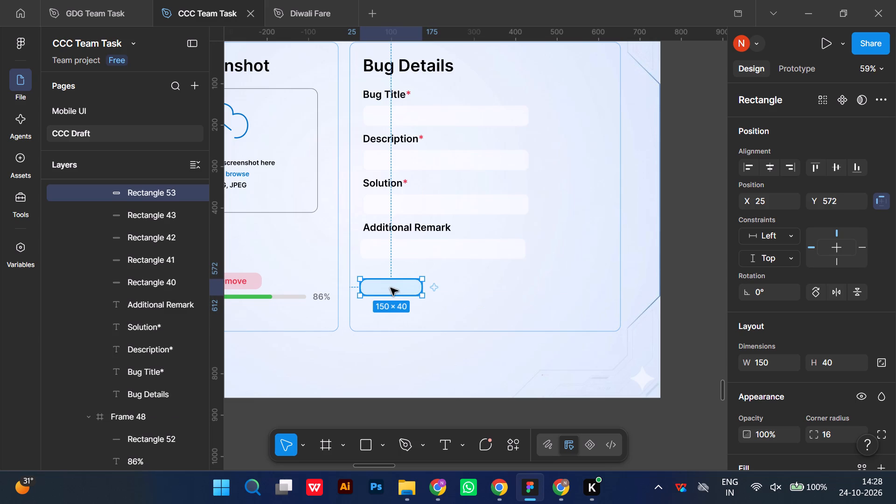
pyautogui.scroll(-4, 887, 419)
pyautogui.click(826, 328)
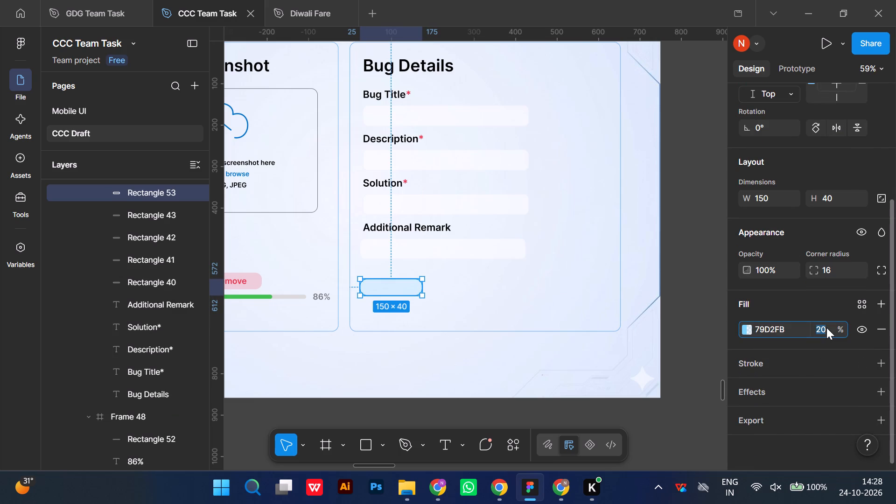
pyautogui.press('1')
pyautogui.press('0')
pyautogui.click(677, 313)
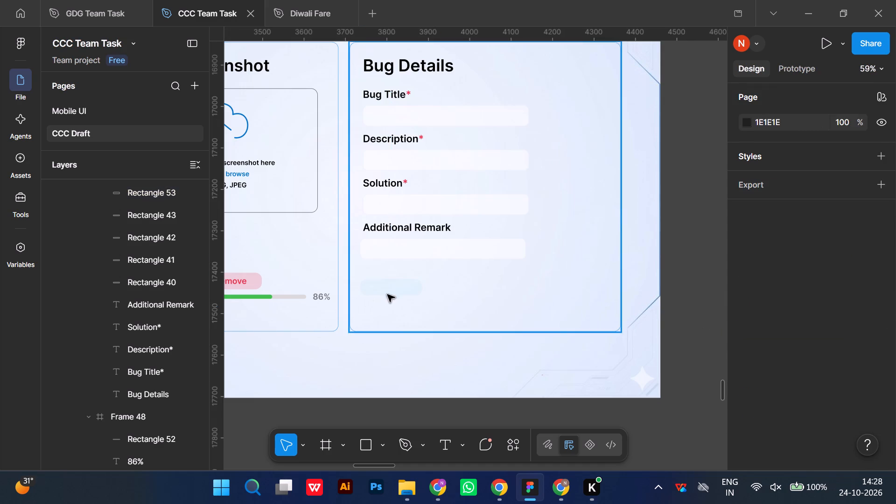
# Set the fill opacity of the Bug Details button rectangle to 15%.
pyautogui.doubleClick(394, 291)
pyautogui.scroll(-2, 812, 354)
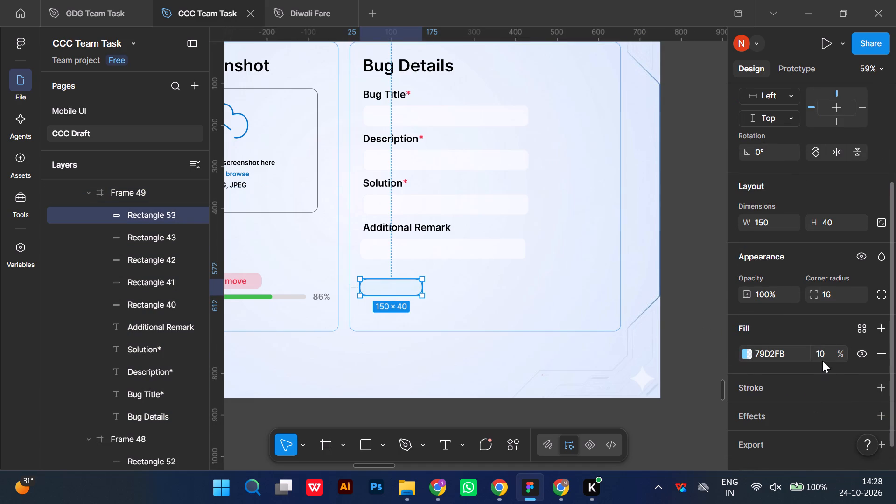
pyautogui.click(822, 356)
pyautogui.write('15')
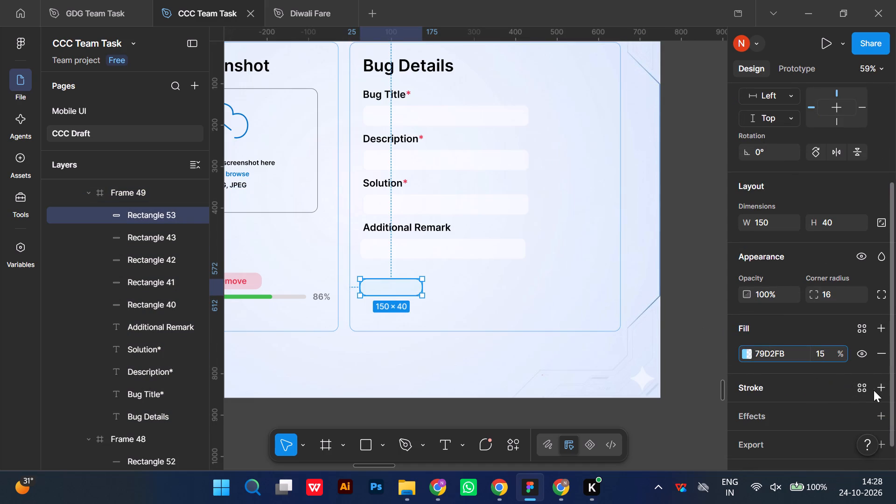
# Add a black (000000) inside stroke of weight 1 at 40% opacity to the button rectangle.
pyautogui.click(881, 389)
pyautogui.click(825, 417)
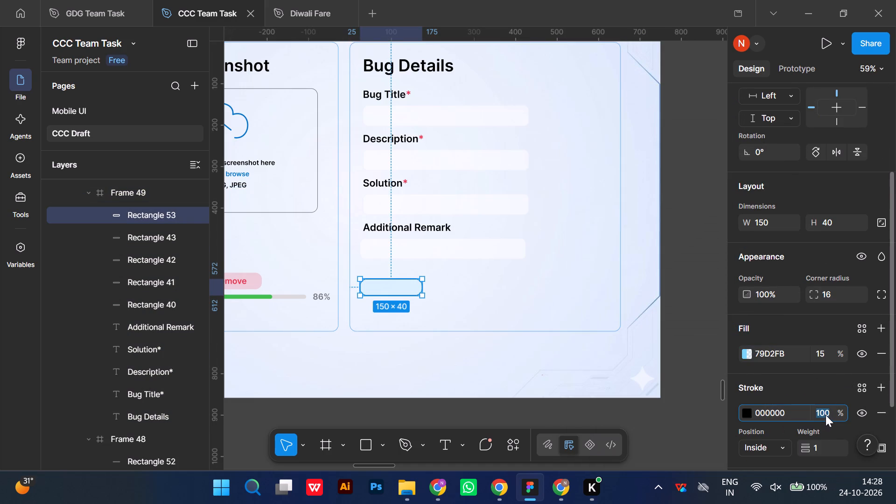
pyautogui.press('4')
pyautogui.press('0')
pyautogui.click(703, 354)
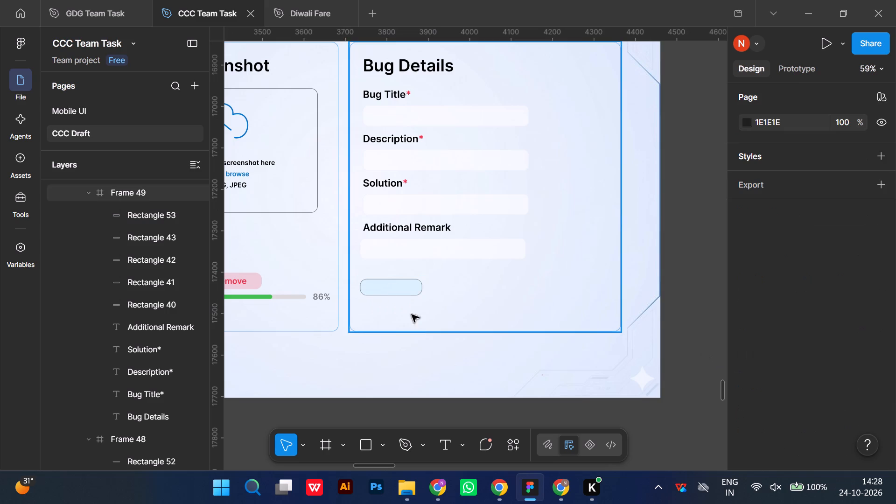
# Duplicate the outlined button rectangle and place the copy level with it, 50 px to its right at X 225, Y 572.
pyautogui.doubleClick(390, 286)
pyautogui.hotkey('ctrl', 'd')
pyautogui.moveTo(390, 286); pyautogui.dragTo(411, 281)
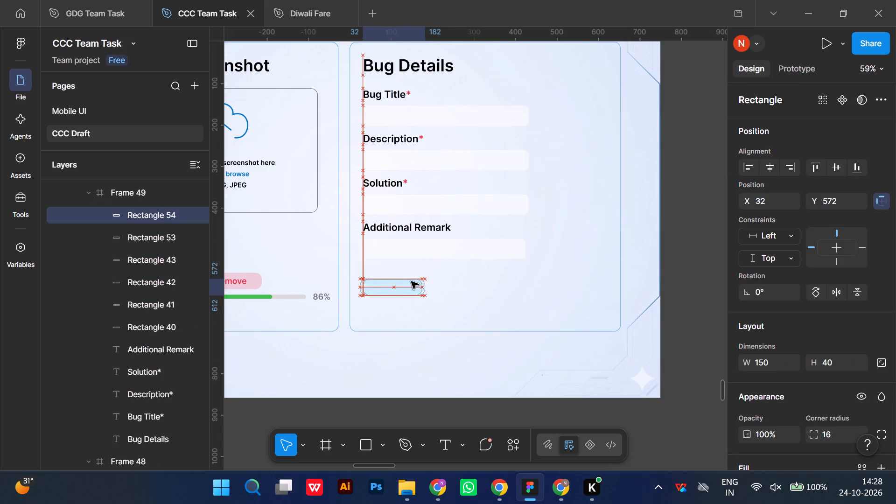
pyautogui.moveTo(411, 281); pyautogui.dragTo(471, 284)
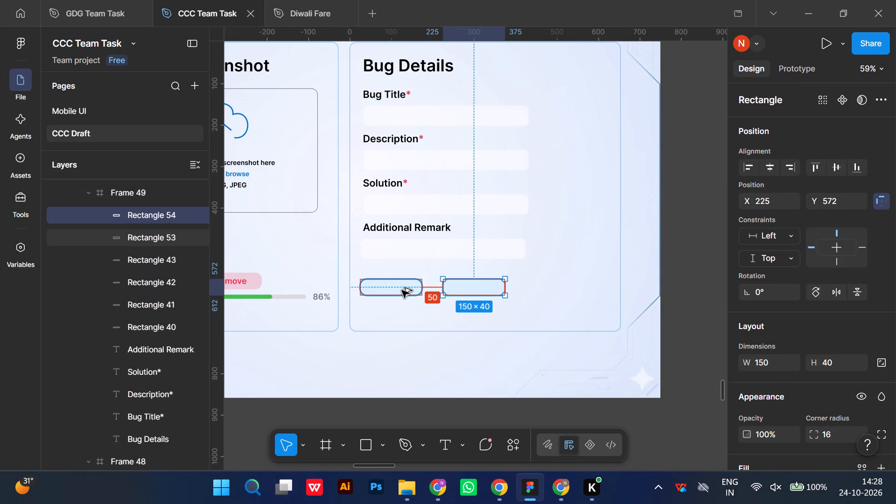
# Nudge the second outlined button rectangle closer to the first one, to X 207, Y 572.
pyautogui.hotkey('alt', 'Left')
pyautogui.hotkey('alt', 'Left')
pyautogui.hotkey('alt', 'Left')
pyautogui.hotkey('alt', 'Left')
pyautogui.hotkey('alt', 'Left')
pyautogui.hotkey('alt', 'Left')
pyautogui.hotkey('alt', 'Left')
pyautogui.hotkey('alt', 'Left')
pyautogui.hotkey('alt', 'Left')
pyautogui.hotkey('alt', 'Left')
pyautogui.hotkey('alt', 'Left')
pyautogui.hotkey('alt', 'Left')
pyautogui.hotkey('alt', 'Left')
pyautogui.hotkey('alt', 'Left')
pyautogui.hotkey('alt', 'Left')
pyautogui.hotkey('alt', 'Left')
pyautogui.hotkey('alt', 'Left')
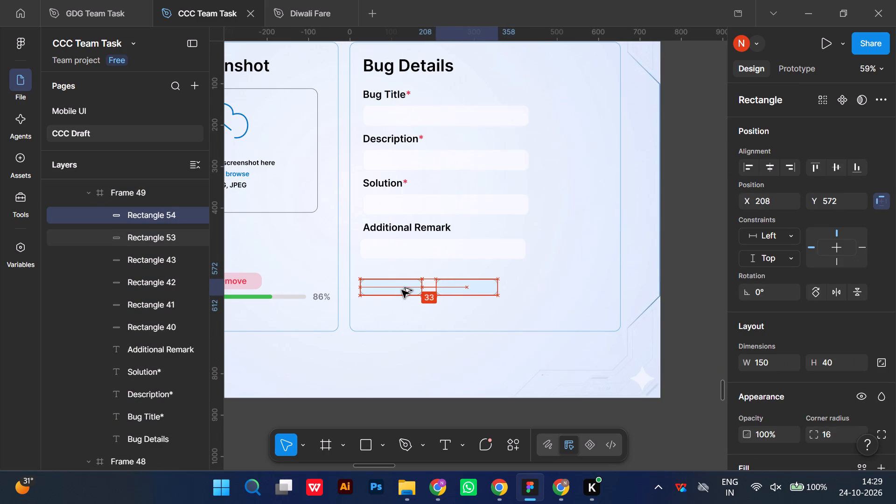
pyautogui.hotkey('alt', 'Left')
pyautogui.hotkey('alt', 'Left')
pyautogui.hotkey('alt', 'Right')
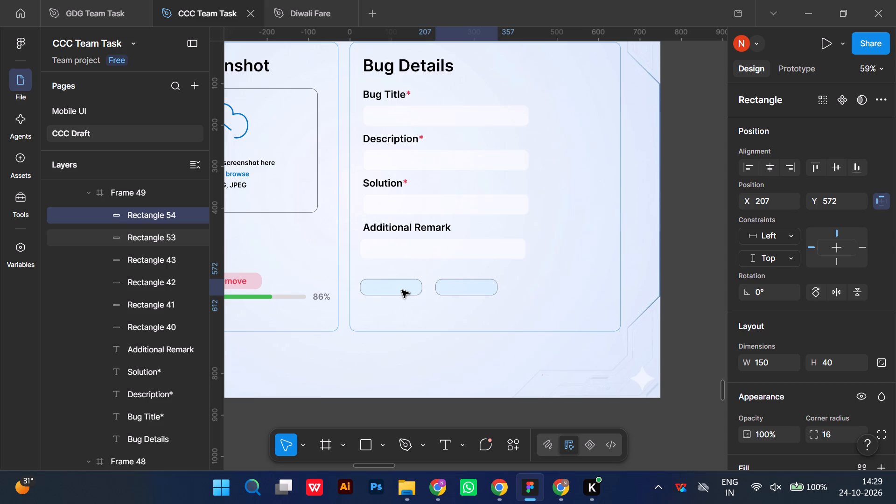
# Duplicate the second button rectangle to make a third one in the same row at X 389, Y 572.
pyautogui.hotkey('ctrl', 'd')
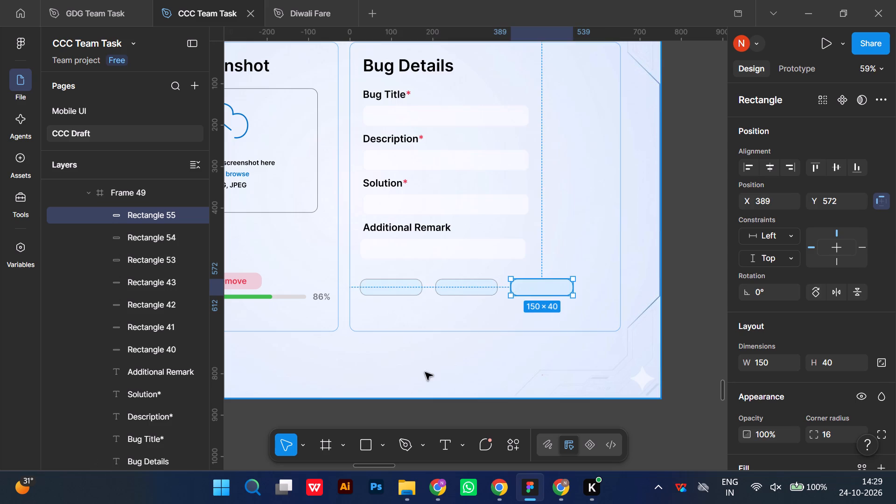
# Fill the third button with the red (FC294C, 100%) sampled from the Home Page's Round 1 Start button and remove its stroke.
pyautogui.scroll(-4, 812, 367)
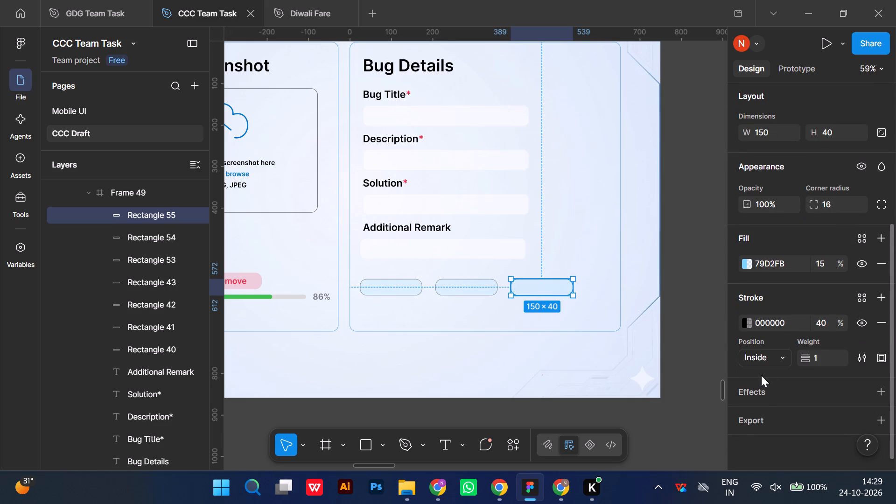
pyautogui.click(748, 267)
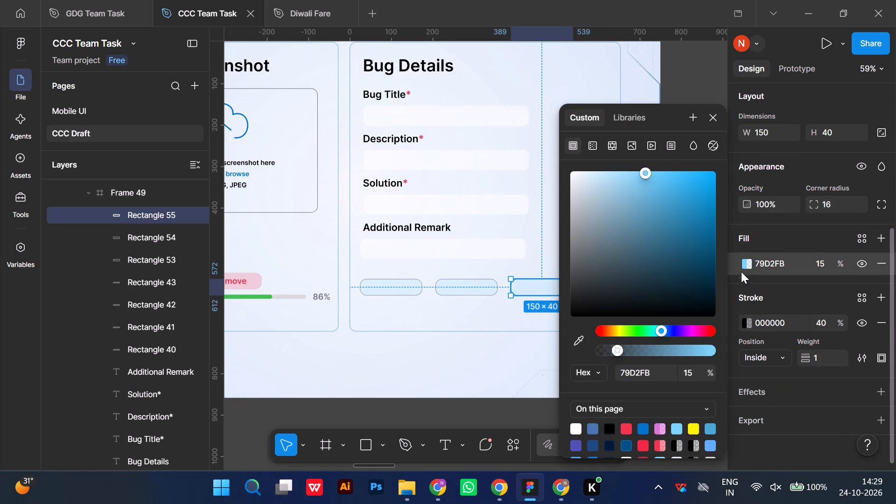
pyautogui.click(582, 334)
pyautogui.hscroll(4, 441, 279)
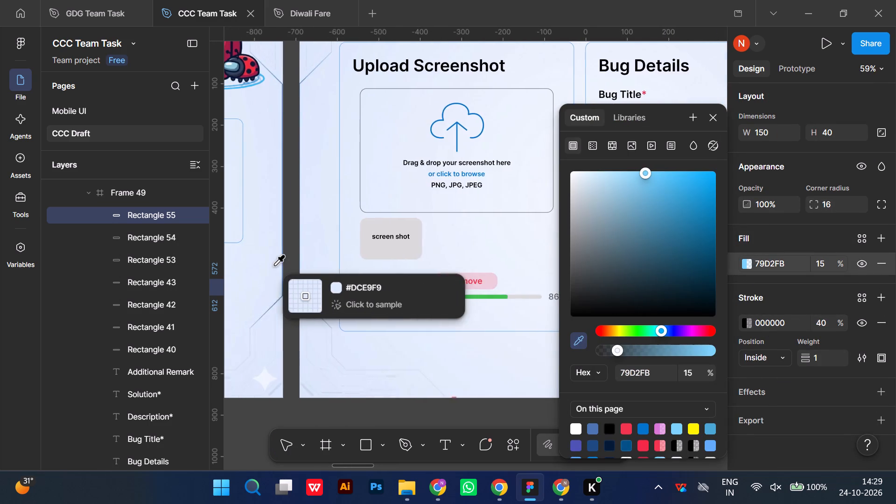
pyautogui.hscroll(2, 274, 267)
pyautogui.hscroll(3, 295, 218)
pyautogui.click(322, 219)
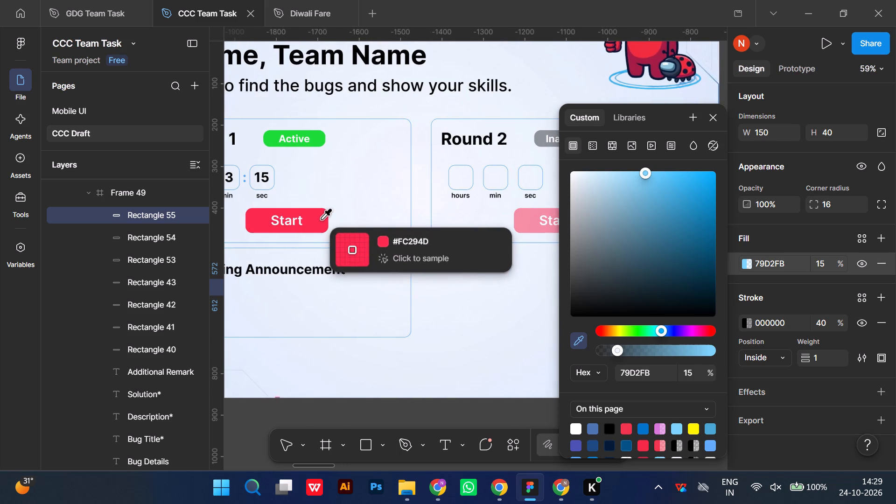
pyautogui.hscroll(-7, 322, 219)
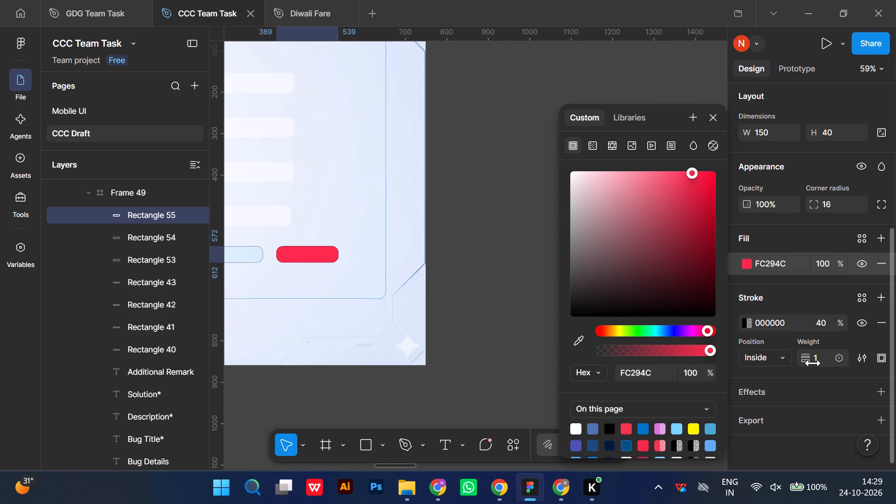
pyautogui.click(878, 321)
pyautogui.click(595, 283)
# Add the text "Cancel" and place it over the first button at X 59, Y 577.
pyautogui.hscroll(1, 594, 282)
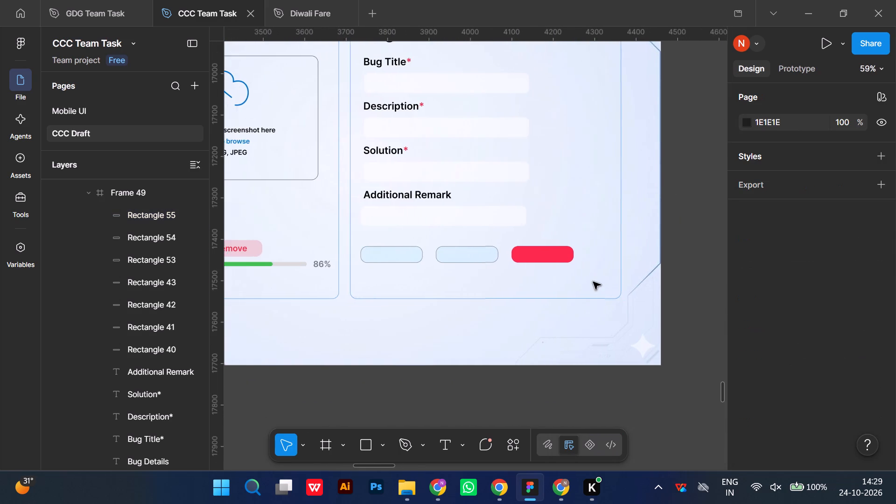
pyautogui.hscroll(2, 593, 282)
pyautogui.click(441, 439)
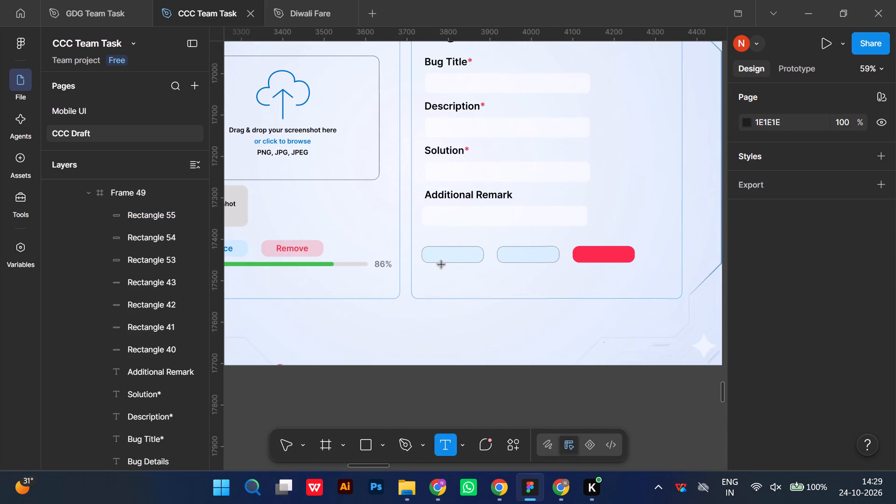
pyautogui.click(444, 245)
pyautogui.write('Cancel')
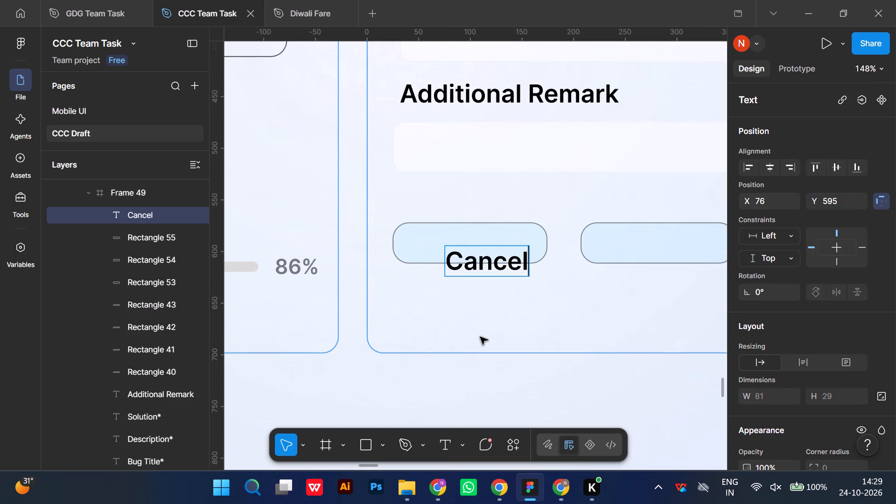
pyautogui.click(480, 337)
pyautogui.moveTo(489, 271); pyautogui.dragTo(472, 253)
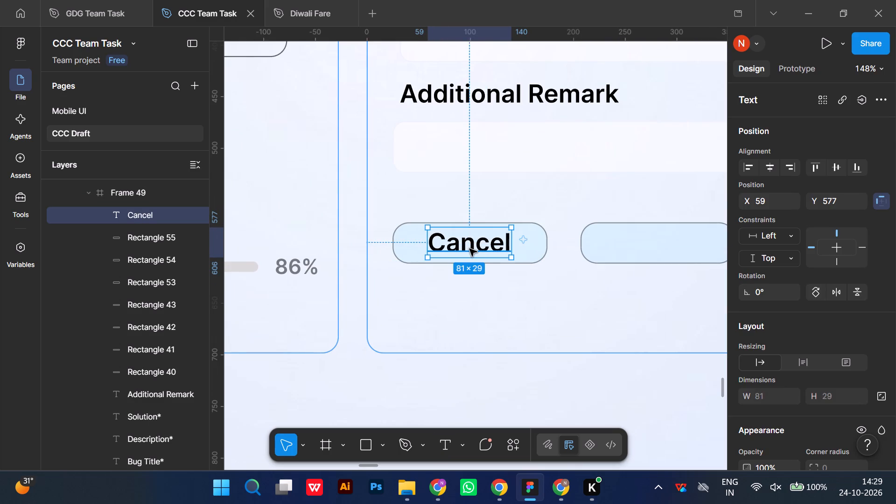
# Set the "Cancel" text size to 20 and centre it in the first button at X 66, Y 581.
pyautogui.doubleClick(469, 249)
pyautogui.scroll(-3, 809, 262)
pyautogui.click(866, 334)
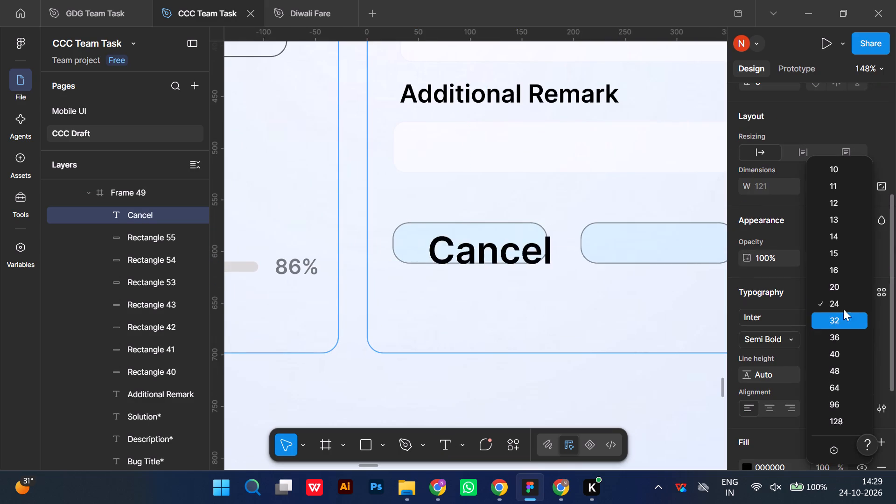
pyautogui.click(840, 289)
pyautogui.click(647, 292)
pyautogui.moveTo(451, 241); pyautogui.dragTo(460, 247)
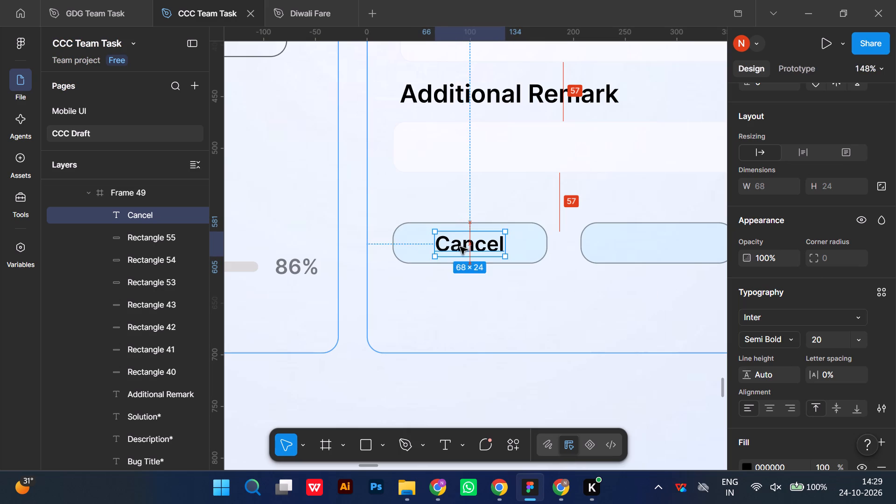
pyautogui.moveTo(460, 247); pyautogui.dragTo(457, 246)
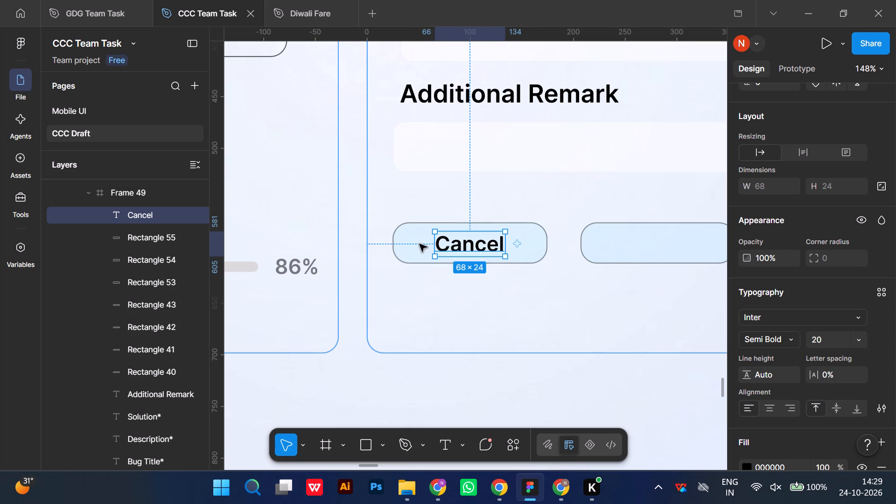
# Add the text "Send draft" at size 20 and centre it in the second button at X 231, Y 580.
pyautogui.hscroll(-1, 468, 316)
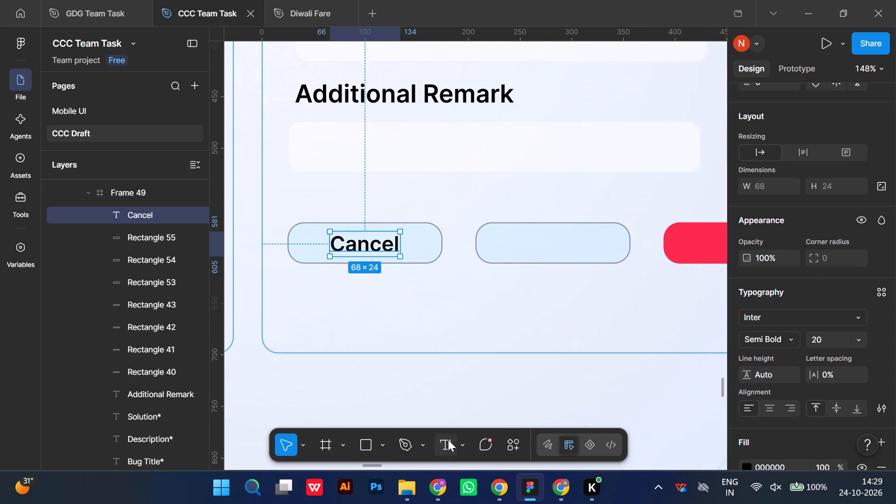
pyautogui.click(448, 440)
pyautogui.click(527, 244)
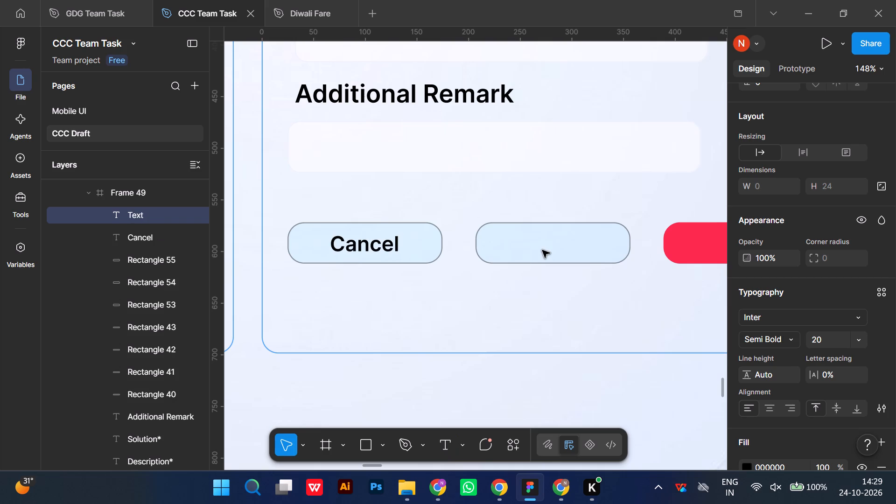
pyautogui.write('Send draft')
pyautogui.click(549, 322)
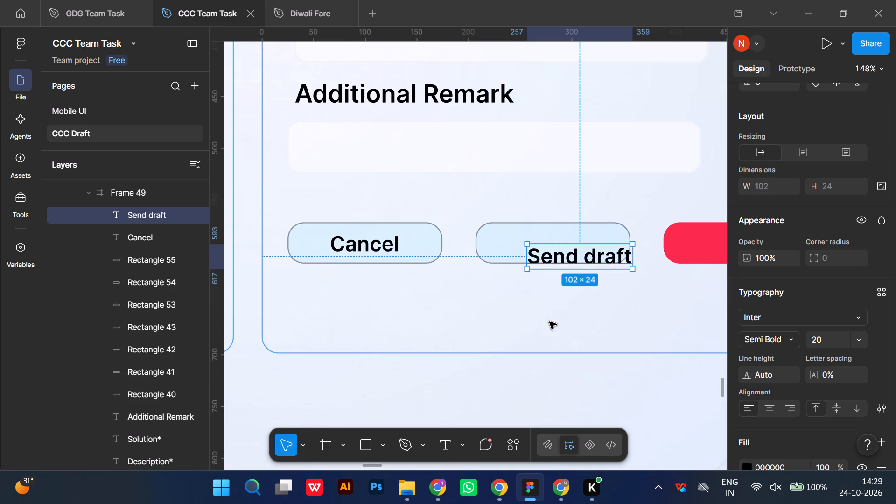
pyautogui.moveTo(604, 264); pyautogui.dragTo(583, 252)
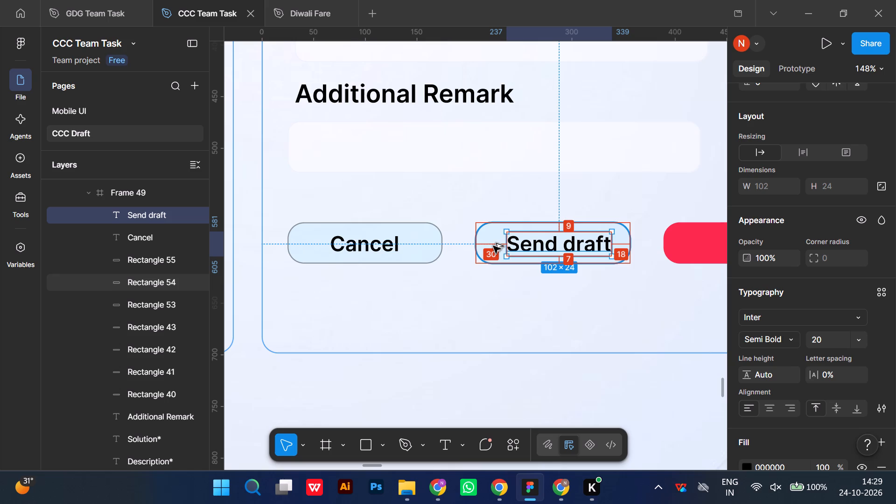
pyautogui.hotkey('alt', 'Up')
pyautogui.hotkey('alt', 'Left')
pyautogui.hotkey('alt', 'Left')
pyautogui.hotkey('alt', 'Left')
pyautogui.hotkey('alt', 'Left')
pyautogui.hotkey('alt', 'Left')
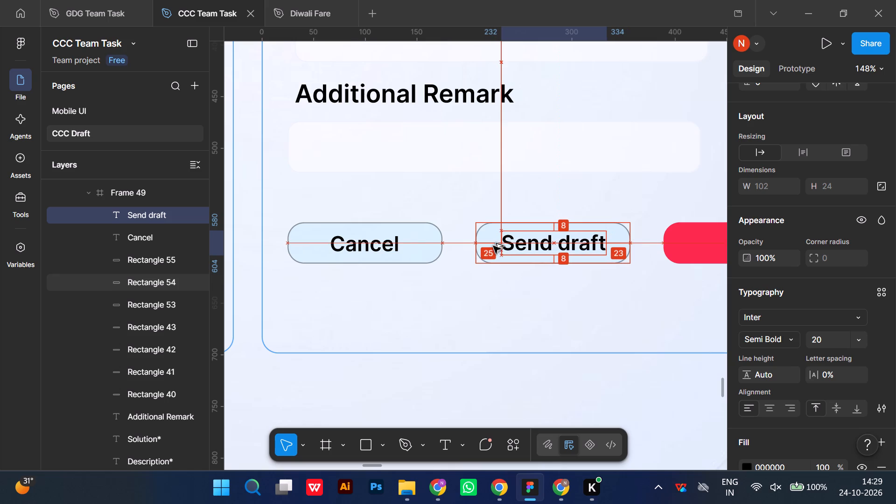
pyautogui.hotkey('alt', 'Left')
# Add the text "Submit" in white at size 20 and centre it in the red button at X 430, Y 580.
pyautogui.hscroll(-1, 493, 246)
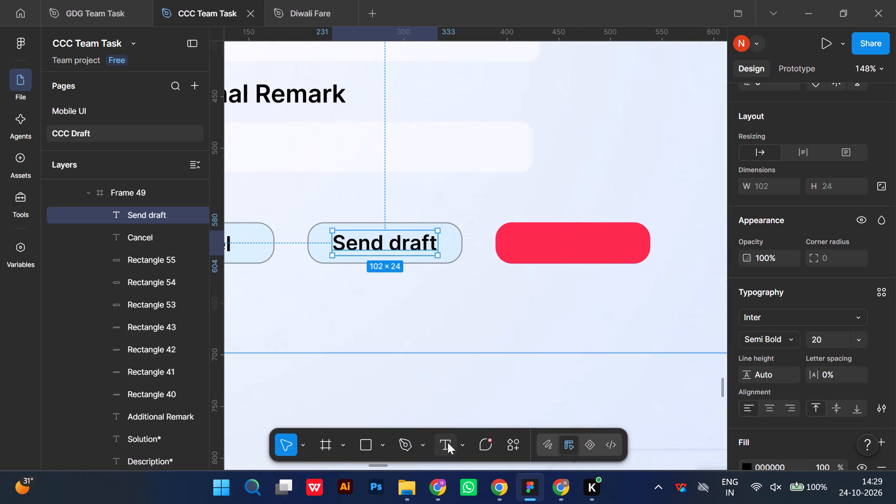
pyautogui.click(447, 443)
pyautogui.click(554, 240)
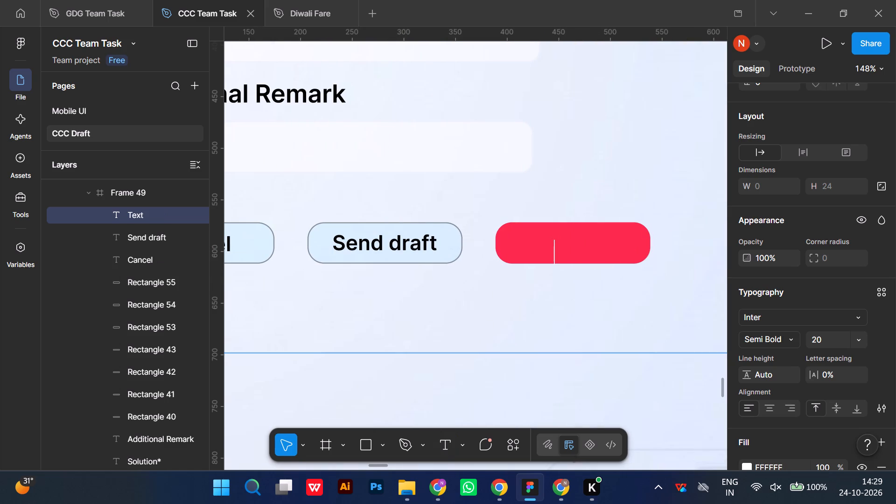
pyautogui.write('Submit')
pyautogui.click(594, 292)
pyautogui.moveTo(588, 256); pyautogui.dragTo(573, 245)
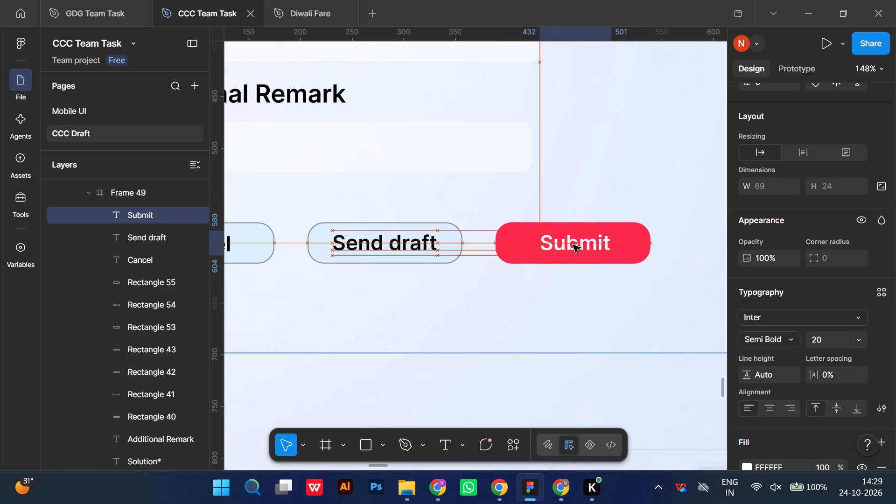
pyautogui.moveTo(573, 245); pyautogui.dragTo(573, 245)
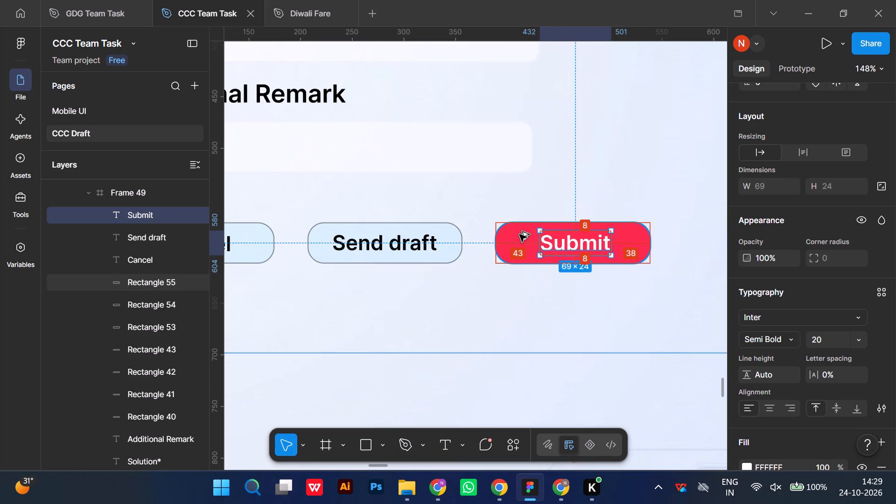
pyautogui.hotkey('alt', 'Left')
pyautogui.hotkey('alt', 'Left')
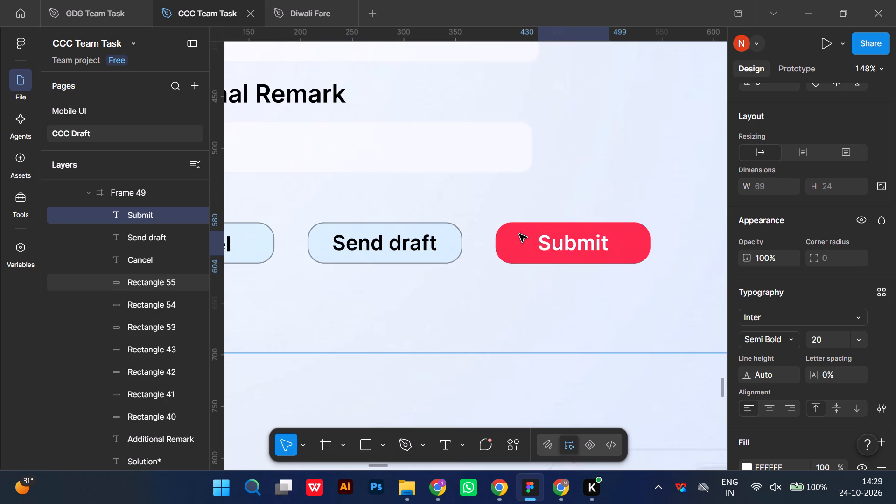
pyautogui.click(609, 315)
# Add the two-line text "Time Left" / "15:00 min" in the Bug Details card's upper right corner at X 526, Y 35.
pyautogui.hscroll(1, 609, 315)
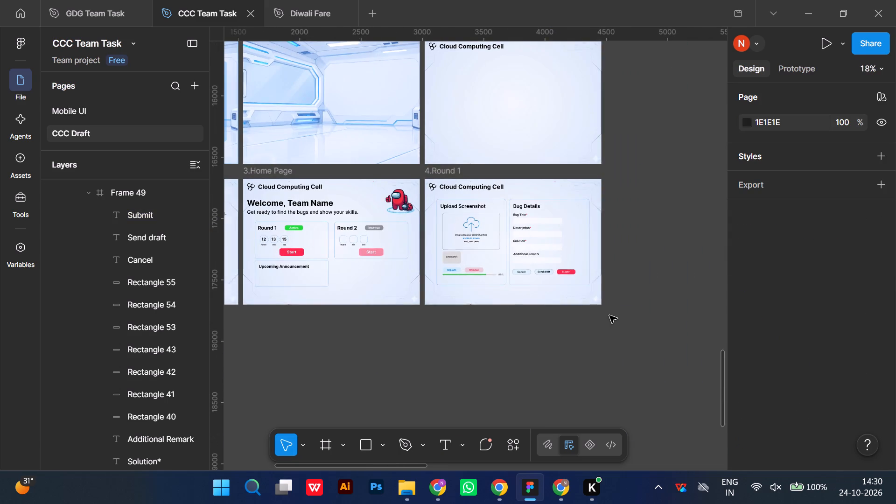
pyautogui.hscroll(1, 609, 315)
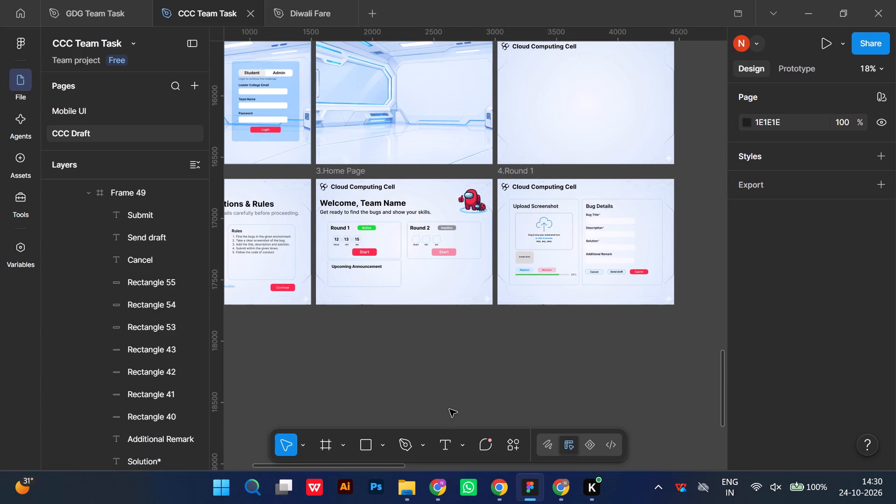
pyautogui.click(434, 443)
pyautogui.hscroll(-1, 626, 225)
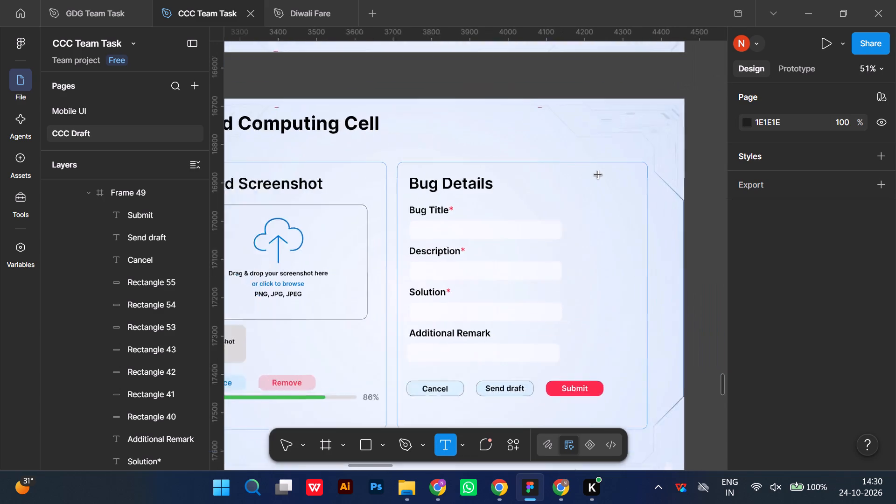
pyautogui.click(598, 175)
pyautogui.write('Time Left')
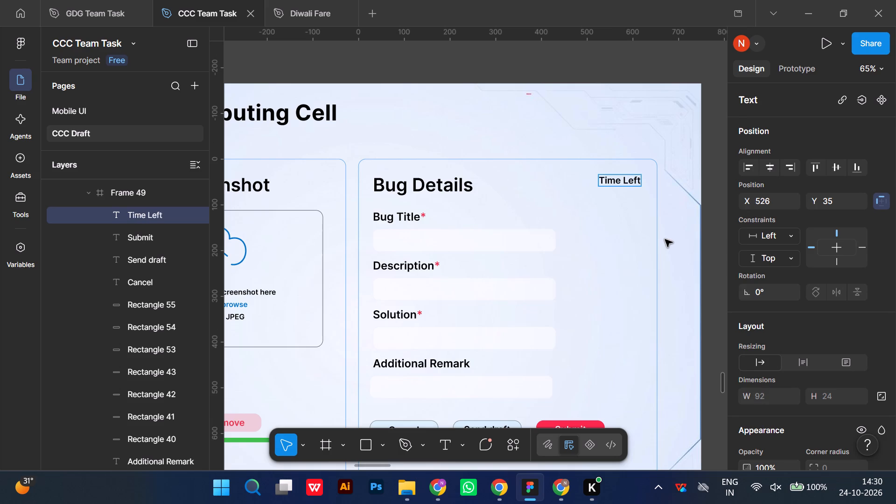
pyautogui.press('Return')
pyautogui.write('15')
pyautogui.hotkey('shift', ':')
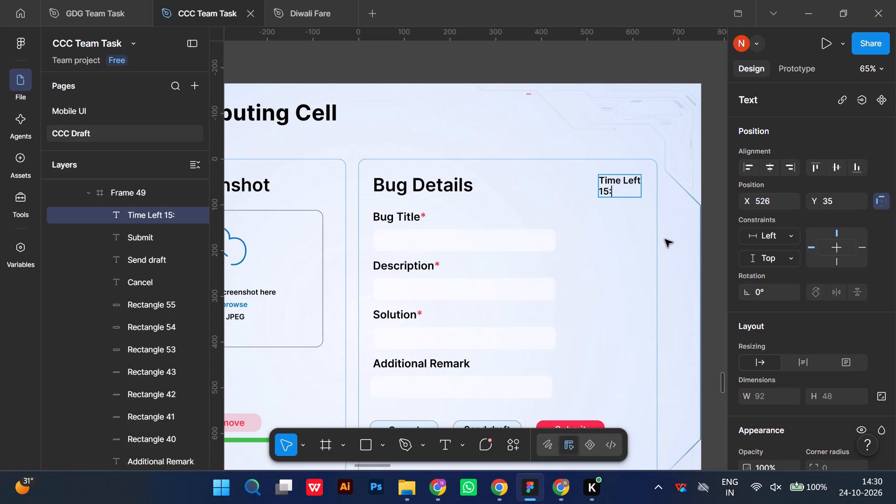
pyautogui.hotkey('shift', ')')
pyautogui.press('BackSpace')
pyautogui.write('00 min')
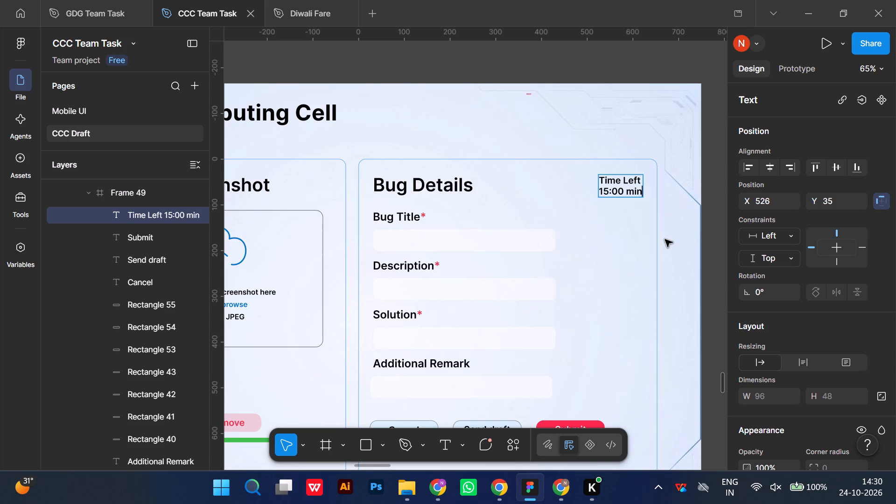
pyautogui.click(667, 236)
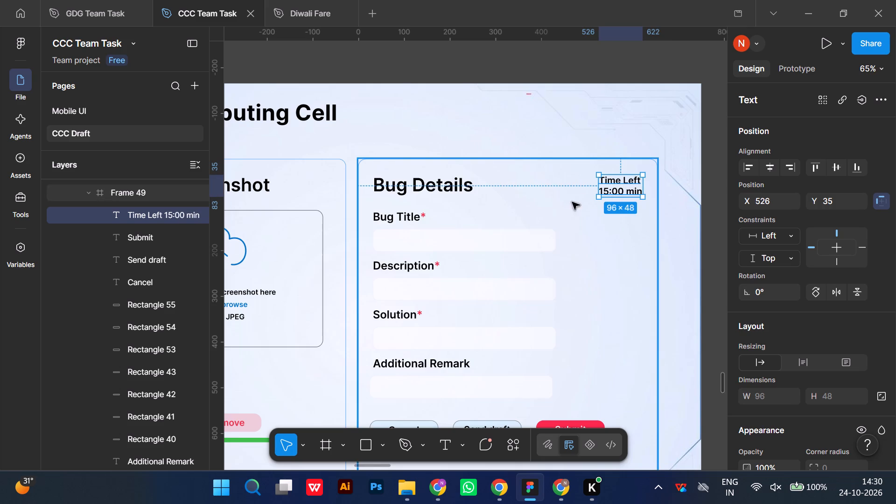
# Move the "Time Left 15:00 min" text up to Y 32 in the Bug Details card.
pyautogui.hotkey('alt', 'Up')
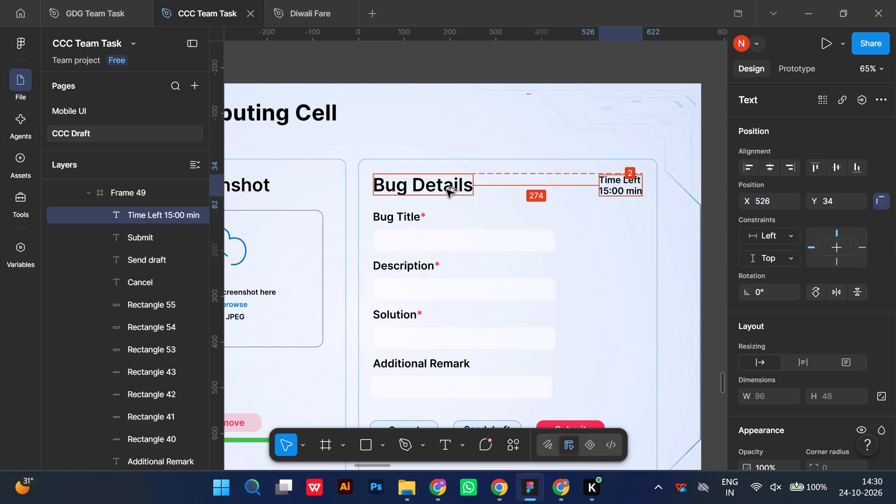
pyautogui.hotkey('alt', 'Up')
pyautogui.hotkey('alt', 'Up')
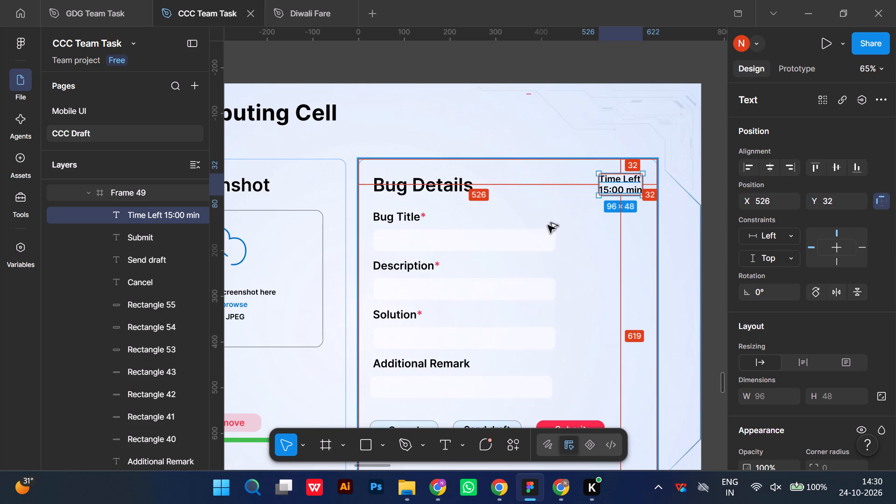
pyautogui.click(694, 217)
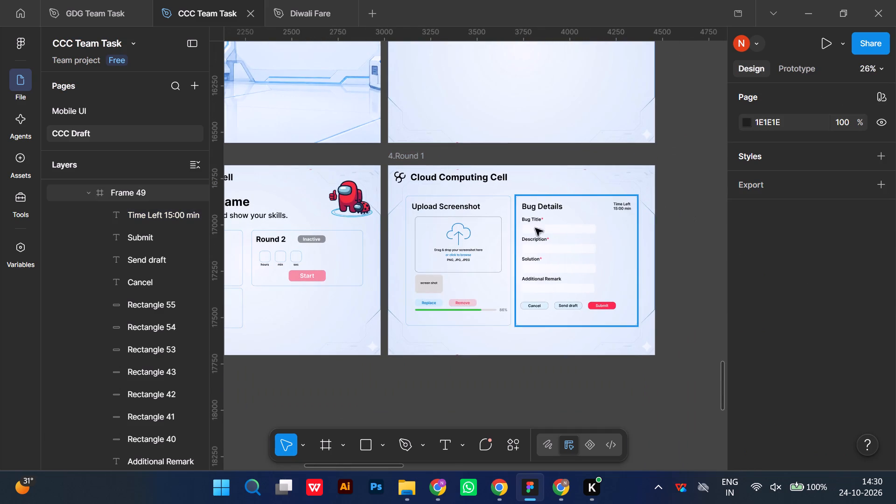
pyautogui.click(698, 241)
pyautogui.click(639, 239)
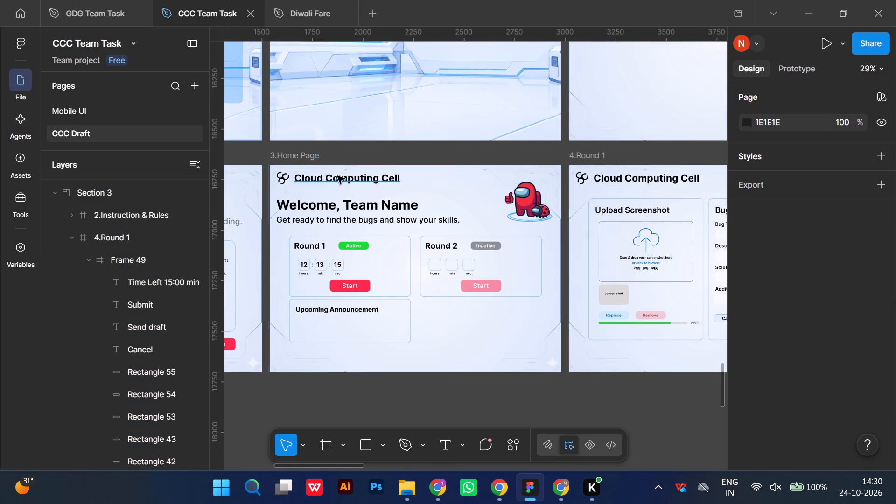
# Duplicate the "3.Home Page" frame, placing the copy after the "4.Round 1" frame.
pyautogui.click(309, 154)
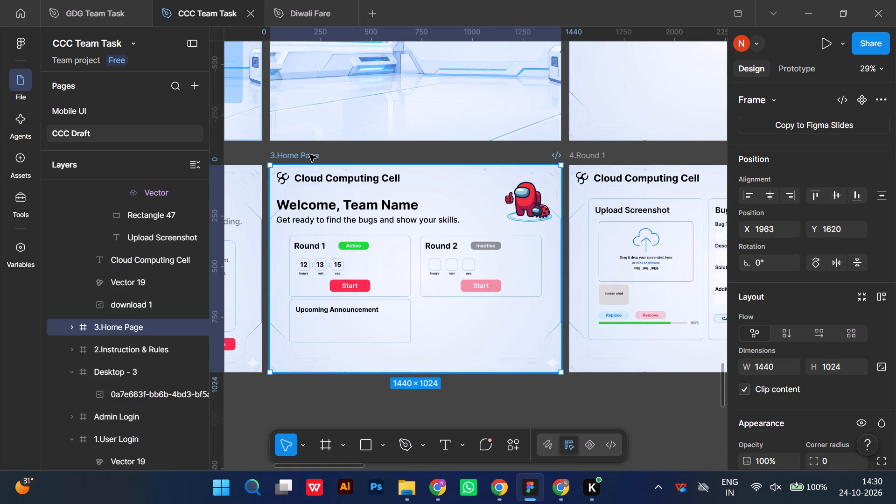
pyautogui.hotkey('ctrl', 'd')
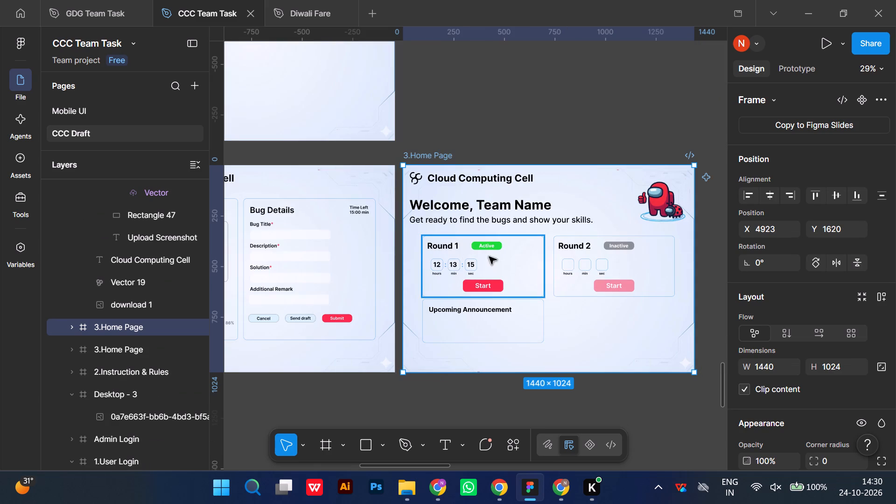
# Change the Round 1 status label in the duplicated home page to "Completed".
pyautogui.tripleClick(485, 243)
pyautogui.doubleClick(484, 242)
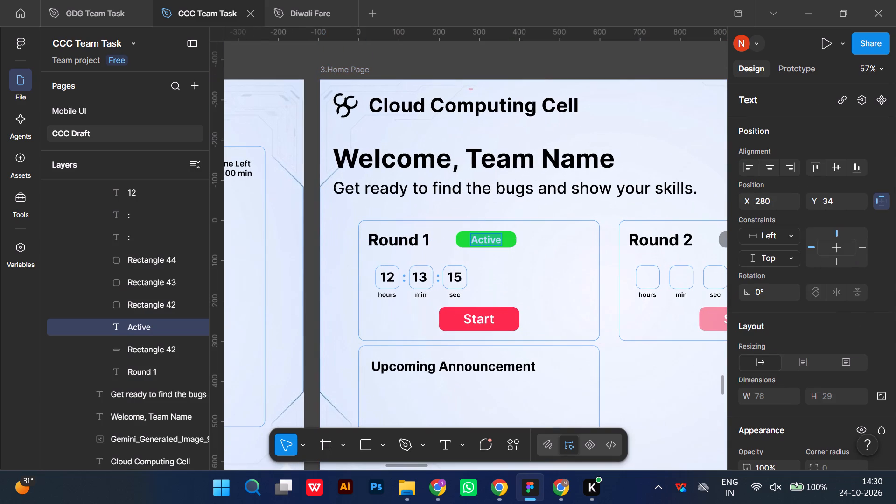
pyautogui.hotkey('shift', 'c')
pyautogui.write('ompleted')
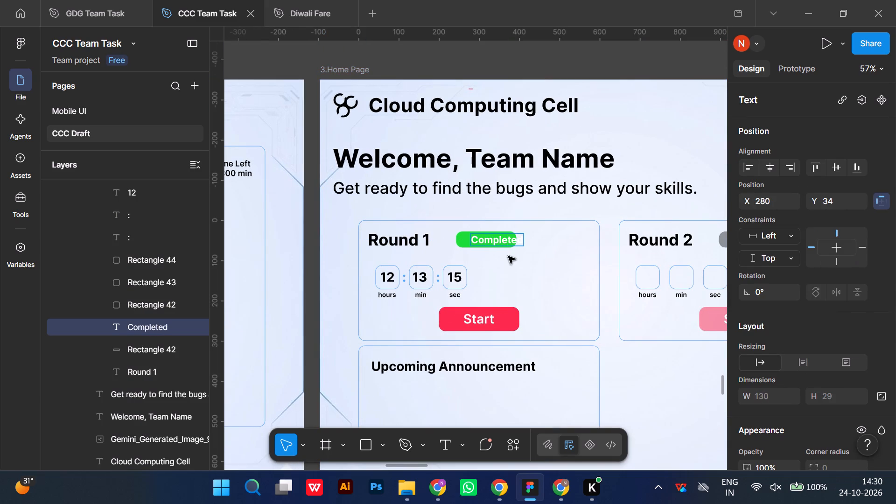
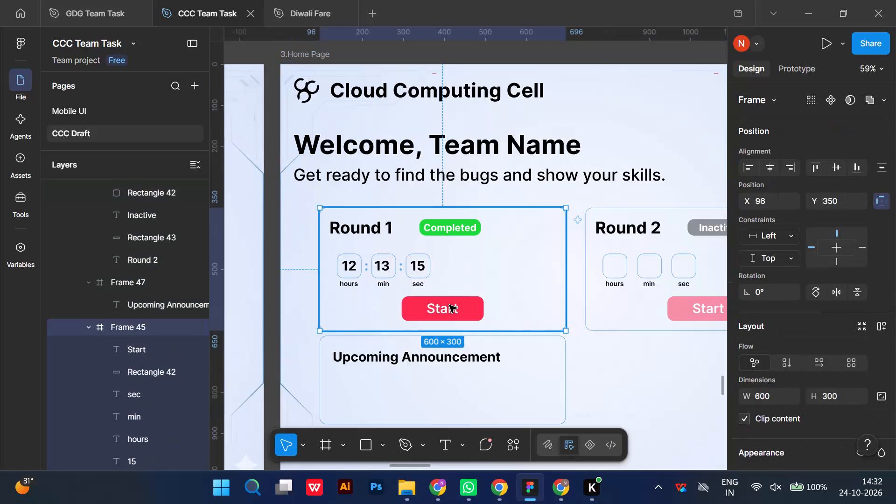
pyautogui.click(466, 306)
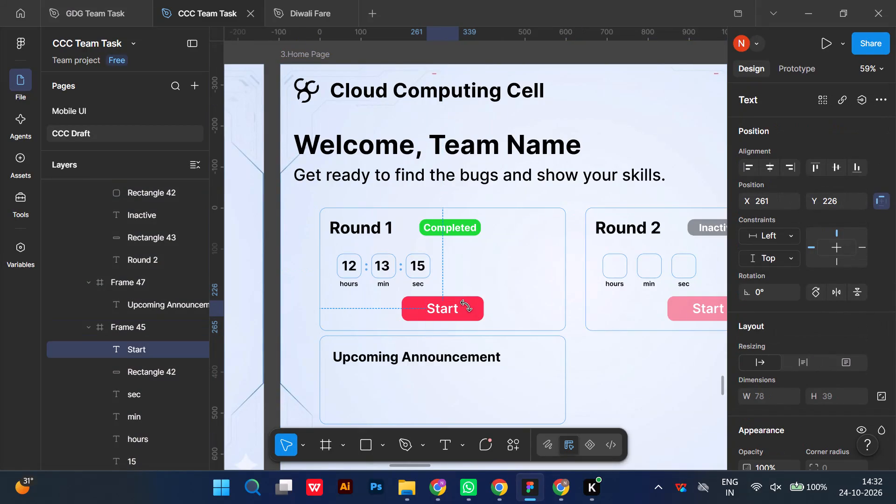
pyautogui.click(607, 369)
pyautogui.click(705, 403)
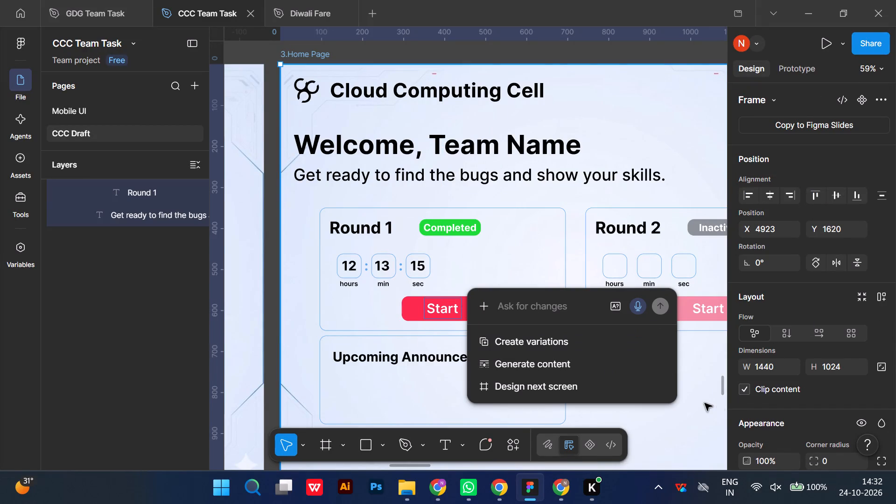
# Raise the exposure of the background image in the duplicated home page.
pyautogui.click(683, 350)
pyautogui.doubleClick(684, 350)
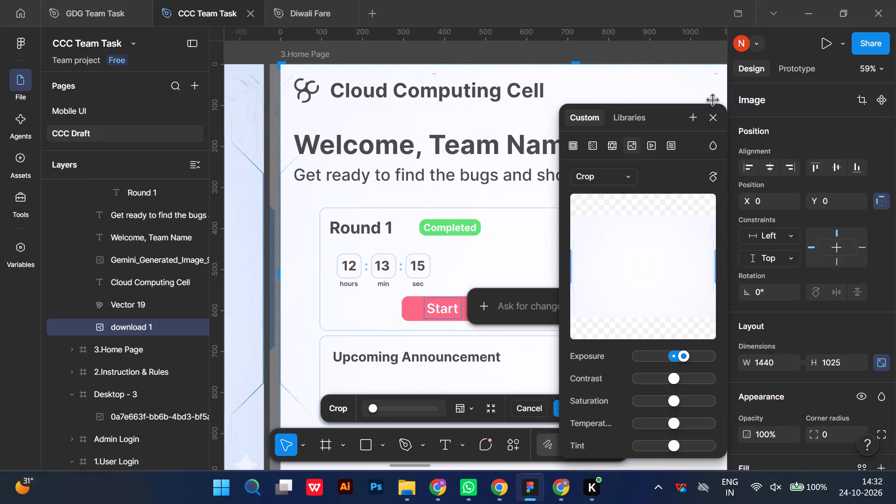
pyautogui.click(710, 122)
pyautogui.click(645, 131)
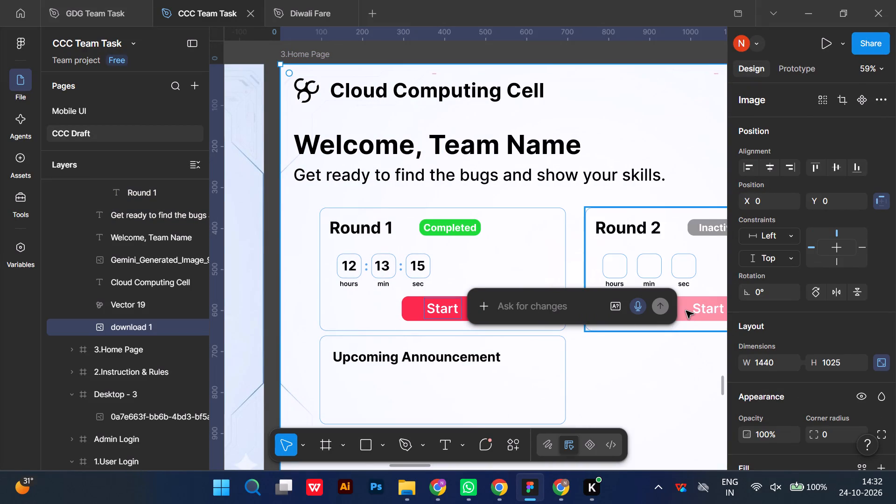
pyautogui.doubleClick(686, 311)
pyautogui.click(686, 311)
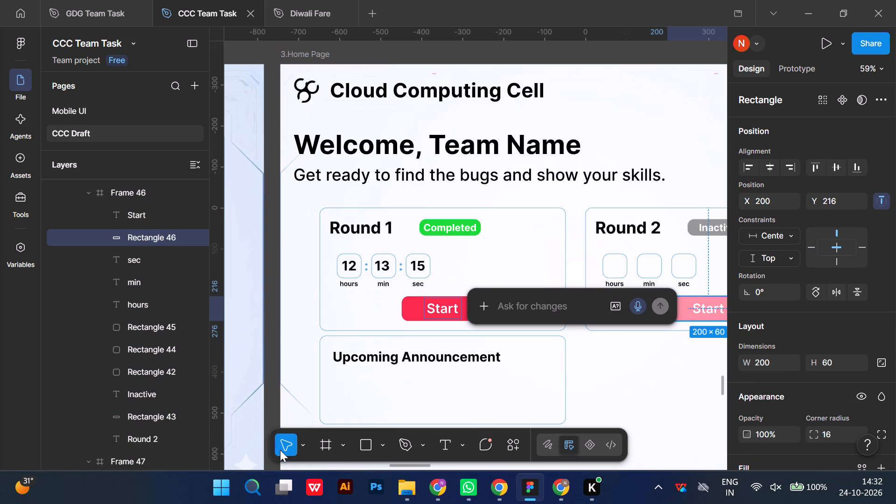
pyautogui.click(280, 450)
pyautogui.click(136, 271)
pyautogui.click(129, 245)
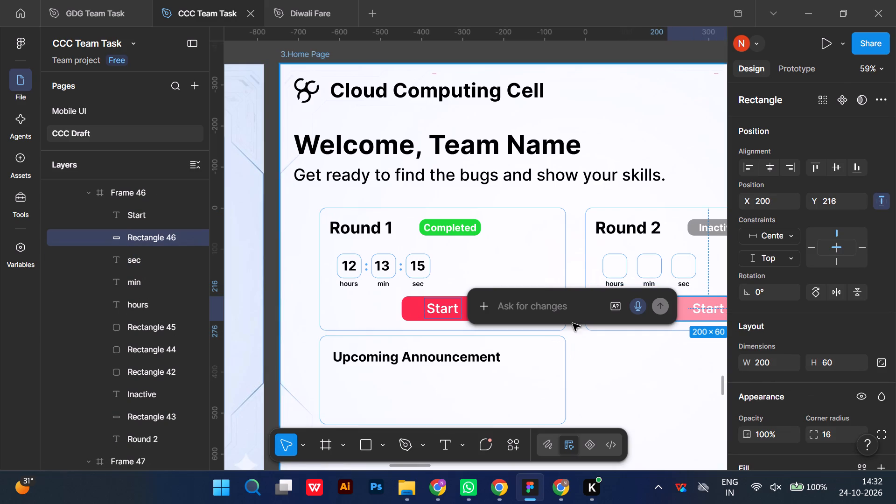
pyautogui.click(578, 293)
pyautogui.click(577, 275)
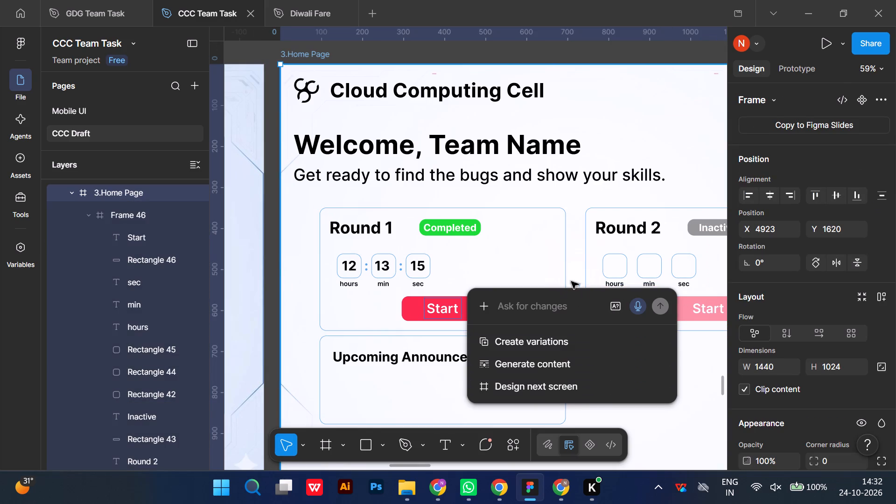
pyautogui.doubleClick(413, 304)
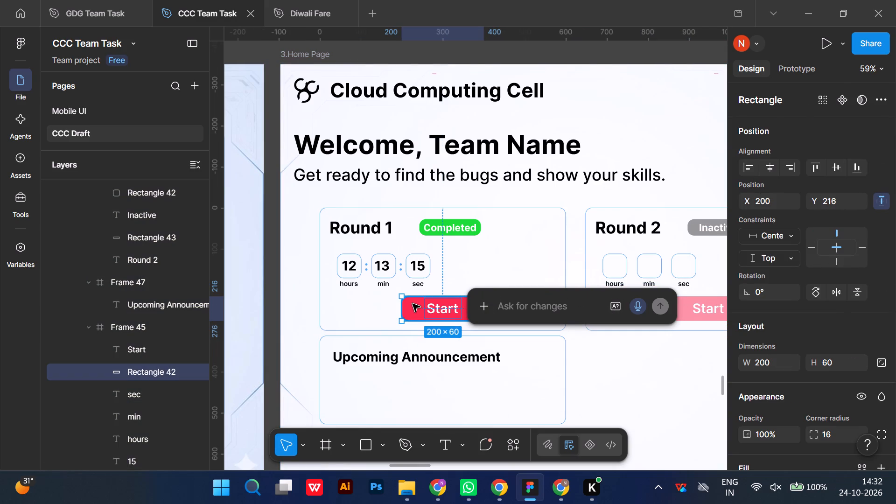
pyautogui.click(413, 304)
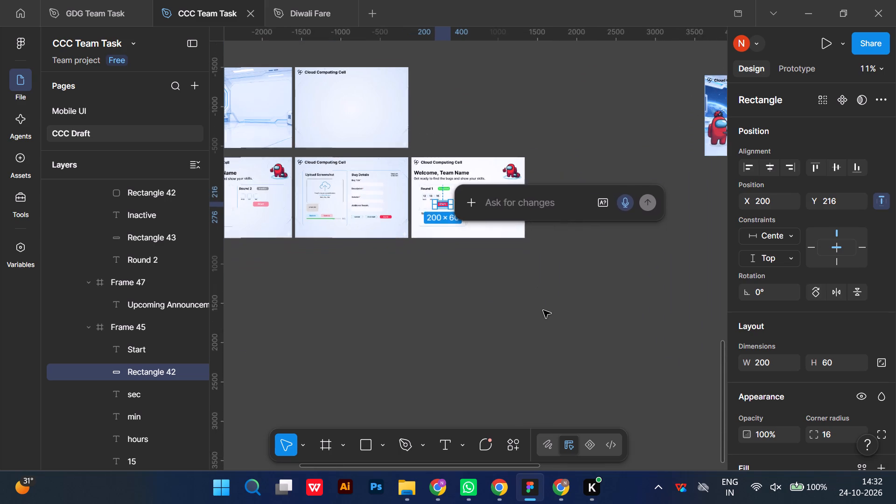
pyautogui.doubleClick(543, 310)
# Set the fill opacity of the Round 1 card's Start button to 50% in the duplicated home page.
pyautogui.hscroll(-1, 600, 206)
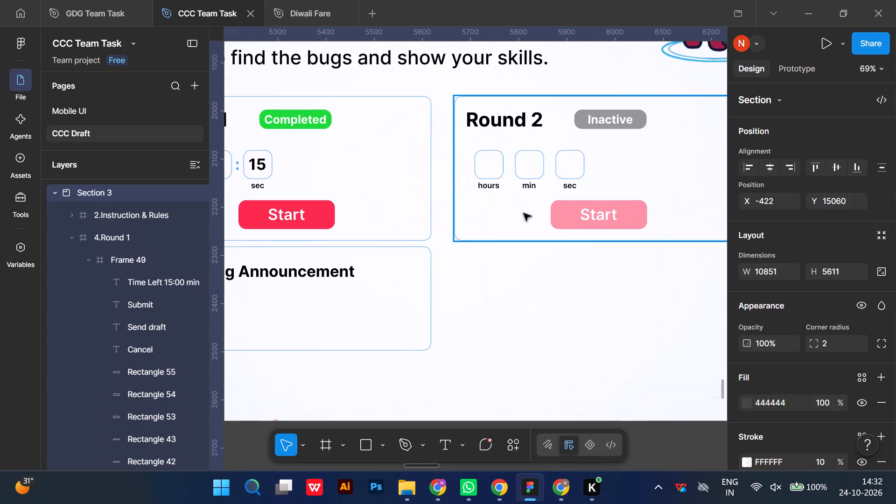
pyautogui.doubleClick(561, 219)
pyautogui.scroll(-3, 812, 391)
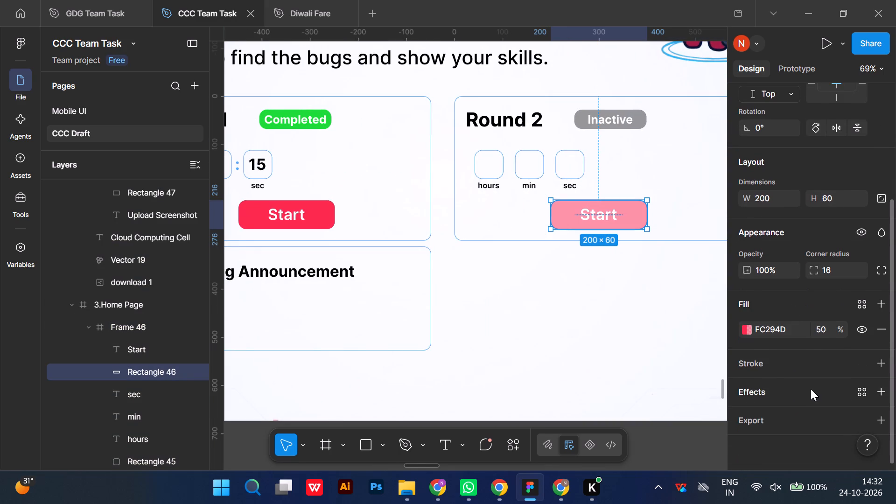
pyautogui.hscroll(1, 592, 308)
pyautogui.doubleClick(390, 207)
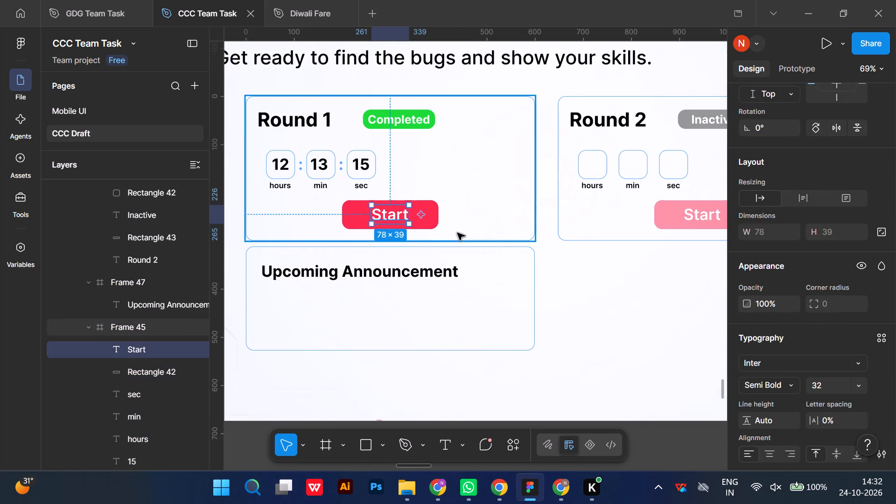
pyautogui.click(431, 212)
pyautogui.click(825, 327)
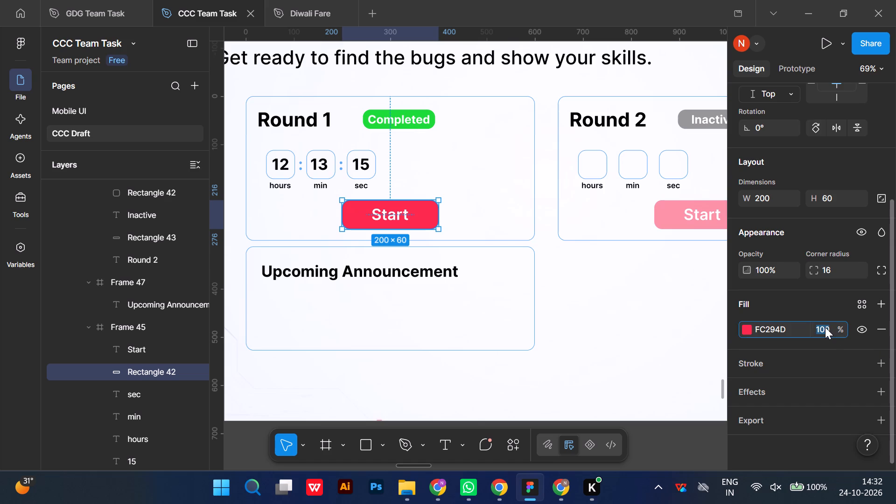
pyautogui.press('5')
pyautogui.press('0')
pyautogui.click(634, 338)
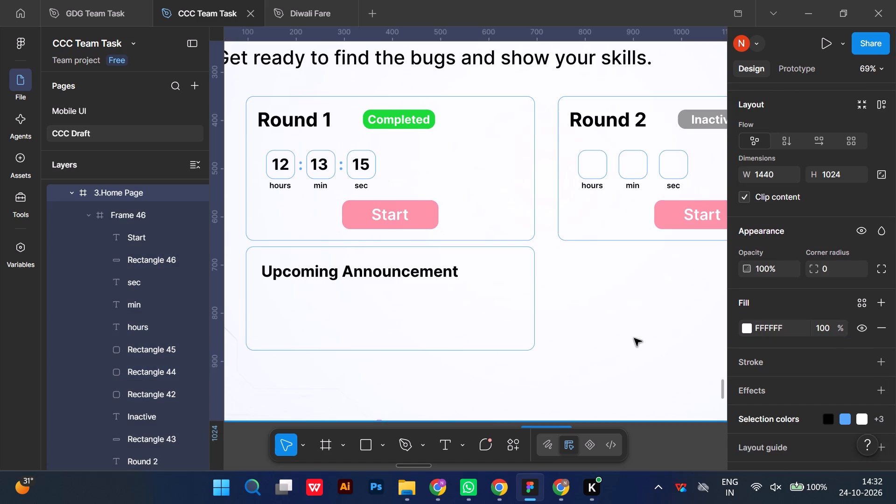
# Set the fill opacity of the Round 2 card's Start button to 100%.
pyautogui.hscroll(-1, 634, 338)
pyautogui.doubleClick(672, 219)
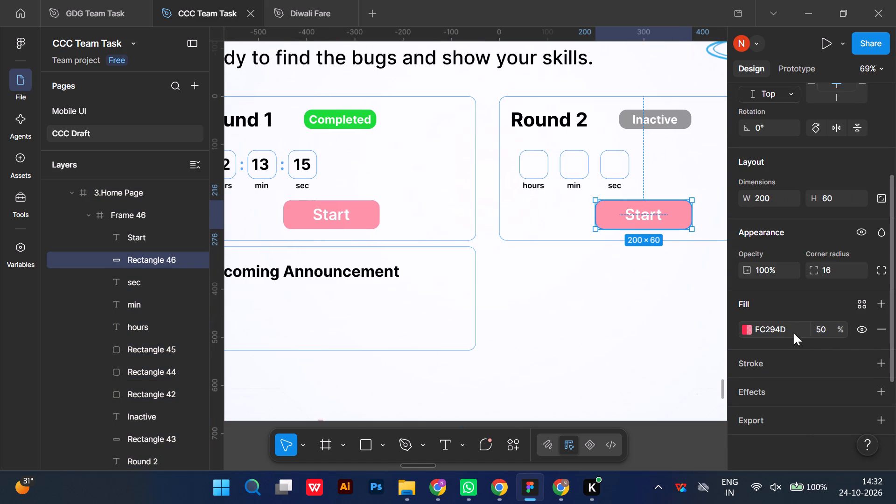
pyautogui.click(820, 328)
pyautogui.press('1')
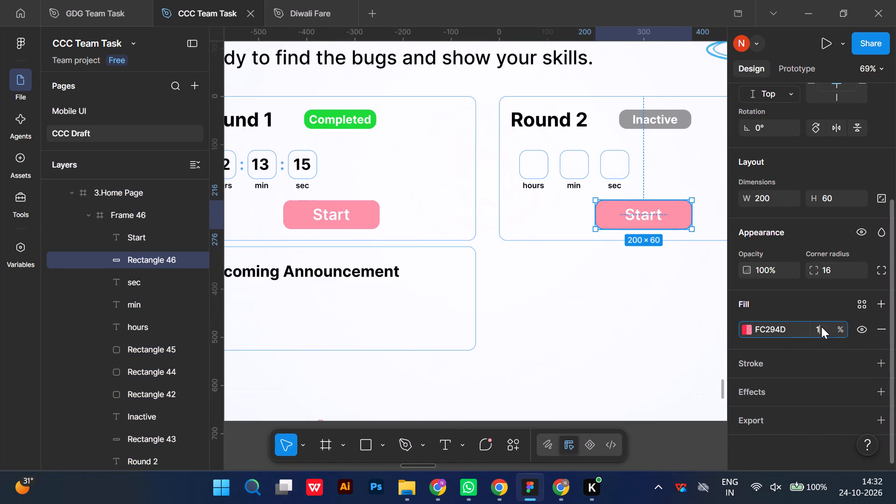
pyautogui.press('0')
pyautogui.press('0')
pyautogui.click(634, 350)
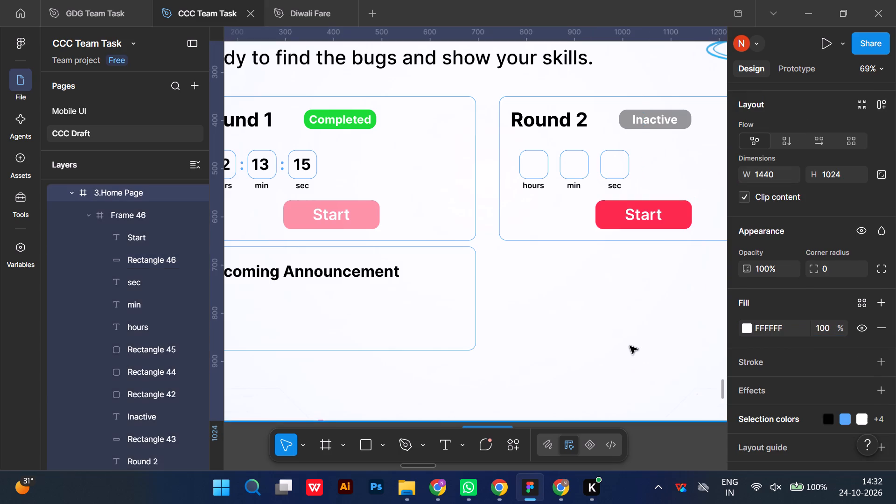
# Copy the "12" hours value from the Round 1 card into the Round 2 card's hours box.
pyautogui.hscroll(1, 472, 225)
pyautogui.doubleClick(271, 168)
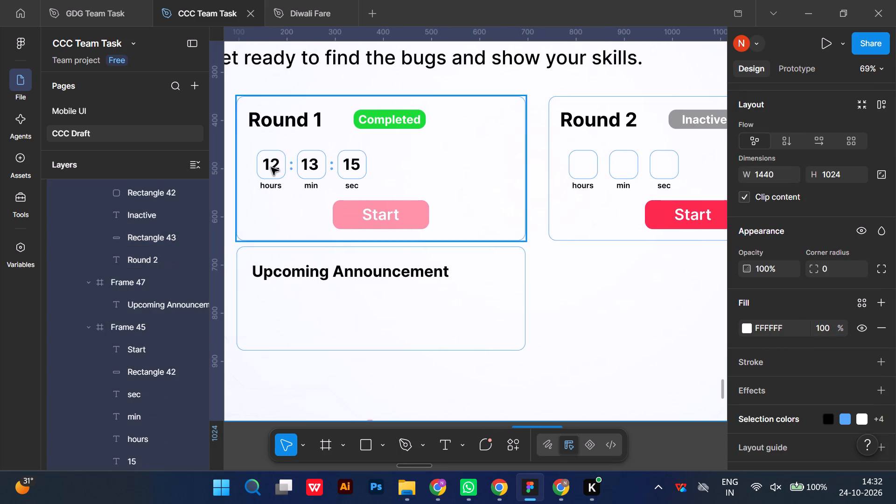
pyautogui.hotkey('ctrl', 'c')
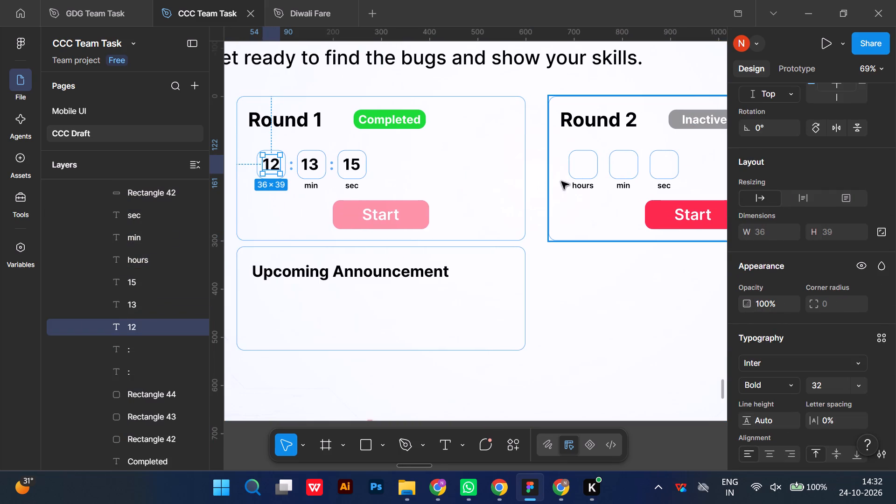
pyautogui.doubleClick(592, 168)
pyautogui.doubleClick(591, 167)
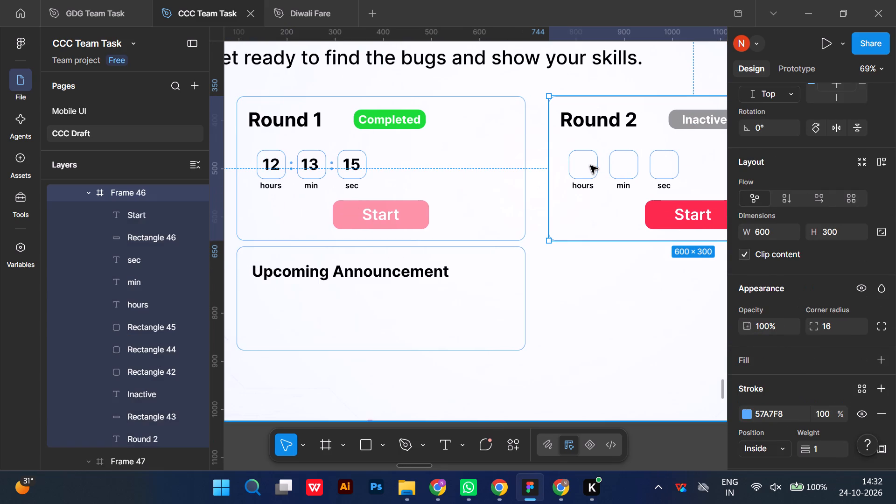
pyautogui.hotkey('ctrl', 'v')
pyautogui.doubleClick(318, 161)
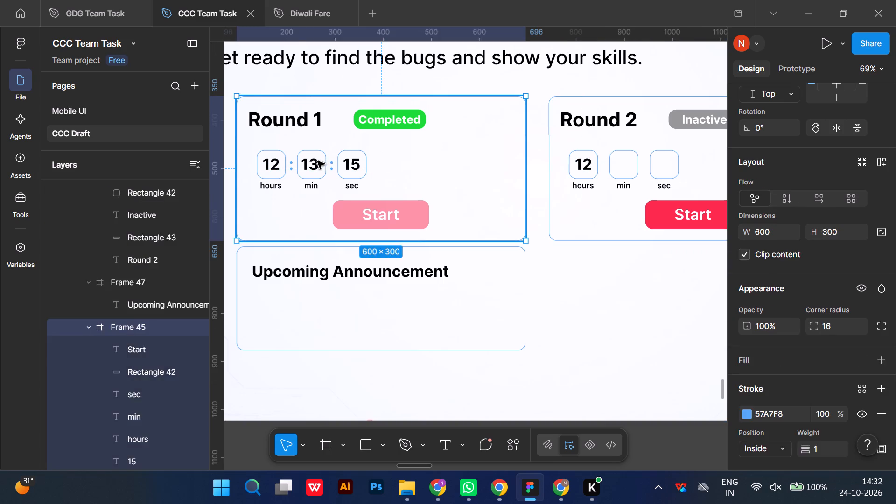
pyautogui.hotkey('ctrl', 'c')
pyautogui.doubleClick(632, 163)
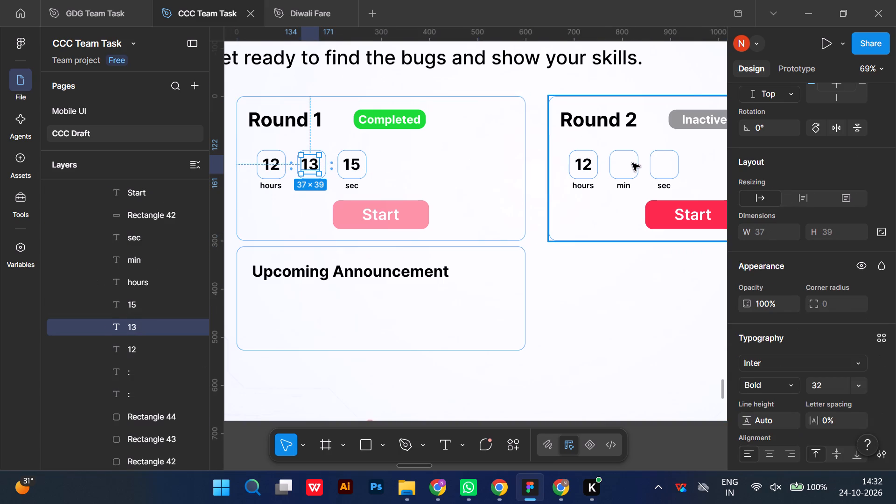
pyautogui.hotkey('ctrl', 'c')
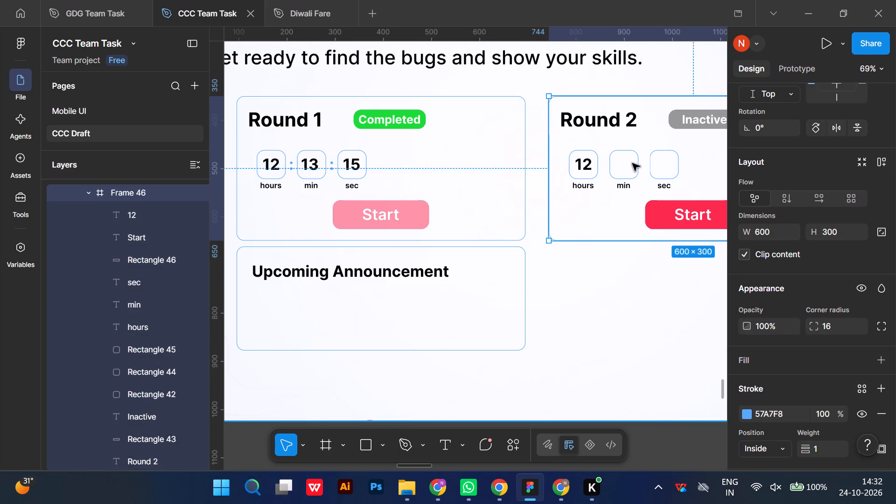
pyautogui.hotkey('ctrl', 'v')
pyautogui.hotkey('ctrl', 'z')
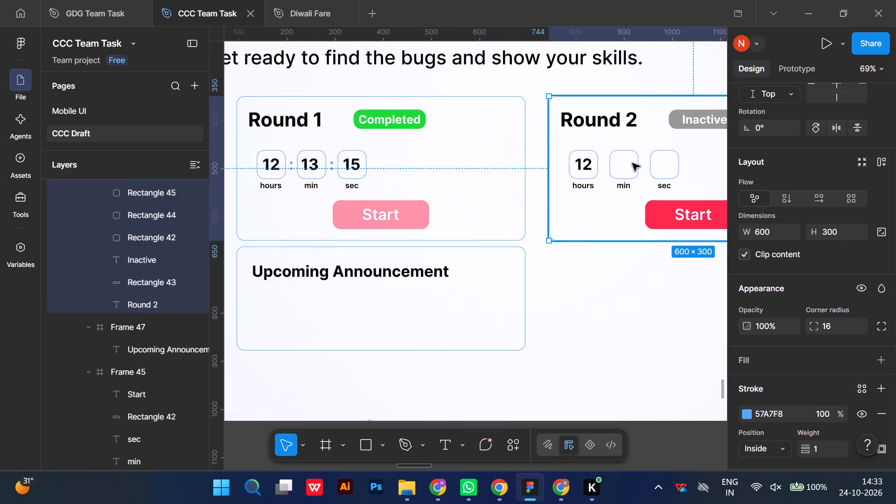
# Copy the "13" minutes value from the Round 1 card into the Round 2 card's min box.
pyautogui.doubleClick(315, 160)
pyautogui.hotkey('ctrl', 'c')
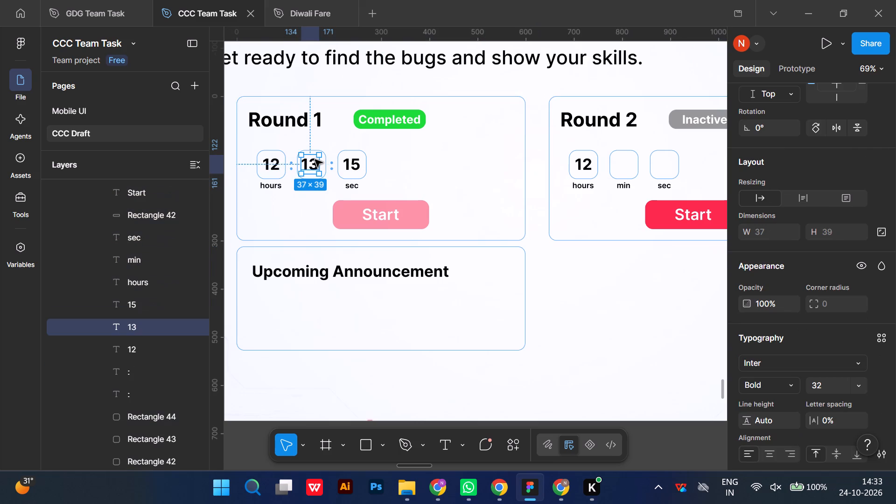
pyautogui.click(628, 165)
pyautogui.hotkey('ctrl', 'v')
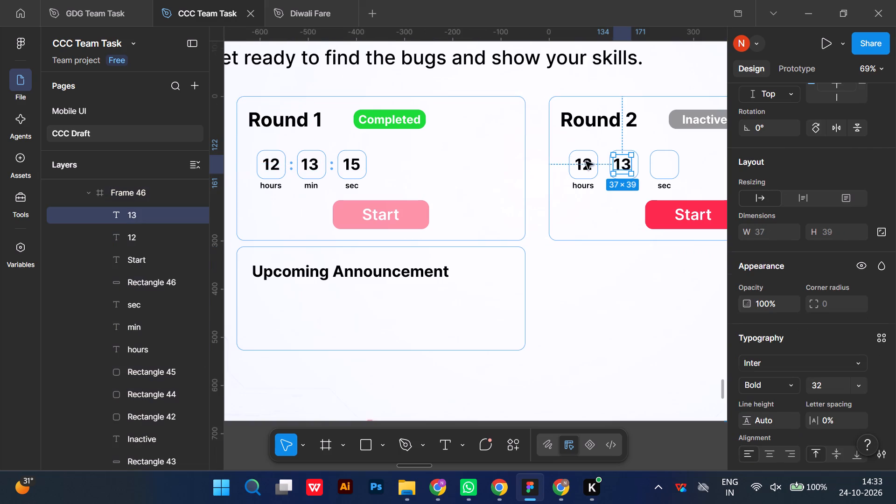
# Copy the "15" seconds value from the Round 1 card into the Round 2 card's sec box.
pyautogui.click(364, 167)
pyautogui.click(362, 163)
pyautogui.doubleClick(360, 163)
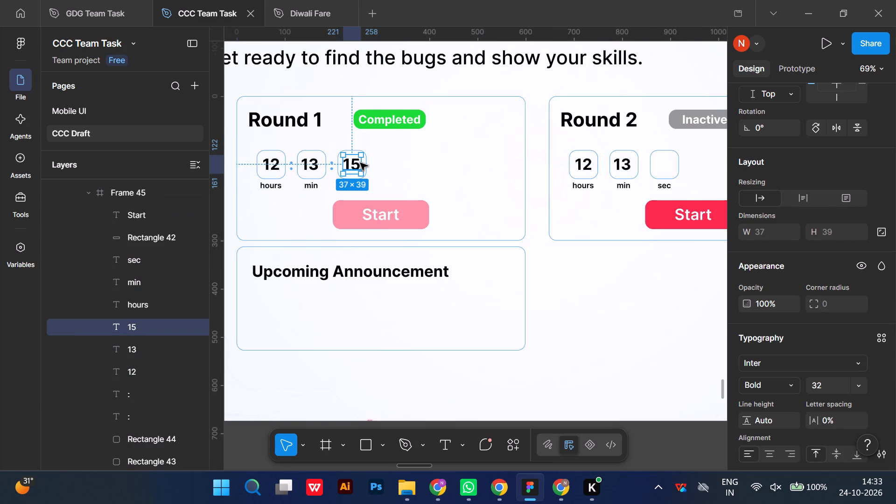
pyautogui.hotkey('ctrl', 'c')
pyautogui.click(579, 152)
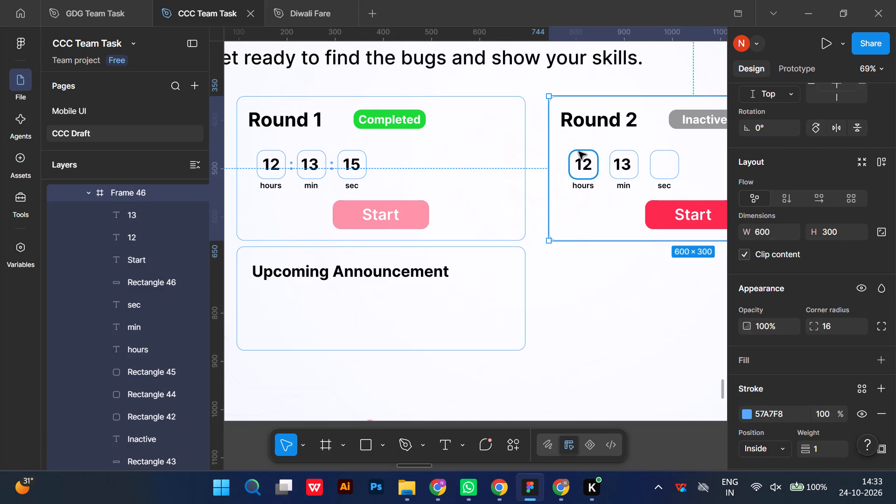
pyautogui.hotkey('ctrl', 'v')
# Change the Round 1 timer's hours, minutes and seconds values to "00" each.
pyautogui.doubleClick(273, 166)
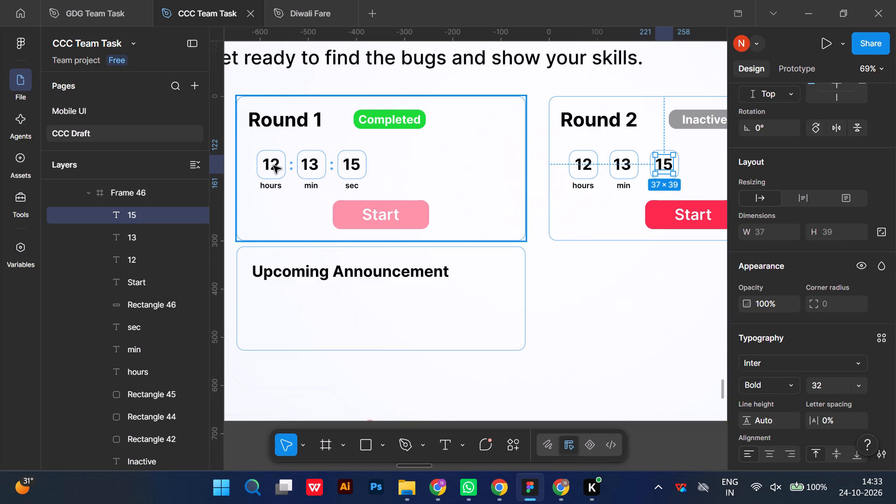
pyautogui.doubleClick(273, 166)
pyautogui.write('00')
pyautogui.doubleClick(314, 160)
pyautogui.write('00')
pyautogui.doubleClick(342, 163)
pyautogui.write('00')
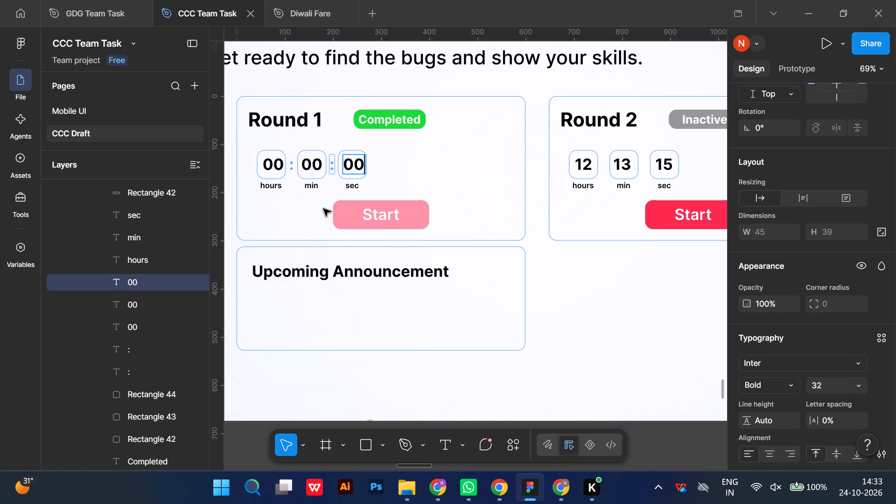
pyautogui.click(292, 221)
# Center the "00" hours value in its Round 1 box by shifting it 4 px left to X 50.
pyautogui.hscroll(1, 274, 181)
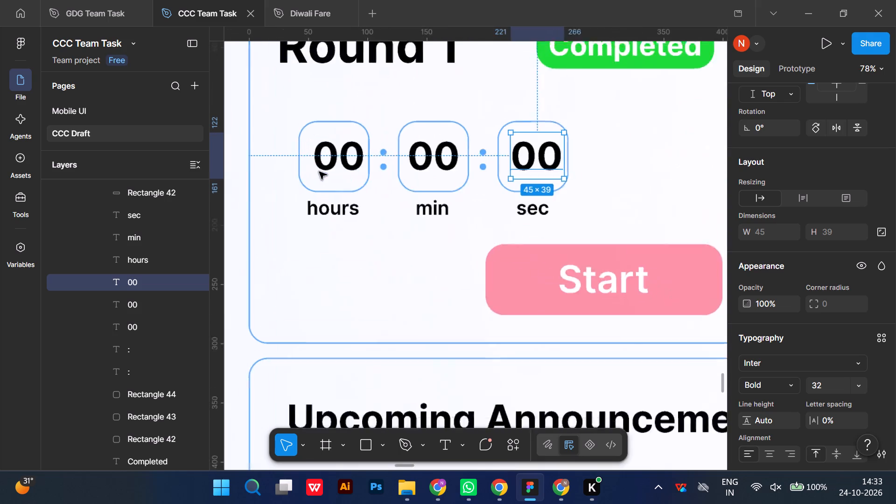
pyautogui.click(336, 162)
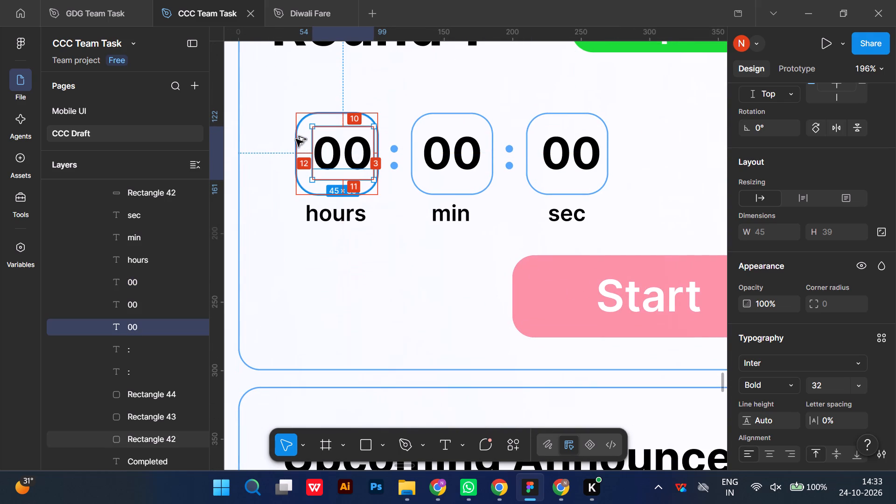
pyautogui.hotkey('alt', 'Left')
pyautogui.hotkey('alt', 'Left')
pyautogui.hotkey('alt', 'Left')
pyautogui.hotkey('alt', 'Left')
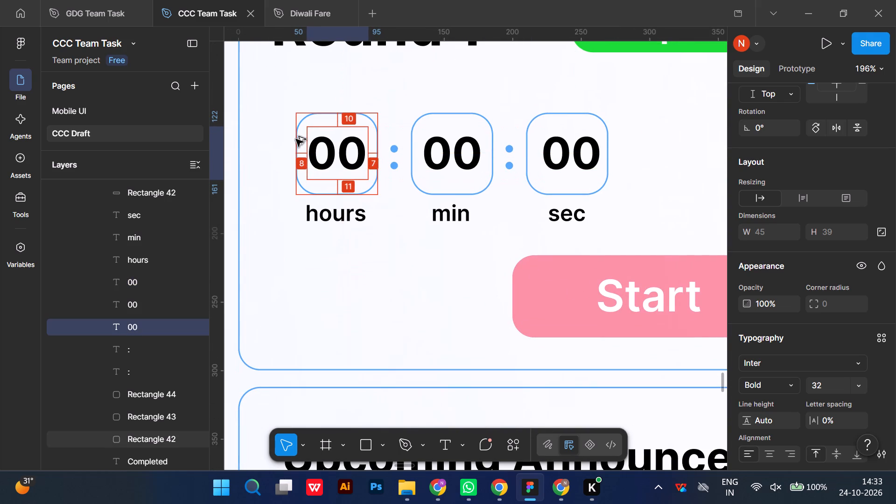
# Center the "00" seconds value in its Round 1 box by shifting it 3 px left to X 218.
pyautogui.click(441, 157)
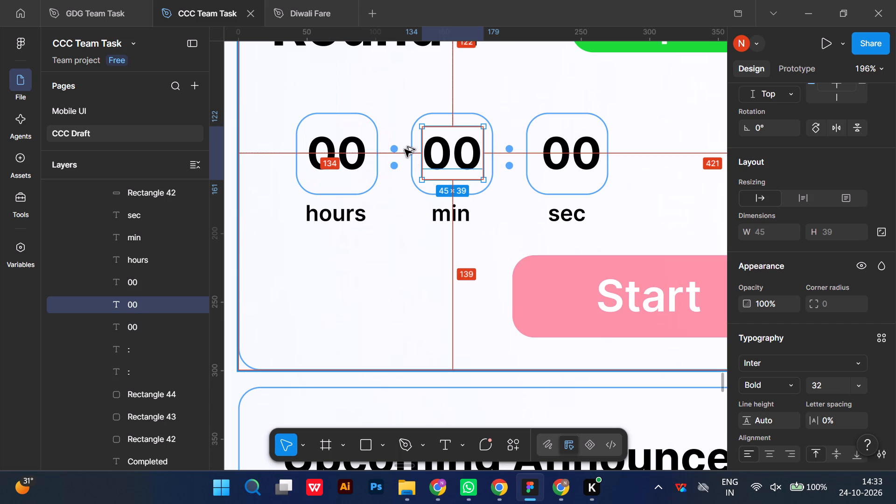
pyautogui.click(566, 143)
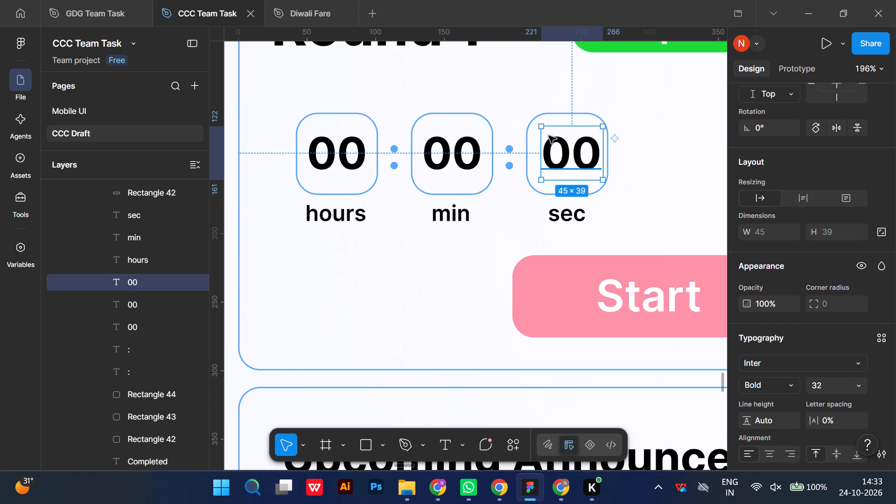
pyautogui.hotkey('alt', 'Left')
pyautogui.hotkey('alt', 'Left')
pyautogui.hotkey('alt', 'Left')
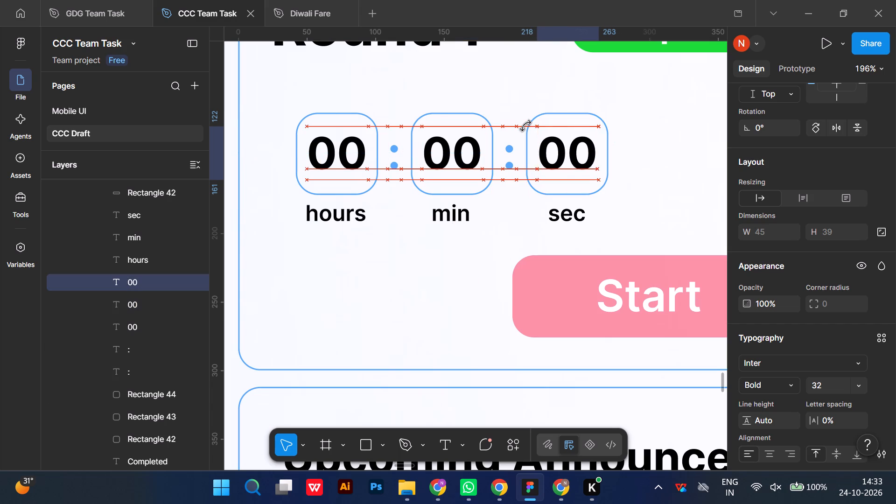
pyautogui.hscroll(-1, 525, 126)
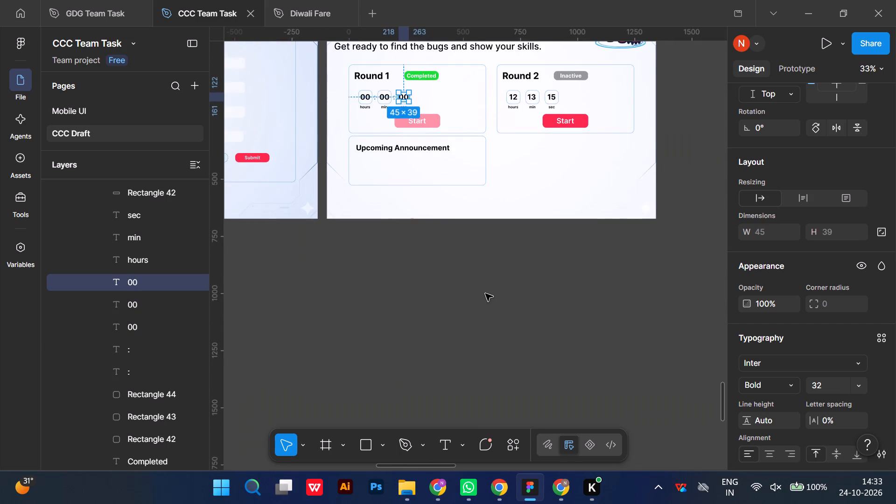
pyautogui.click(485, 294)
# Change the status label on the Round 2 card to "Active".
pyautogui.hscroll(-1, 483, 269)
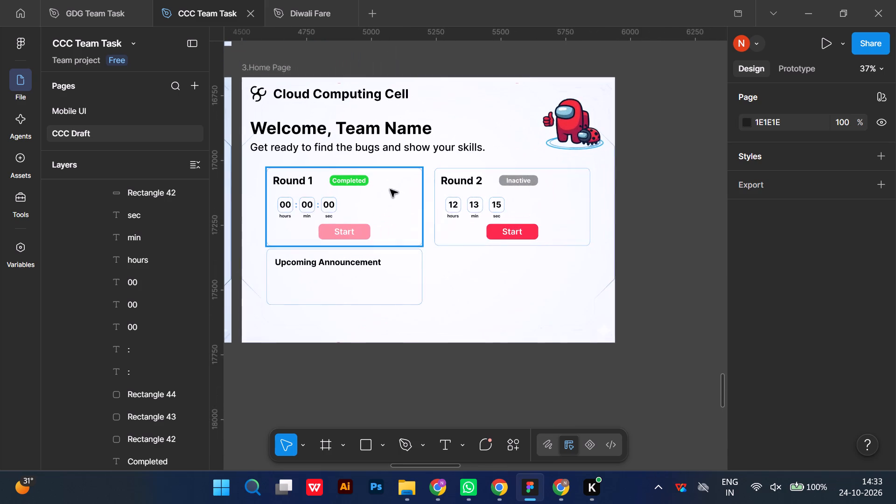
pyautogui.hscroll(-1, 509, 192)
pyautogui.tripleClick(554, 175)
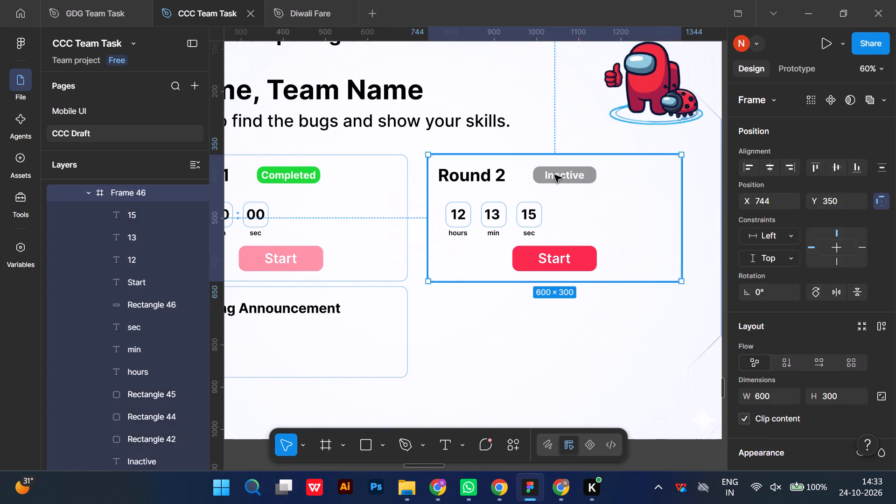
pyautogui.doubleClick(554, 175)
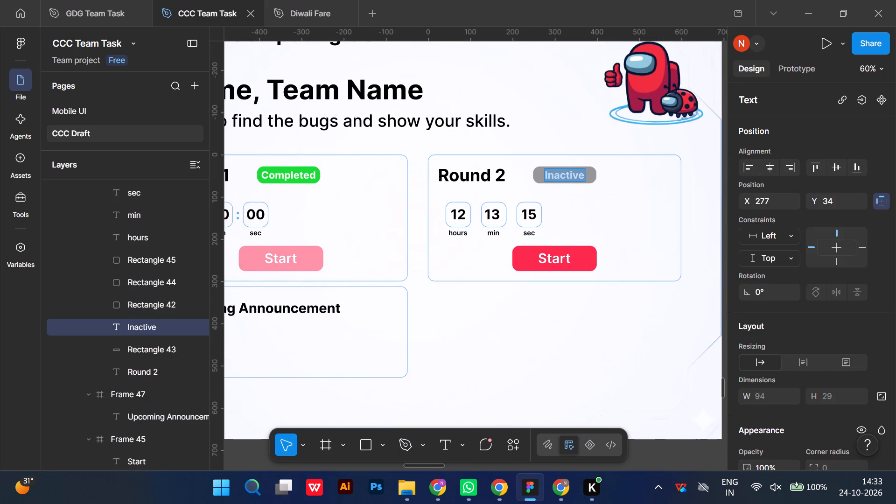
pyautogui.write('Active')
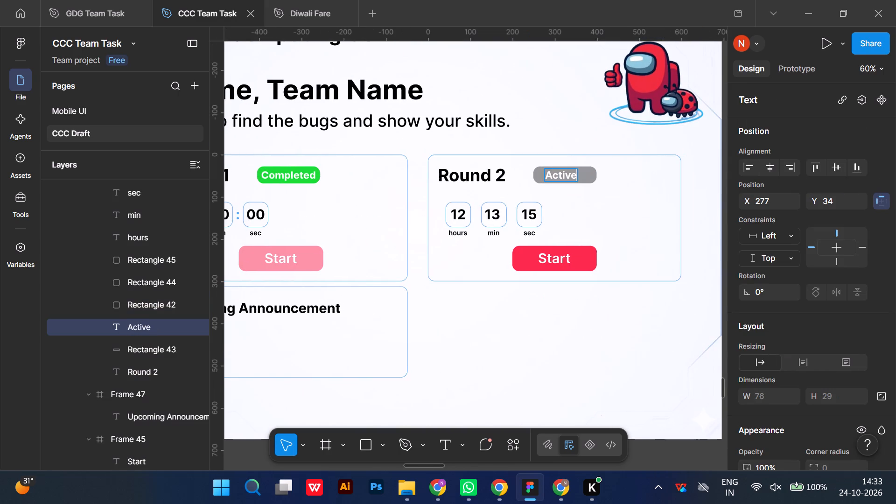
pyautogui.click(629, 223)
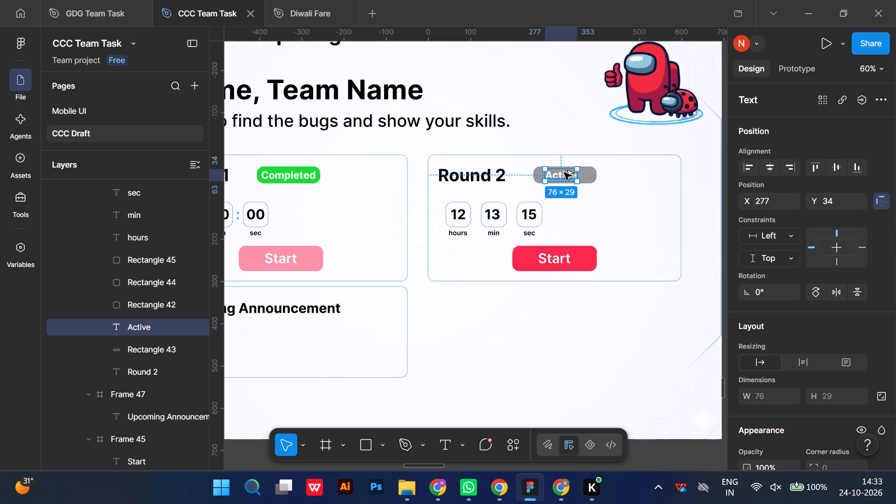
# Center the "Active" label in its Round 2 badge by shifting it 9 px right.
pyautogui.hotkey('alt', 'Right')
pyautogui.hotkey('alt', 'Right')
pyautogui.hotkey('alt', 'Right')
pyautogui.hotkey('alt', 'Right')
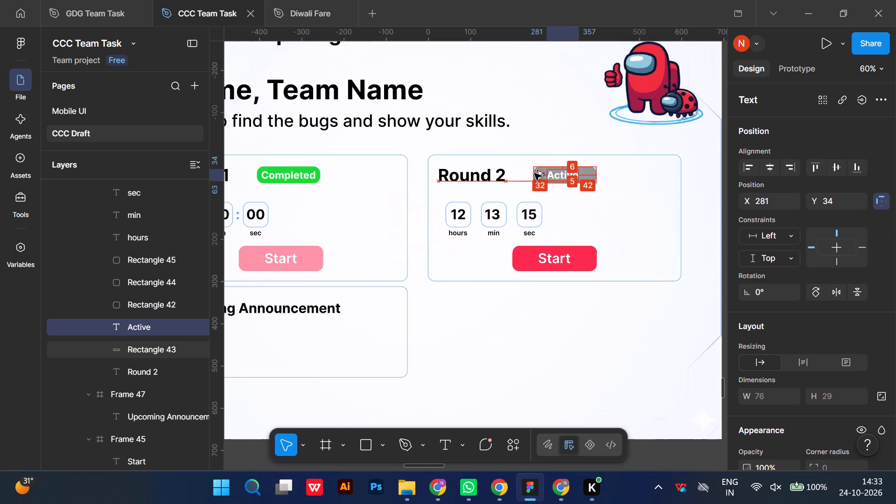
pyautogui.hotkey('alt', 'Right')
pyautogui.hotkey('alt', 'Right')
pyautogui.hotkey('alt', 'Right')
pyautogui.hotkey('alt', 'Right')
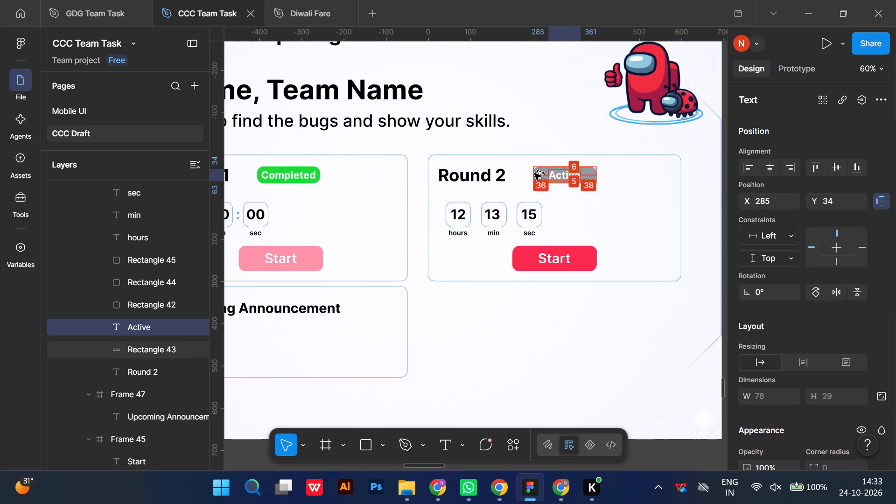
pyautogui.hotkey('alt', 'Right')
# Recolor the Round 2 status badge by sampling the green #1BDA37 fill of the Round 1 "Completed" badge.
pyautogui.click(532, 174)
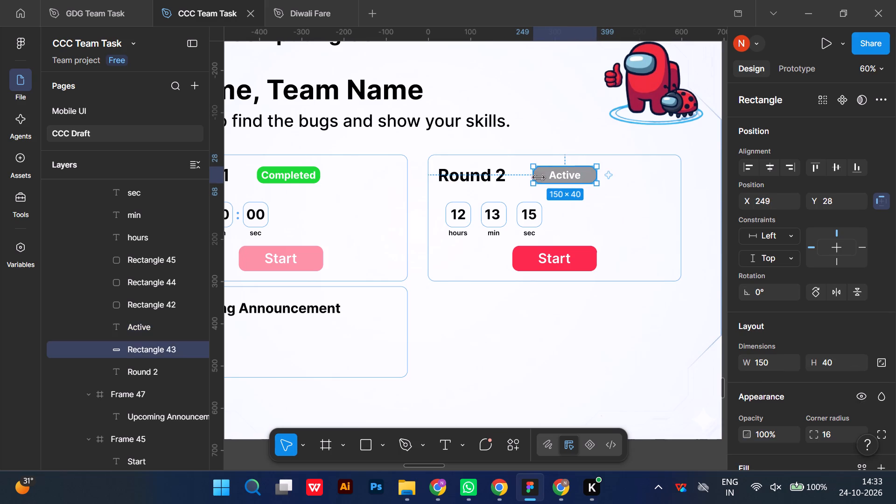
pyautogui.scroll(-4, 761, 352)
pyautogui.click(747, 329)
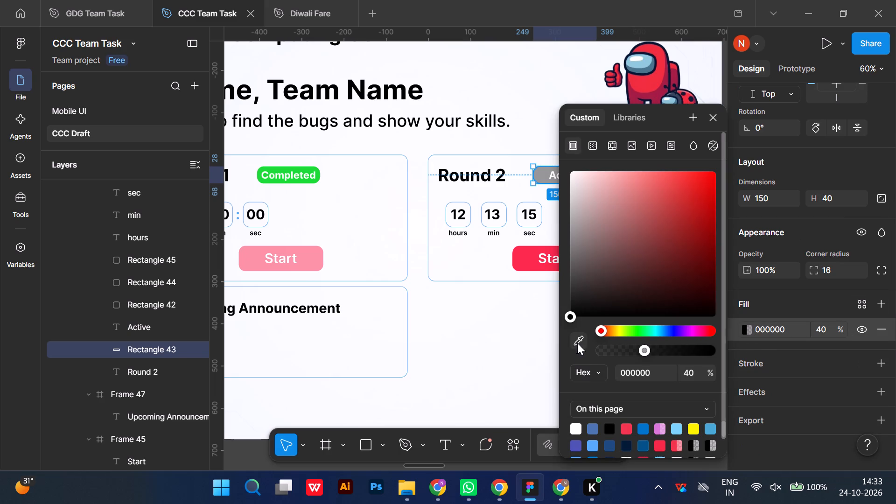
pyautogui.click(577, 343)
pyautogui.click(303, 175)
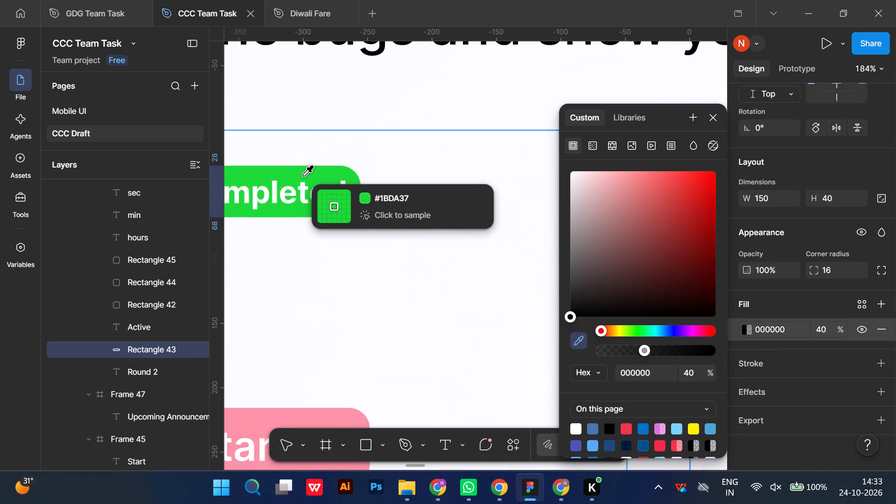
pyautogui.click(399, 419)
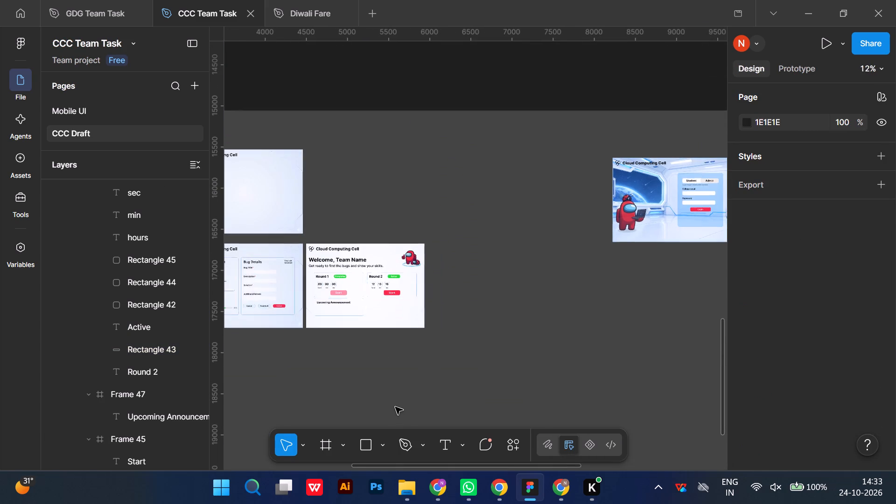
# Duplicate the 4.Round 1 screen's background image and move the copy over the second home page at X 4923, Y 1629.
pyautogui.hscroll(2, 395, 407)
pyautogui.scroll(-1, 391, 395)
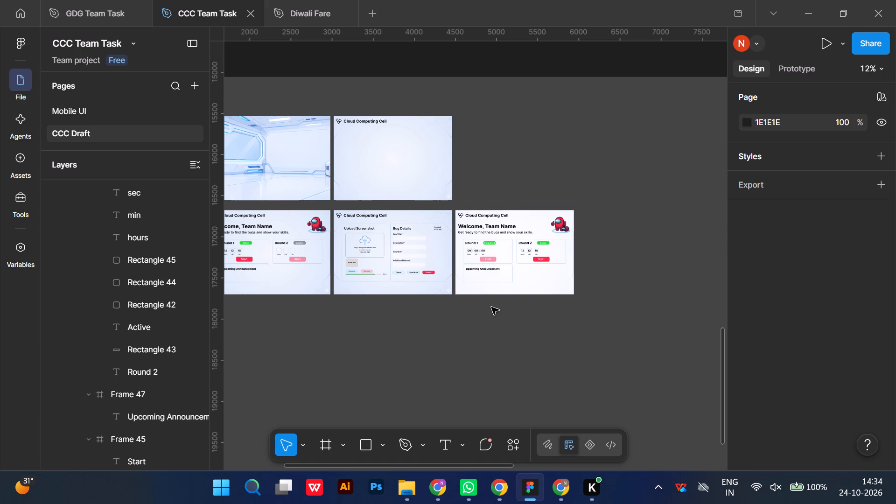
pyautogui.click(554, 274)
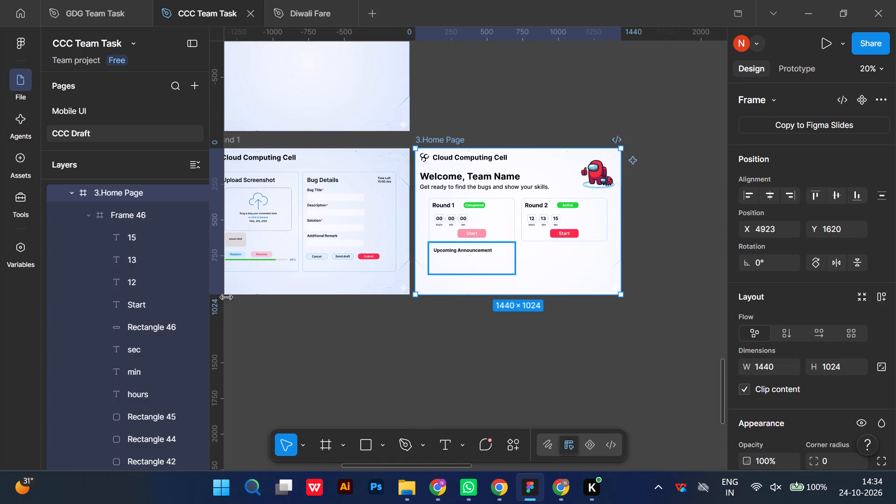
pyautogui.scroll(-12, 118, 378)
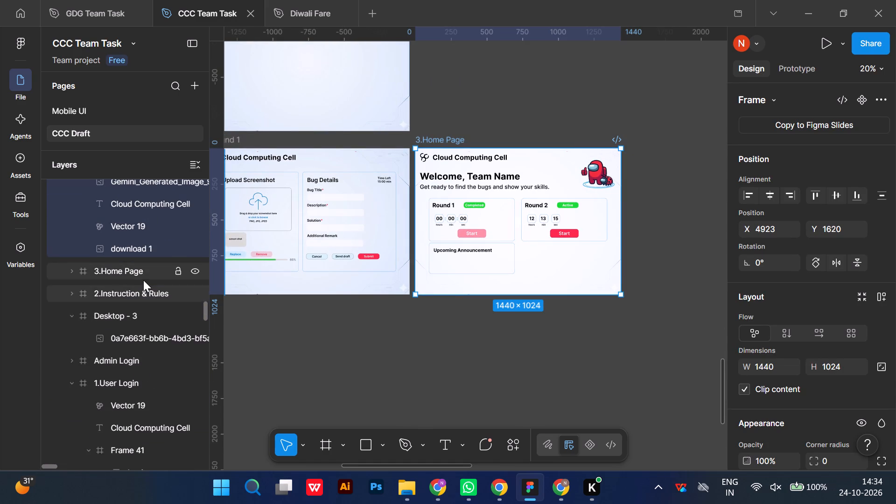
pyautogui.scroll(1, 143, 280)
pyautogui.click(373, 281)
pyautogui.click(374, 281)
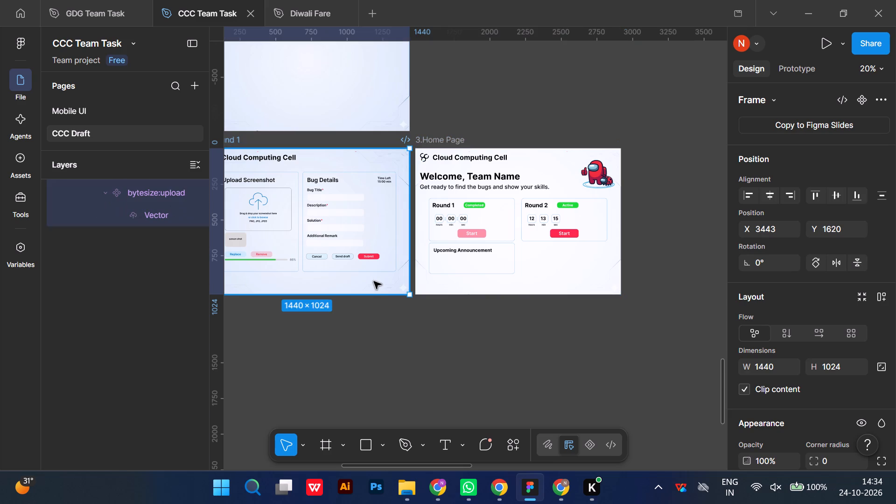
pyautogui.hotkey('ctrl', 'd')
pyautogui.moveTo(374, 281); pyautogui.dragTo(433, 282)
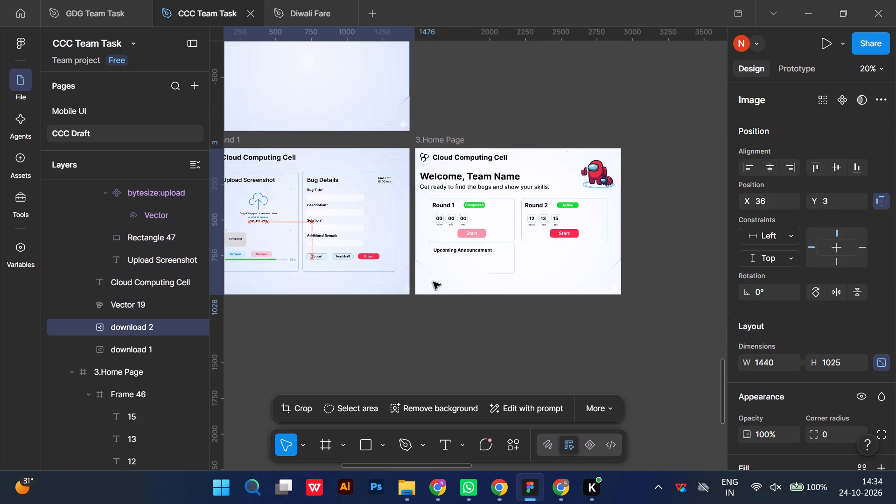
pyautogui.moveTo(433, 282); pyautogui.dragTo(490, 278)
pyautogui.moveTo(493, 276); pyautogui.dragTo(499, 276)
pyautogui.moveTo(503, 276); pyautogui.dragTo(592, 280)
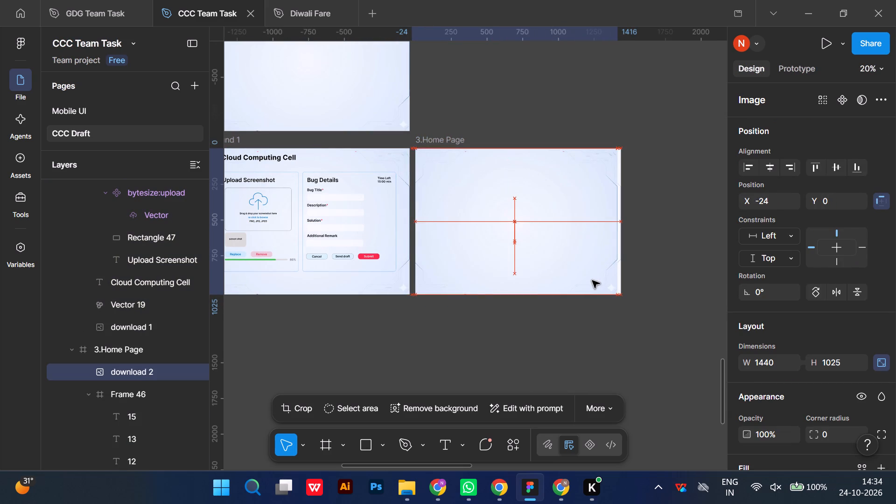
# Position the download 2 background copy at X 0, Y 9 inside the second 3.Home Page frame.
pyautogui.moveTo(592, 280); pyautogui.dragTo(593, 280)
pyautogui.moveTo(139, 369); pyautogui.dragTo(139, 373)
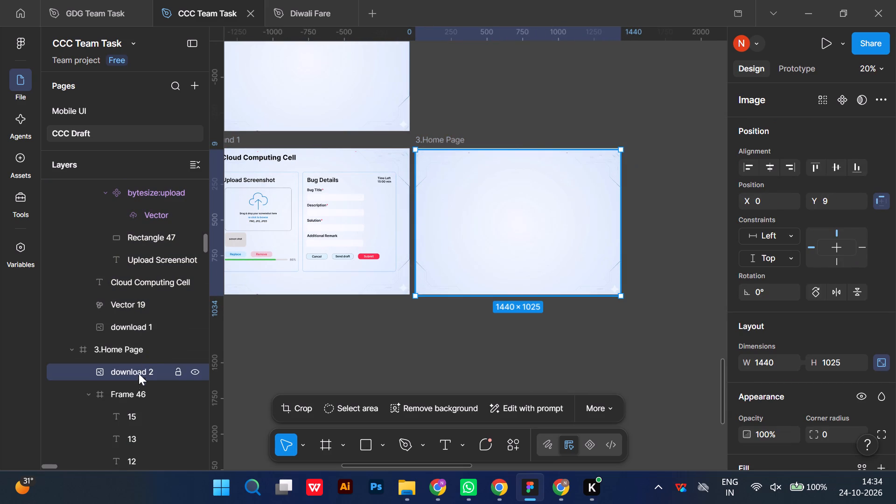
pyautogui.moveTo(139, 373); pyautogui.dragTo(139, 382)
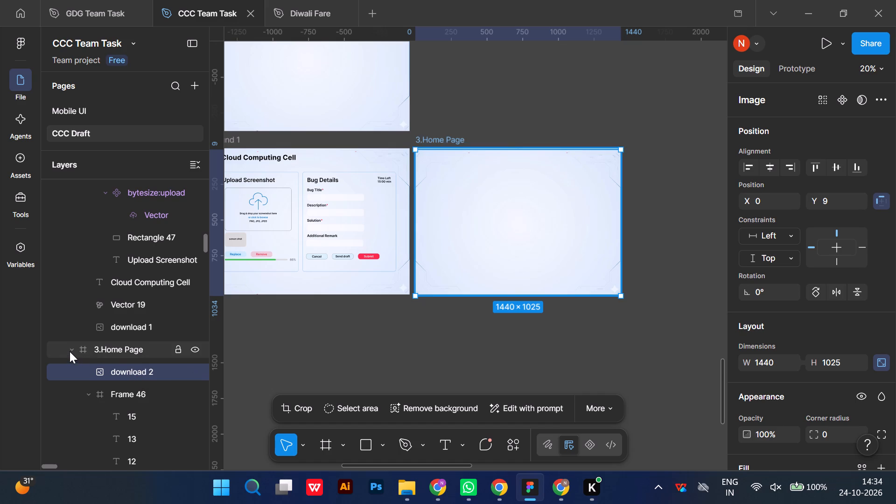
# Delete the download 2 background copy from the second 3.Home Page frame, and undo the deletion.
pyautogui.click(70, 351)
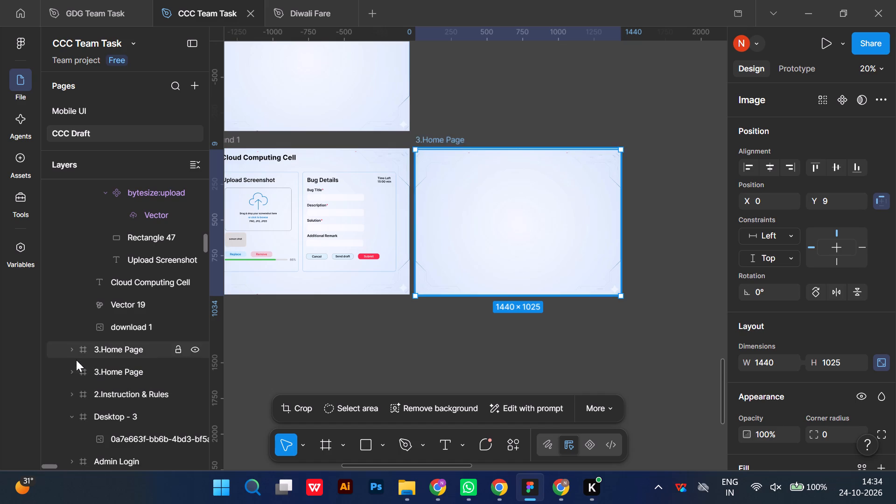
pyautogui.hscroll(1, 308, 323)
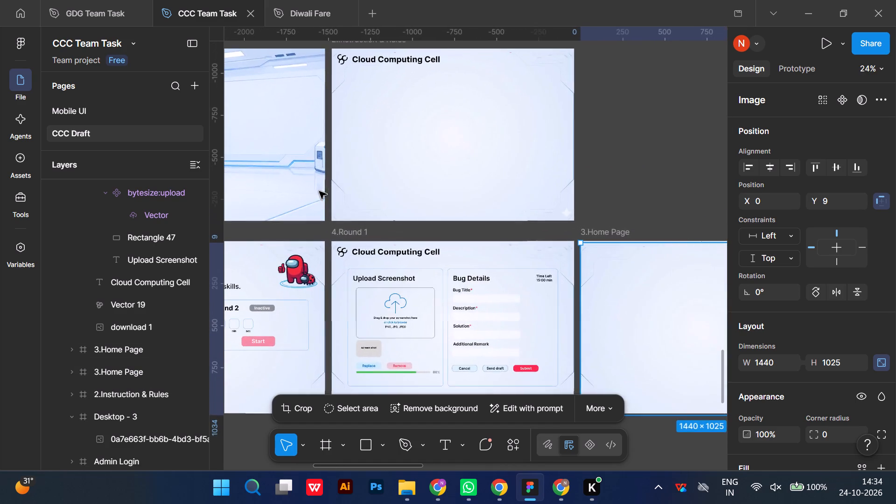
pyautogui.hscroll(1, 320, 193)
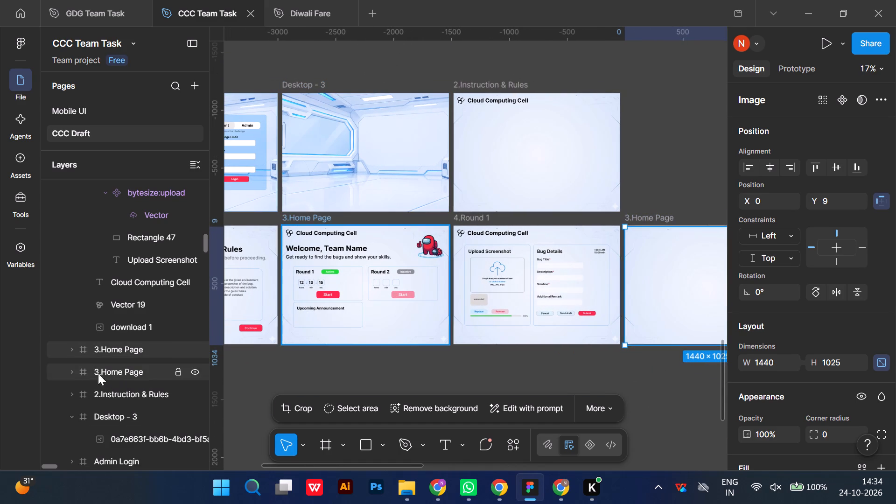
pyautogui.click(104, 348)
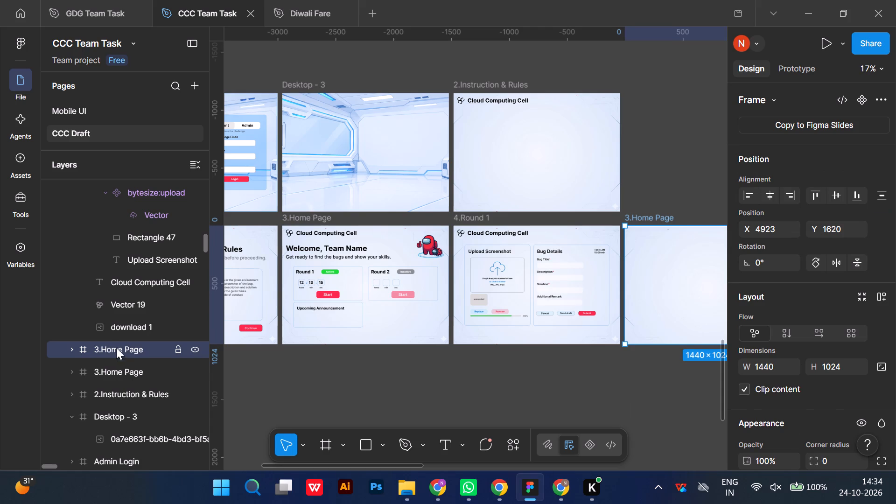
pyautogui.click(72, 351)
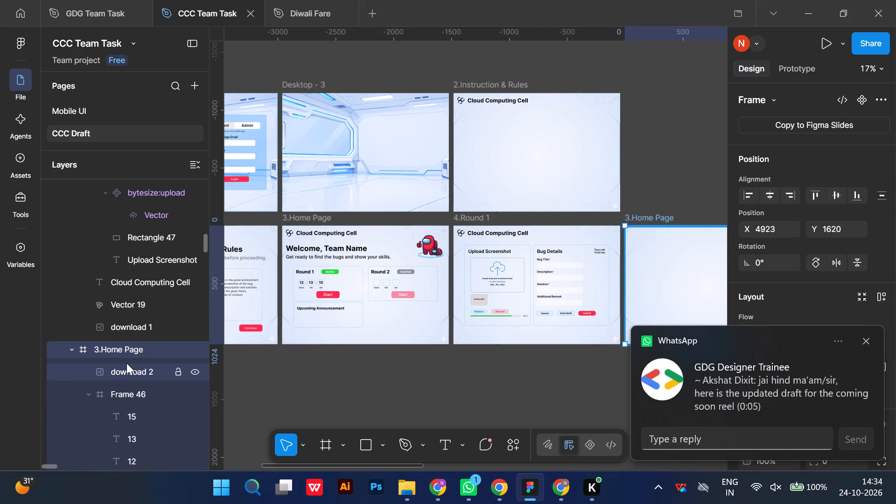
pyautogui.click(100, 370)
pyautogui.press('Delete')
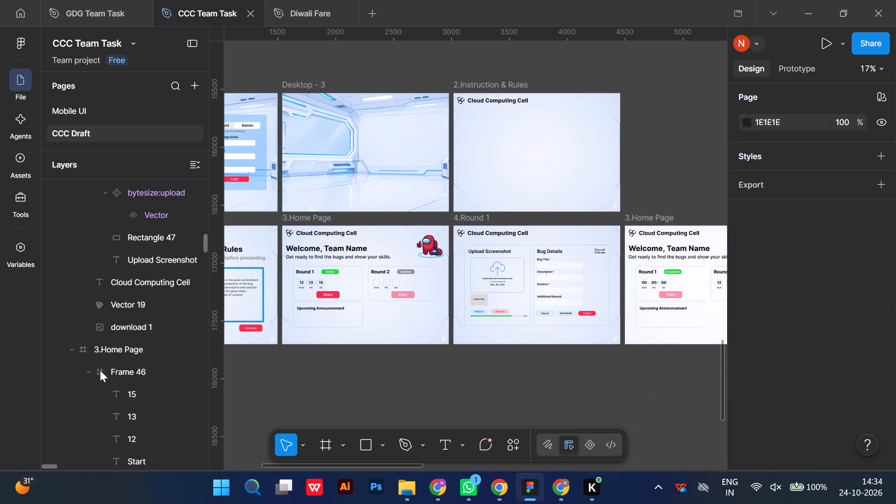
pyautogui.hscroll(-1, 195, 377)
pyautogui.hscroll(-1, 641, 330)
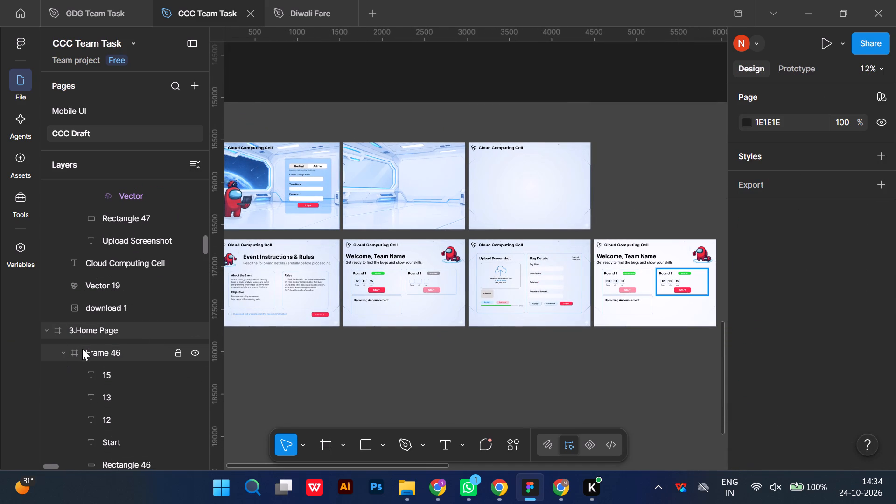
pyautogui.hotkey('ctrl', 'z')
# Move the download 2 layer behind the second home page's content, out of its frame and directly below its download 1 layer.
pyautogui.moveTo(109, 349); pyautogui.dragTo(107, 362)
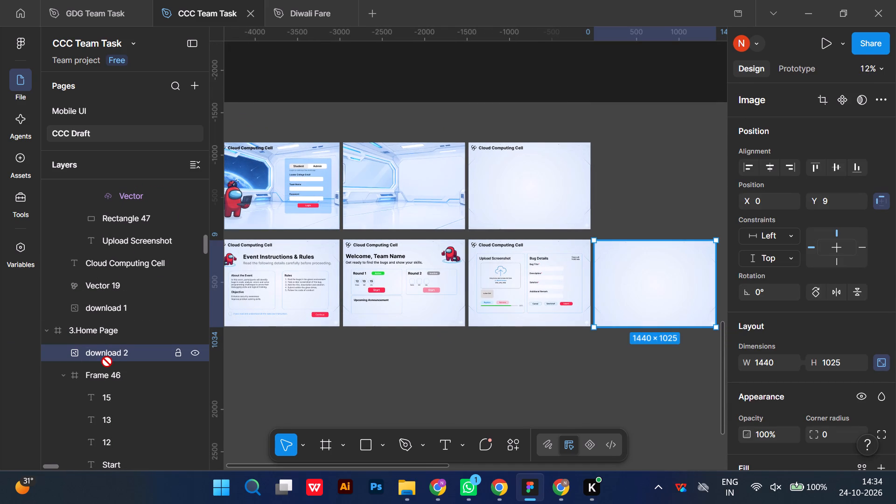
pyautogui.moveTo(107, 362); pyautogui.dragTo(102, 436)
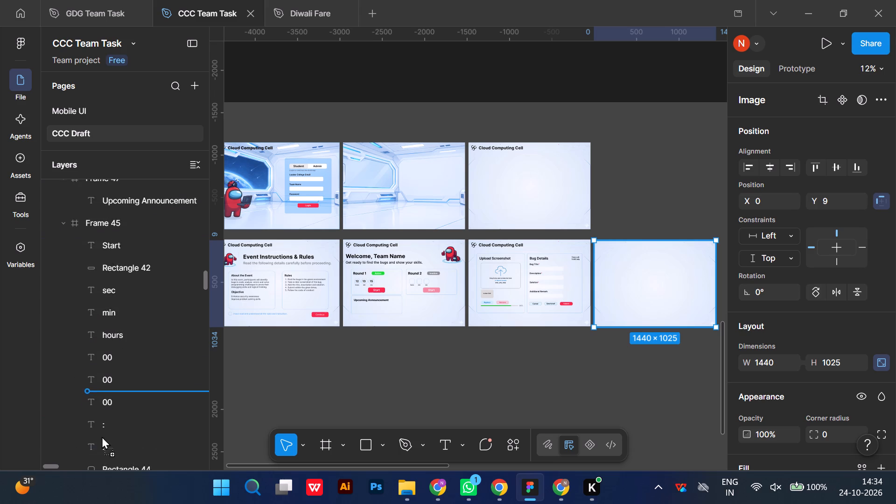
pyautogui.moveTo(102, 436); pyautogui.dragTo(99, 233)
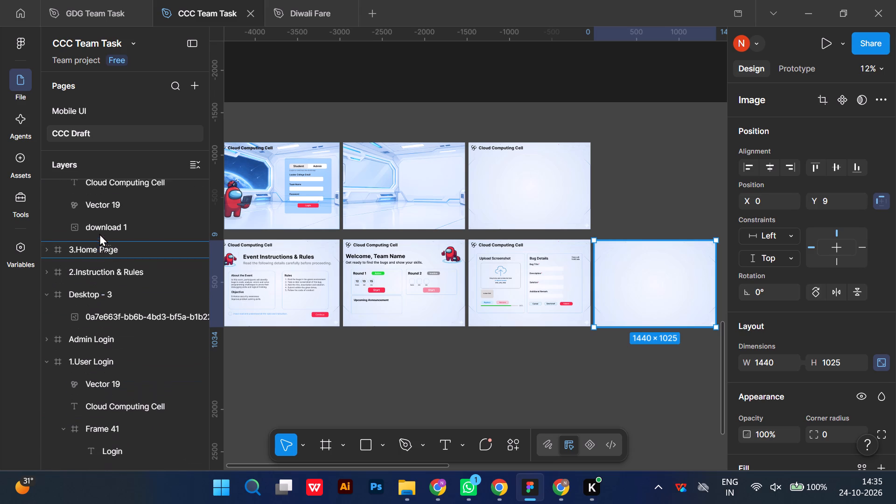
pyautogui.moveTo(99, 233); pyautogui.dragTo(109, 335)
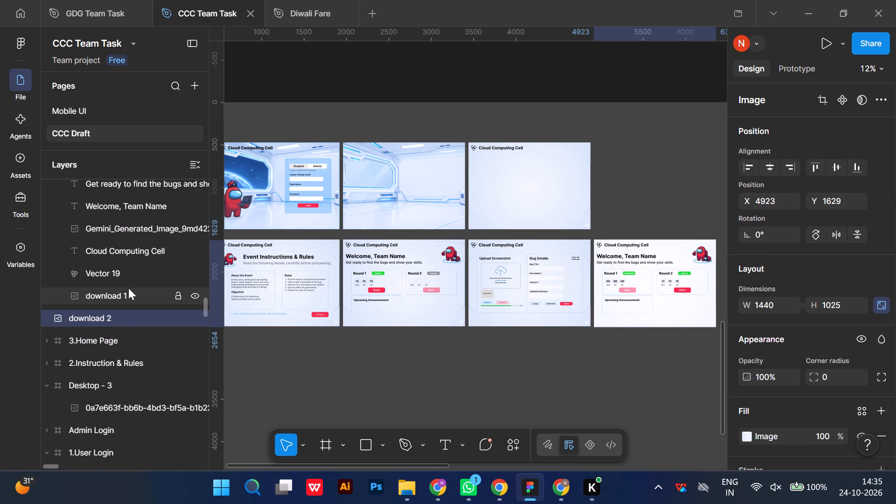
# Move the download 2 image layer into the second home page frame, directly above its download 1 background.
pyautogui.click(128, 293)
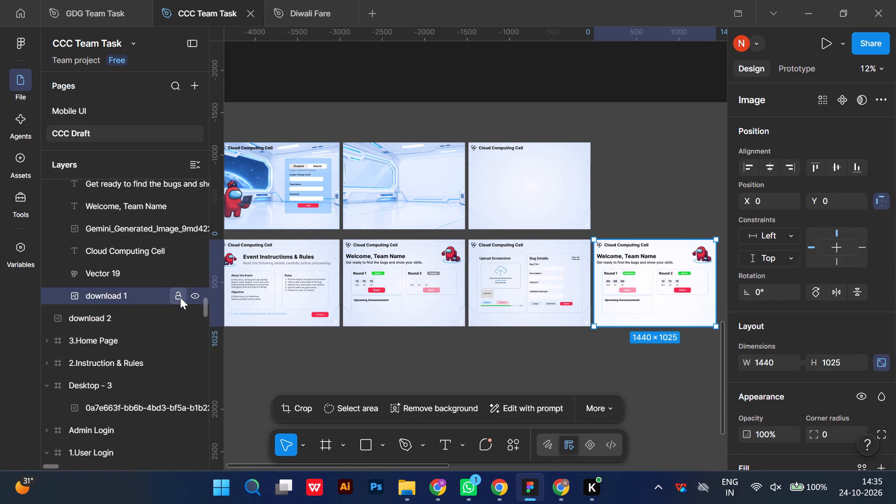
pyautogui.click(188, 295)
pyautogui.click(188, 295)
pyautogui.scroll(-3, 694, 404)
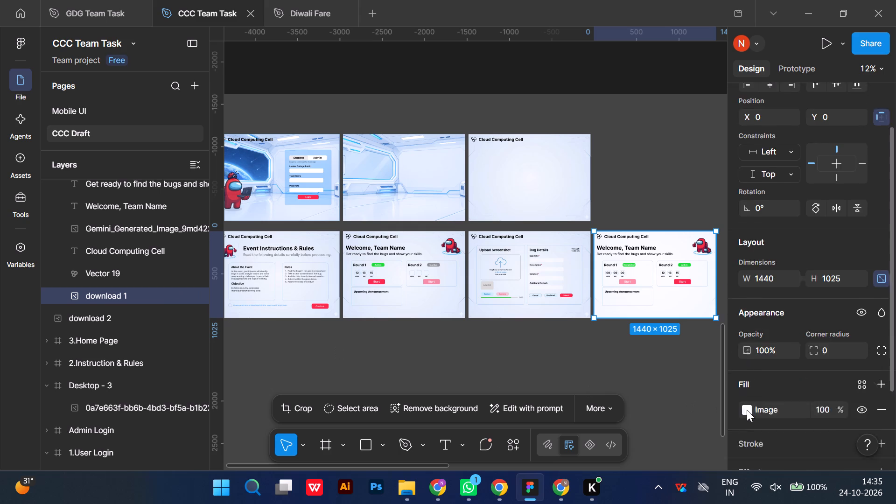
pyautogui.scroll(-3, 747, 410)
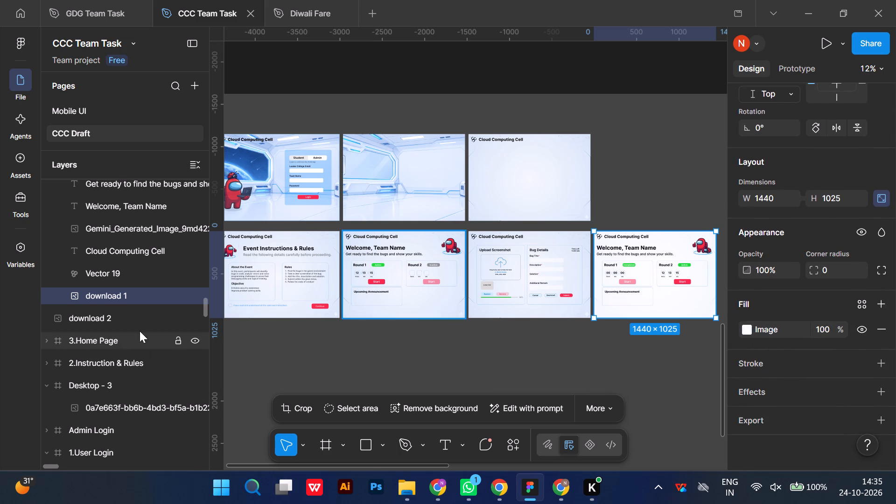
pyautogui.moveTo(123, 323); pyautogui.dragTo(126, 292)
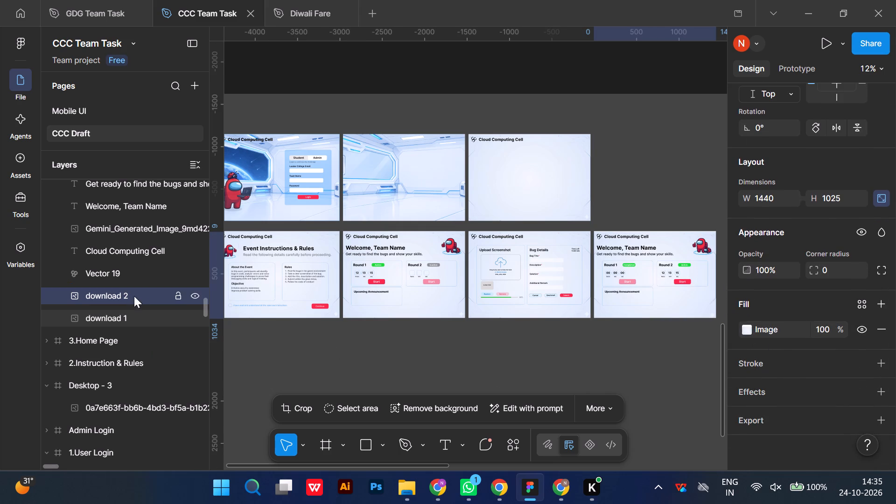
# Delete the old download 1 background image from the second home page.
pyautogui.click(132, 322)
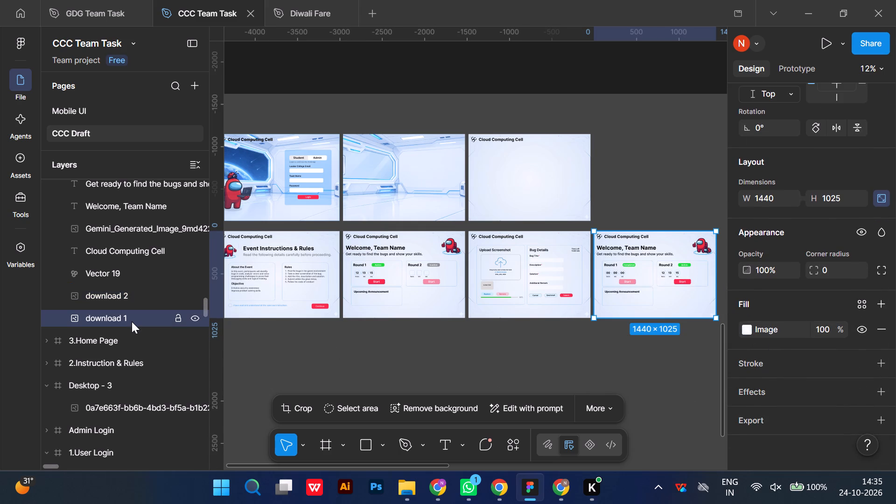
pyautogui.press('Delete')
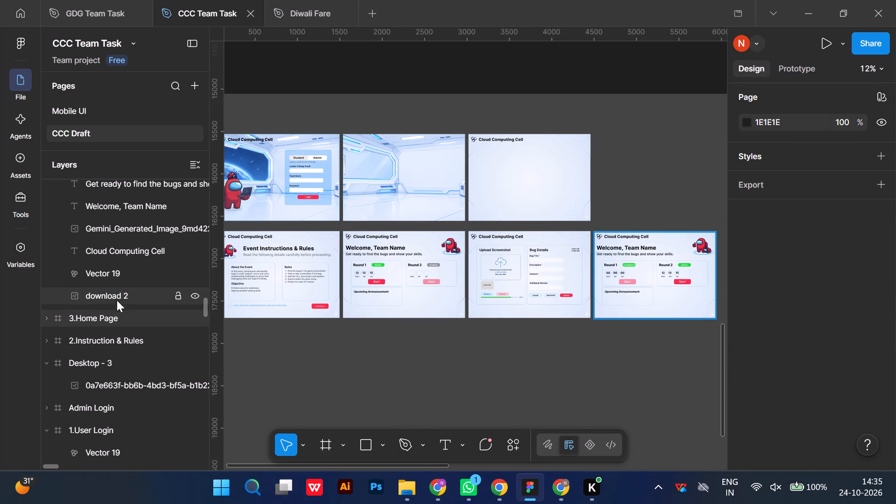
# Align the download 2 background on the second home page by shifting it up 8 px to Y 1.
pyautogui.click(117, 298)
pyautogui.hscroll(-1, 588, 298)
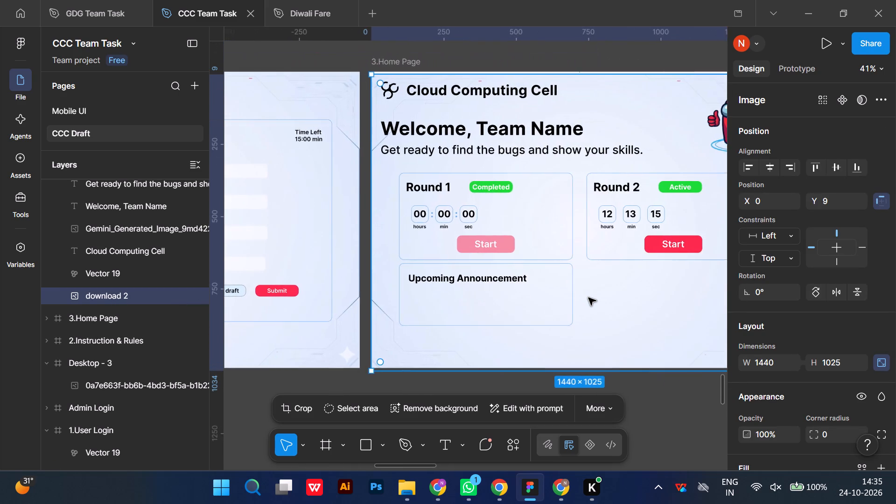
pyautogui.hscroll(-1, 588, 298)
pyautogui.click(513, 384)
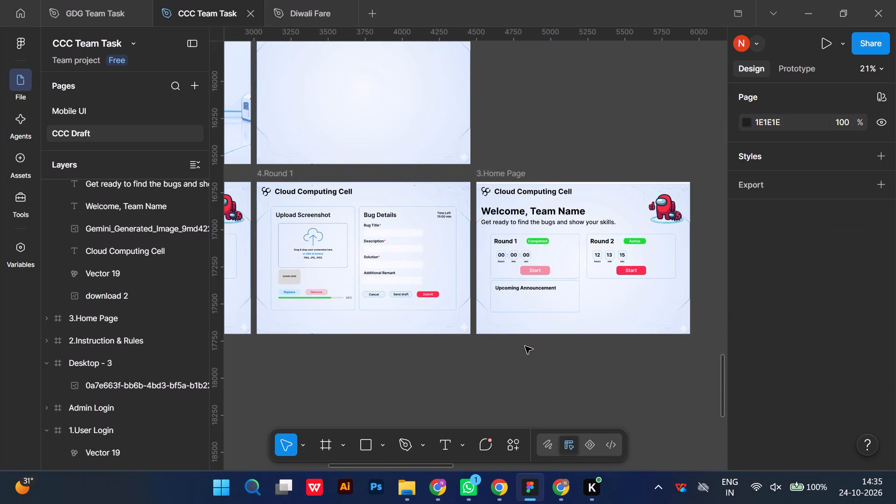
pyautogui.click(650, 308)
pyautogui.press('Up')
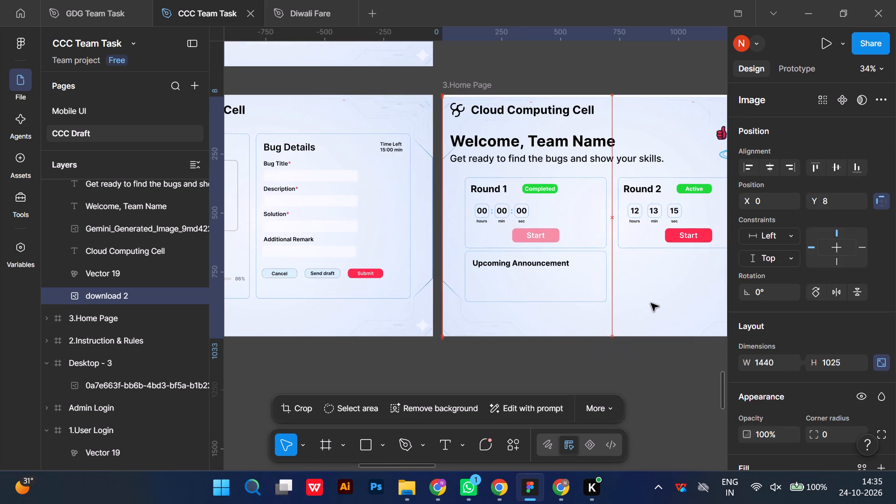
pyautogui.press('Up')
pyautogui.press('Up')
pyautogui.press('Up')
pyautogui.press('Up')
pyautogui.press('Up')
pyautogui.press('Up')
pyautogui.press('Up')
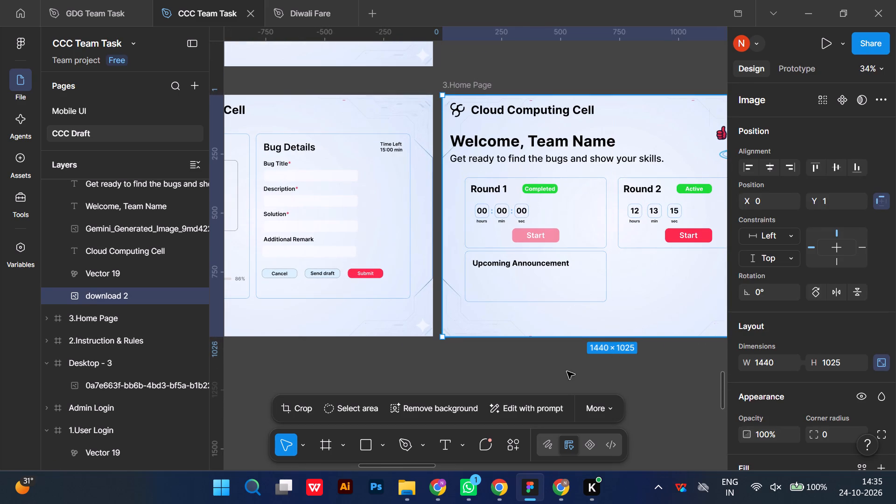
pyautogui.click(552, 371)
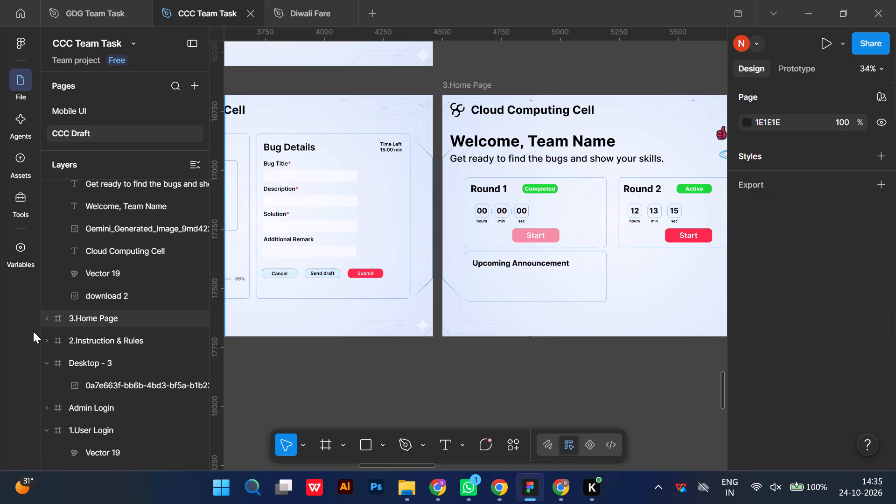
# Collapse the Desktop - 3 and 1.User Login layers and reorder the Admin Login frame directly below 1.User Login.
pyautogui.click(43, 363)
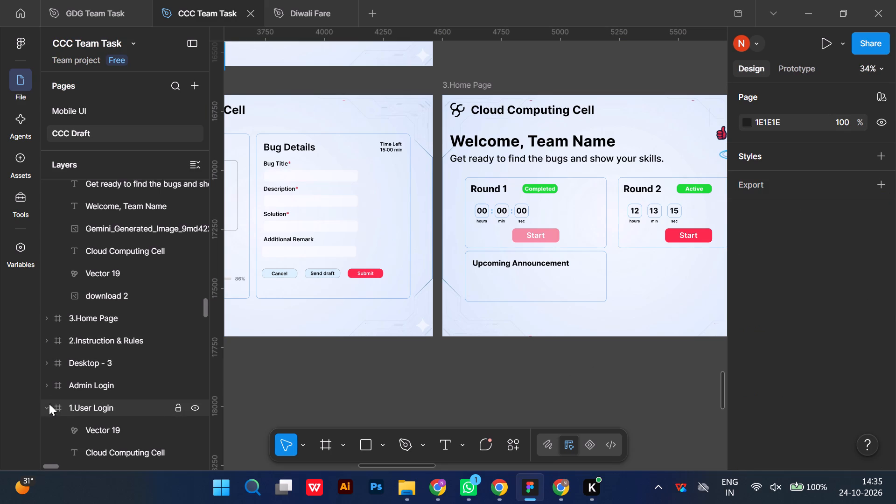
pyautogui.click(43, 413)
pyautogui.hscroll(1, 299, 351)
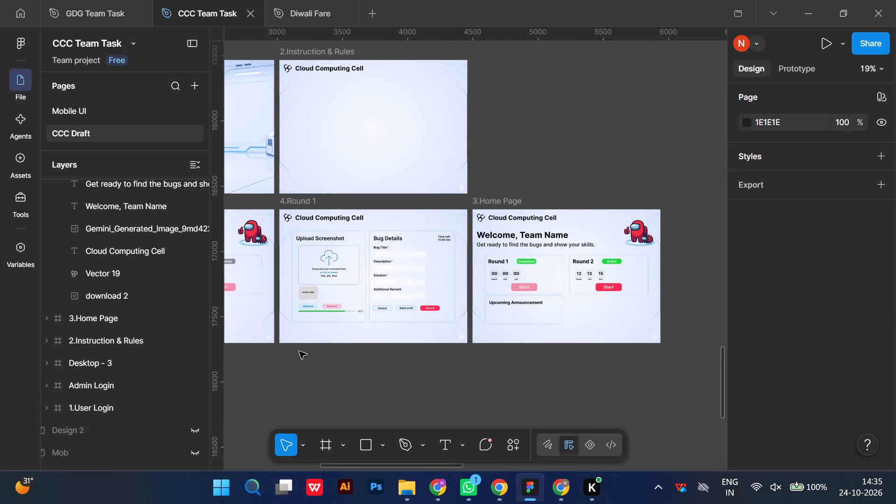
pyautogui.hscroll(1, 299, 351)
pyautogui.moveTo(106, 389); pyautogui.dragTo(109, 334)
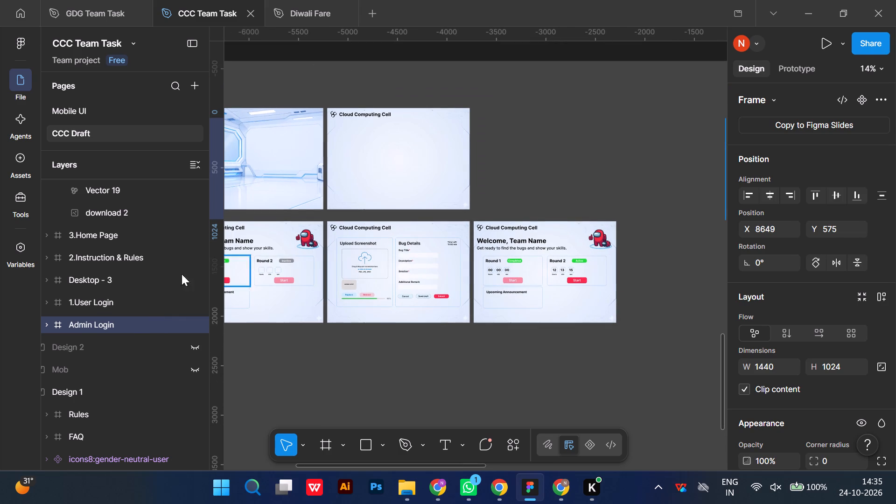
# Collapse the expanded 3.Home Page layer and move the topmost 2.Instruction & Rules frame directly above Admin Login in the layer order.
pyautogui.click(111, 260)
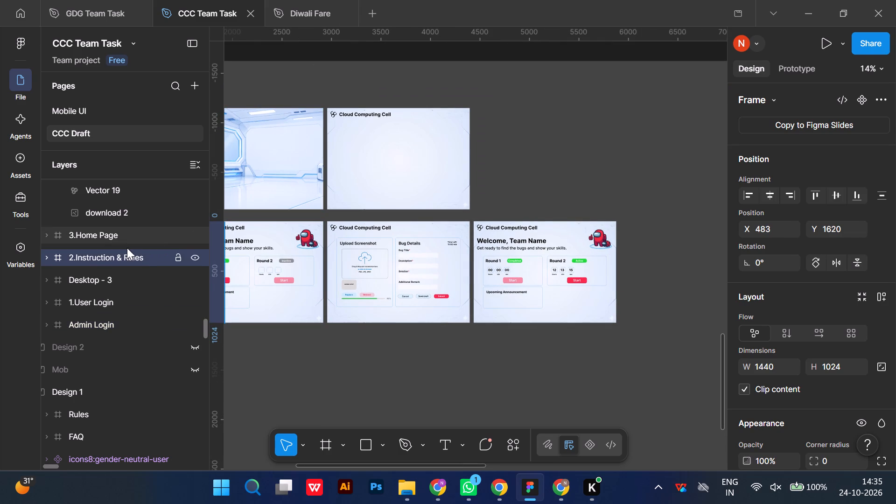
pyautogui.scroll(3, 127, 248)
pyautogui.scroll(20, 115, 275)
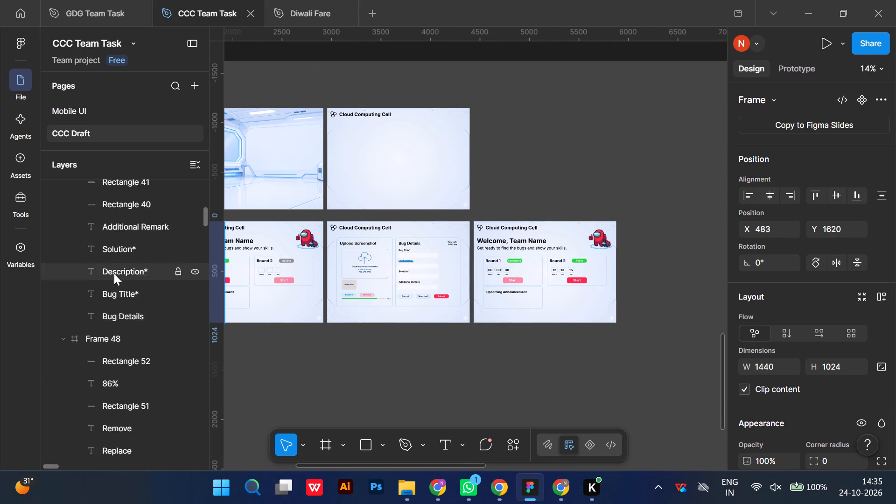
pyautogui.scroll(7, 114, 273)
pyautogui.click(42, 304)
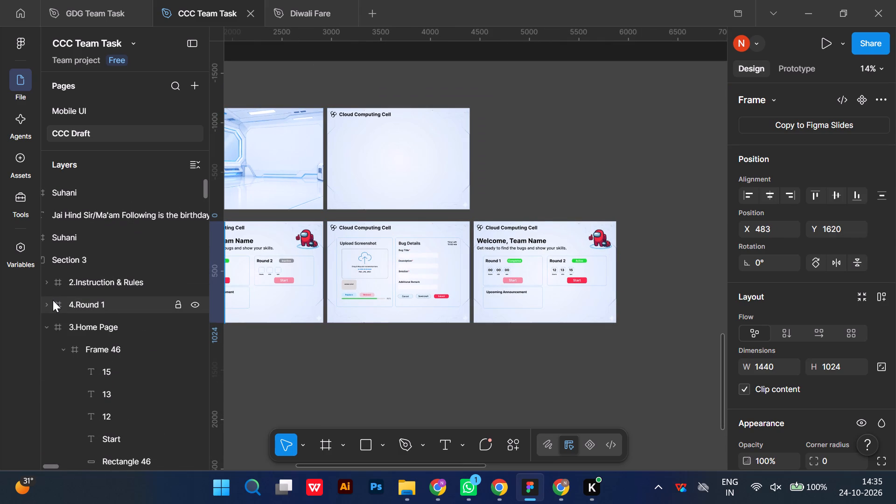
pyautogui.click(48, 328)
pyautogui.moveTo(101, 283); pyautogui.dragTo(120, 322)
pyautogui.click(120, 322)
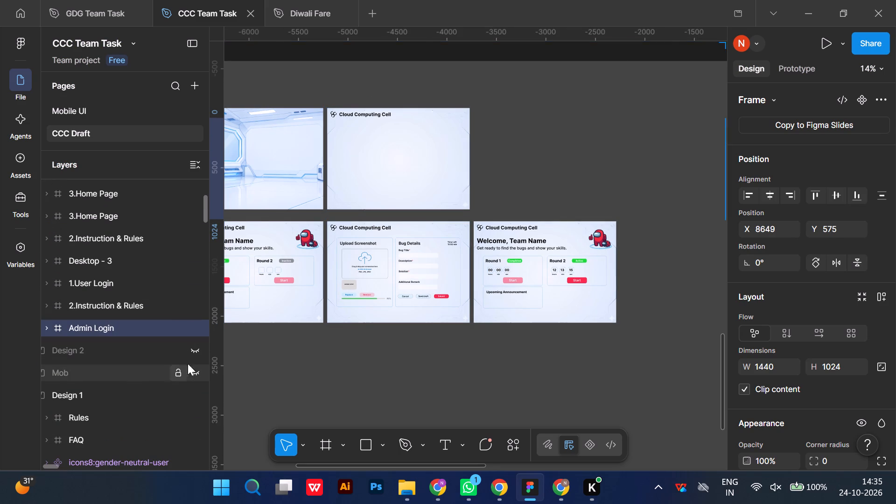
# Rename the second home page frame, the one with Round 1 completed, as 6.Home Page.
pyautogui.click(315, 373)
pyautogui.hscroll(1, 361, 343)
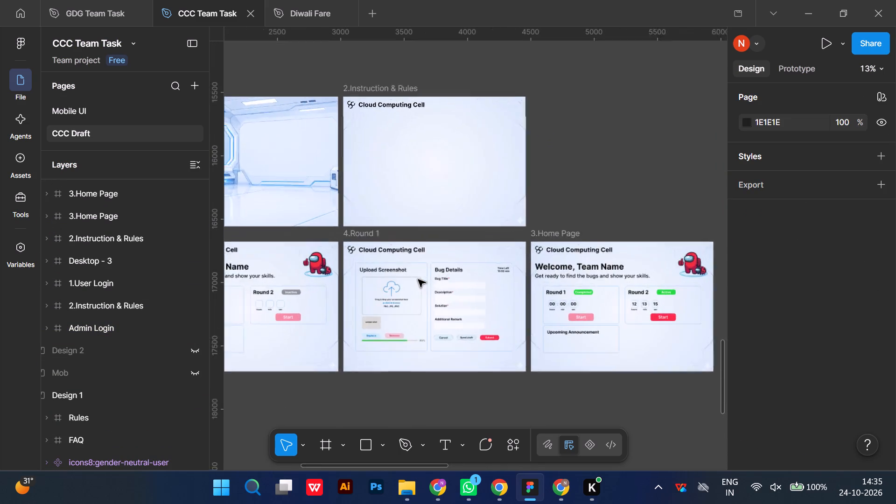
pyautogui.hscroll(-1, 418, 280)
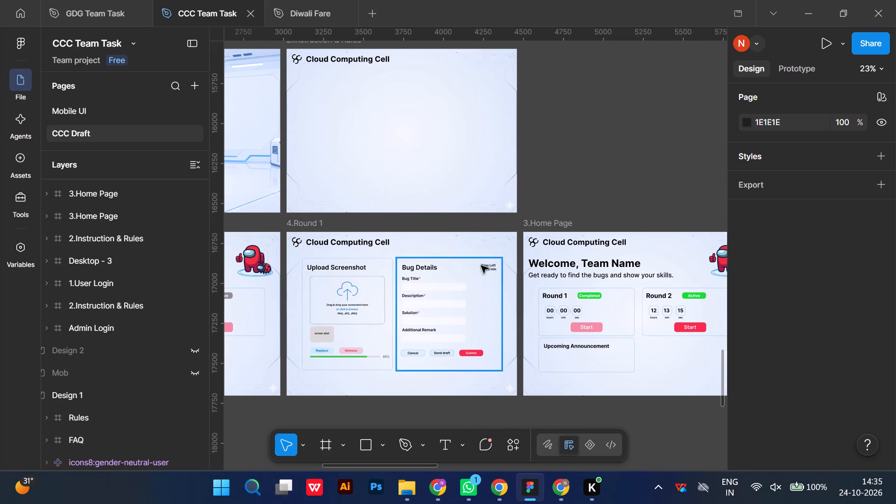
pyautogui.doubleClick(529, 222)
pyautogui.click(528, 220)
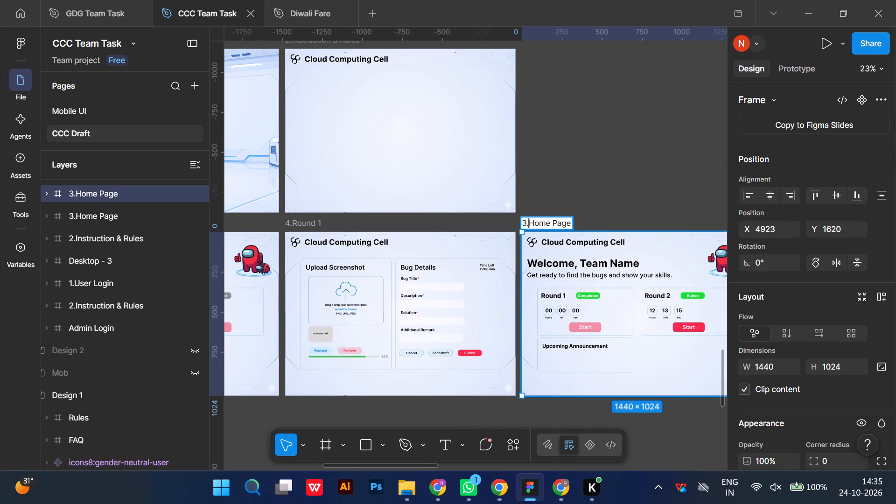
pyautogui.press('Left')
pyautogui.press('BackSpace')
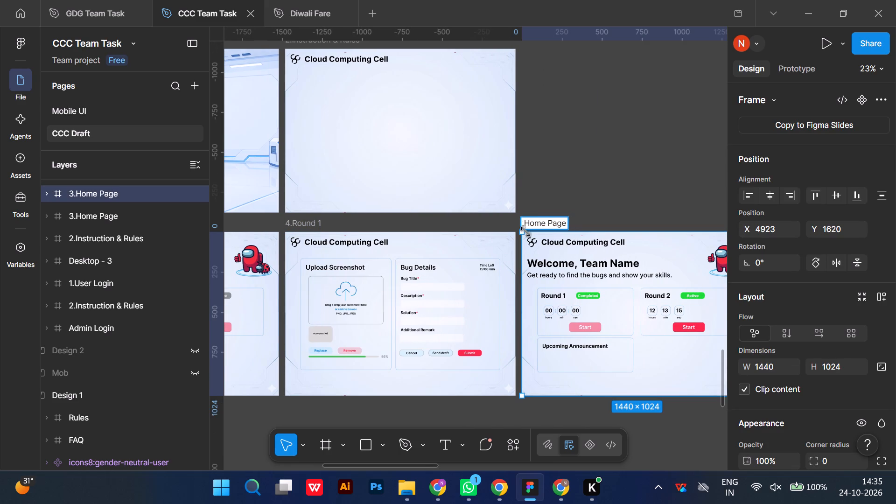
pyautogui.press('6')
pyautogui.click(624, 175)
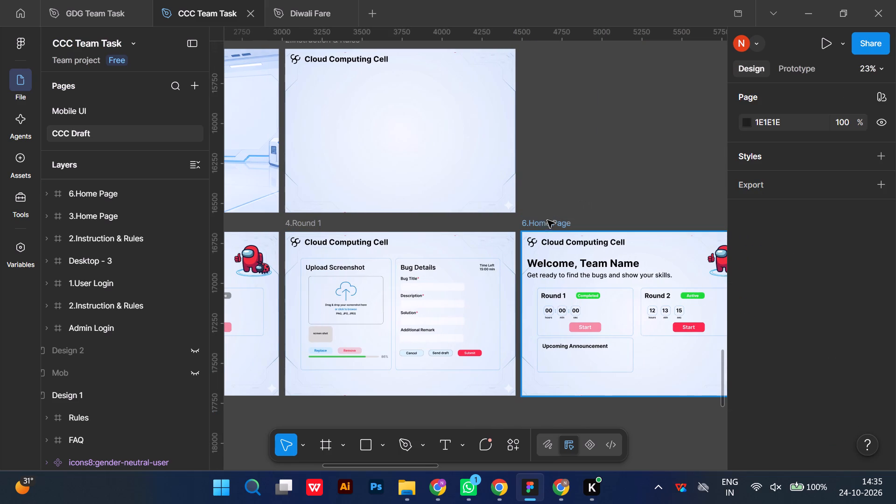
# Move the 6.Home Page frame farther right along its row, leaving room for another screen after 4.Round 1.
pyautogui.click(542, 223)
pyautogui.moveTo(674, 255); pyautogui.dragTo(689, 257)
pyautogui.rightClick(689, 257)
pyautogui.click(658, 154)
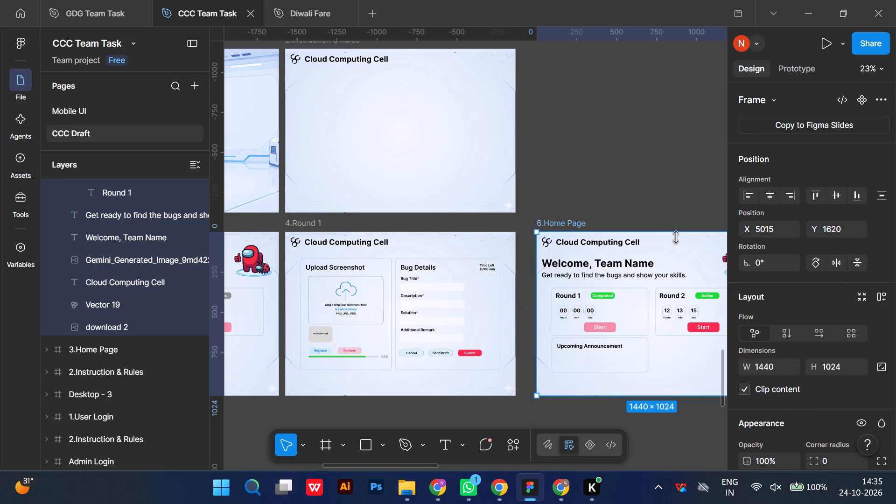
pyautogui.moveTo(675, 246); pyautogui.dragTo(703, 246)
pyautogui.hscroll(-1, 703, 246)
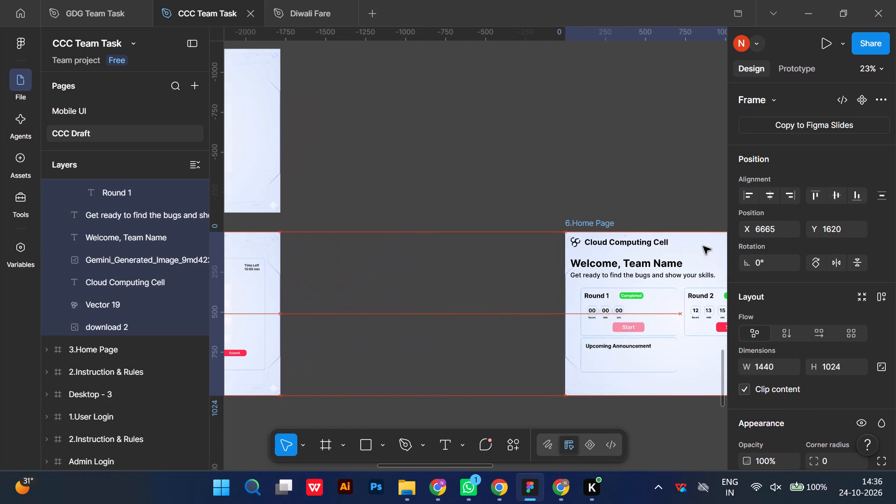
pyautogui.moveTo(703, 246); pyautogui.dragTo(705, 246)
# Duplicate the blank 2.Instruction & Rules frame and place the copy right after 4.Round 1 at X 4923, Y 1620.
pyautogui.hscroll(-1, 703, 246)
pyautogui.click(402, 148)
pyautogui.hotkey('ctrl', 'd')
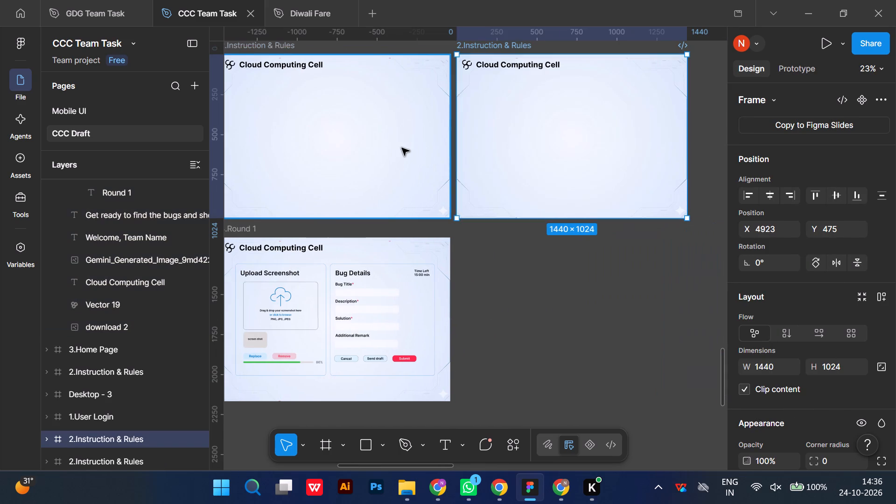
pyautogui.moveTo(543, 150); pyautogui.dragTo(547, 334)
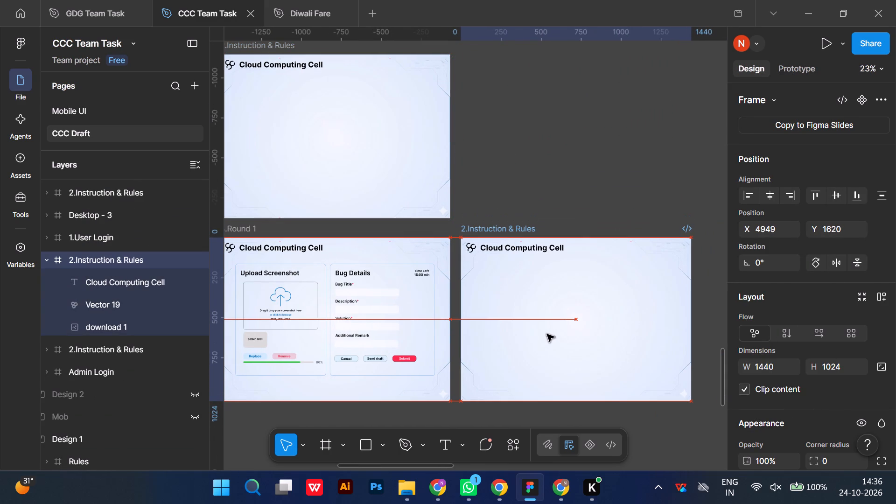
pyautogui.moveTo(547, 334); pyautogui.dragTo(546, 335)
# Move the 6.Home Page frame back left beside the duplicated blank frame, matching the spacing between the other screens.
pyautogui.hscroll(-2, 528, 321)
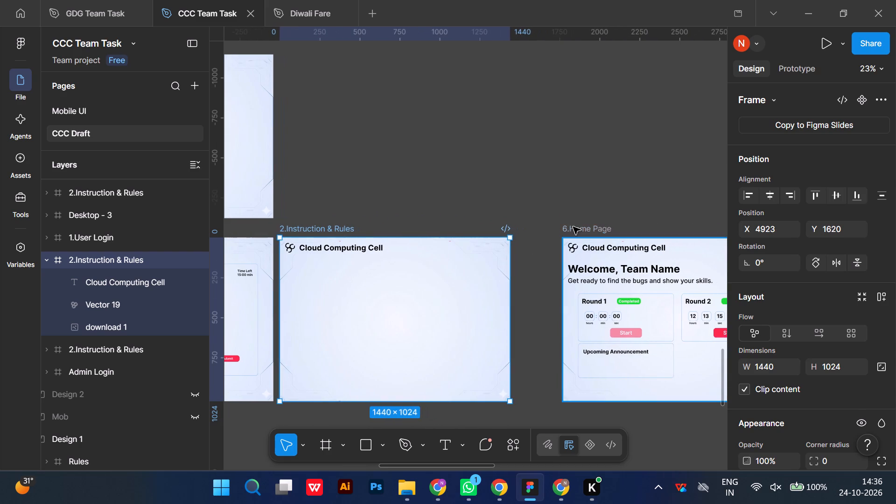
pyautogui.click(573, 226)
pyautogui.moveTo(689, 366); pyautogui.dragTo(645, 368)
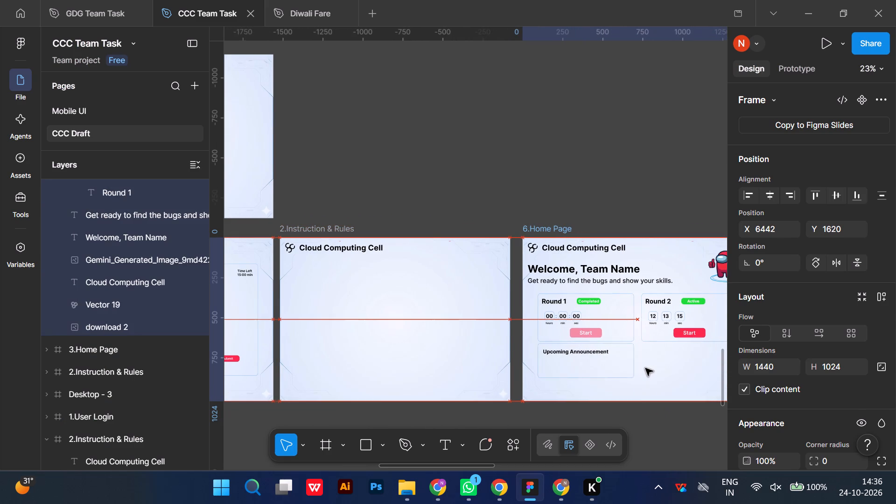
pyautogui.moveTo(645, 368); pyautogui.dragTo(644, 368)
pyautogui.click(462, 183)
# Add a 100 × 100 circle to the upper part of the duplicated blank frame and center it horizontally.
pyautogui.hscroll(2, 462, 183)
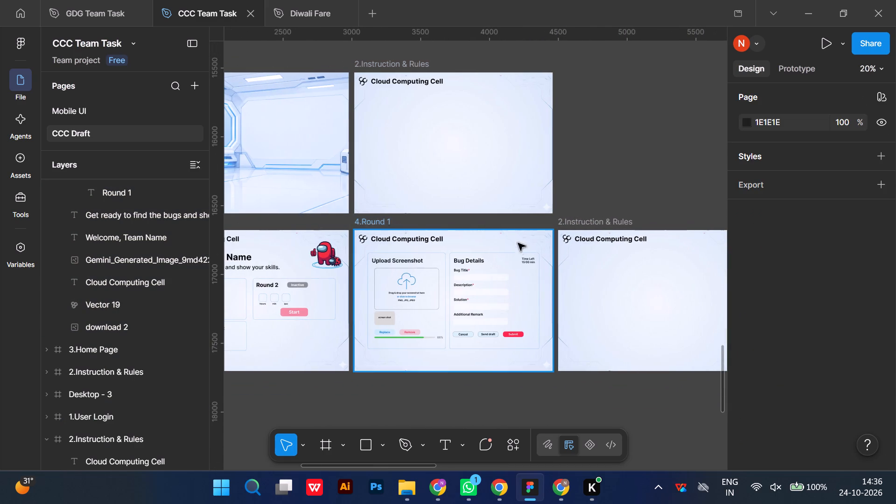
pyautogui.hscroll(-1, 481, 280)
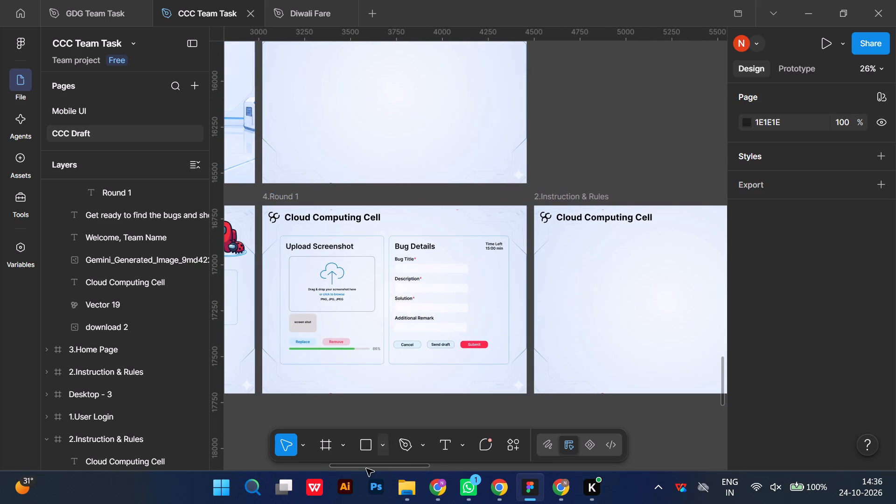
pyautogui.click(377, 444)
pyautogui.click(415, 367)
pyautogui.click(676, 257)
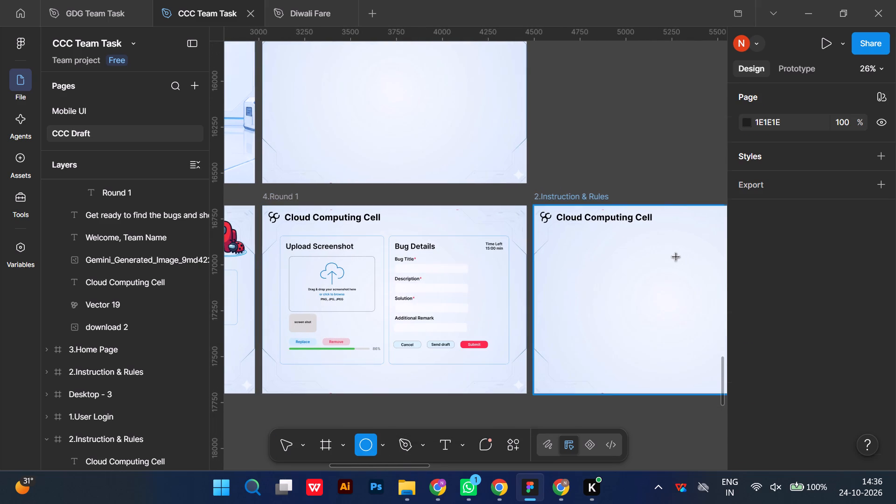
pyautogui.hscroll(-1, 676, 257)
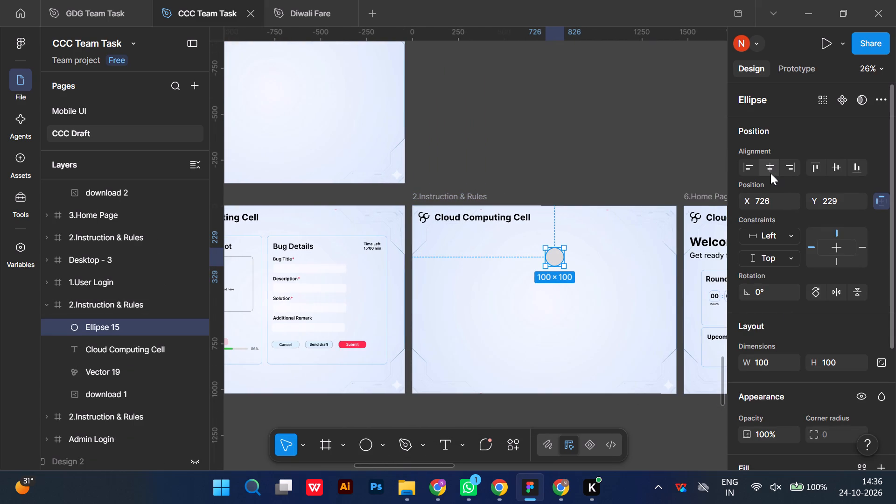
pyautogui.click(770, 173)
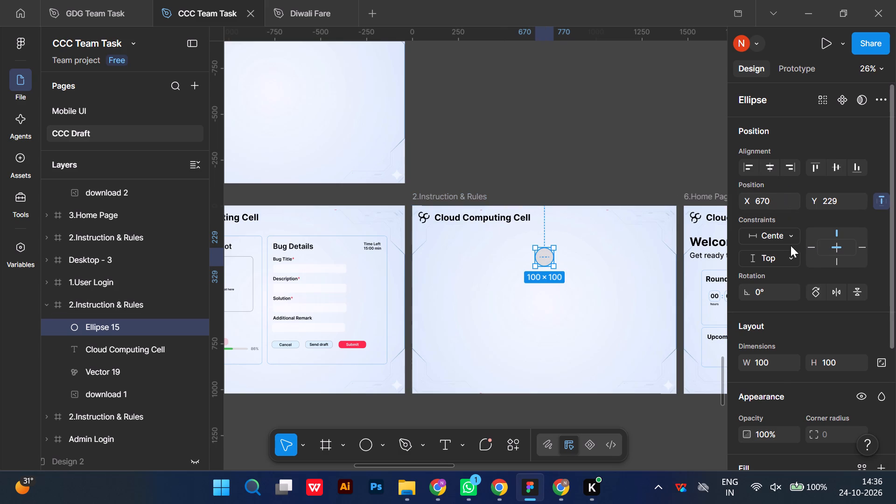
# Set the circle's size to 120 × 120 and center it horizontally in its frame again.
pyautogui.click(776, 367)
pyautogui.write('12')
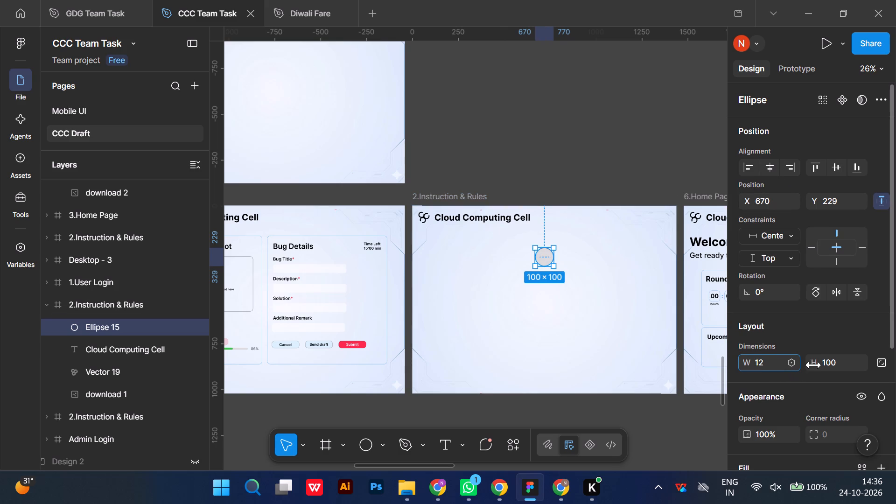
pyautogui.press('0')
pyautogui.click(848, 361)
pyautogui.write('12')
pyautogui.press('0')
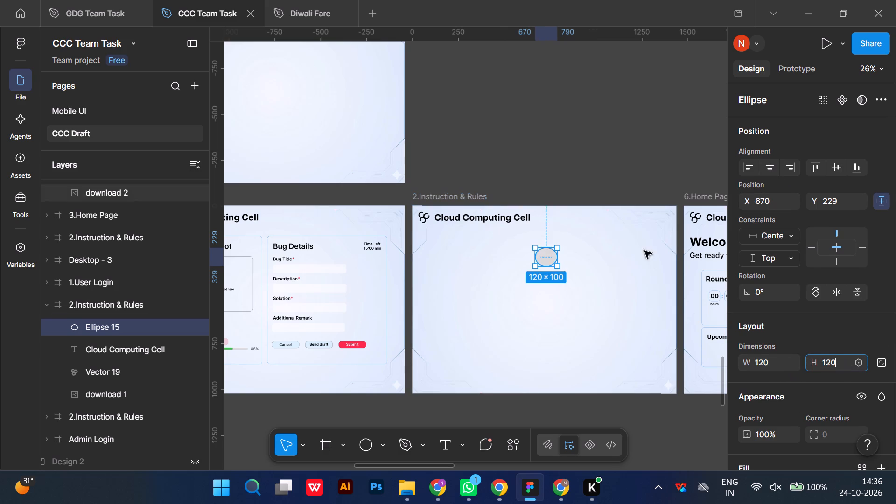
pyautogui.click(613, 179)
pyautogui.click(543, 261)
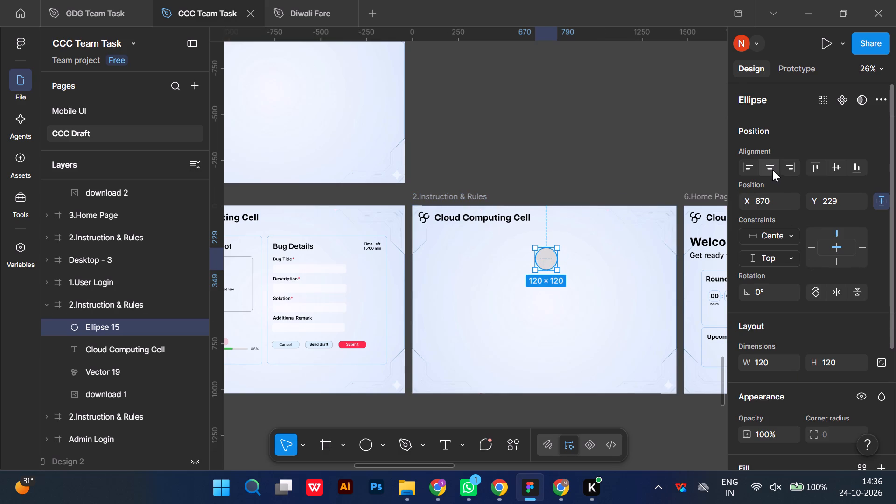
pyautogui.click(771, 169)
# Fill the circle with green 1BDA37, sampled from the Active badge on the first home page.
pyautogui.scroll(-4, 782, 400)
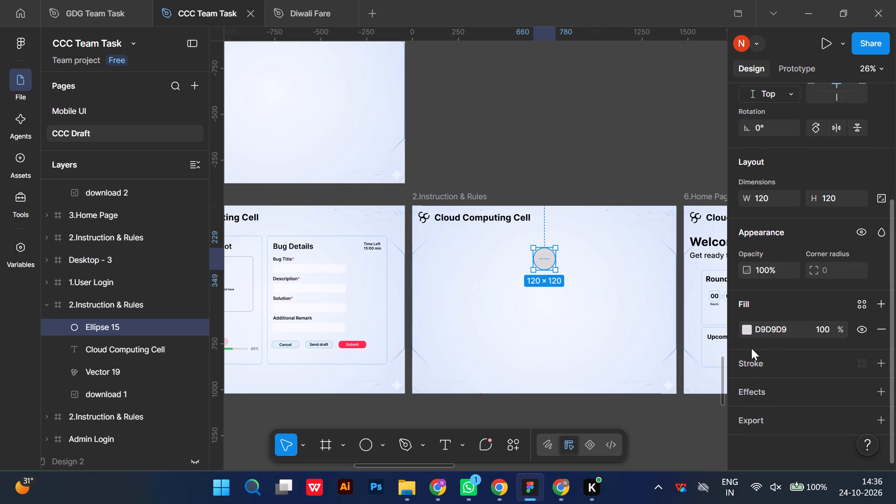
pyautogui.click(746, 332)
pyautogui.scroll(-4, 684, 435)
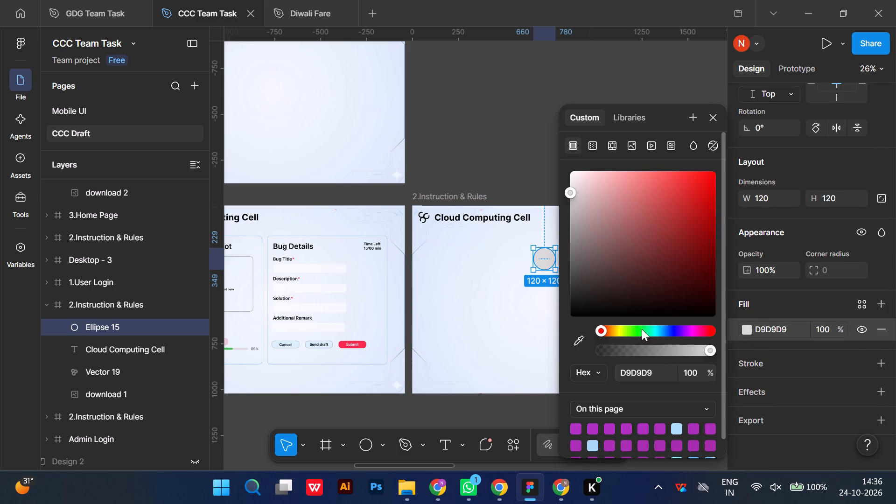
pyautogui.click(638, 329)
pyautogui.click(585, 343)
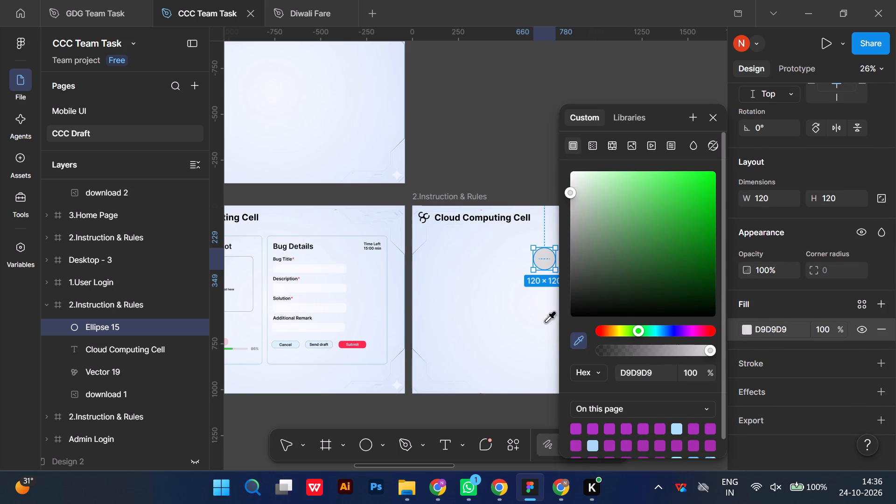
pyautogui.hscroll(4, 325, 237)
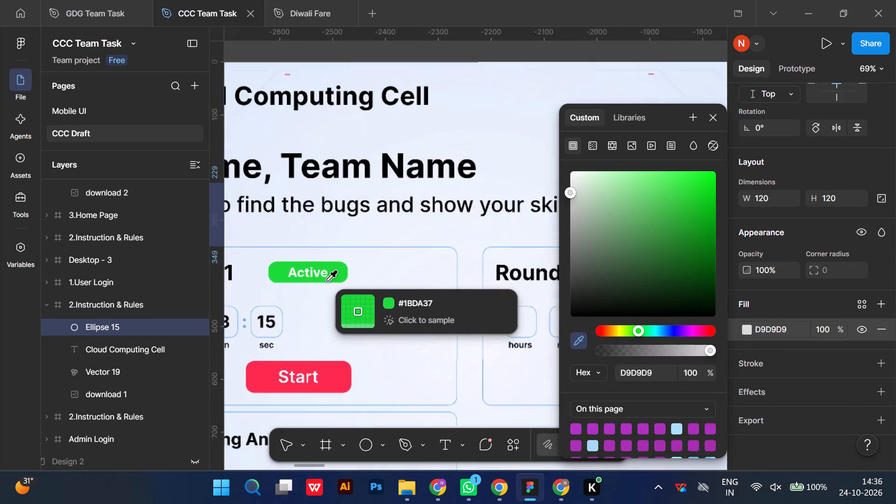
pyautogui.click(337, 269)
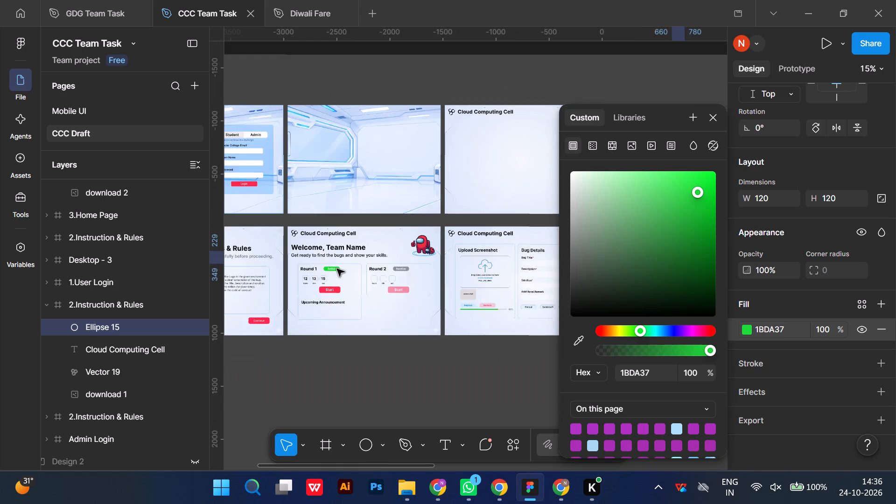
pyautogui.hscroll(-1, 337, 269)
pyautogui.click(402, 347)
pyautogui.hscroll(-1, 403, 347)
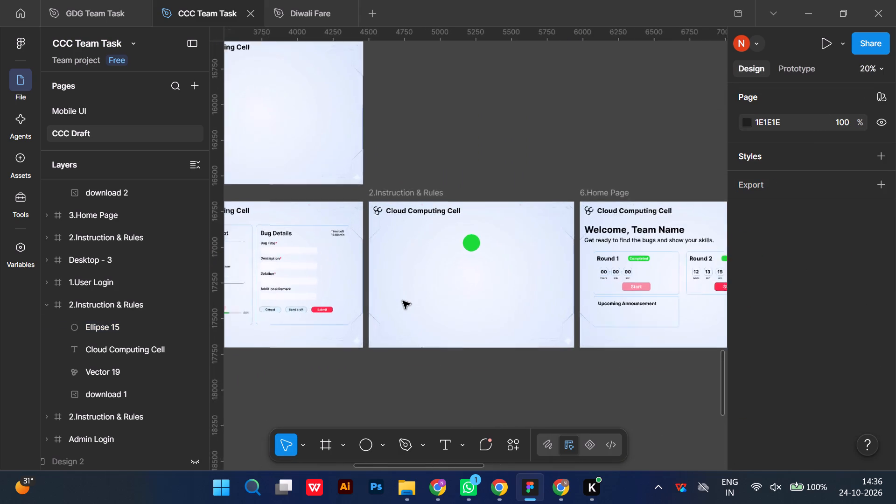
# Nudge the green circle upward within the duplicated blank frame.
pyautogui.click(506, 211)
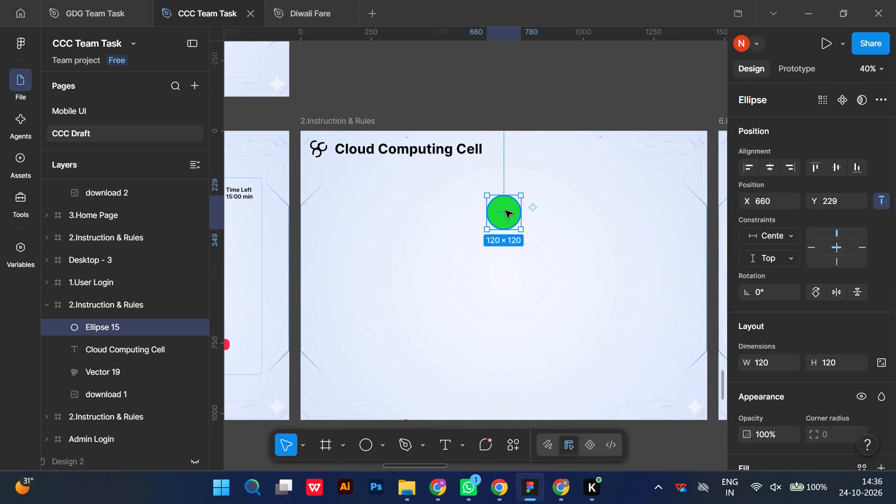
pyautogui.hotkey('alt', 'Up')
pyautogui.hotkey('alt', 'Up')
pyautogui.hotkey('alt', 'Up')
pyautogui.hotkey('alt', 'Up')
pyautogui.hotkey('alt', 'Up')
pyautogui.hotkey('alt', 'Up')
pyautogui.hotkey('alt', 'Up')
pyautogui.hotkey('alt', 'Up')
pyautogui.hotkey('alt', 'Up')
pyautogui.hotkey('alt', 'Up')
pyautogui.hotkey('alt', 'Up')
pyautogui.hotkey('alt', 'Up')
pyautogui.hotkey('alt', 'Up')
pyautogui.hotkey('alt', 'Up')
pyautogui.hotkey('alt', 'Up')
pyautogui.hotkey('alt', 'Up')
pyautogui.hotkey('alt', 'Up')
pyautogui.hotkey('alt', 'Up')
pyautogui.hotkey('alt', 'Up')
pyautogui.hotkey('alt', 'Up')
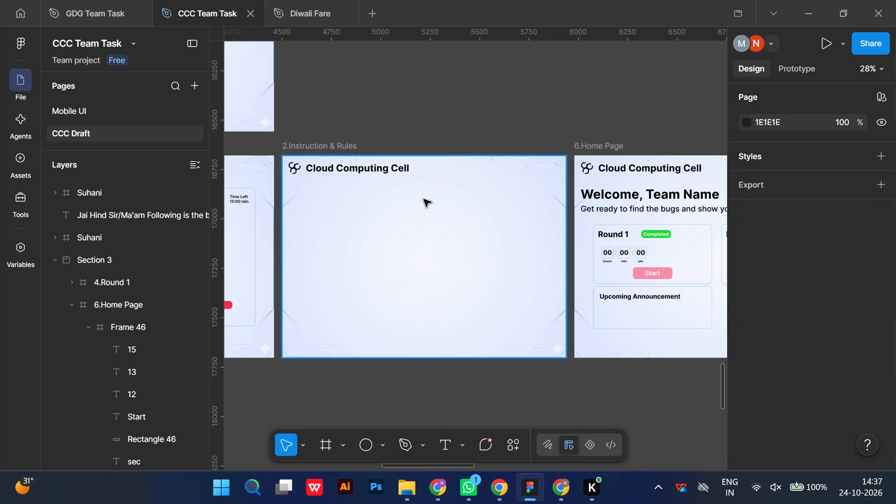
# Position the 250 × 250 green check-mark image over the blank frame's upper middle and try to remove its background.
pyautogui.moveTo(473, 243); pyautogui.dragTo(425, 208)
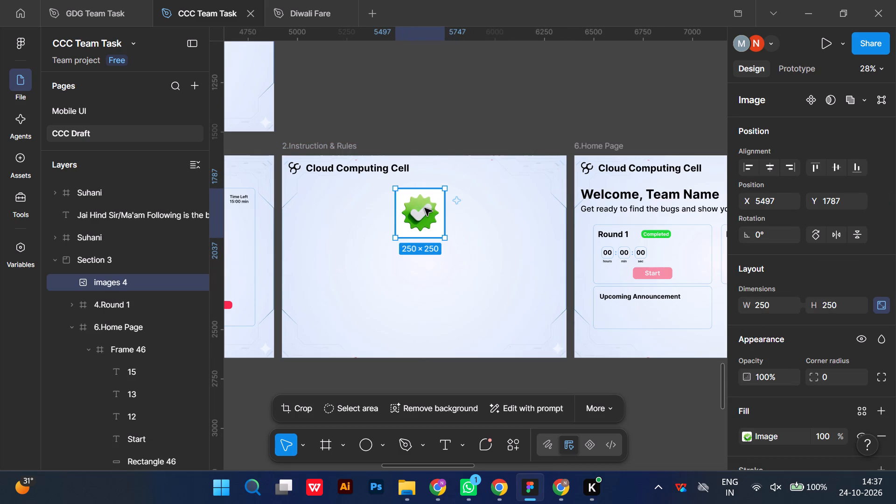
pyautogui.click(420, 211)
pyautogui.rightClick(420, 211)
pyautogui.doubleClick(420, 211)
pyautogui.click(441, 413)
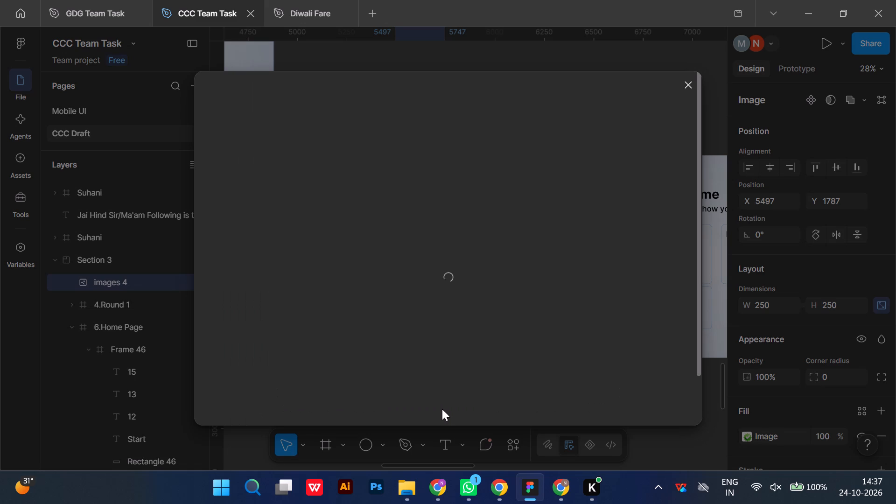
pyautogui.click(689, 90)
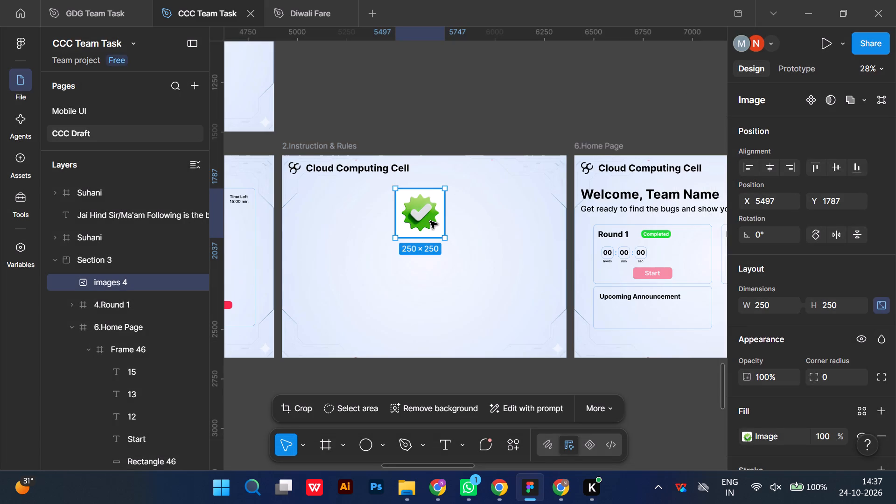
# Delete the check-mark image and undo the earlier removal of the green circle from the blank frame.
pyautogui.press('Delete')
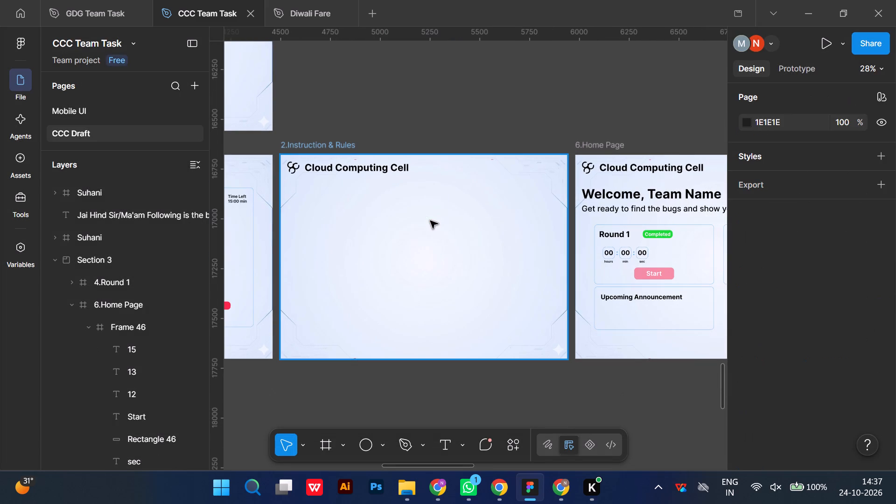
pyautogui.hotkey('ctrl', 'z')
pyautogui.hotkey('ctrl', 'z')
pyautogui.hotkey('ctrl', 'z')
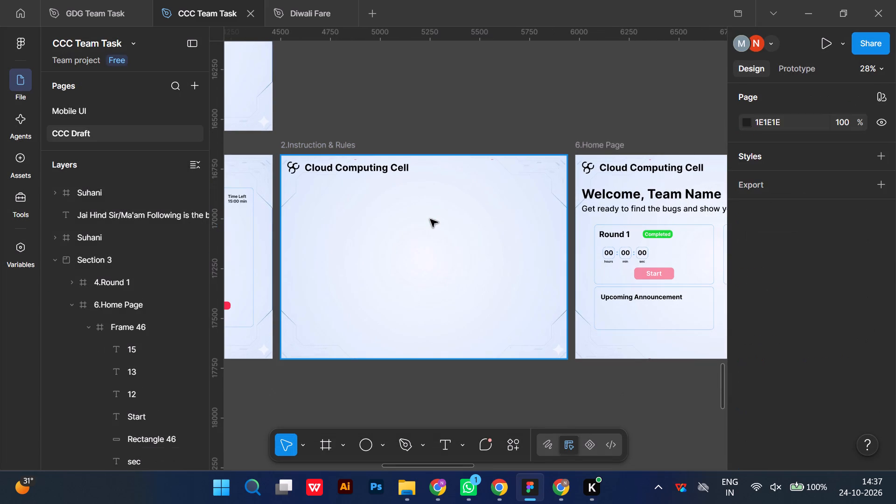
pyautogui.hotkey('ctrl', 'z')
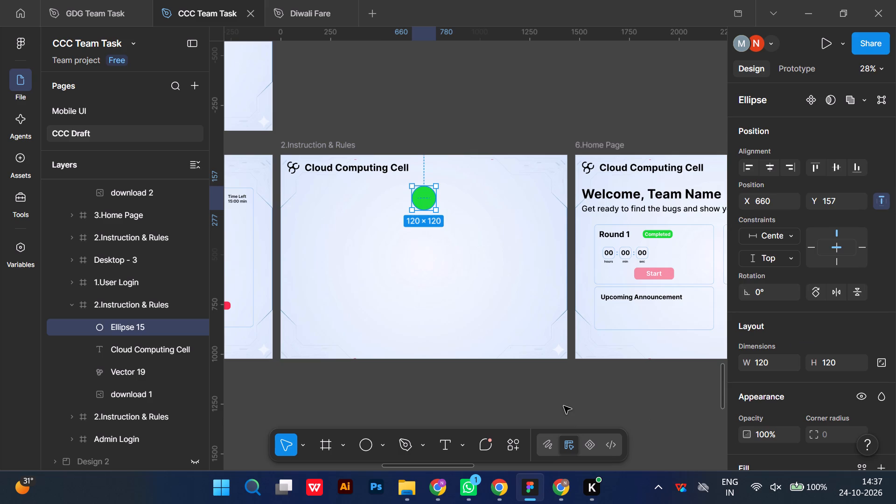
pyautogui.click(564, 406)
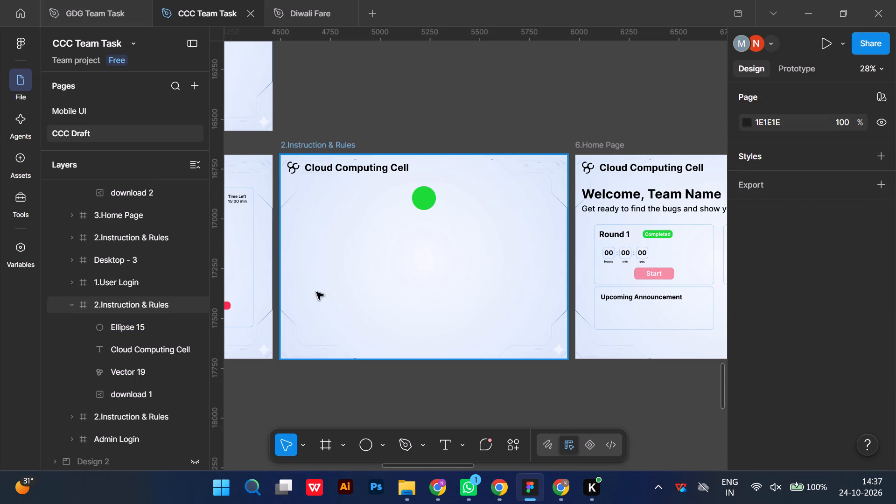
# Switch to the Chrome browser window.
pyautogui.click(499, 497)
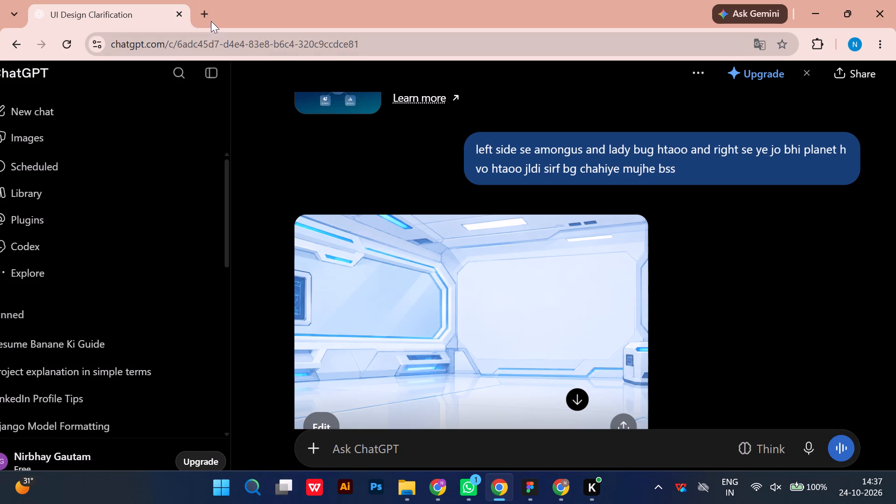
# In Chrome, search Google for "correct symbol" in a new tab and copy the heavy check mark symbol.
pyautogui.click(210, 20)
pyautogui.click(346, 224)
pyautogui.write('correct')
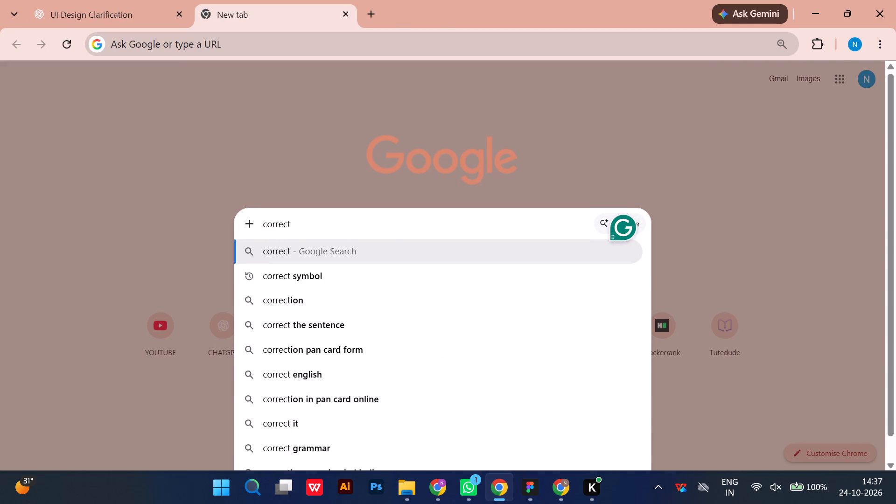
pyautogui.press('space')
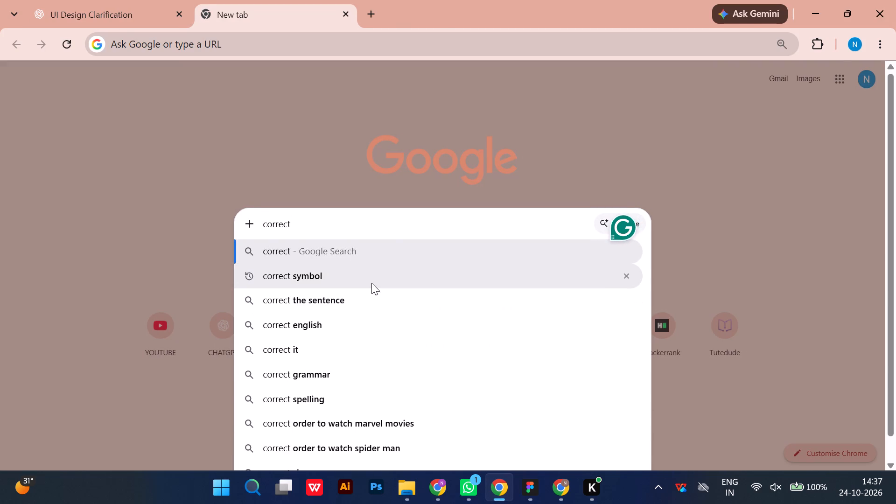
pyautogui.click(371, 283)
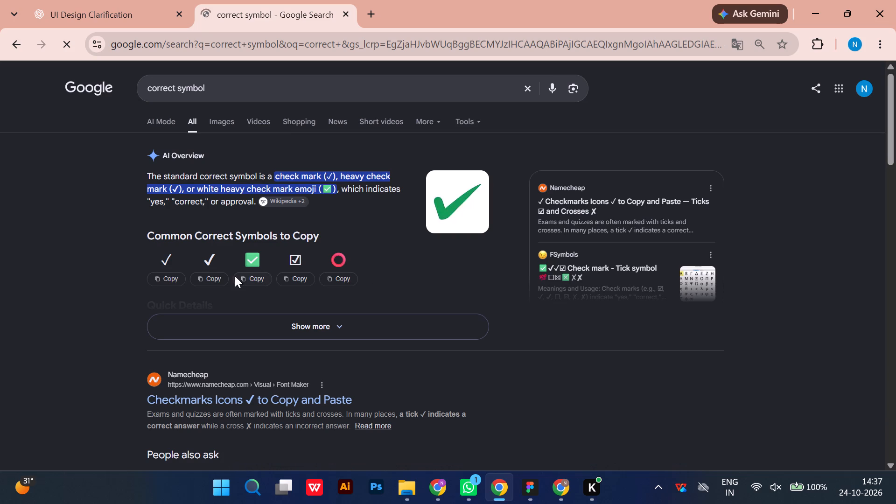
pyautogui.click(214, 276)
pyautogui.click(214, 276)
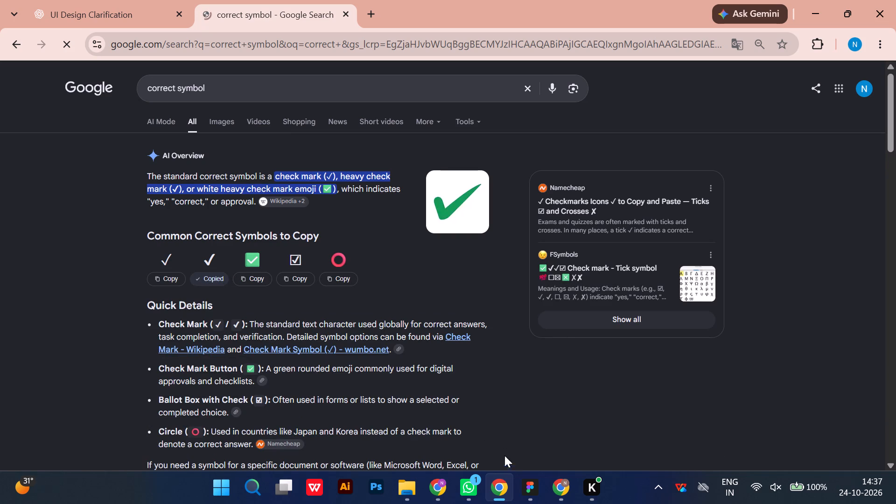
# Switch to Figma and paste the copied check mark onto the green circle at font size 64.
pyautogui.click(532, 494)
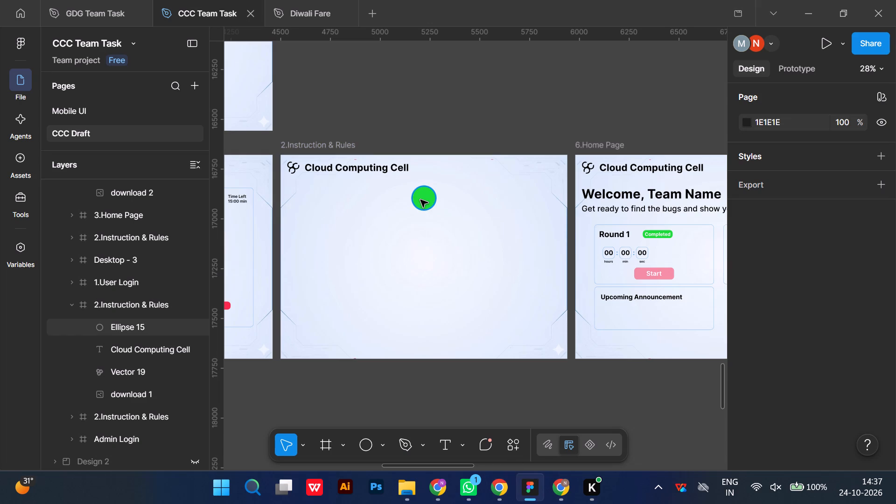
pyautogui.click(420, 198)
pyautogui.hotkey('ctrl', 'v')
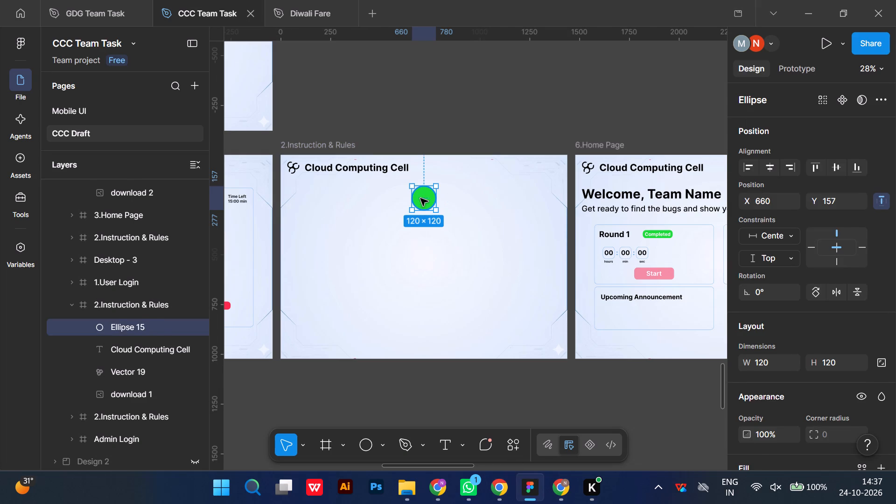
pyautogui.moveTo(509, 291); pyautogui.dragTo(407, 173)
pyautogui.doubleClick(407, 173)
pyautogui.scroll(-5, 867, 404)
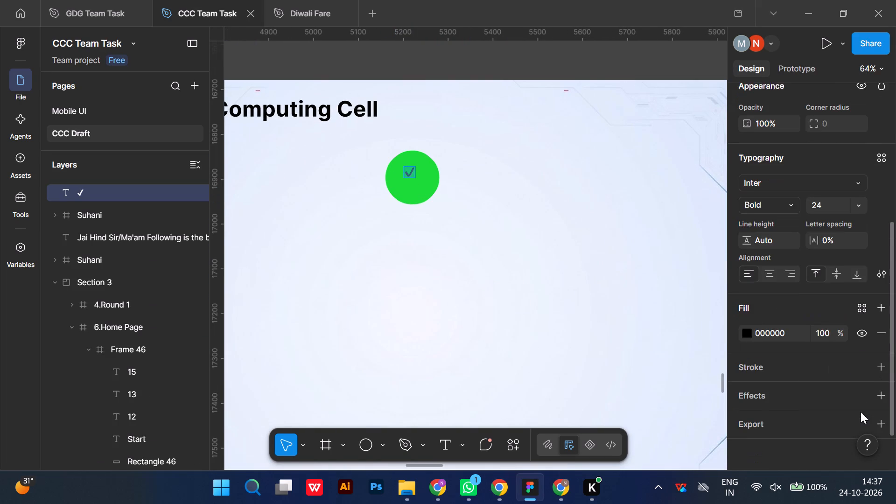
pyautogui.click(861, 195)
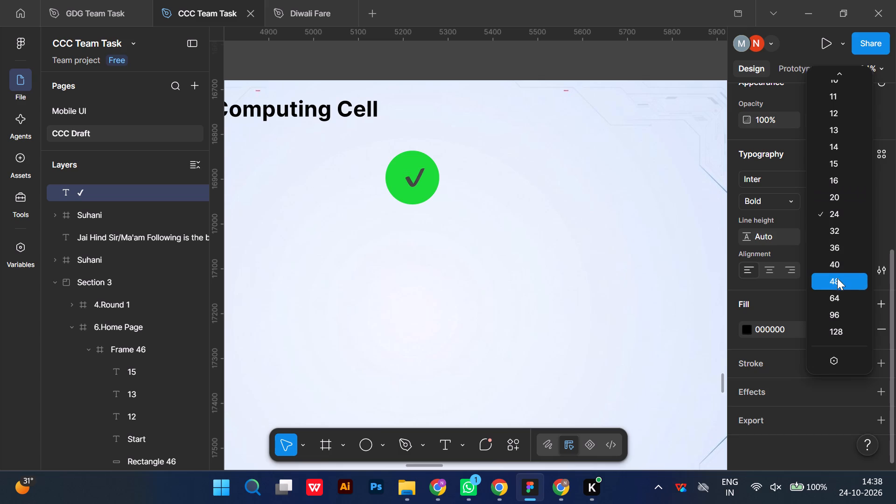
pyautogui.click(837, 293)
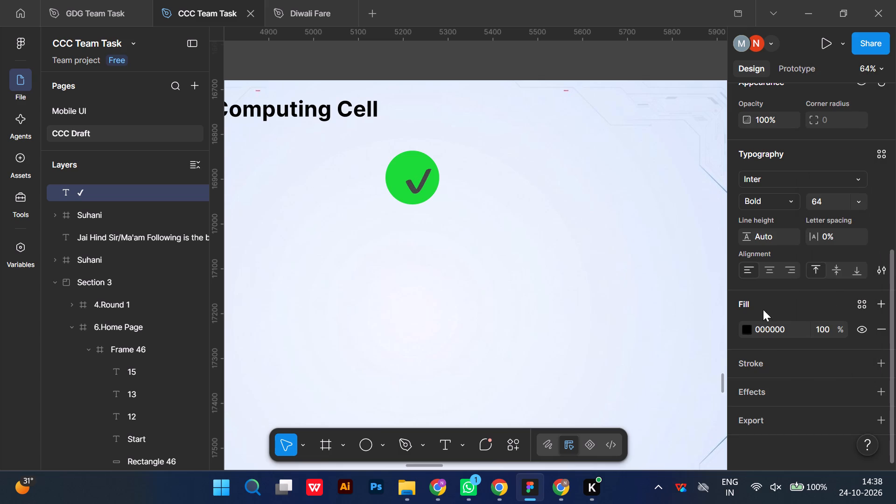
# Set the check mark's fill to white FFFFFF.
pyautogui.click(768, 329)
pyautogui.press('f')
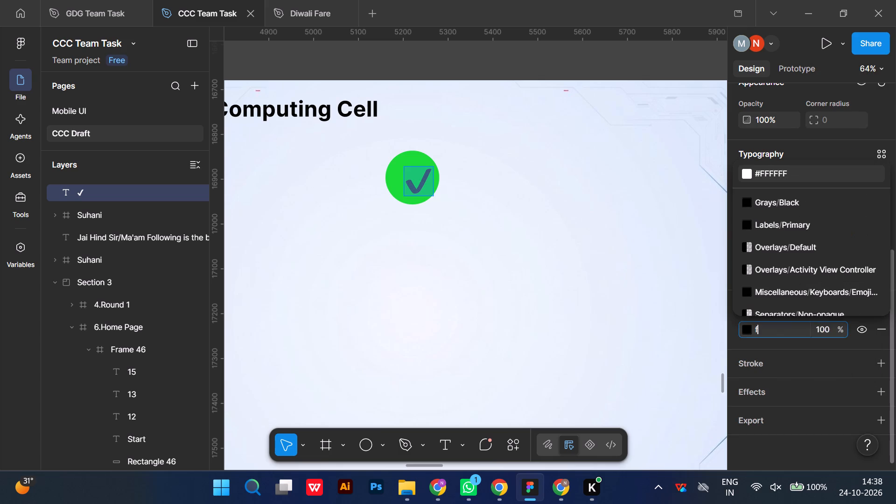
pyautogui.click(777, 174)
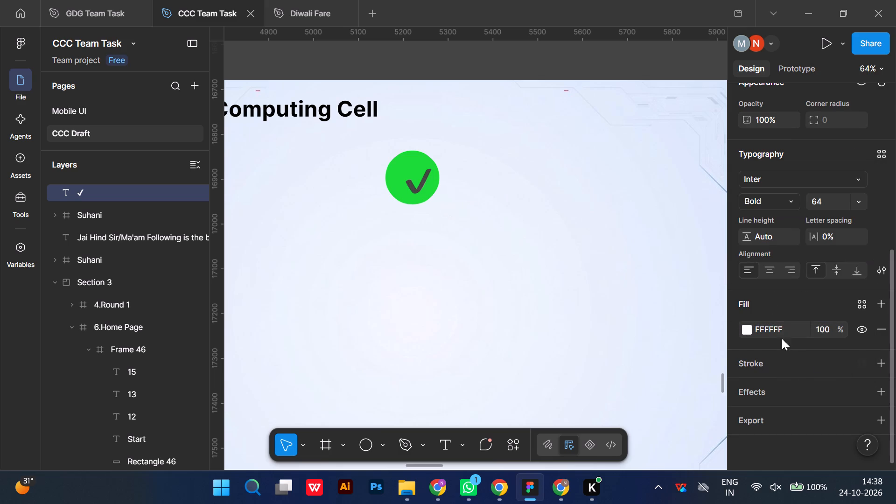
pyautogui.click(489, 229)
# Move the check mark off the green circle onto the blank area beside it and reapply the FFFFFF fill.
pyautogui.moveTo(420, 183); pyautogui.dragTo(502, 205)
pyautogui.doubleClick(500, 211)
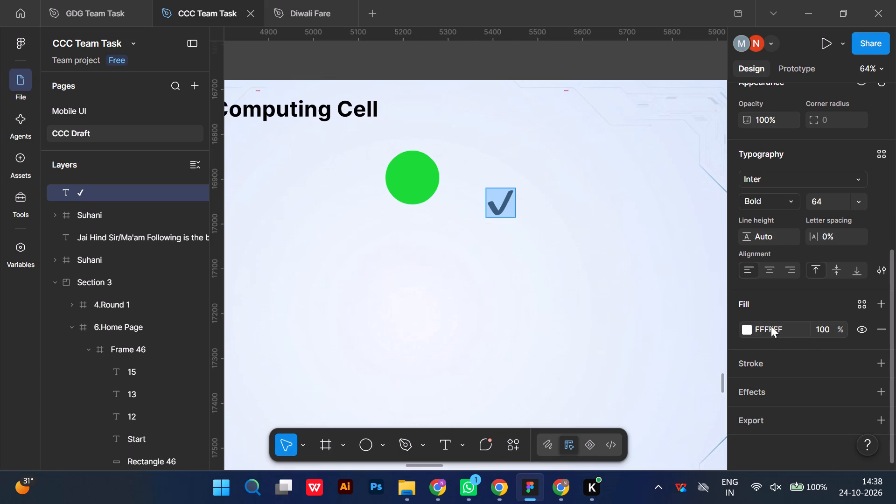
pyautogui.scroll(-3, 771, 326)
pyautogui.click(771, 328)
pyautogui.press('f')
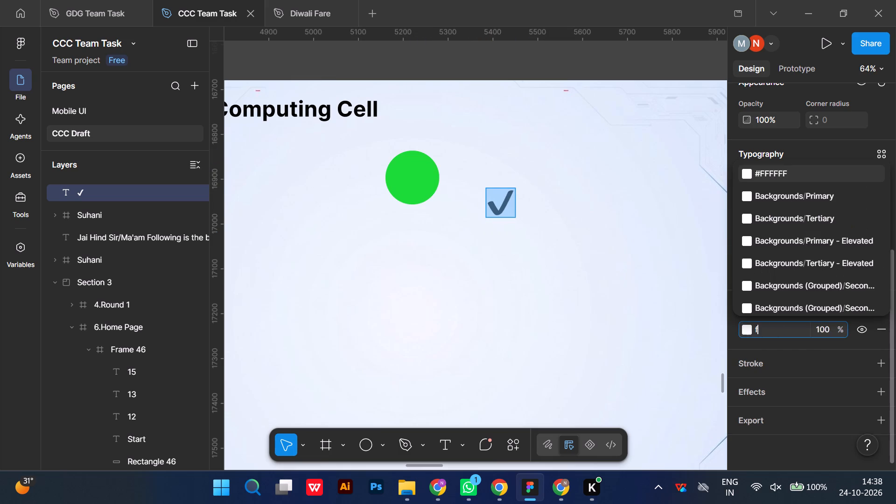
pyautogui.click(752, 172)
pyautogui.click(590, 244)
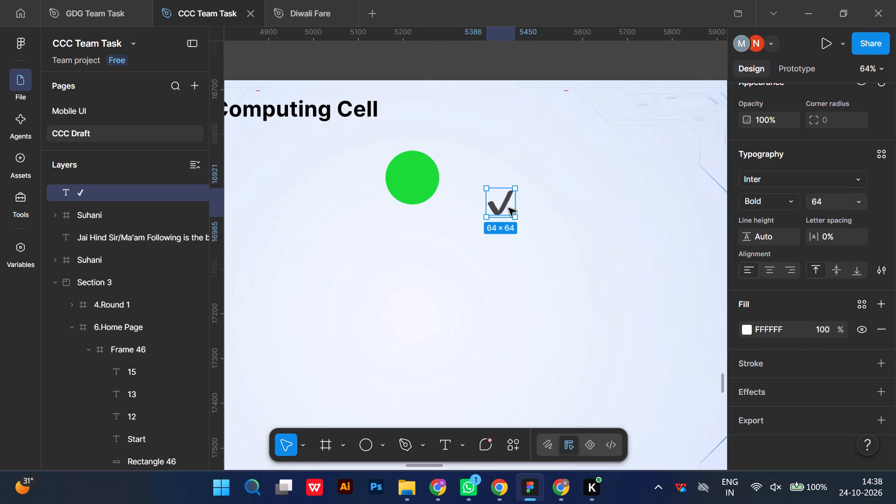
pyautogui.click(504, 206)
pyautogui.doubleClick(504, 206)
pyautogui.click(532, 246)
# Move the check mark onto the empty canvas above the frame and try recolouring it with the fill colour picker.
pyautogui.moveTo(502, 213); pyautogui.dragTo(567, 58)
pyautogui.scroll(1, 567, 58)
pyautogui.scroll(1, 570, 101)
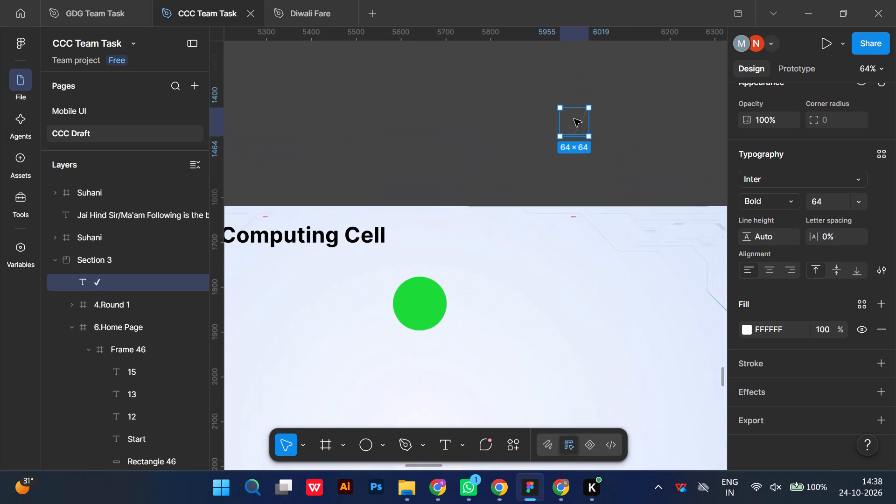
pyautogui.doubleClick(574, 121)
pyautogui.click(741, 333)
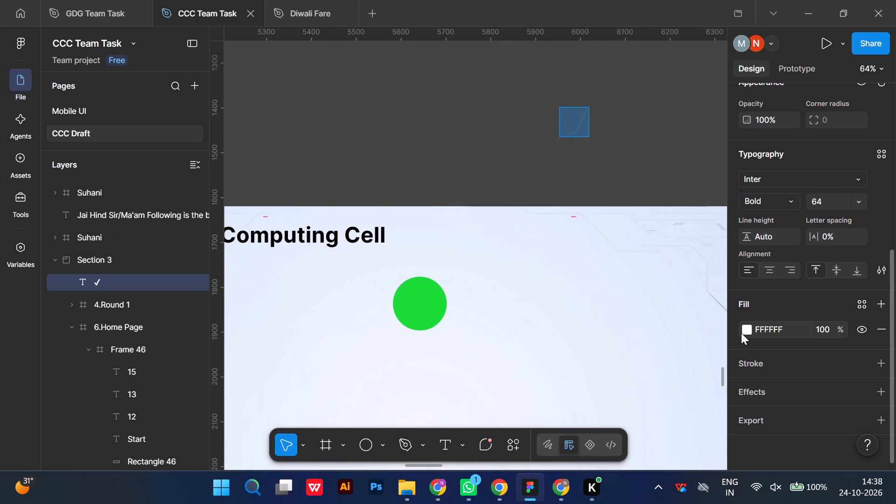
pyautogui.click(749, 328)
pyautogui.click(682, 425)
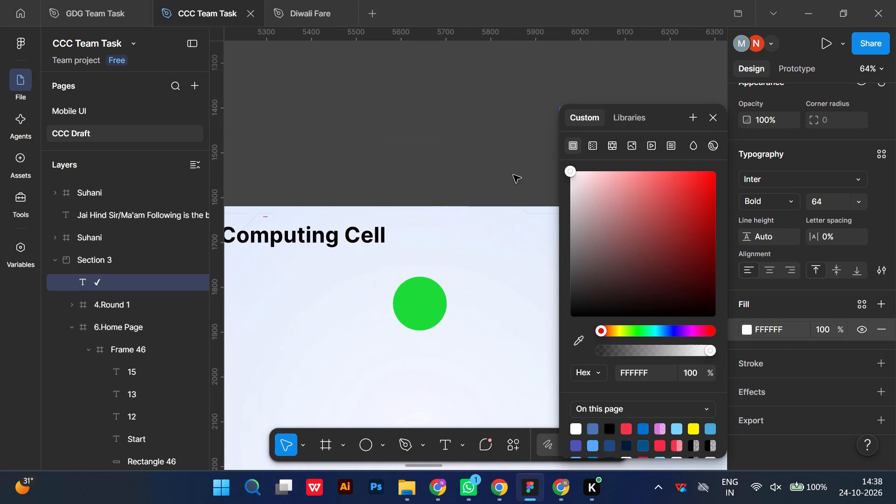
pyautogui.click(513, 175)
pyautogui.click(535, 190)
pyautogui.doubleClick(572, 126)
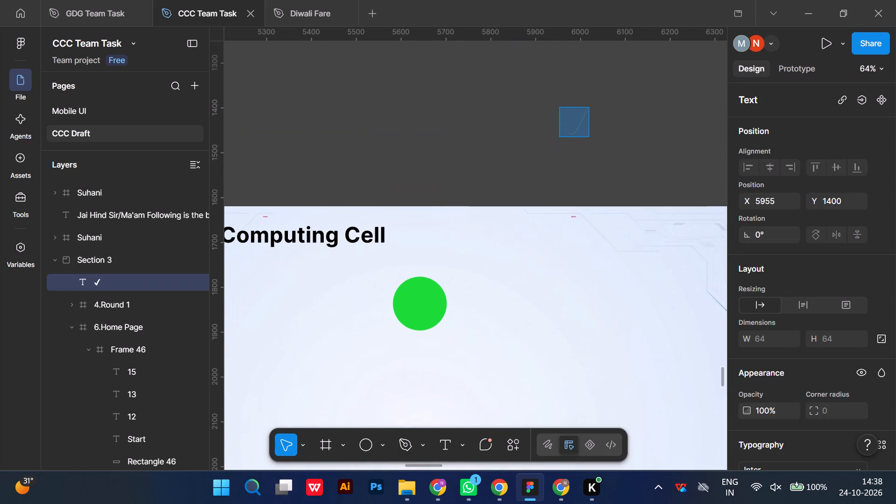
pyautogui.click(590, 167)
# Place the check mark back inside the frame, centered on the green circle.
pyautogui.moveTo(576, 122); pyautogui.dragTo(418, 302)
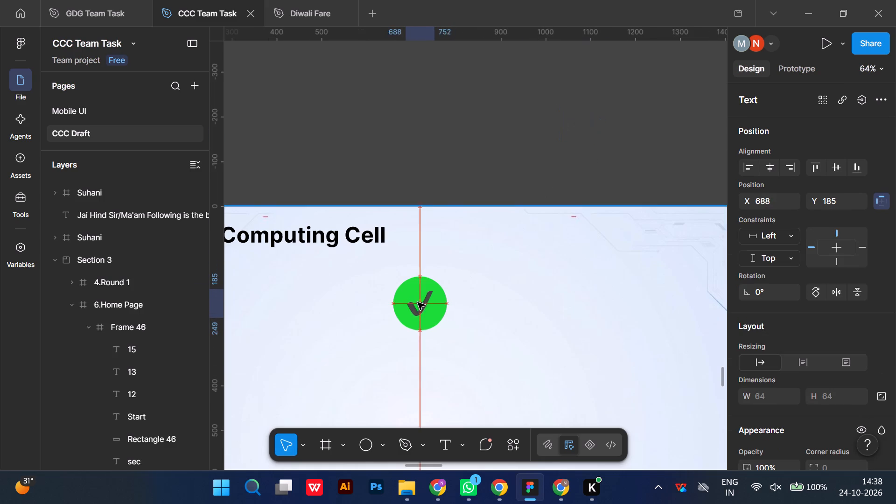
pyautogui.moveTo(418, 302); pyautogui.dragTo(419, 303)
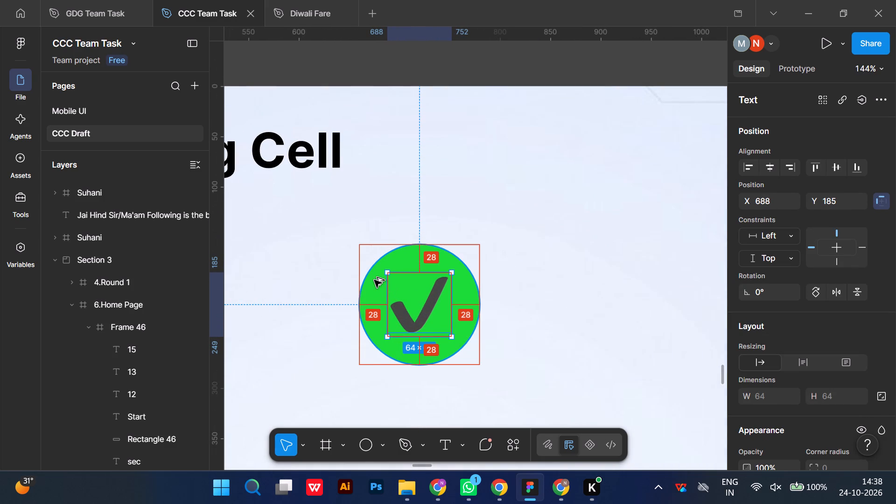
pyautogui.click(409, 162)
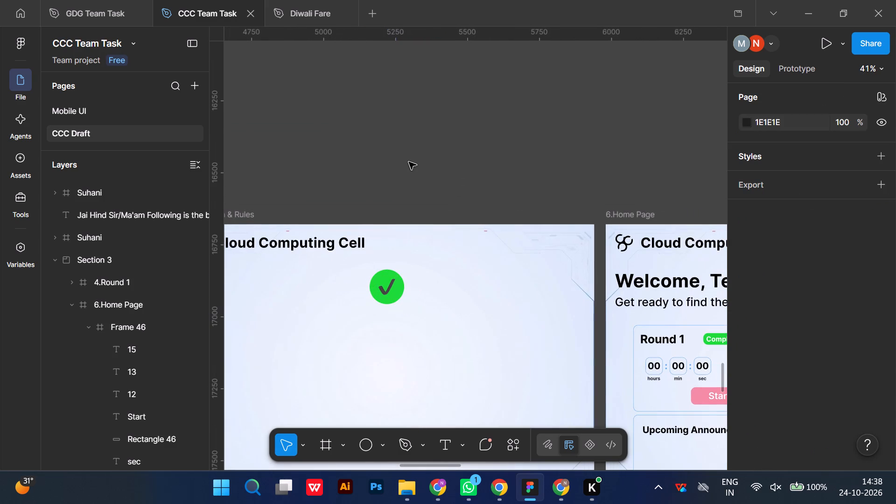
# Add the text "Round 1 Completed" below the green check-mark circle.
pyautogui.hscroll(1, 409, 162)
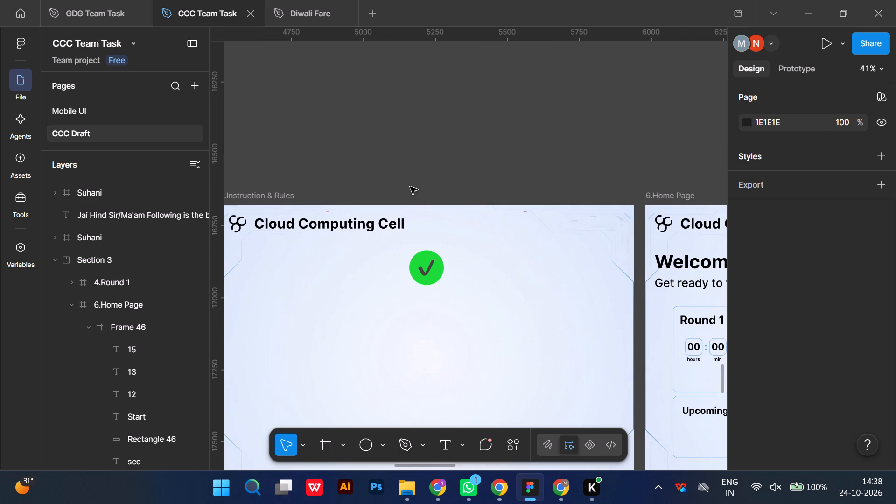
pyautogui.click(435, 448)
pyautogui.click(364, 307)
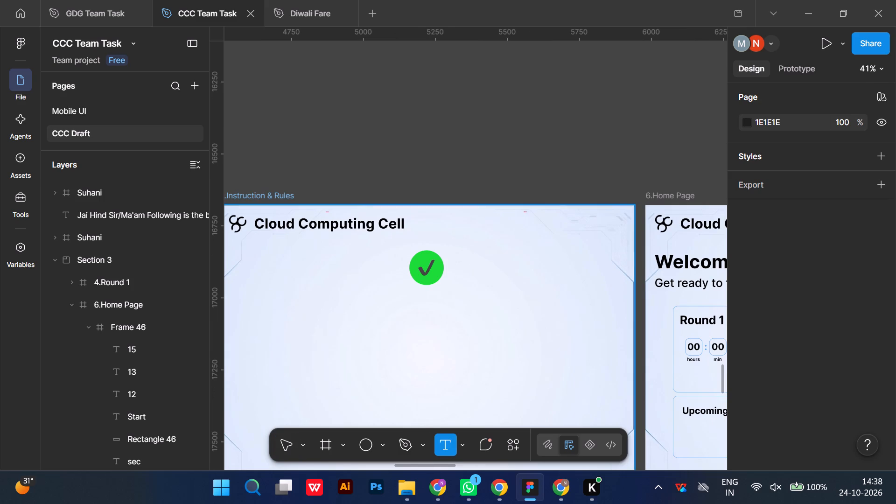
pyautogui.write('Round')
pyautogui.press('space')
pyautogui.hotkey('shift', '!')
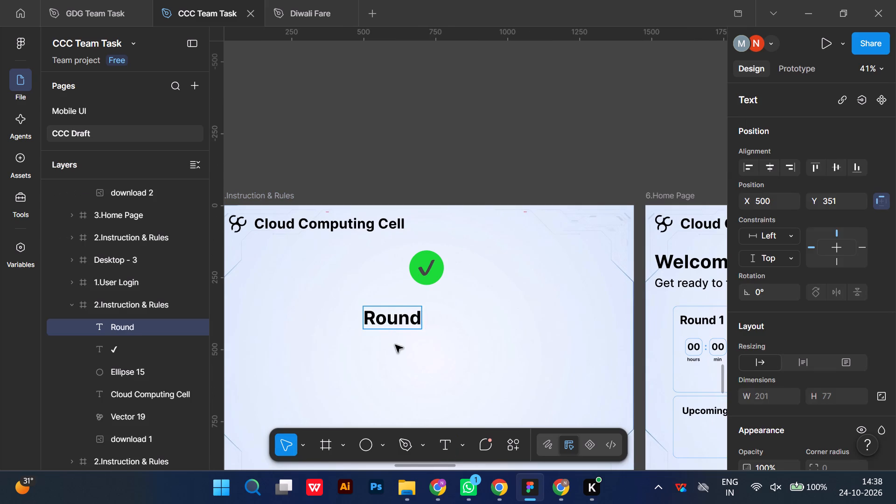
pyautogui.press('BackSpace')
pyautogui.write('1')
pyautogui.press('space')
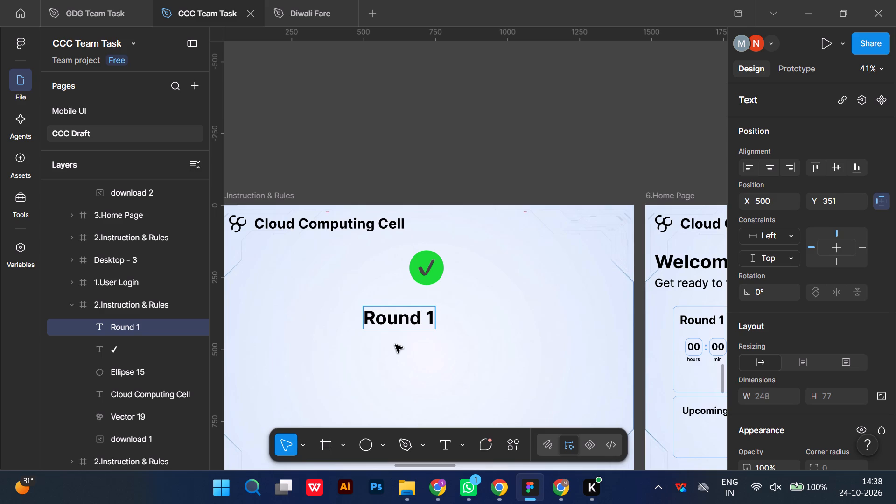
pyautogui.write('Completed')
# Keep the "Round 1 Completed" text in Bold and center it horizontally in its frame.
pyautogui.tripleClick(418, 317)
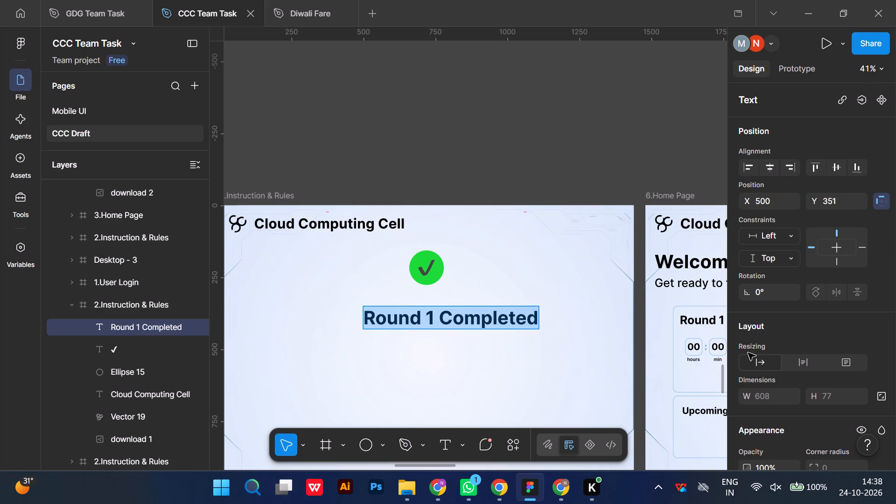
pyautogui.scroll(-3, 866, 347)
pyautogui.click(790, 335)
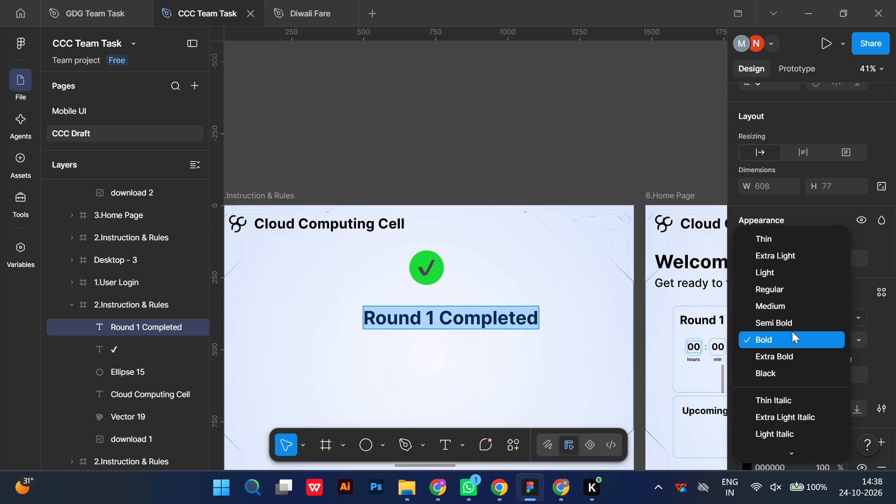
pyautogui.click(792, 331)
pyautogui.scroll(3, 795, 194)
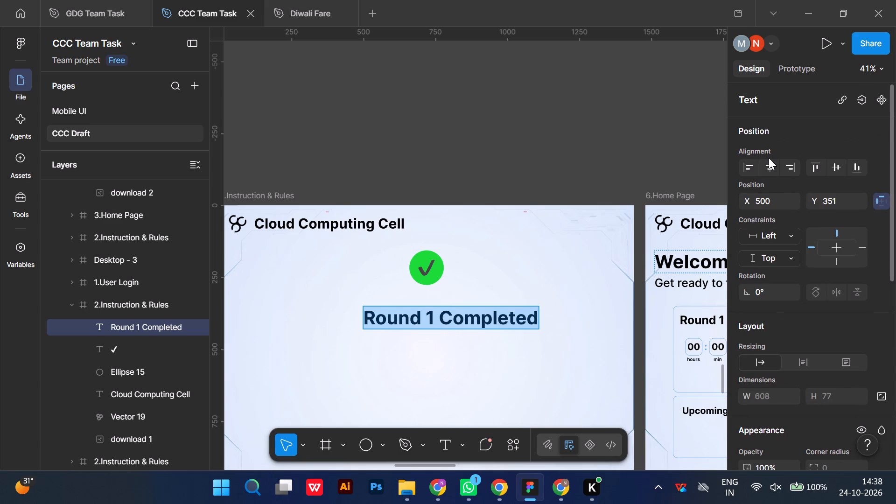
pyautogui.doubleClick(769, 158)
pyautogui.doubleClick(772, 172)
pyautogui.click(456, 169)
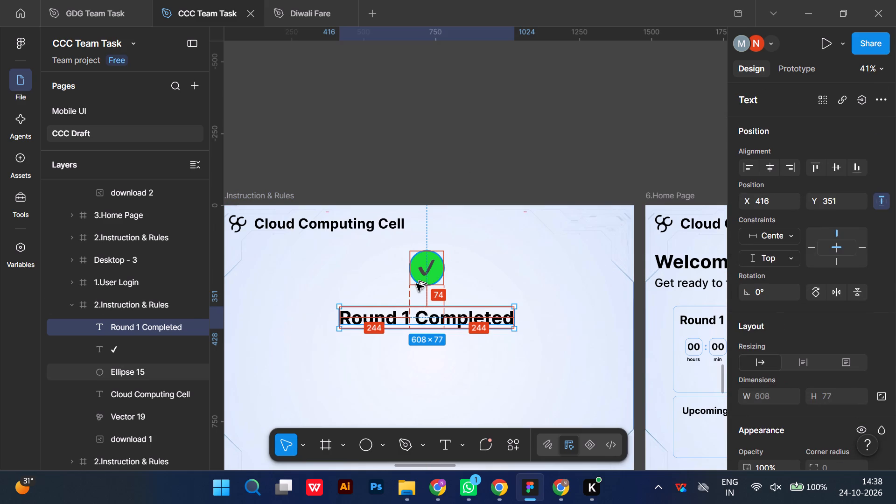
# Nudge the "Round 1 Completed" text upward until it sits about 31 px below the green circle.
pyautogui.hotkey('alt', 'Up')
pyautogui.hotkey('alt', 'Up')
pyautogui.hotkey('alt', 'Up')
pyautogui.hotkey('alt', 'Up')
pyautogui.hotkey('alt', 'Up')
pyautogui.hotkey('alt', 'Up')
pyautogui.hotkey('alt', 'Up')
pyautogui.hotkey('alt', 'Up')
pyautogui.hotkey('alt', 'Up')
pyautogui.hotkey('alt', 'Up')
pyautogui.hotkey('alt', 'Up')
pyautogui.hotkey('alt', 'Up')
pyautogui.hotkey('alt', 'Up')
pyautogui.hotkey('alt', 'Up')
pyautogui.hotkey('alt', 'Up')
pyautogui.hotkey('alt', 'Up')
pyautogui.hotkey('alt', 'Up')
pyautogui.hotkey('alt', 'Up')
pyautogui.hotkey('alt', 'Up')
pyautogui.hotkey('alt', 'Up')
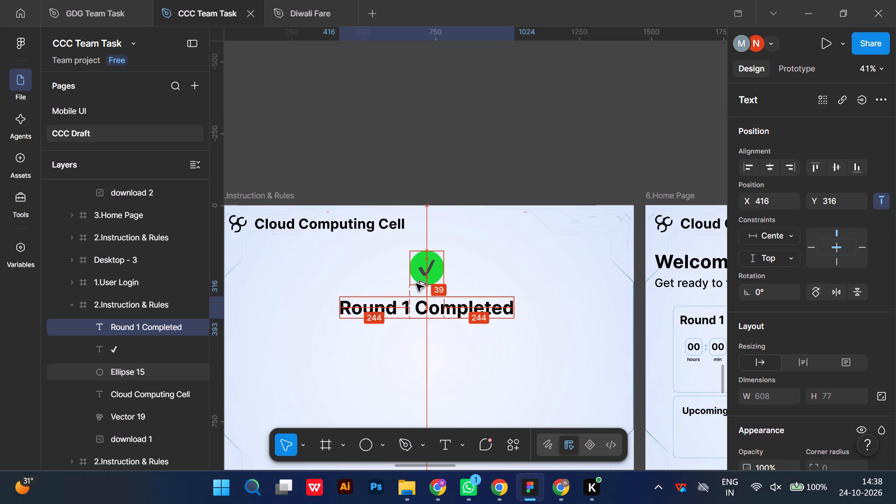
pyautogui.hotkey('alt', 'Up')
pyautogui.hotkey('alt', 'Up')
pyautogui.hotkey('alt', 'Up')
pyautogui.hotkey('alt', 'Up')
pyautogui.hotkey('alt', 'Up')
pyautogui.hotkey('alt', 'Up')
pyautogui.hotkey('alt', 'Up')
pyautogui.hotkey('alt', 'Up')
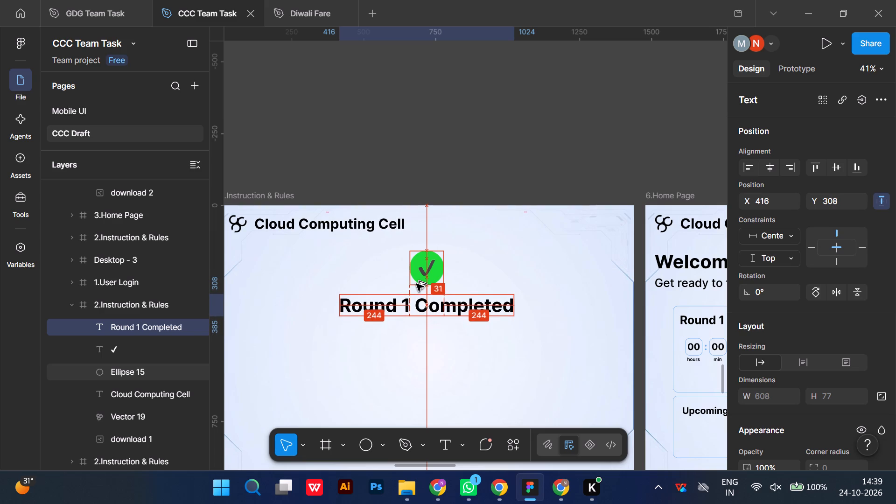
pyautogui.hotkey('alt', 'Down')
pyautogui.click(451, 155)
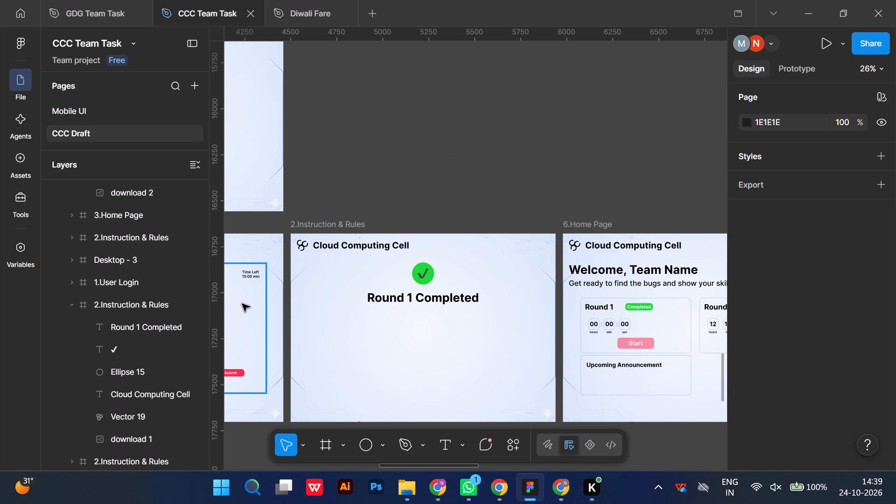
# Add a text line below "Round 1 Completed" reading "Great job, You’ve successfully completed Round 1".
pyautogui.click(444, 450)
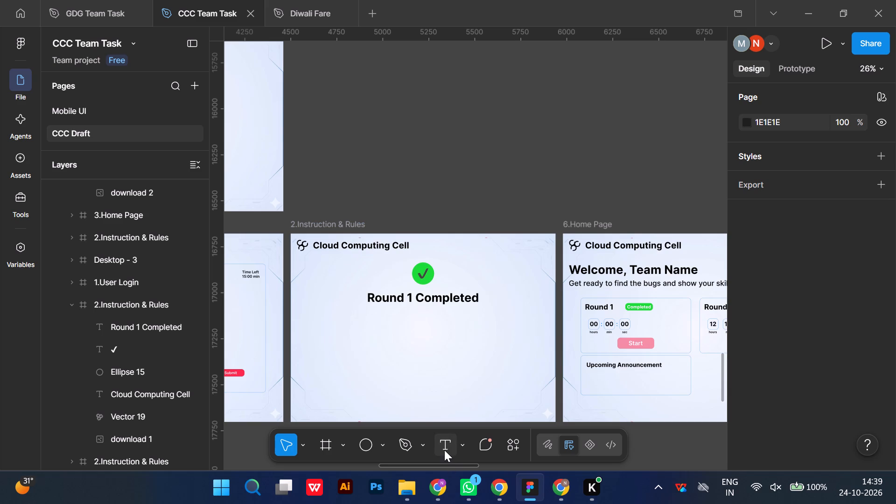
pyautogui.click(347, 321)
pyautogui.write('Great')
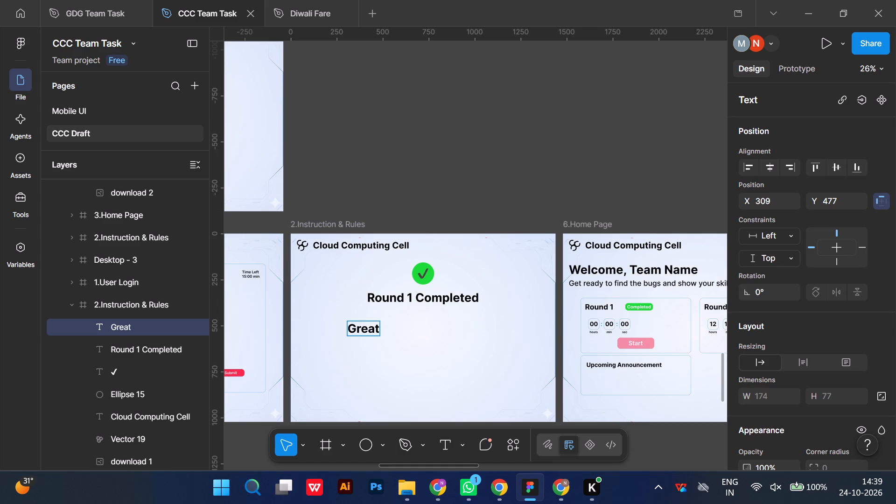
pyautogui.press('space')
pyautogui.write('jo')
pyautogui.write('b,')
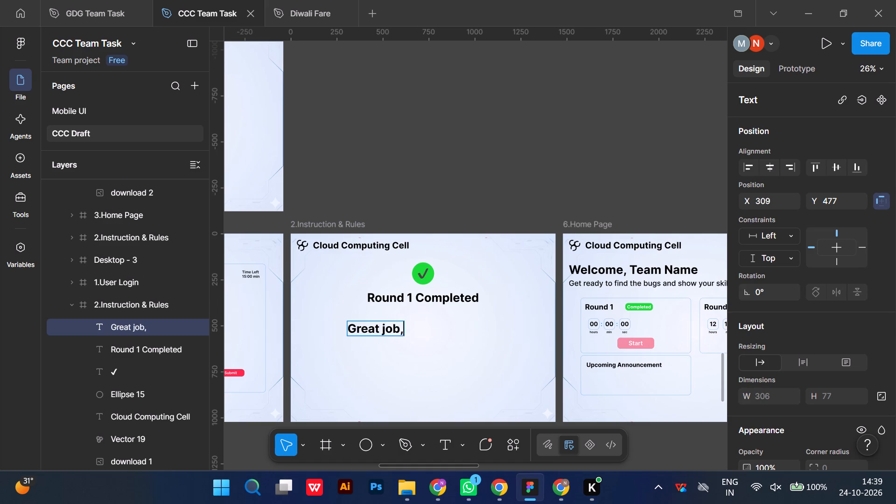
pyautogui.press('space')
pyautogui.write('Yo')
pyautogui.press('u')
pyautogui.press("'")
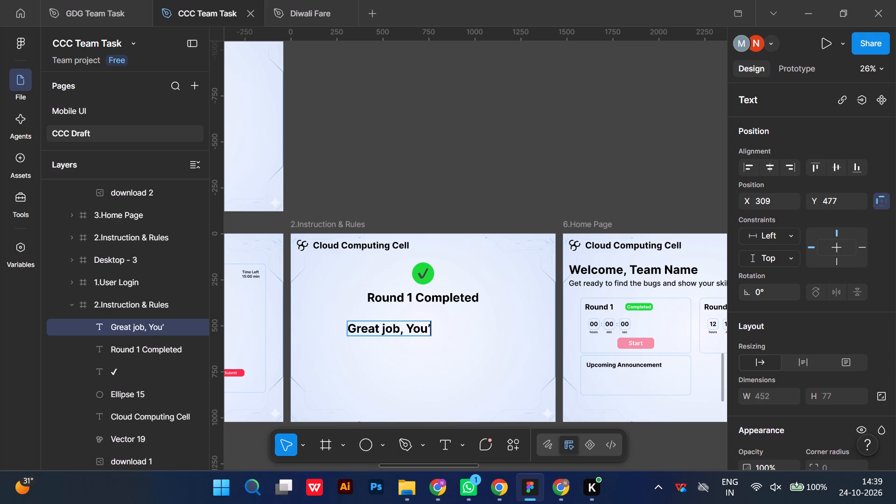
pyautogui.press('h')
pyautogui.press('BackSpace')
pyautogui.write('ve')
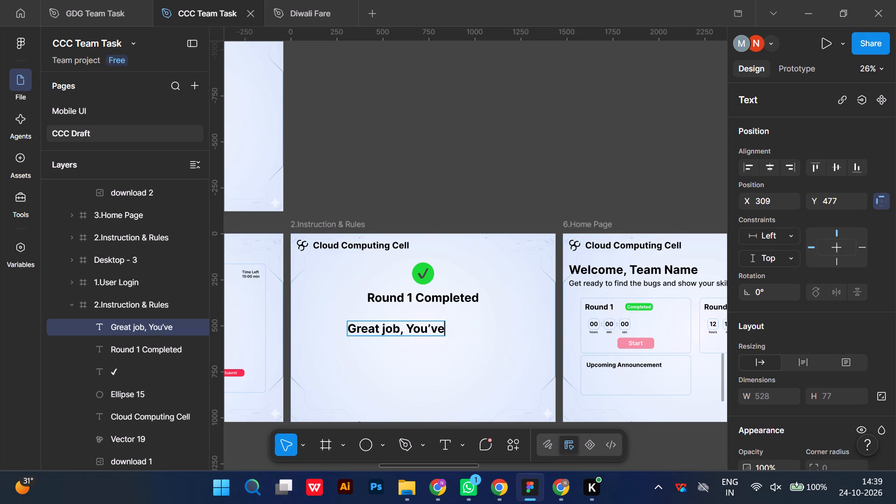
pyautogui.press('space')
pyautogui.write('succes')
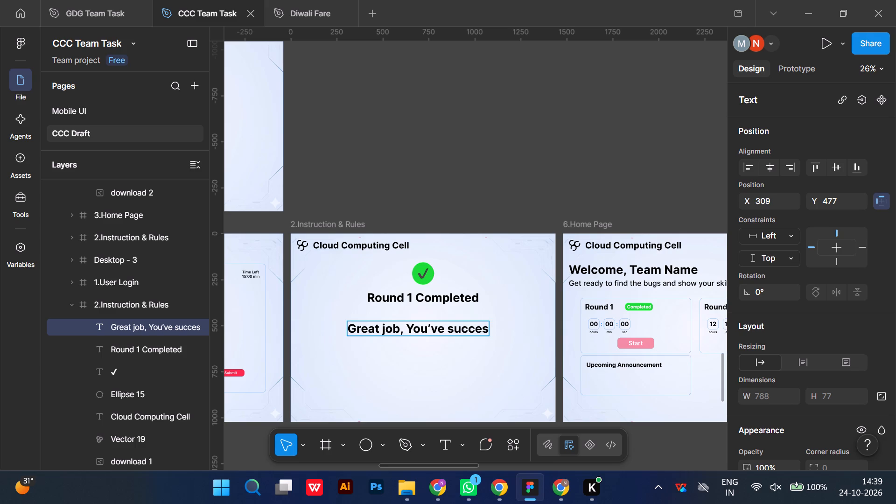
pyautogui.write('sfully')
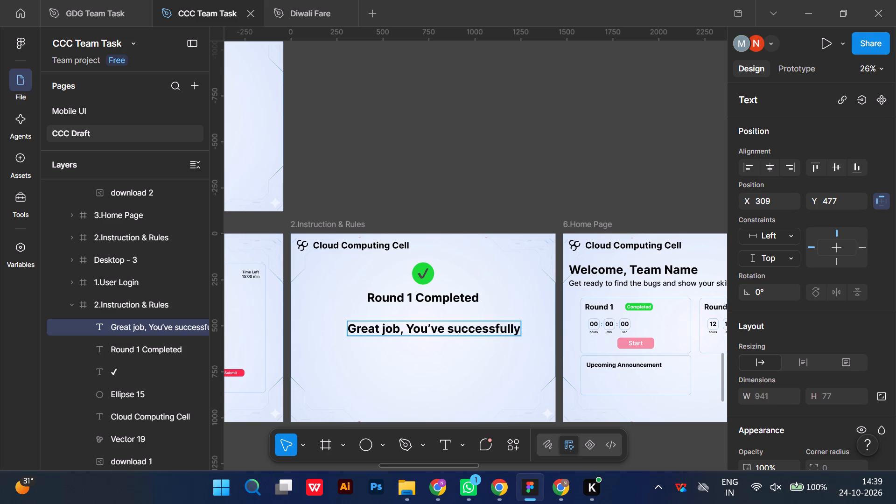
pyautogui.press('space')
pyautogui.write('completed R')
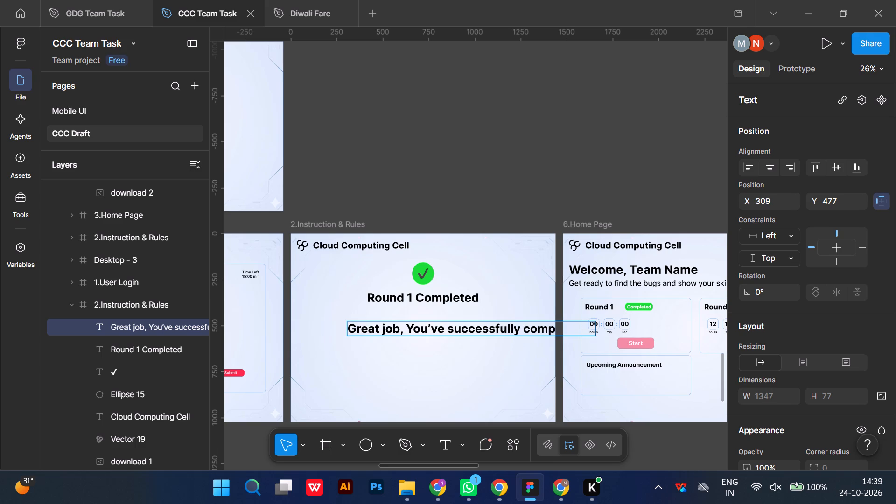
pyautogui.write('ound 1')
# Continue the congratulation text on a second line with "of the Bug Hunting Challenge.".
pyautogui.press('Return')
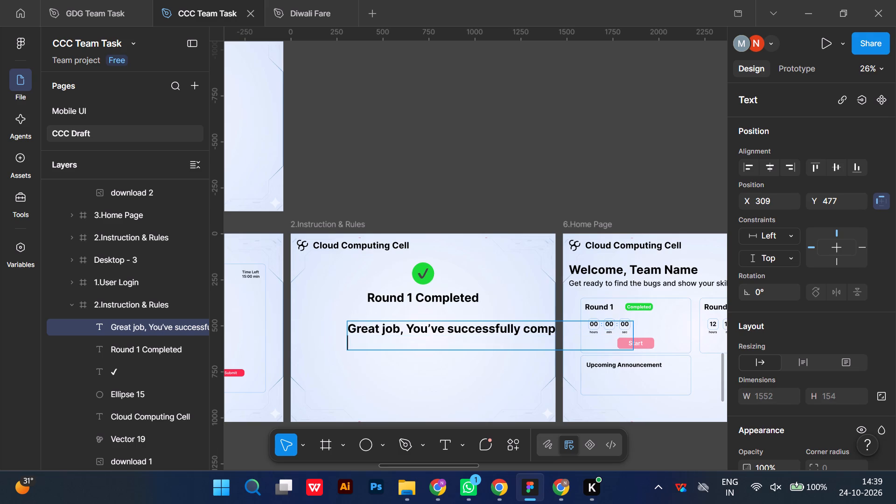
pyautogui.write('of the BU')
pyautogui.press('BackSpace')
pyautogui.write('g')
pyautogui.press('space')
pyautogui.press('BackSpace')
pyautogui.press('BackSpace')
pyautogui.write('ug Hunting')
pyautogui.press('space')
pyautogui.write('Cha')
pyautogui.write('llenge')
pyautogui.press('.')
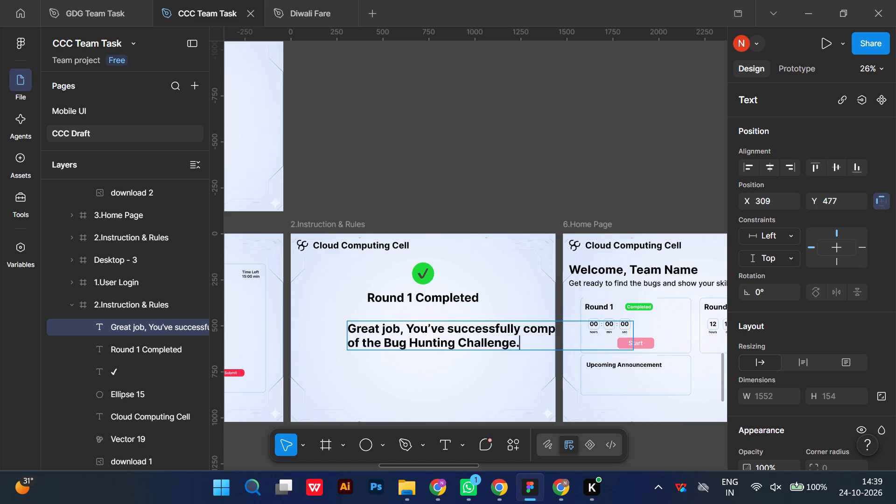
# Format the whole congratulation text as center-aligned, Medium weight, size 32.
pyautogui.hotkey('ctrl', 'a')
pyautogui.scroll(-8, 709, 407)
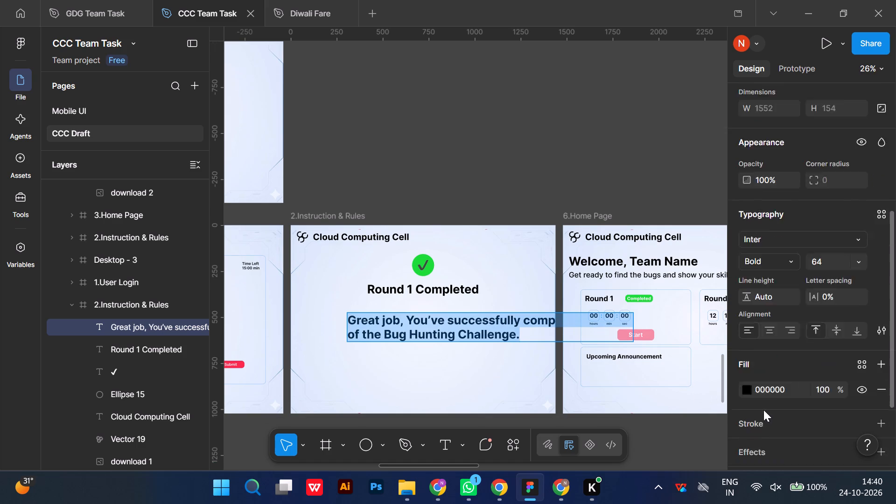
pyautogui.click(768, 265)
pyautogui.click(790, 198)
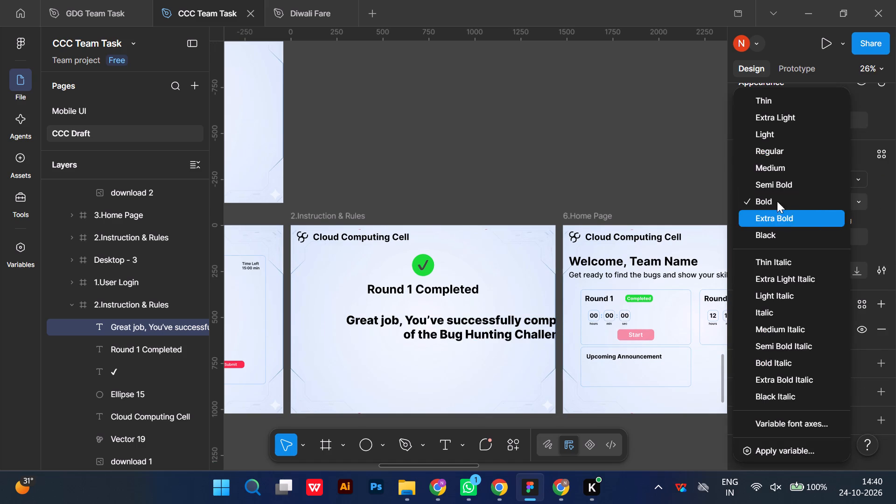
pyautogui.click(775, 172)
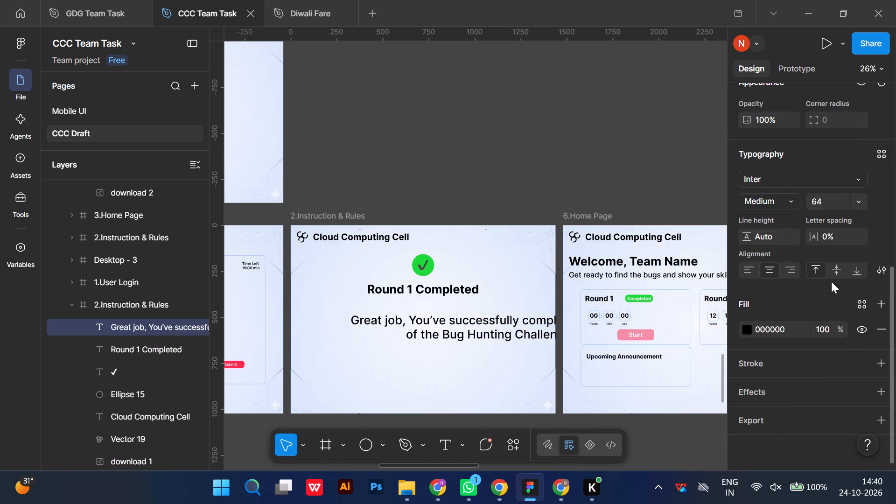
pyautogui.doubleClick(858, 199)
pyautogui.click(861, 204)
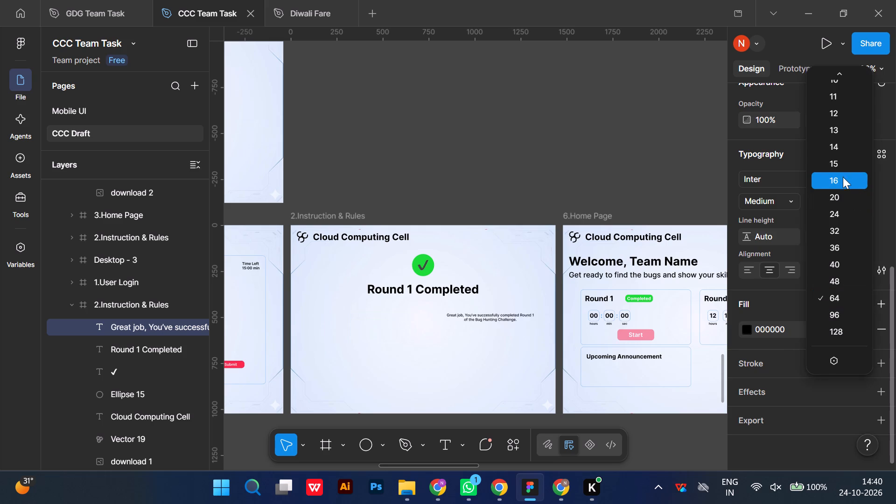
pyautogui.click(840, 226)
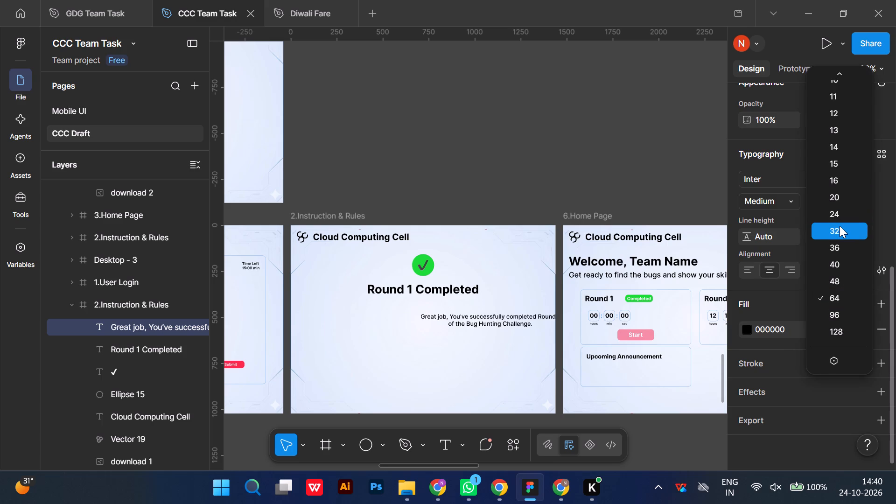
# Center the congratulation text horizontally in its frame.
pyautogui.scroll(3, 804, 230)
pyautogui.scroll(3, 766, 157)
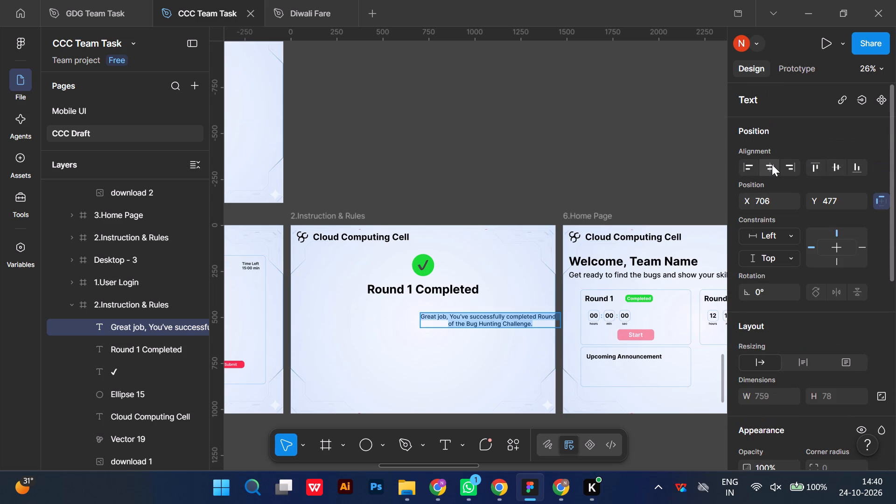
pyautogui.doubleClick(772, 165)
pyautogui.click(578, 133)
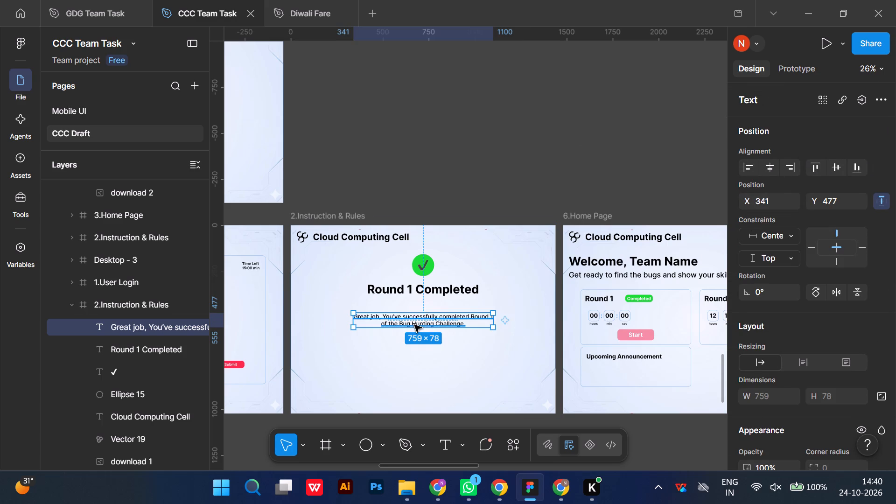
# Move the congratulation text up to Y 410, just below "Round 1 Completed", and recenter it horizontally.
pyautogui.moveTo(414, 325); pyautogui.dragTo(414, 307)
pyautogui.hotkey('alt', 'Up')
pyautogui.hotkey('alt', 'Up')
pyautogui.hotkey('alt', 'Up')
pyautogui.hotkey('alt', 'Up')
pyautogui.hotkey('alt', 'Up')
pyautogui.hotkey('alt', 'Up')
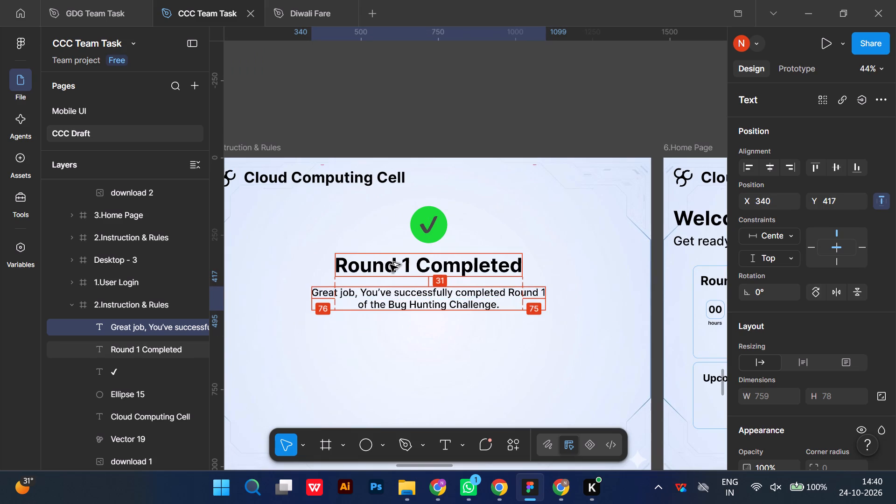
pyautogui.hotkey('alt', 'Up')
pyautogui.hotkey('alt', 'Up')
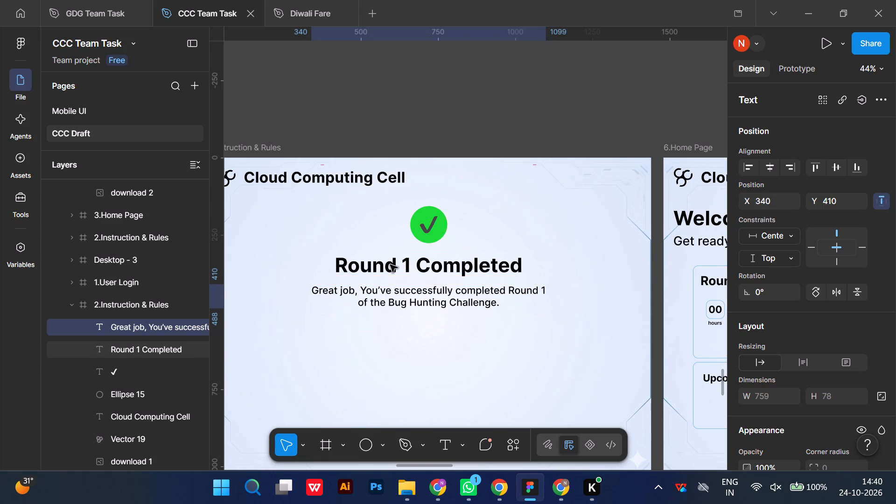
pyautogui.doubleClick(772, 163)
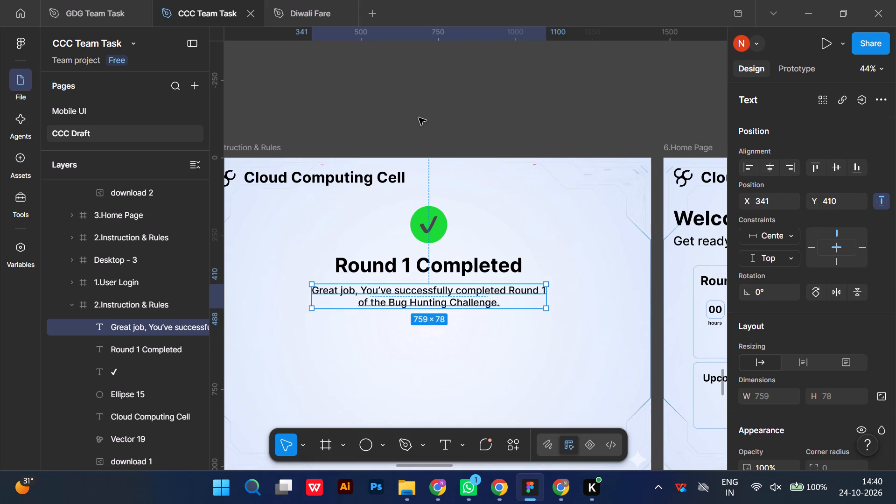
pyautogui.click(419, 118)
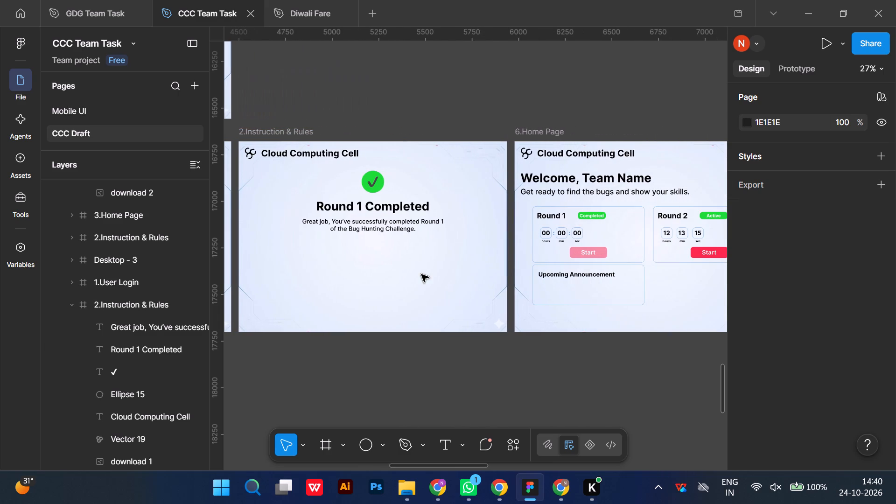
# Duplicate the Upcoming Announcement box from 6.Home Page and place the copy below the congratulation text, at about X 152, Y 548.
pyautogui.click(555, 293)
pyautogui.hotkey('ctrl', 'd')
pyautogui.moveTo(555, 293); pyautogui.dragTo(339, 266)
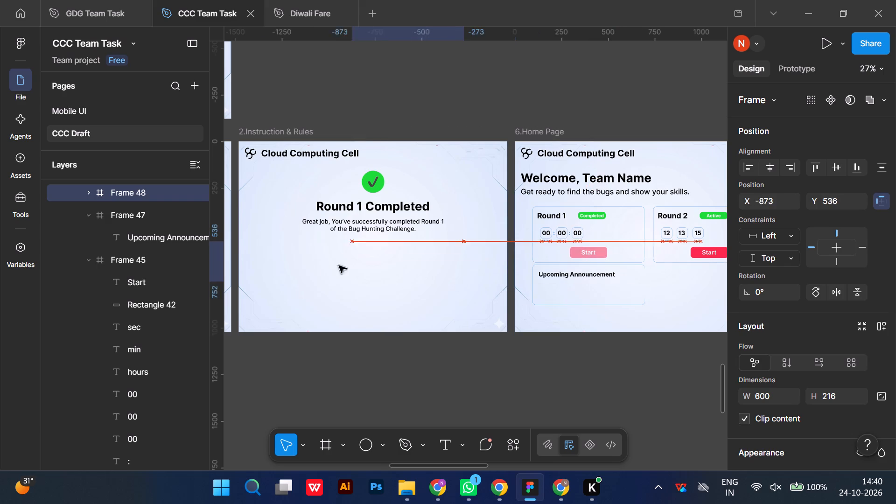
pyautogui.moveTo(339, 266); pyautogui.dragTo(291, 270)
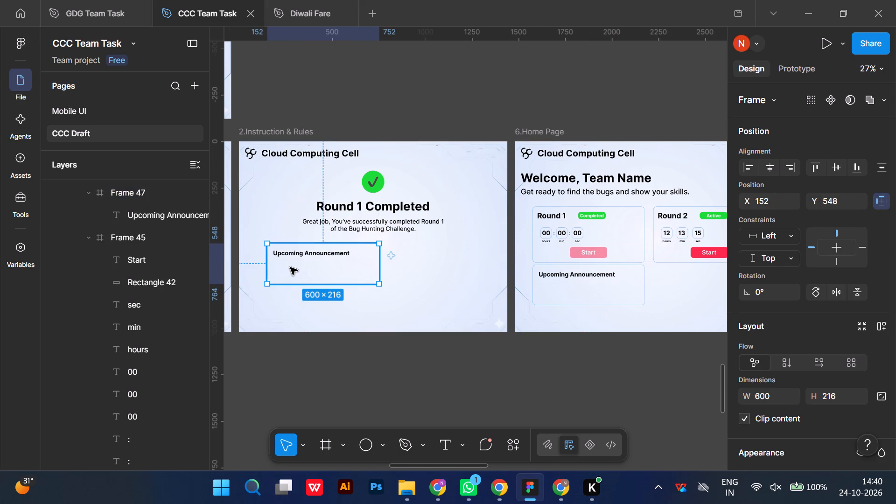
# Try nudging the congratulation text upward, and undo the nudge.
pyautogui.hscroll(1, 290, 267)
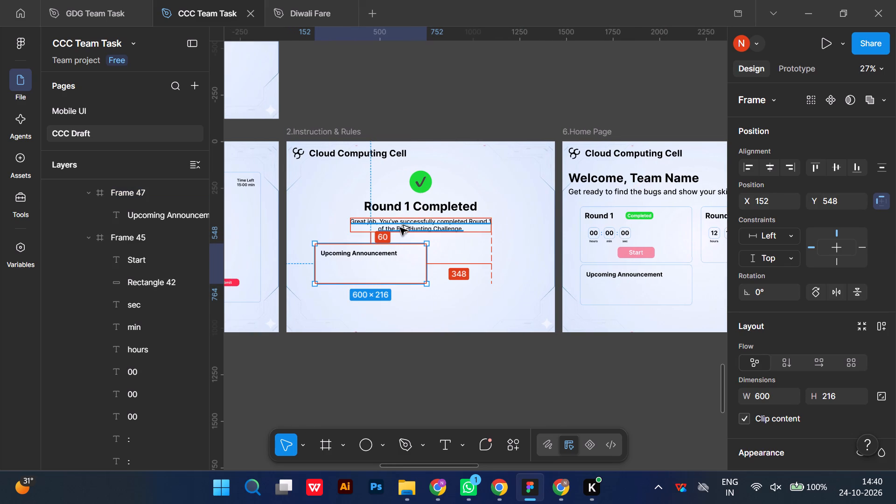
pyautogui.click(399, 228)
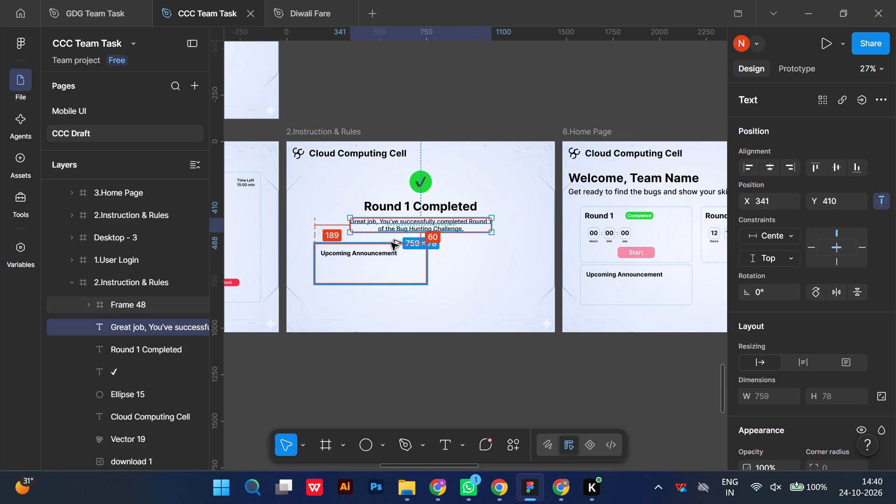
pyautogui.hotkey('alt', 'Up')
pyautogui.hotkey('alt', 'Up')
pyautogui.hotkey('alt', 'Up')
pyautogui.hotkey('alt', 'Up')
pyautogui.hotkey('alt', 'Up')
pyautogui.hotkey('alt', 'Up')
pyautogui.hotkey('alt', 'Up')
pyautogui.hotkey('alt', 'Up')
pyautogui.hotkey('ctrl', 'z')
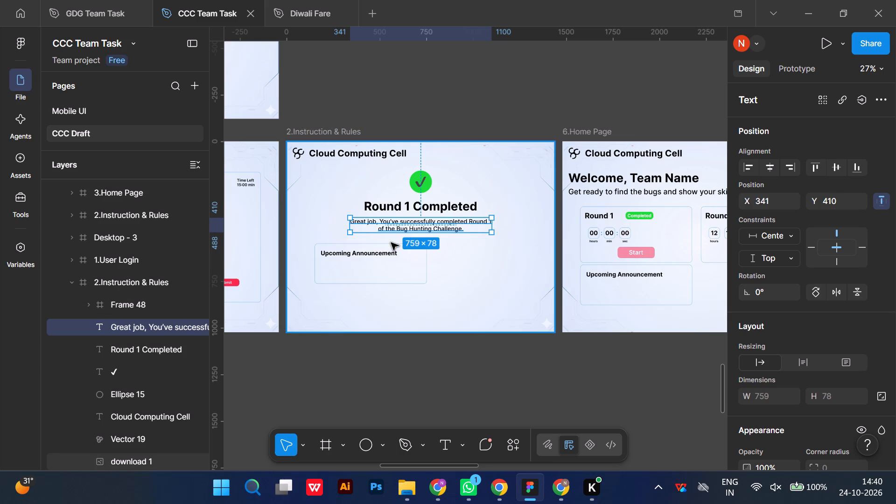
# Nudge the copied Upcoming Announcement box up to Y 536, about 48 px below the congratulation text.
pyautogui.click(397, 263)
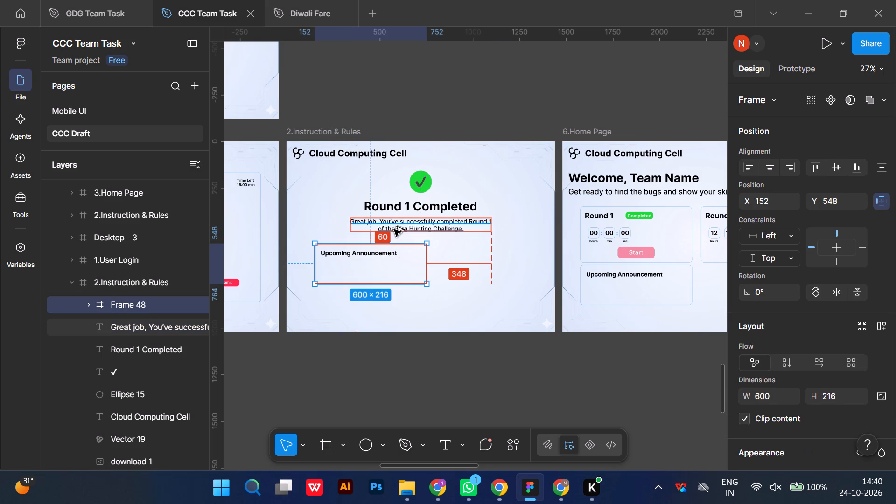
pyautogui.hotkey('alt', 'Up')
pyautogui.hotkey('alt', 'Up')
pyautogui.hotkey('alt', 'Up')
pyautogui.hotkey('alt', 'Up')
pyautogui.hotkey('alt', 'Up')
pyautogui.hotkey('alt', 'Up')
pyautogui.hotkey('alt', 'Up')
pyautogui.hotkey('alt', 'Up')
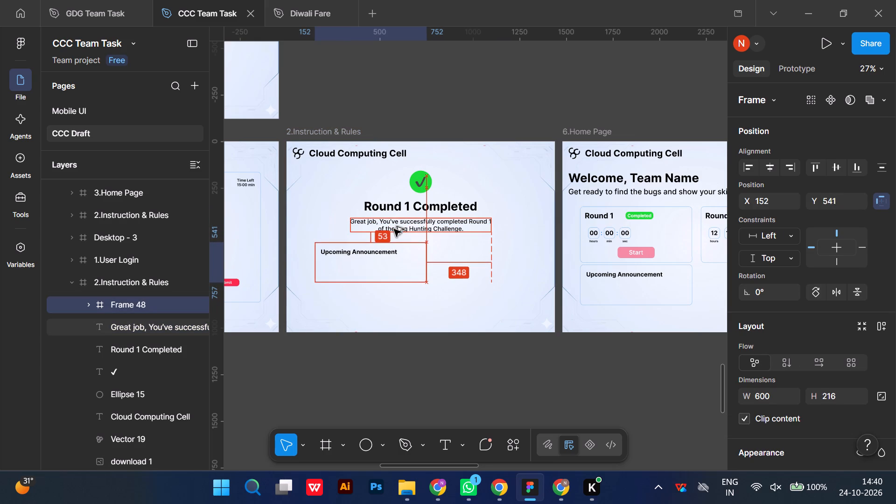
pyautogui.hotkey('alt', 'Up')
pyautogui.hotkey('alt', 'Up')
pyautogui.hotkey('alt', 'Up')
pyautogui.hotkey('alt', 'Up')
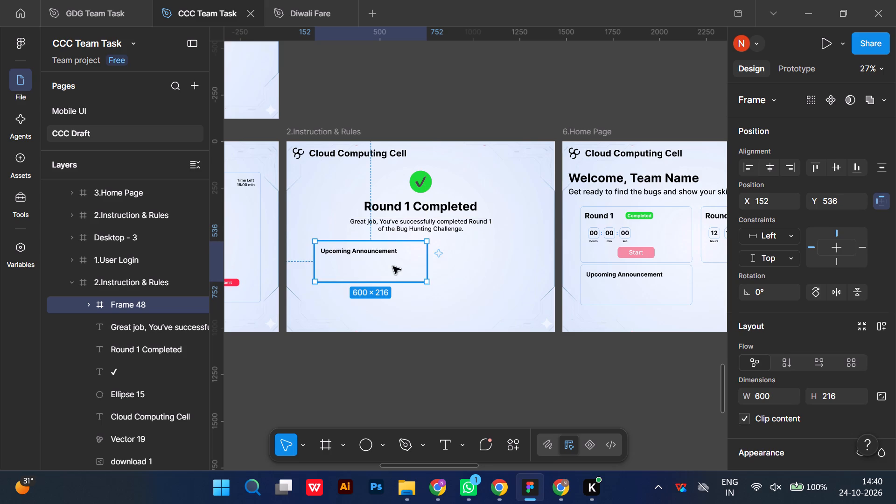
# Set the height of the copied Upcoming Announcement box below the congratulation text to 200.
pyautogui.click(393, 266)
pyautogui.moveTo(372, 280); pyautogui.dragTo(374, 272)
pyautogui.rightClick(372, 280)
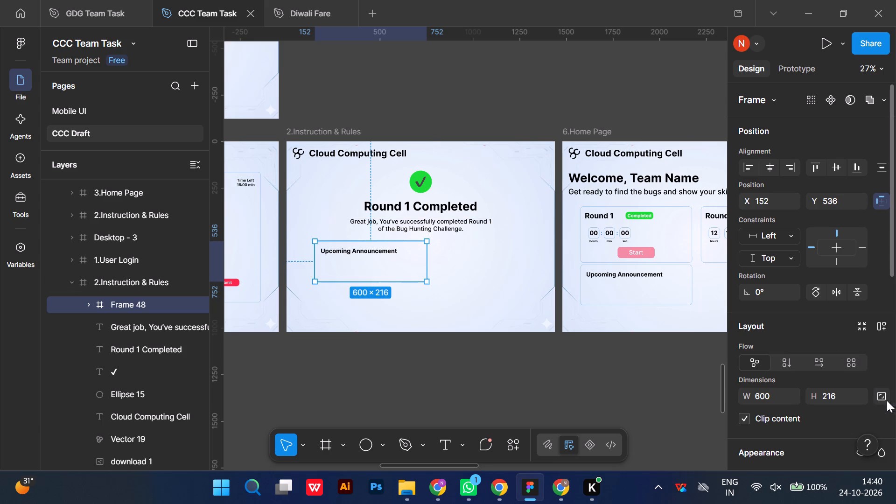
pyautogui.click(840, 398)
pyautogui.write('15')
pyautogui.press('BackSpace')
pyautogui.press('BackSpace')
pyautogui.press('2')
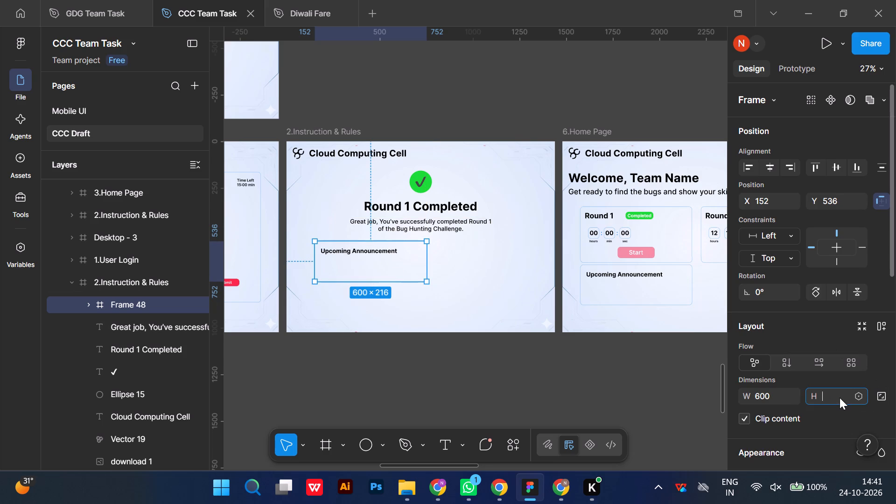
pyautogui.press('0')
pyautogui.press('0')
pyautogui.doubleClick(615, 358)
# Delete the "Upcoming Announcement" text inside the copied box.
pyautogui.click(366, 267)
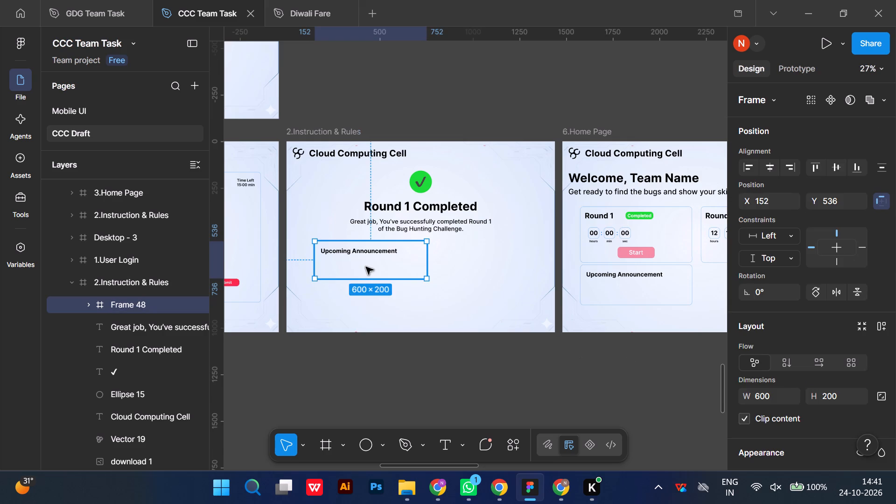
pyautogui.click(354, 252)
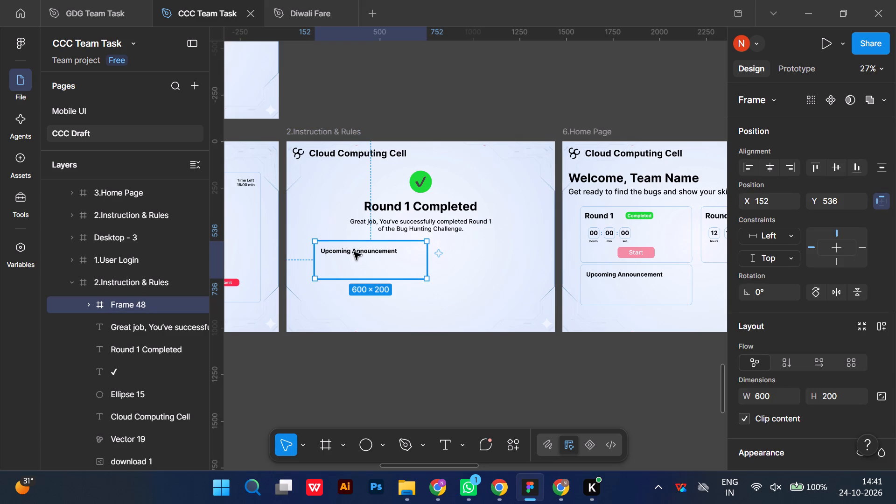
pyautogui.tripleClick(354, 252)
pyautogui.click(354, 252)
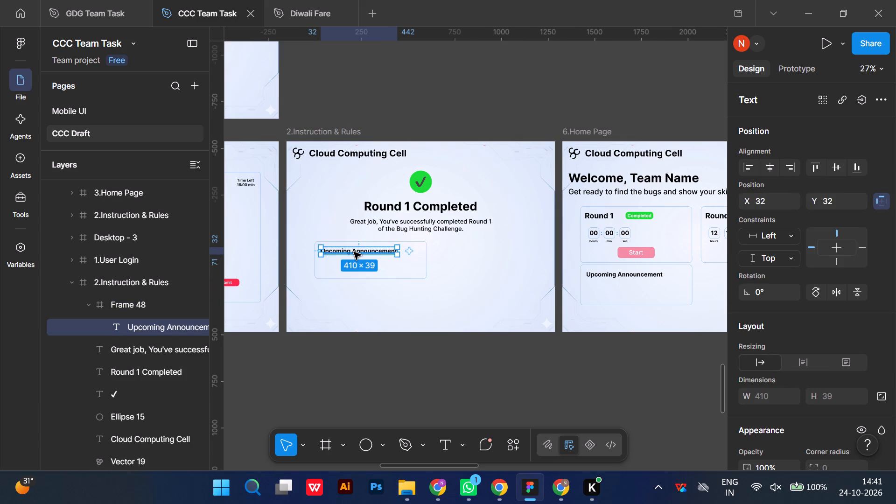
pyautogui.press('Delete')
# Add the text "Reports Submitted" inside the emptied box below the congratulation text.
pyautogui.click(440, 449)
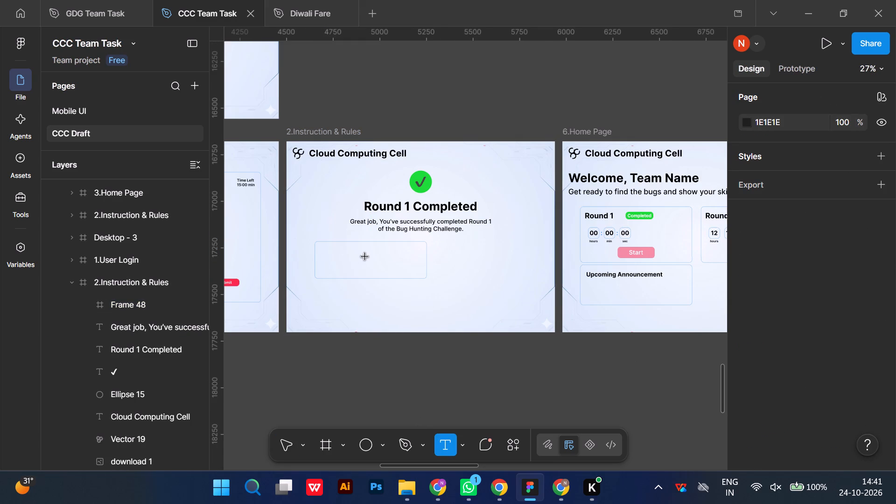
pyautogui.click(357, 251)
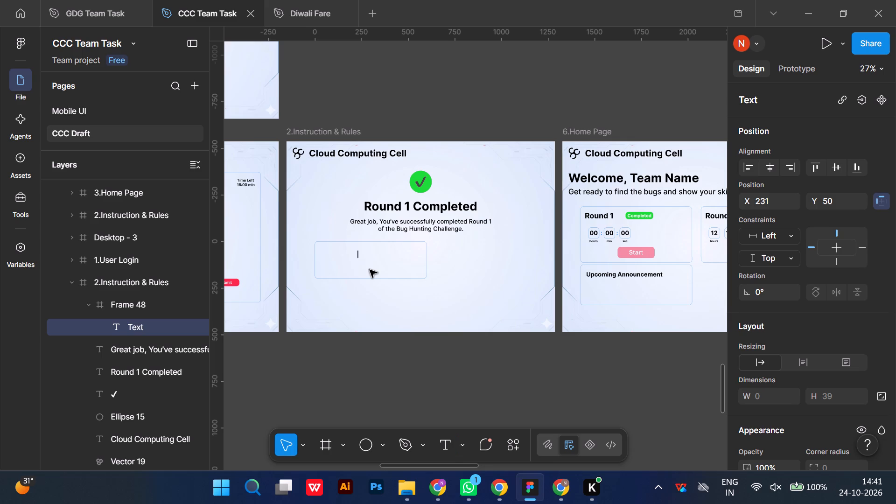
pyautogui.write('Re')
pyautogui.write('ports S')
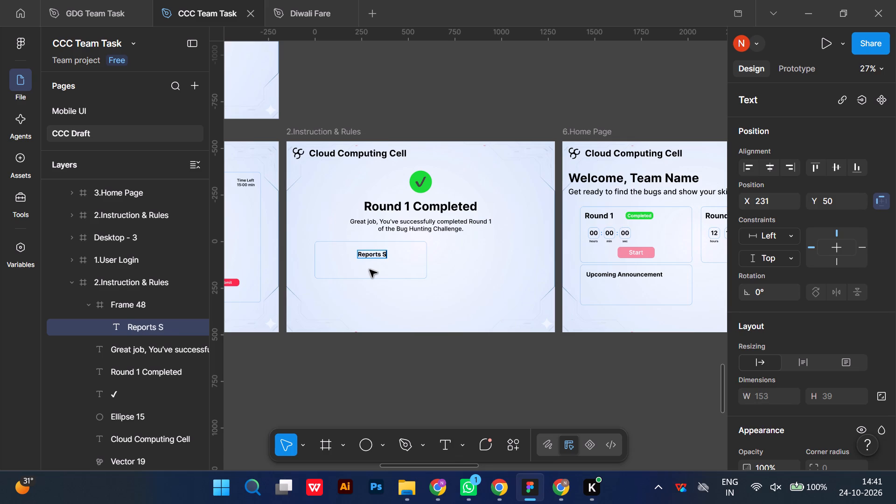
pyautogui.write('ubmitted')
# Format the "Reports Submitted" text as Semi Bold at font size 40.
pyautogui.tripleClick(385, 254)
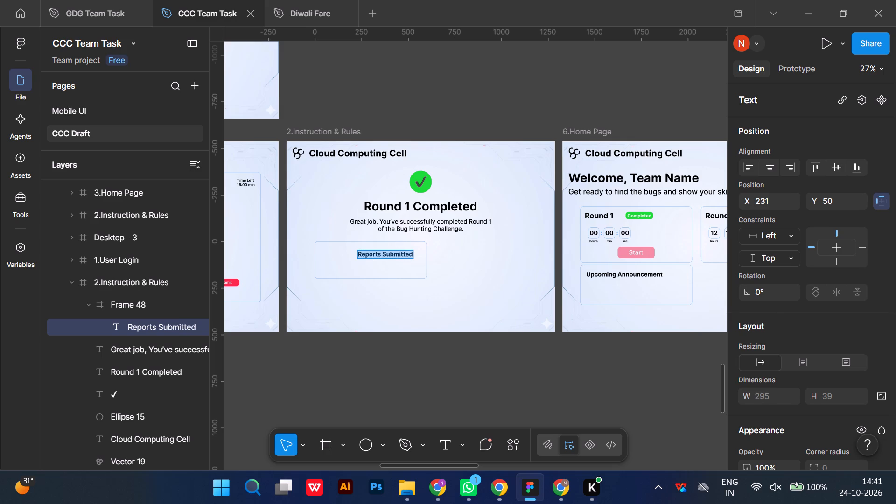
pyautogui.scroll(-2, 768, 301)
pyautogui.click(785, 409)
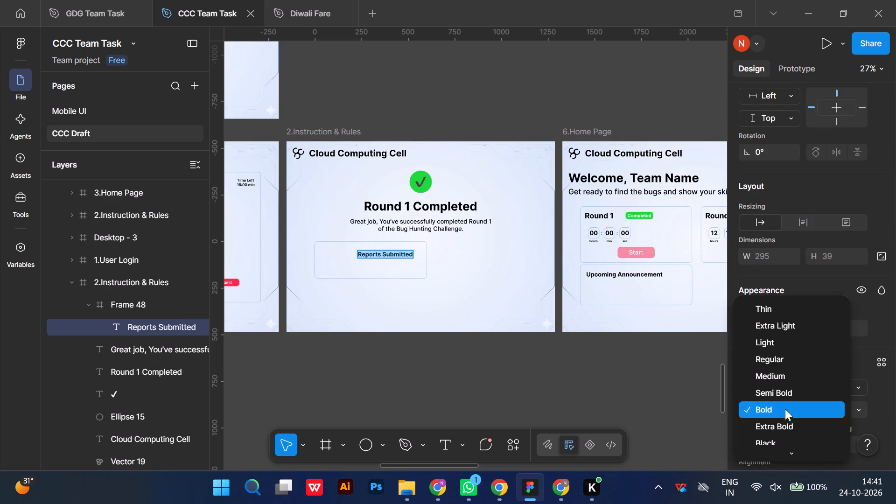
pyautogui.rightClick(787, 392)
pyautogui.click(787, 392)
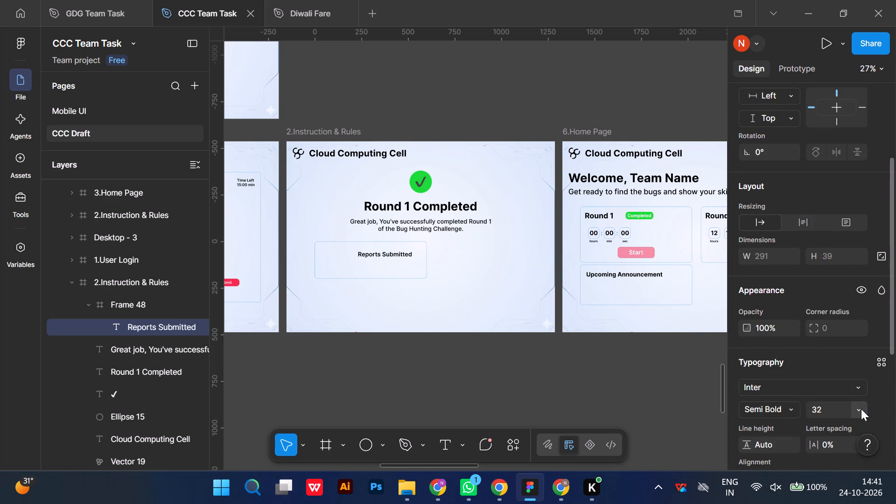
pyautogui.click(863, 413)
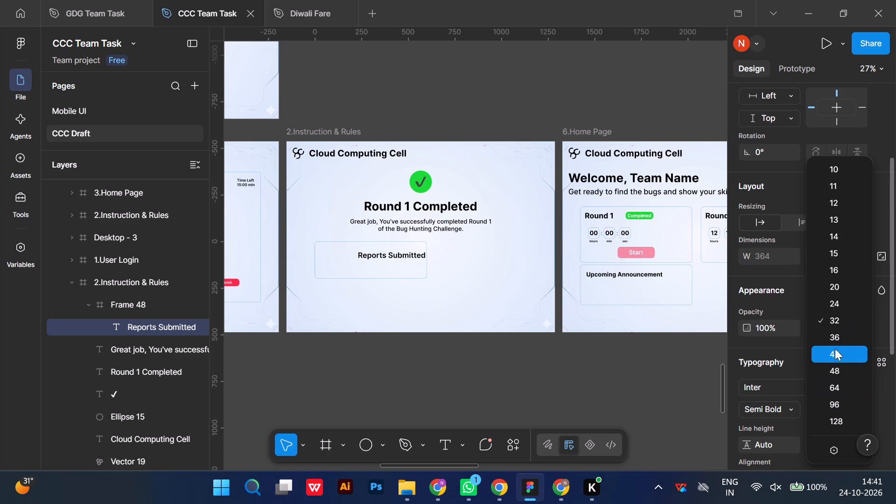
pyautogui.click(835, 349)
pyautogui.rightClick(376, 319)
pyautogui.click(376, 319)
# Center "Reports Submitted" horizontally in its box and nudge it up to Y 24.
pyautogui.scroll(3, 755, 266)
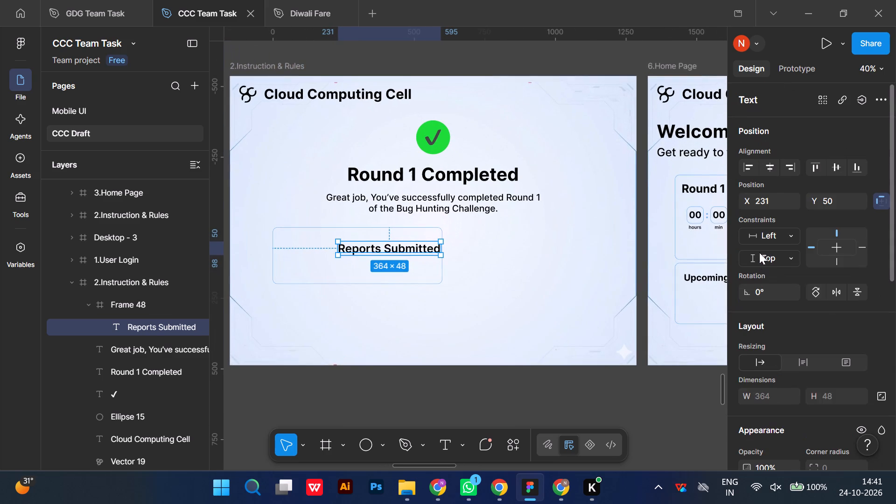
pyautogui.click(770, 169)
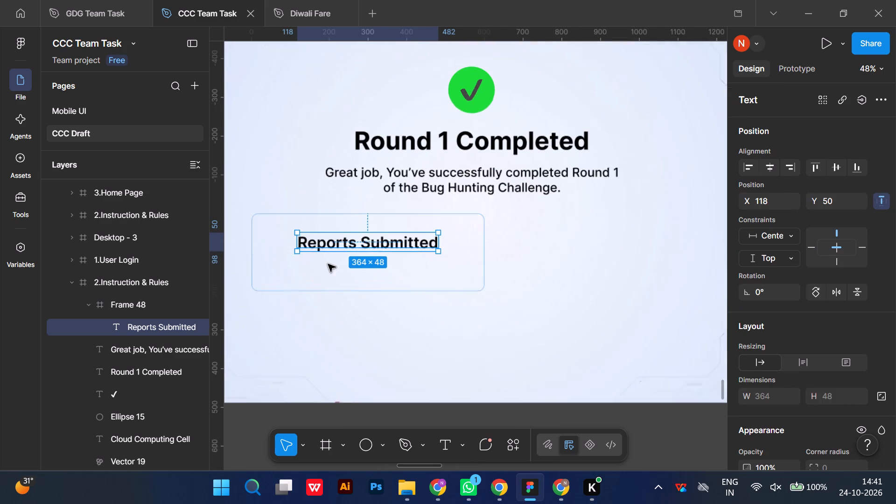
pyautogui.hotkey('alt', 'Up')
pyautogui.hotkey('alt', 'Up')
pyautogui.hotkey('alt', 'Up')
pyautogui.hotkey('alt', 'Up')
pyautogui.hotkey('alt', 'Up')
pyautogui.hotkey('alt', 'Up')
pyautogui.hotkey('alt', 'Up')
pyautogui.hotkey('alt', 'Up')
pyautogui.hotkey('alt', 'Up')
pyautogui.hotkey('alt', 'Up')
pyautogui.hotkey('alt', 'Up')
pyautogui.hotkey('alt', 'Up')
pyautogui.hotkey('alt', 'Up')
pyautogui.hotkey('alt', 'Up')
pyautogui.hotkey('alt', 'Up')
pyautogui.hotkey('alt', 'Up')
pyautogui.hotkey('alt', 'Up')
pyautogui.hotkey('alt', 'Up')
pyautogui.hotkey('alt', 'Up')
pyautogui.hotkey('alt', 'Up')
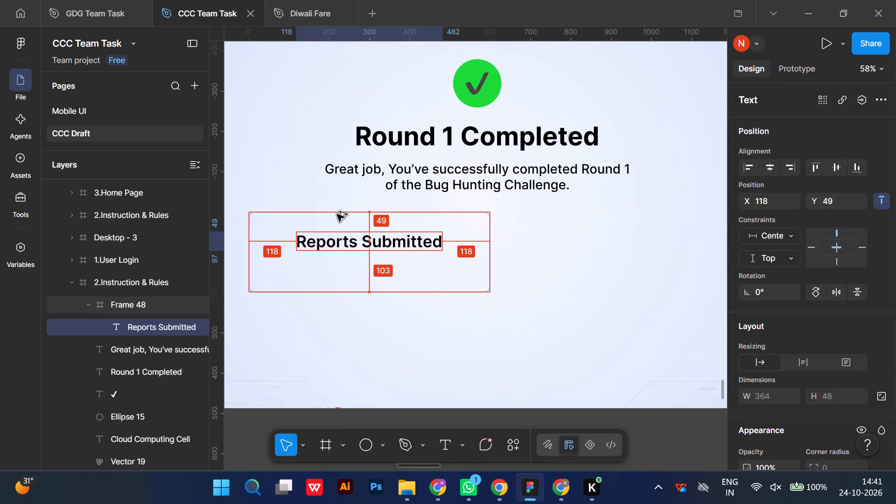
pyautogui.hotkey('alt', 'Up')
pyautogui.hotkey('alt', 'Up')
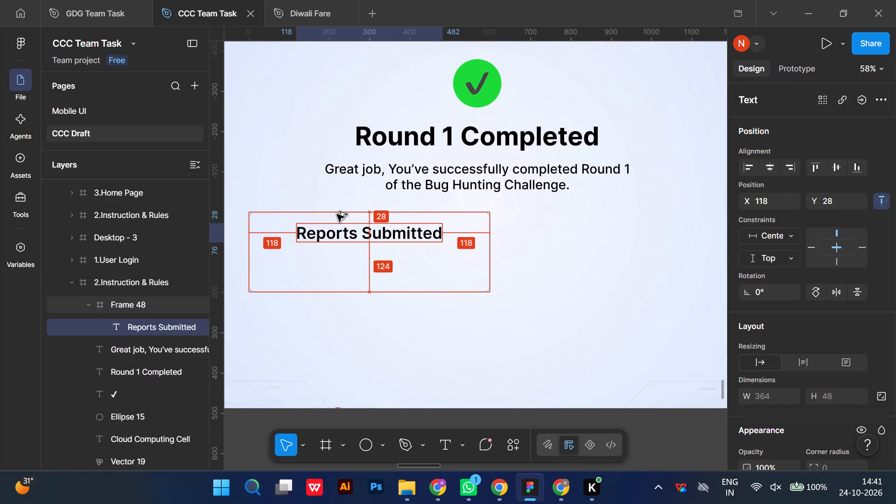
pyautogui.hotkey('alt', 'Up')
pyautogui.hotkey('alt', 'Up')
pyautogui.hotkey('alt', 'Up')
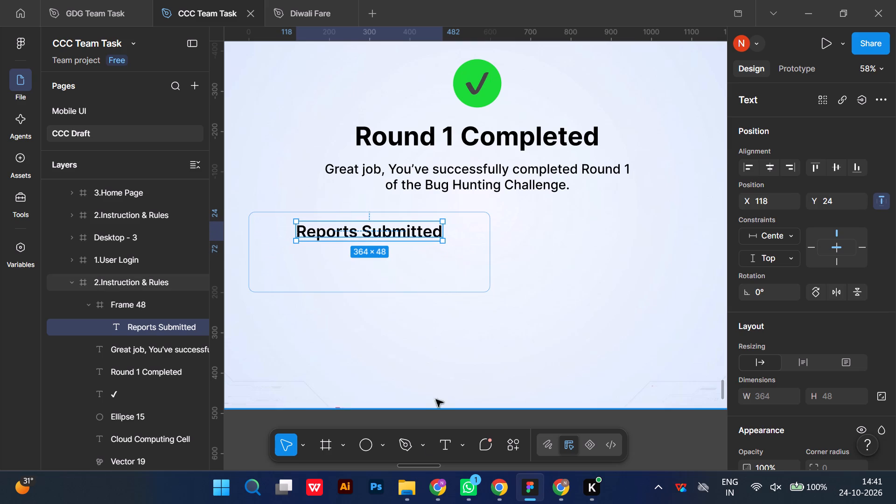
# Add the number "8" below "Reports Submitted" in the same box and set its font size to 96.
pyautogui.click(454, 447)
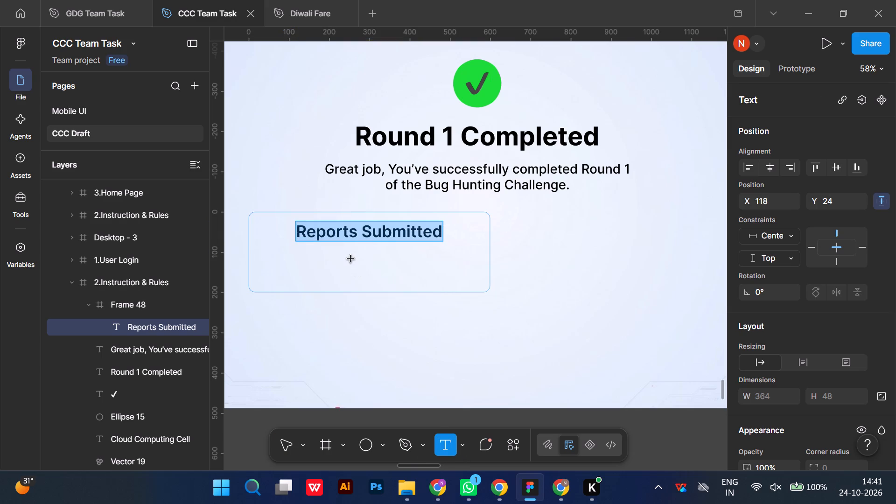
pyautogui.click(351, 259)
pyautogui.press('8')
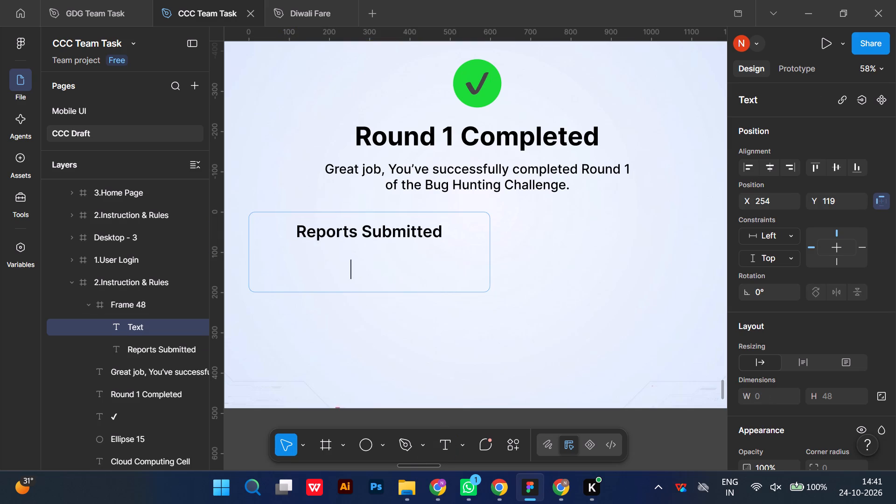
pyautogui.doubleClick(357, 271)
pyautogui.scroll(-4, 819, 390)
pyautogui.doubleClick(861, 272)
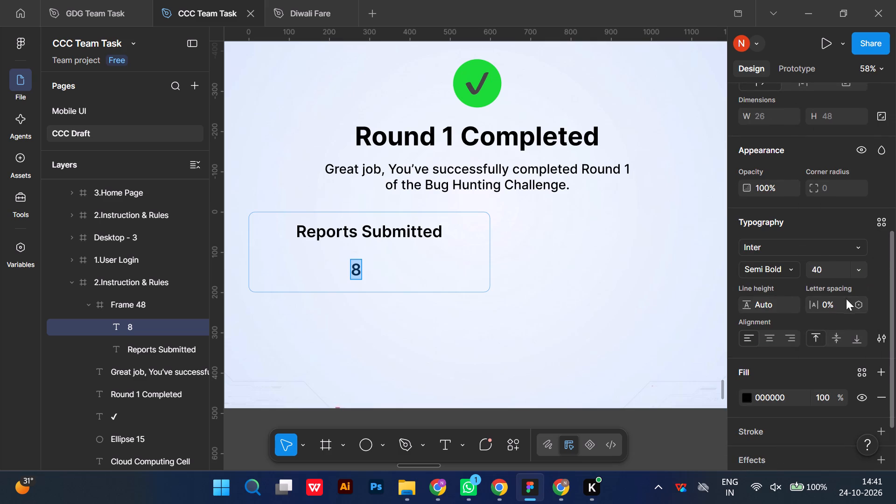
pyautogui.click(852, 273)
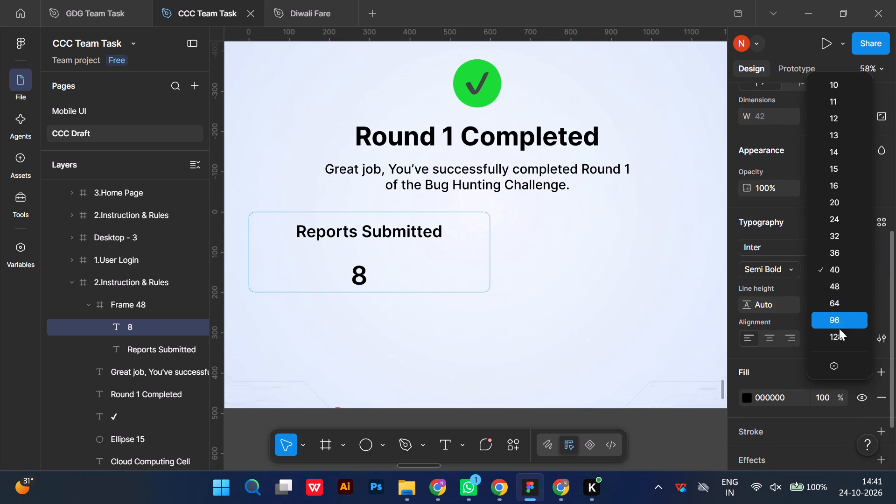
pyautogui.click(837, 319)
pyautogui.click(442, 347)
pyautogui.rightClick(442, 347)
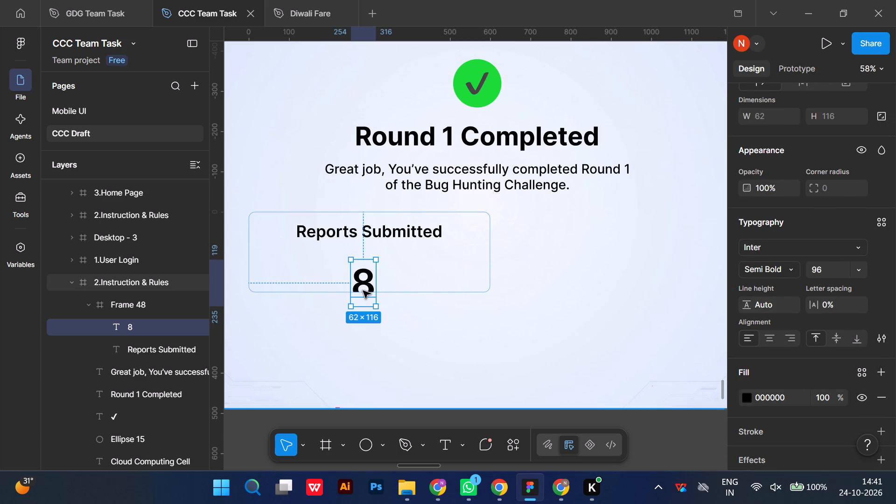
# Center the "8" horizontally in the box and place it at Y 76, 4 px below "Reports Submitted".
pyautogui.moveTo(366, 284); pyautogui.dragTo(366, 267)
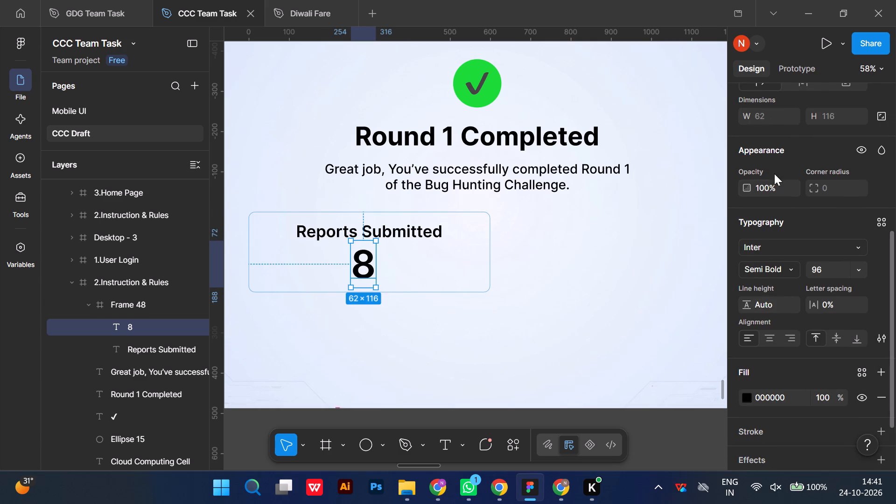
pyautogui.scroll(3, 779, 206)
pyautogui.click(771, 97)
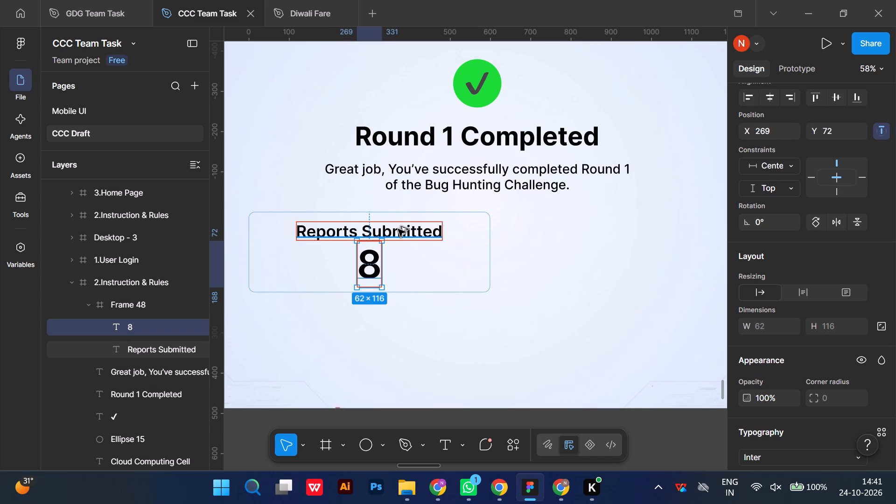
pyautogui.hotkey('alt', 'Down')
pyautogui.hotkey('alt', 'Down')
pyautogui.hotkey('alt', 'Down')
pyautogui.hotkey('alt', 'Down')
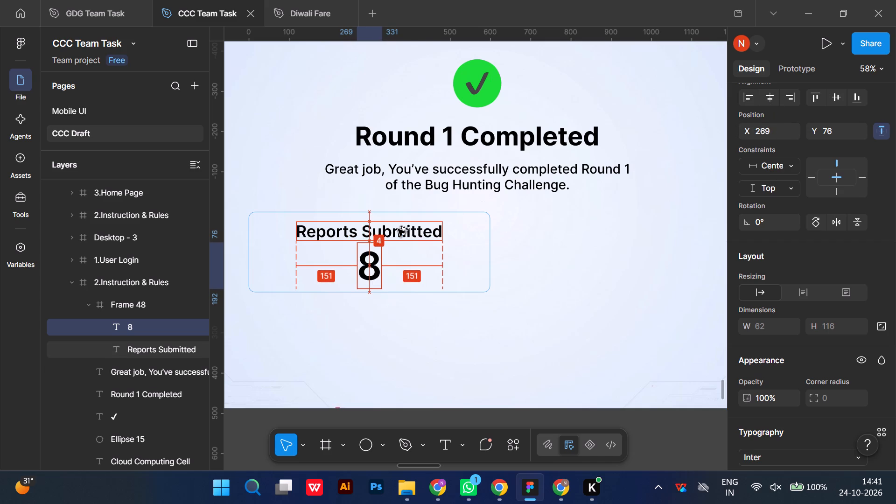
# Duplicate the Reports Submitted box and place the copy to its right at X 780, Y 536.
pyautogui.click(426, 248)
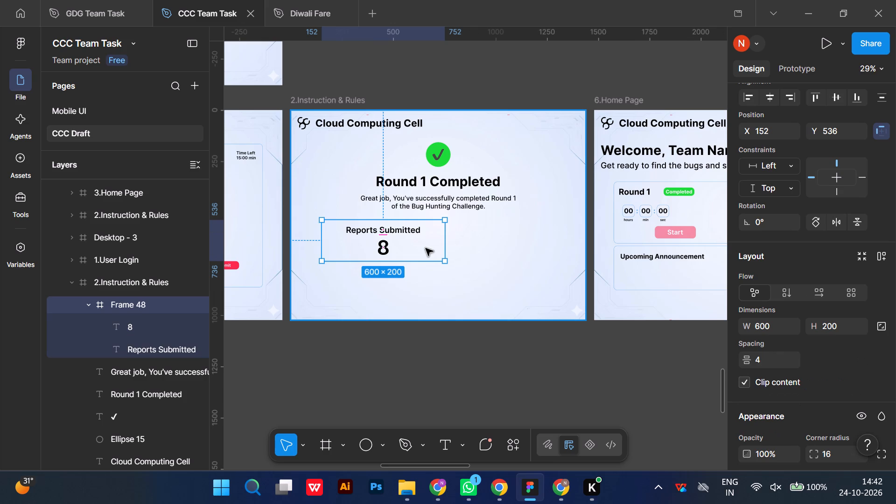
pyautogui.hotkey('ctrl', 'd')
pyautogui.moveTo(427, 248); pyautogui.dragTo(548, 252)
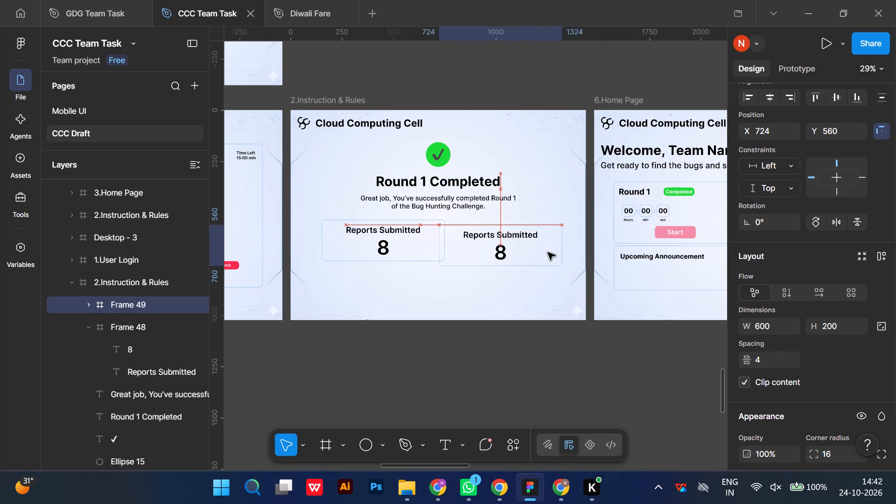
pyautogui.moveTo(548, 252); pyautogui.dragTo(555, 251)
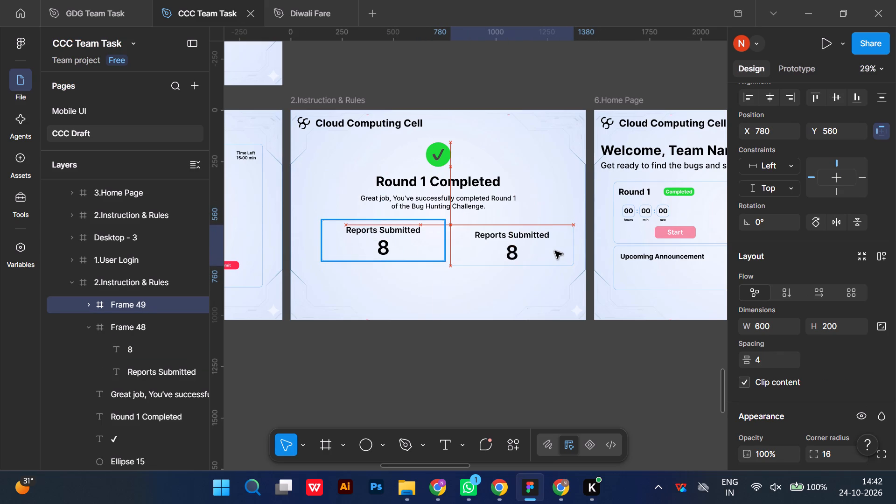
pyautogui.moveTo(555, 251); pyautogui.dragTo(554, 249)
# Nudge the original Reports Submitted box left to X 120, keeping it level with its copy.
pyautogui.click(415, 243)
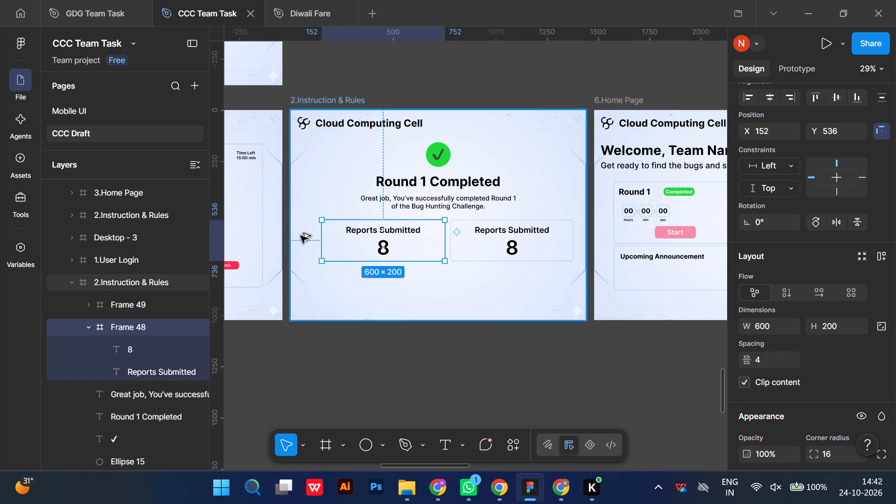
pyautogui.hotkey('alt', 'Left')
pyautogui.hotkey('alt', 'Left')
pyautogui.hotkey('alt', 'Left')
pyautogui.hotkey('alt', 'Left')
pyautogui.hotkey('alt', 'Left')
pyautogui.hotkey('alt', 'Left')
pyautogui.hotkey('alt', 'Left')
pyautogui.hotkey('alt', 'Left')
pyautogui.hotkey('alt', 'Left')
pyautogui.hotkey('alt', 'Left')
pyautogui.hotkey('alt', 'Left')
pyautogui.hotkey('alt', 'Left')
pyautogui.hotkey('alt', 'Left')
pyautogui.hotkey('alt', 'Left')
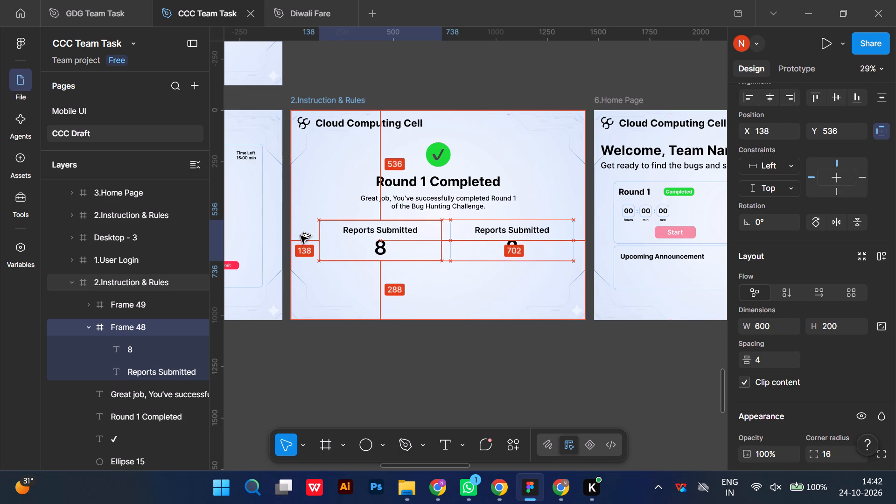
pyautogui.hotkey('alt', 'Left')
pyautogui.hotkey('alt', 'Left')
pyautogui.hotkey('alt', 'Left')
pyautogui.hotkey('alt', 'Left')
pyautogui.hotkey('alt', 'Left')
pyautogui.hotkey('alt', 'Left')
pyautogui.hotkey('alt', 'Left')
pyautogui.hotkey('alt', 'Left')
pyautogui.hotkey('alt', 'Left')
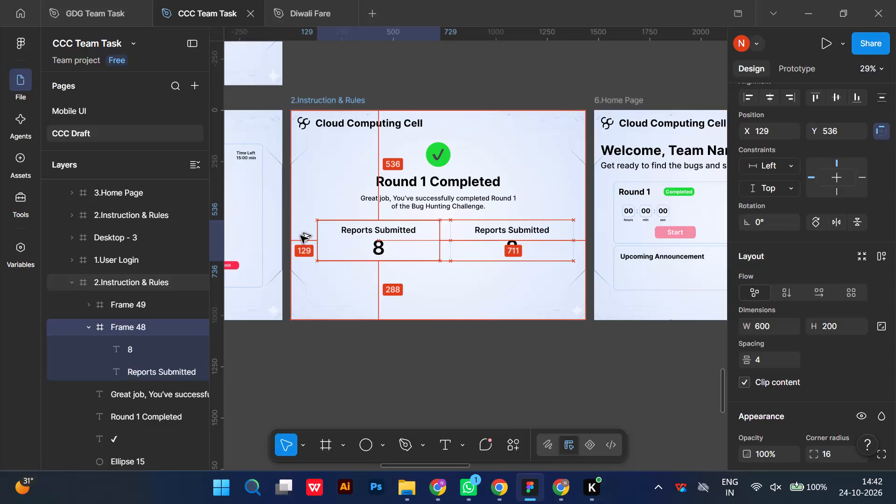
pyautogui.hotkey('alt', 'Left')
pyautogui.hotkey('alt', 'Left')
pyautogui.hotkey('alt', 'Left')
pyautogui.hotkey('alt', 'Left')
pyautogui.hotkey('alt', 'Left')
pyautogui.hotkey('alt', 'Left')
pyautogui.hotkey('alt', 'Left')
pyautogui.hotkey('alt', 'Left')
pyautogui.hotkey('alt', 'Left')
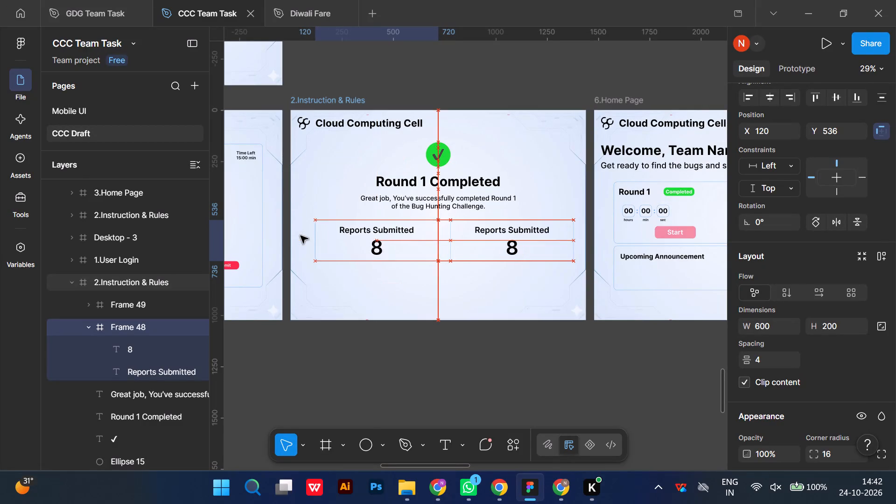
# Nudge the copied Reports Submitted box left to X 720, flush against the original box.
pyautogui.click(470, 251)
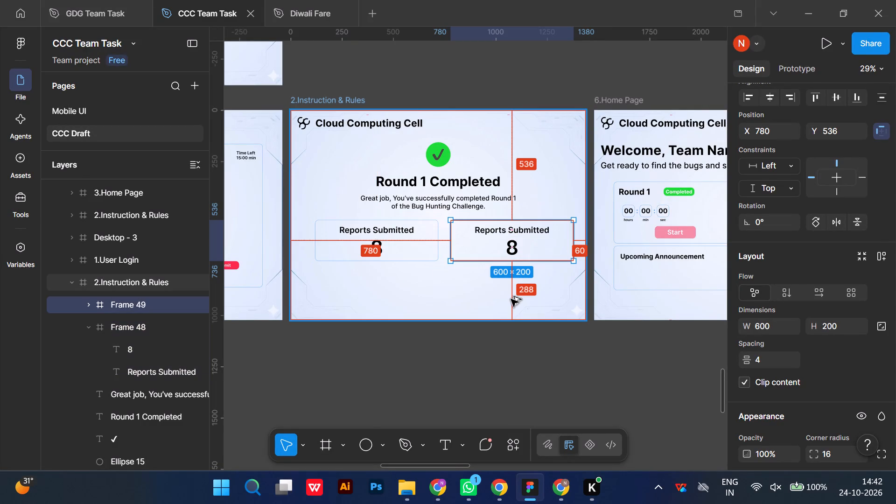
pyautogui.hotkey('alt', 'Left')
pyautogui.hotkey('alt', 'Left')
pyautogui.hotkey('alt', 'Left')
pyautogui.hotkey('alt', 'Left')
pyautogui.hotkey('alt', 'Left')
pyautogui.hotkey('alt', 'Left')
pyautogui.hotkey('alt', 'Left')
pyautogui.hotkey('alt', 'Left')
pyautogui.hotkey('alt', 'Left')
pyautogui.hotkey('alt', 'Left')
pyautogui.hotkey('alt', 'Left')
pyautogui.hotkey('alt', 'Left')
pyautogui.hotkey('alt', 'Left')
pyautogui.hotkey('alt', 'Left')
pyautogui.hotkey('alt', 'Left')
pyautogui.hotkey('alt', 'Left')
pyautogui.hotkey('alt', 'Left')
pyautogui.hotkey('alt', 'Left')
pyautogui.hotkey('alt', 'Left')
pyautogui.hotkey('alt', 'Left')
pyautogui.hotkey('alt', 'Left')
pyautogui.hotkey('alt', 'Left')
pyautogui.hotkey('alt', 'Left')
pyautogui.hotkey('alt', 'Left')
pyautogui.hotkey('alt', 'Left')
pyautogui.hotkey('alt', 'Left')
pyautogui.hotkey('alt', 'Left')
pyautogui.hotkey('alt', 'Left')
pyautogui.hotkey('alt', 'Left')
pyautogui.hotkey('alt', 'Left')
pyautogui.hotkey('alt', 'Left')
pyautogui.hotkey('alt', 'Left')
pyautogui.hotkey('alt', 'Left')
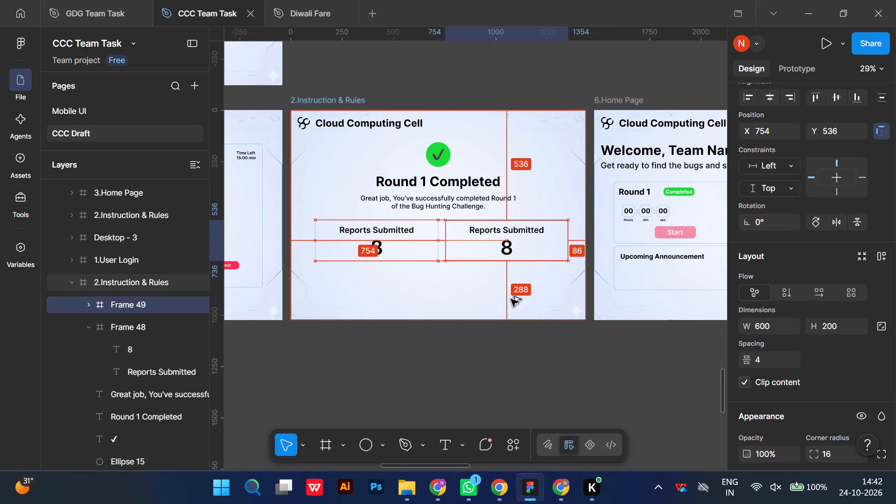
pyautogui.hotkey('alt', 'Left')
pyautogui.hotkey('alt', 'Left')
pyautogui.hotkey('alt', 'Left')
pyautogui.hotkey('alt', 'Left')
pyautogui.hotkey('alt', 'Left')
pyautogui.hotkey('alt', 'Left')
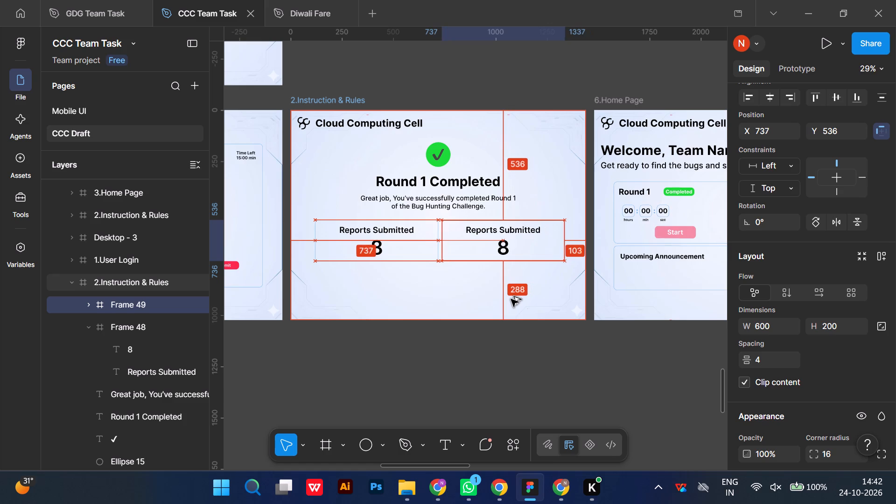
pyautogui.hotkey('alt', 'Left')
pyautogui.hotkey('alt', 'Left')
pyautogui.hotkey('alt', 'Left')
pyautogui.hotkey('alt', 'Left')
pyautogui.hotkey('alt', 'Left')
pyautogui.hotkey('alt', 'Left')
pyautogui.hotkey('alt', 'Left')
pyautogui.hotkey('alt', 'Left')
pyautogui.hotkey('alt', 'Left')
pyautogui.hotkey('alt', 'Left')
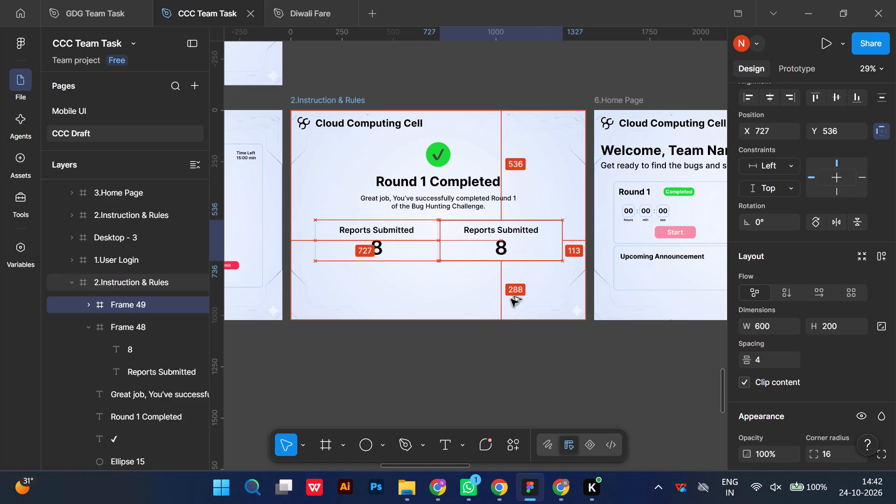
pyautogui.hotkey('alt', 'Left')
pyautogui.hotkey('alt', 'Left')
pyautogui.hotkey('alt', 'Left')
pyautogui.hotkey('alt', 'Left')
pyautogui.hotkey('alt', 'Left')
pyautogui.hotkey('alt', 'Left')
pyautogui.hotkey('alt', 'Left')
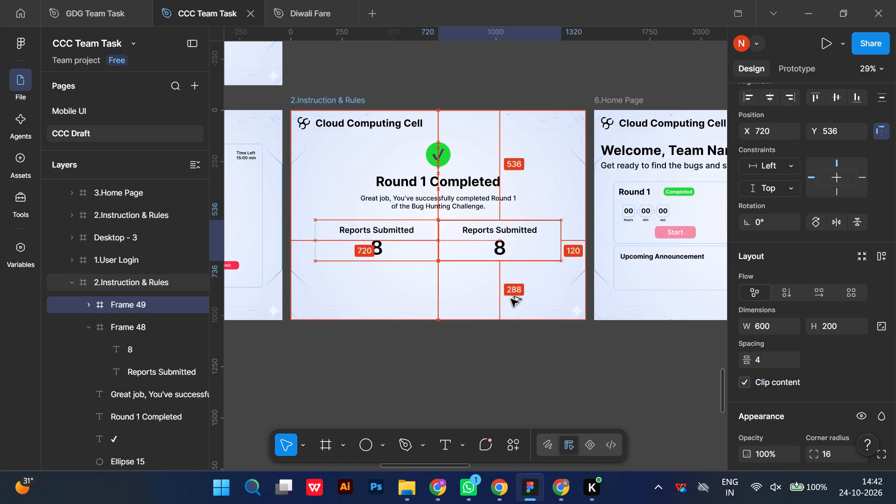
# Separate the two result boxes by a 4 px gap, nudging the original to X 118 and the copy to X 722.
pyautogui.click(414, 250)
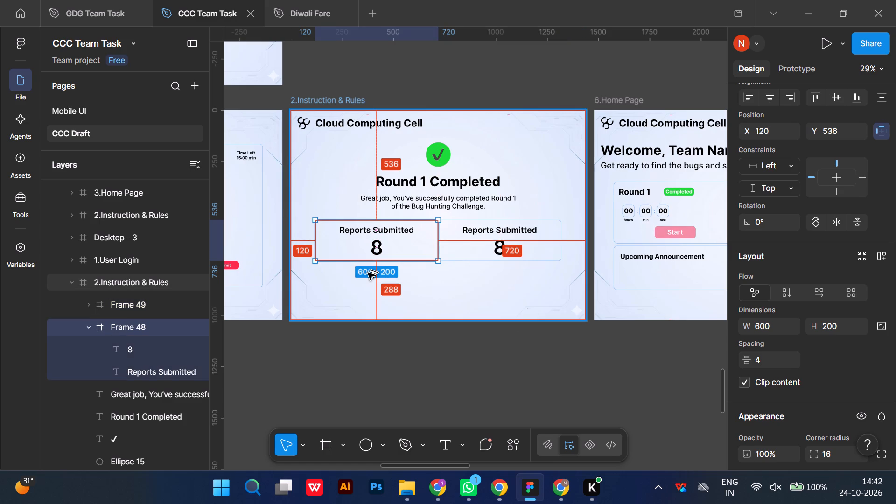
pyautogui.hotkey('alt', 'Left')
pyautogui.hotkey('alt', 'Left')
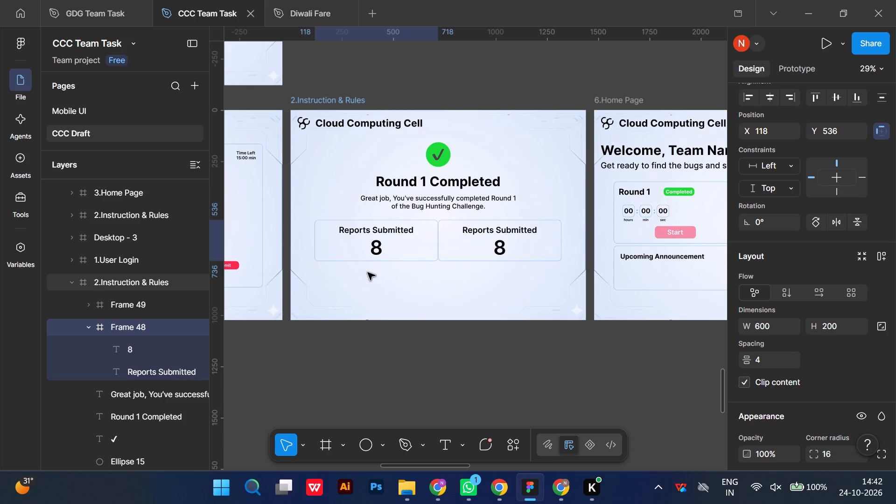
pyautogui.click(467, 253)
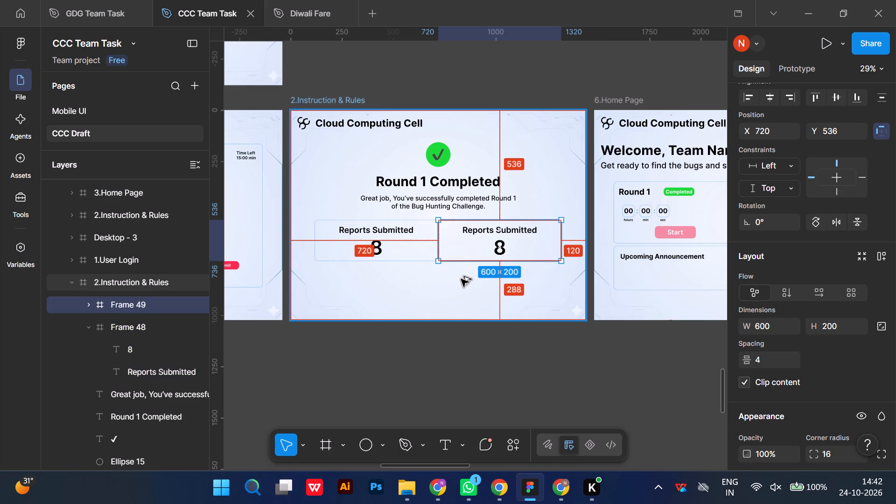
pyautogui.hotkey('alt', 'Right')
pyautogui.hotkey('alt', 'Right')
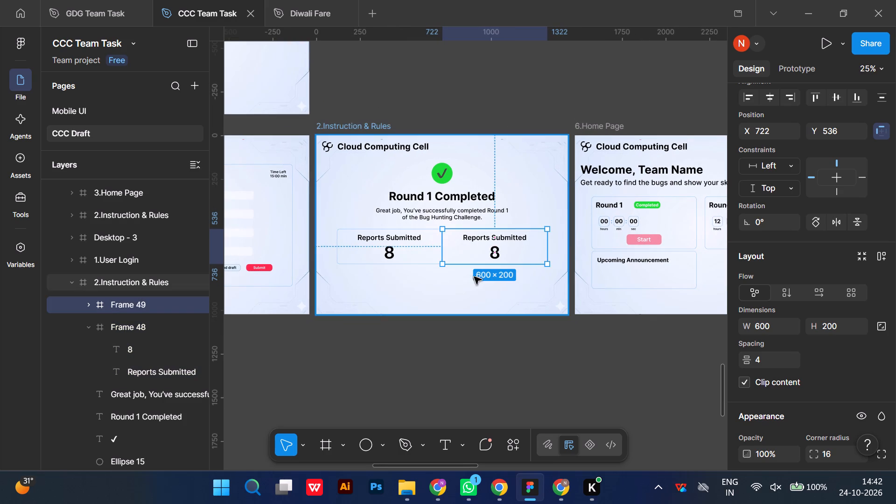
# Replace the heading of the copied result box with "Accepted Bugs".
pyautogui.tripleClick(481, 235)
pyautogui.click(482, 235)
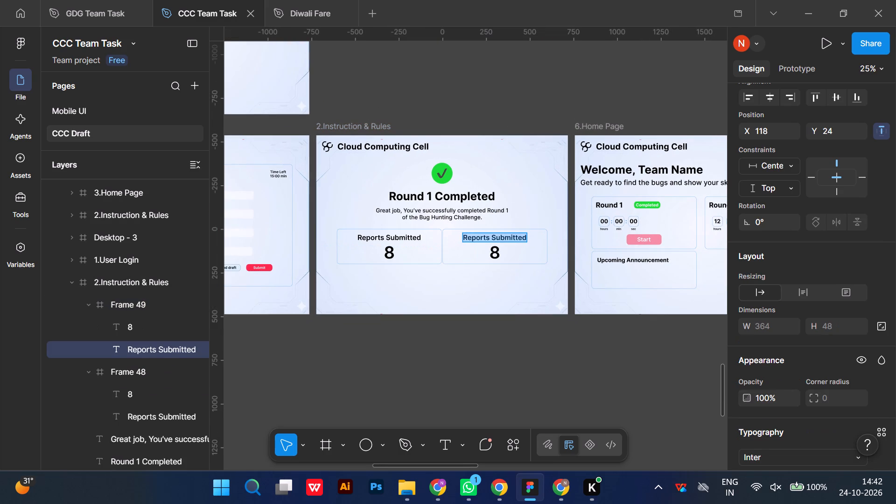
pyautogui.write('Reports')
pyautogui.press('BackSpace')
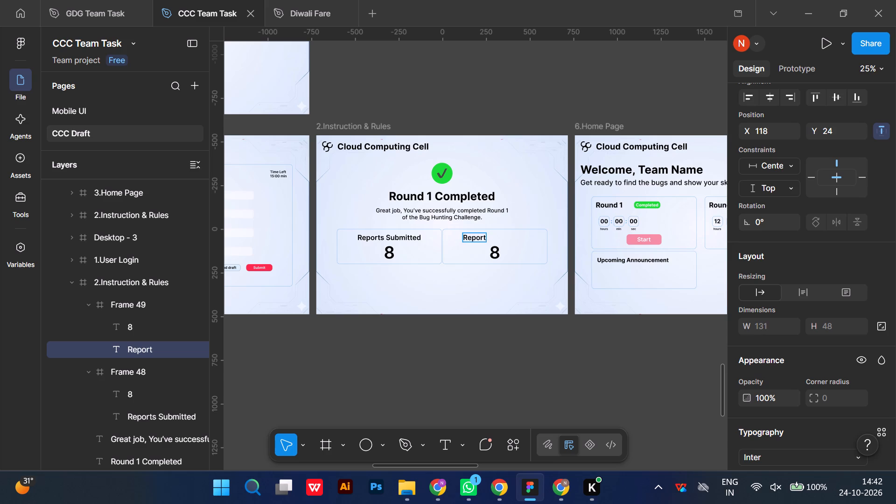
pyautogui.press('BackSpace')
pyautogui.press('BackSpace')
pyautogui.press('BackSpace')
pyautogui.press('BackSpace')
pyautogui.press('BackSpace')
pyautogui.press('BackSpace')
pyautogui.write('Accepted Bugs')
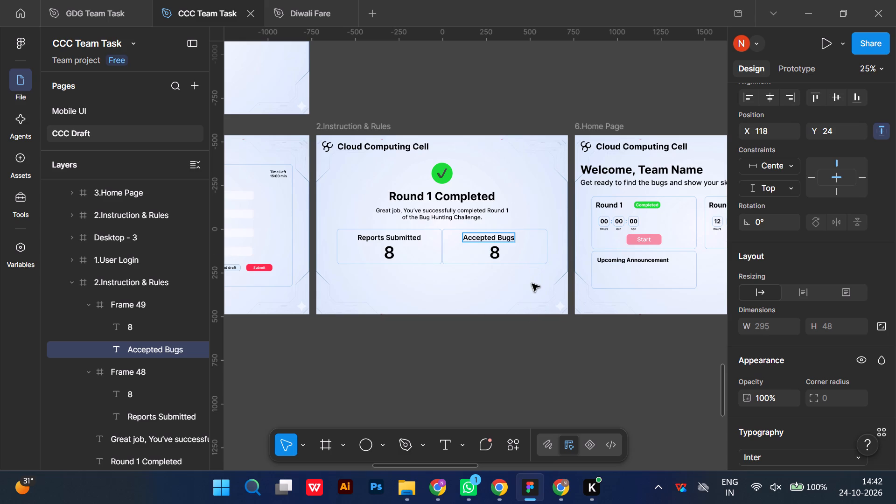
pyautogui.doubleClick(532, 284)
# Center the "Accepted Bugs" heading horizontally in its box.
pyautogui.click(475, 234)
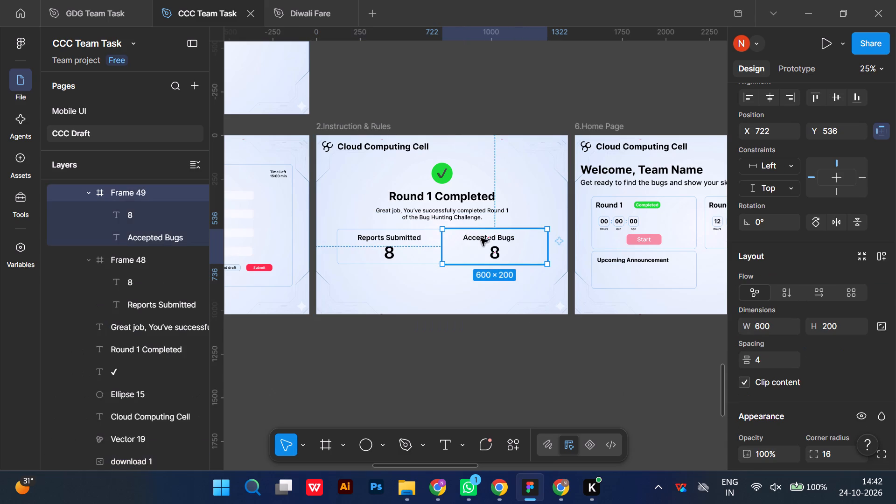
pyautogui.tripleClick(481, 238)
pyautogui.click(481, 238)
pyautogui.click(486, 263)
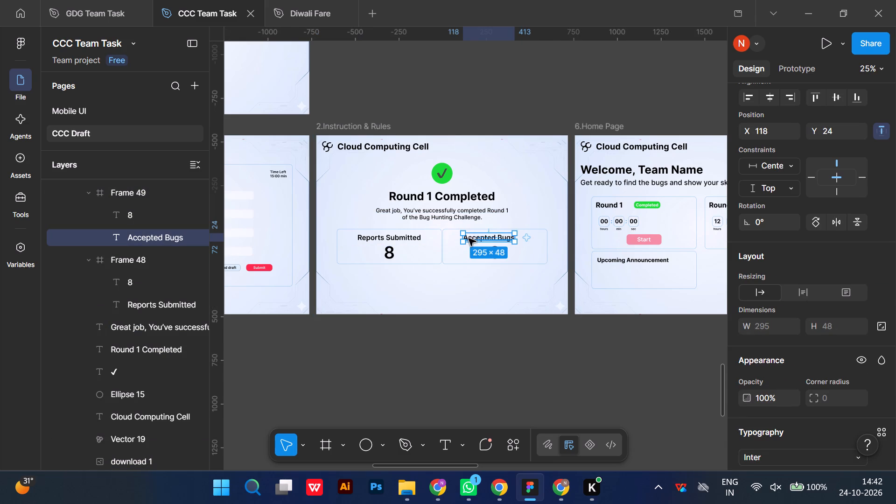
pyautogui.doubleClick(774, 97)
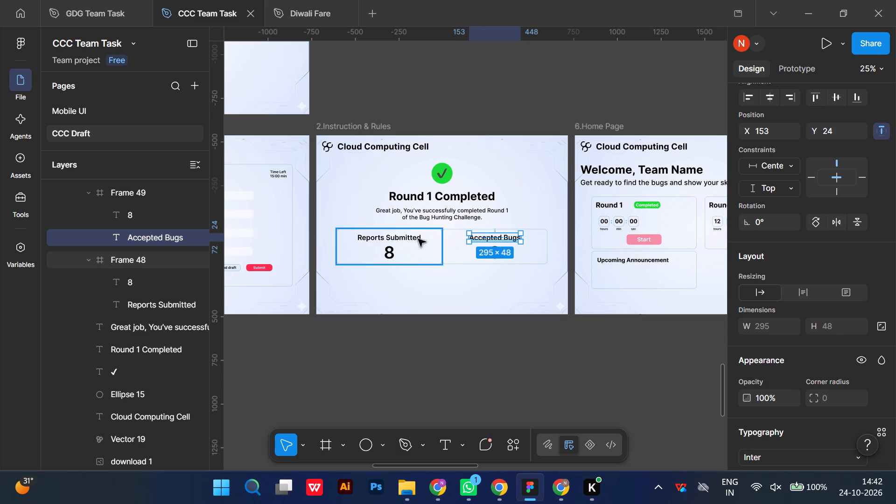
# Change the original box's heading to "Bug Submitted" and center it horizontally in the box.
pyautogui.tripleClick(415, 240)
pyautogui.tripleClick(379, 237)
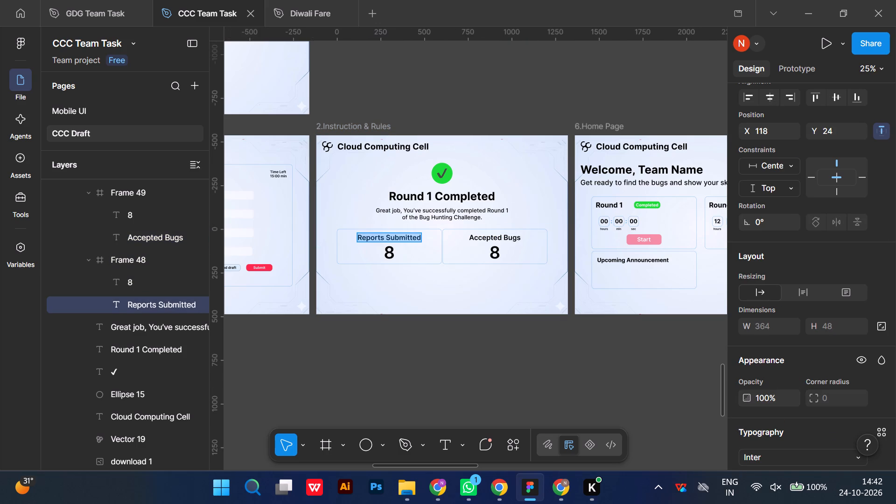
pyautogui.tripleClick(380, 237)
pyautogui.write('Bug')
pyautogui.click(442, 403)
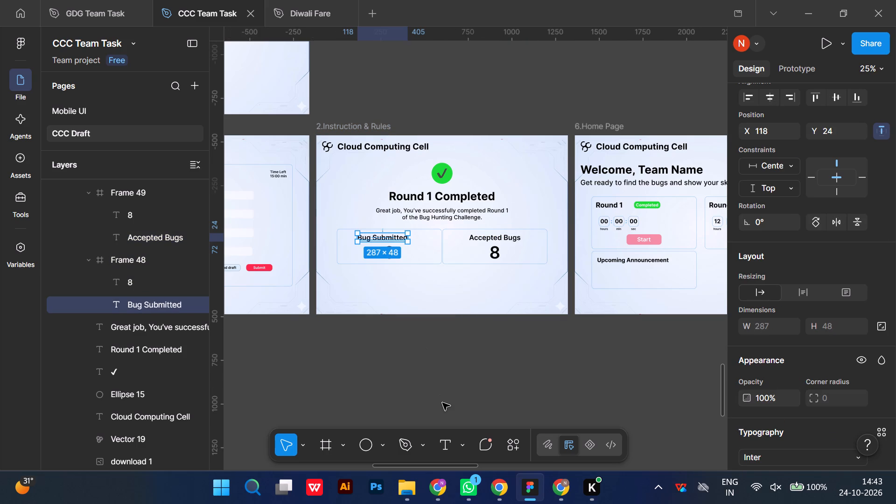
pyautogui.click(772, 91)
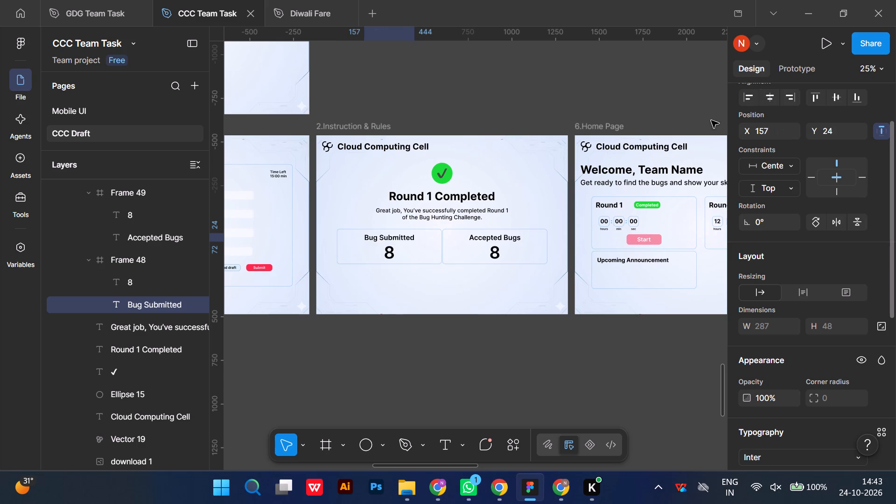
pyautogui.click(548, 77)
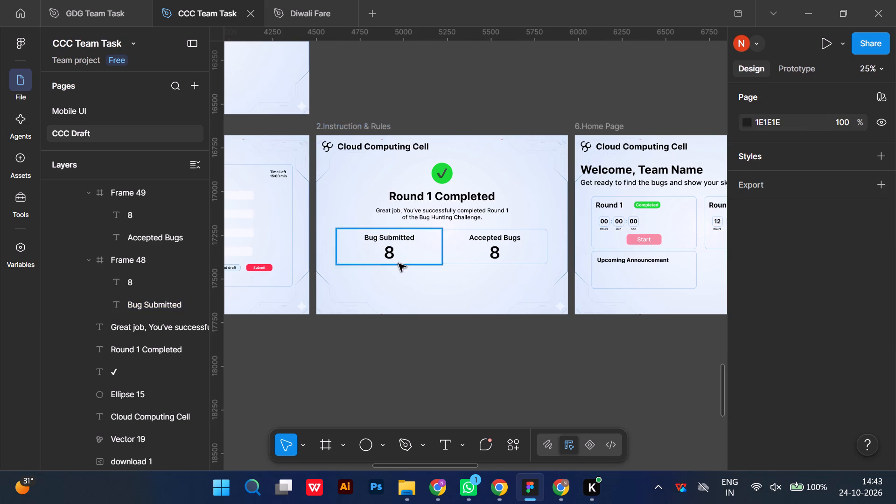
# Center the "8" horizontally in the Bug Submitted box.
pyautogui.doubleClick(388, 249)
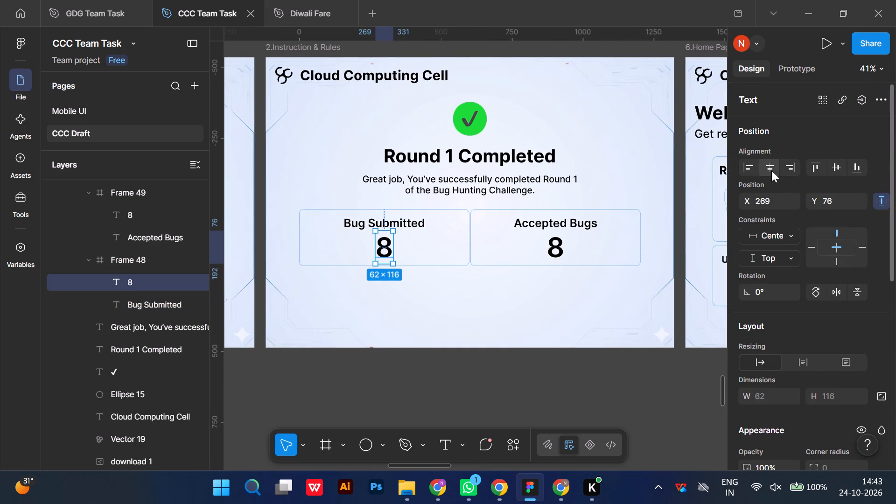
pyautogui.doubleClick(771, 170)
pyautogui.doubleClick(571, 369)
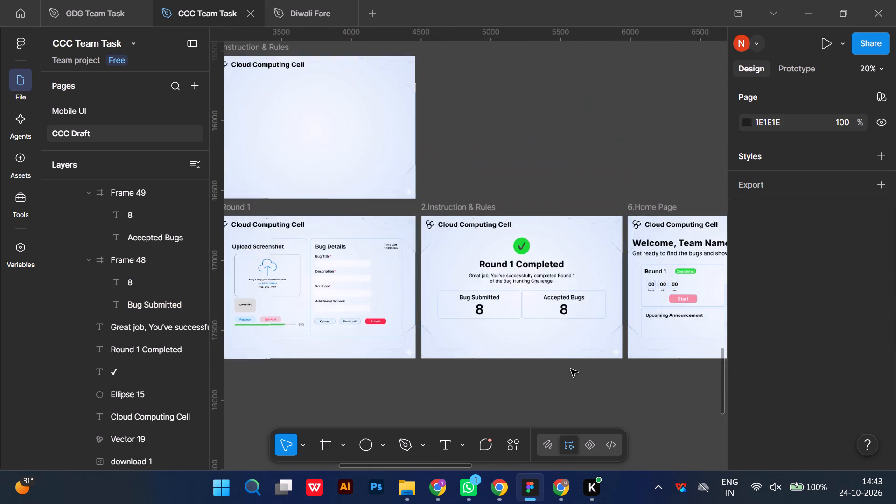
# Duplicate the red Start button rectangle from the Home Page's Round 1 card and place it below the result boxes at X 622, Y 800.
pyautogui.scroll(-1, 571, 369)
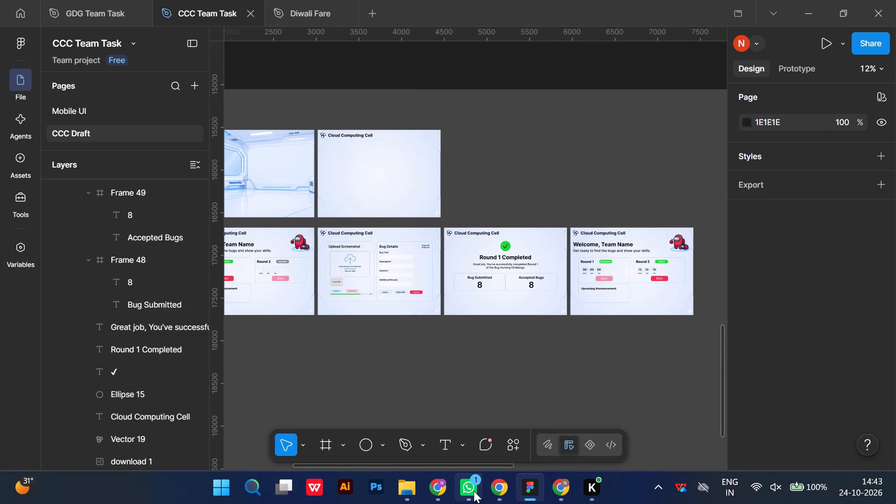
pyautogui.click(616, 363)
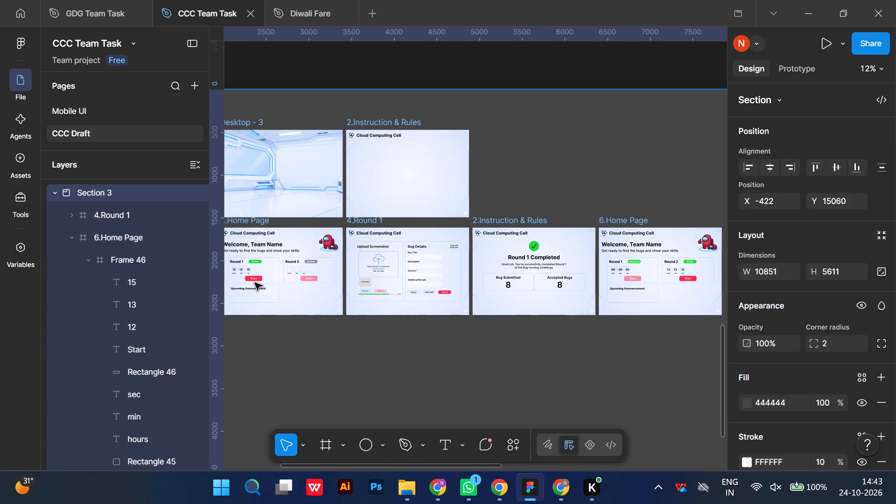
pyautogui.hscroll(1, 255, 283)
pyautogui.click(408, 273)
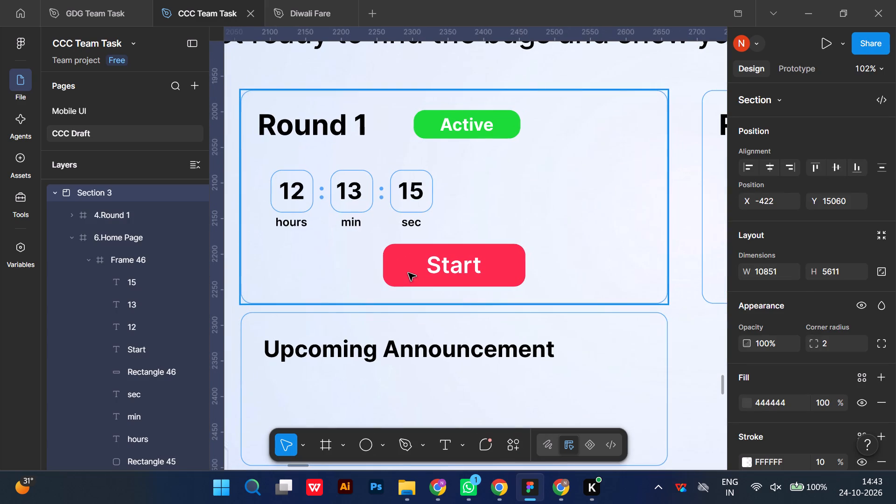
pyautogui.doubleClick(408, 273)
pyautogui.hotkey('ctrl', 'd')
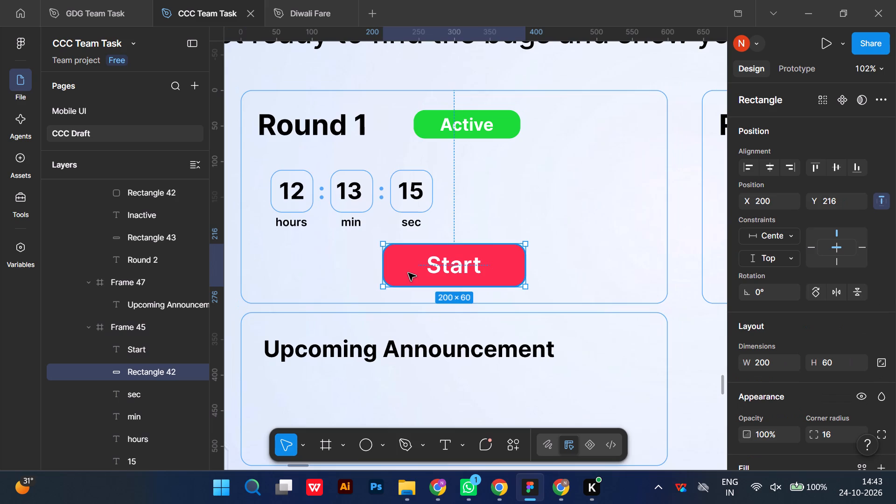
pyautogui.moveTo(408, 273); pyautogui.dragTo(493, 298)
pyautogui.hscroll(-4, 443, 280)
pyautogui.hscroll(-1, 493, 297)
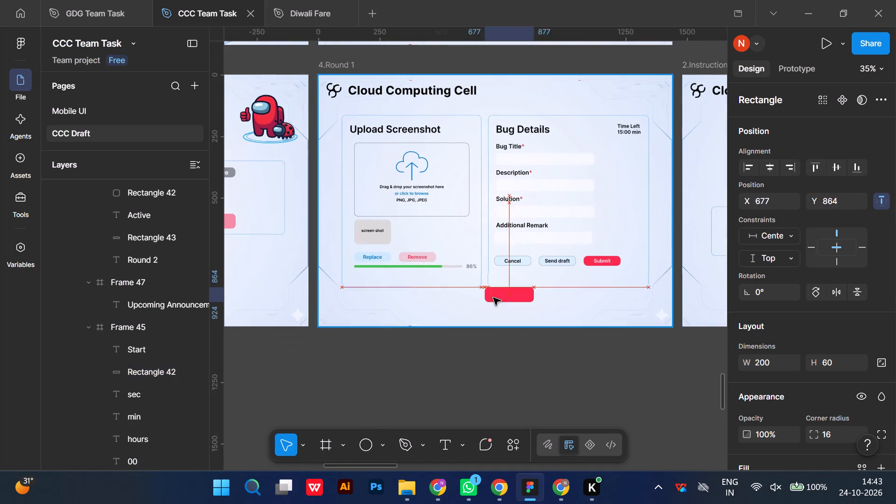
pyautogui.hscroll(-2, 493, 298)
pyautogui.moveTo(493, 298); pyautogui.dragTo(575, 270)
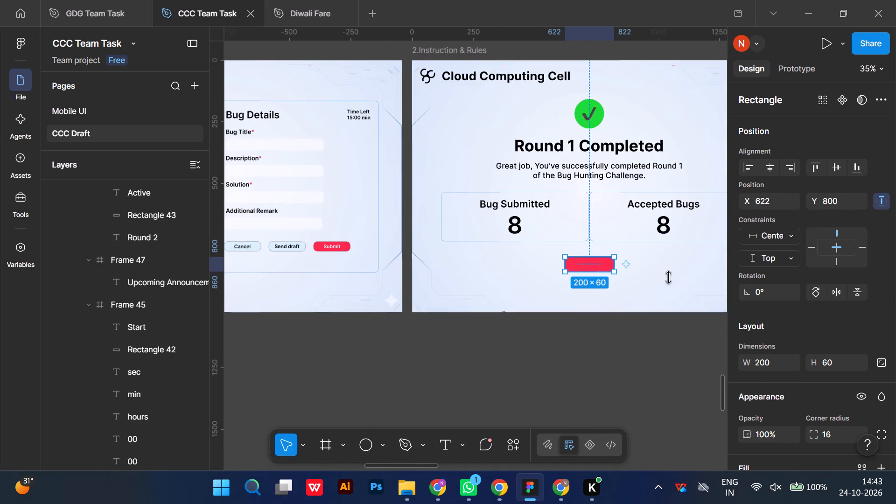
# Set the copied red button rectangle's width to 300 and center it horizontally on the Round 1 Completed screen.
pyautogui.click(771, 364)
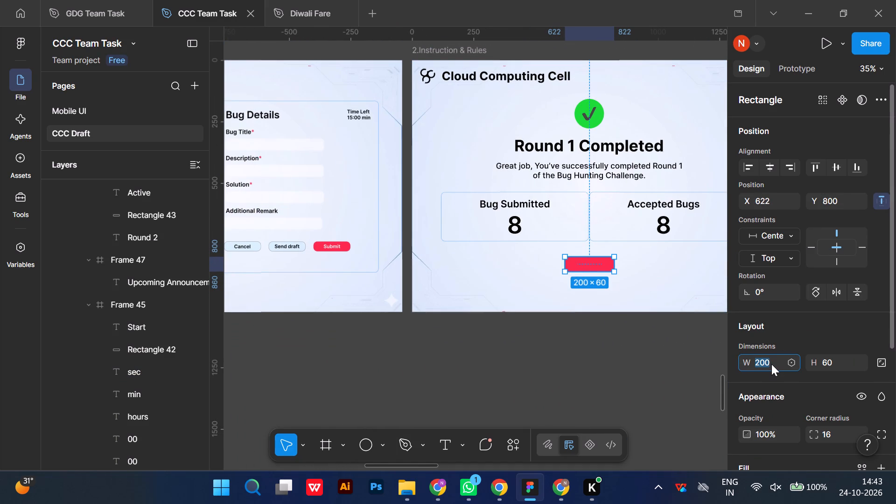
pyautogui.press('3')
pyautogui.press('0')
pyautogui.press('0')
pyautogui.doubleClick(630, 371)
pyautogui.click(614, 261)
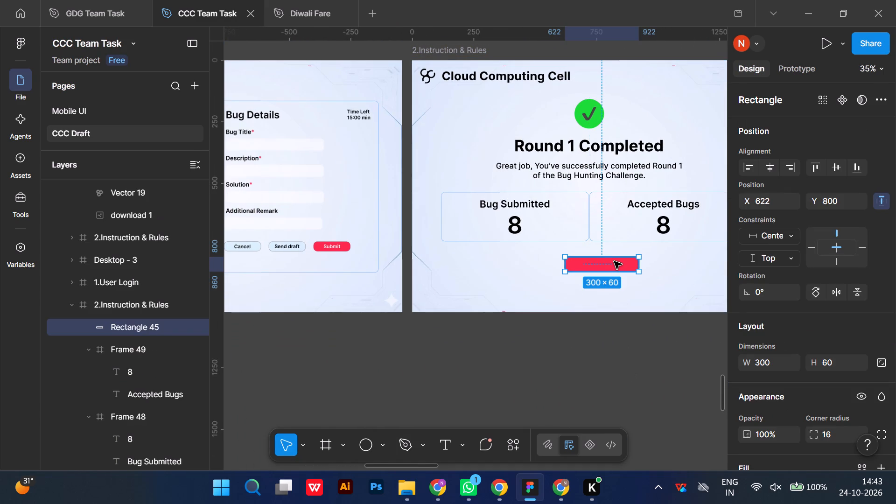
pyautogui.click(770, 168)
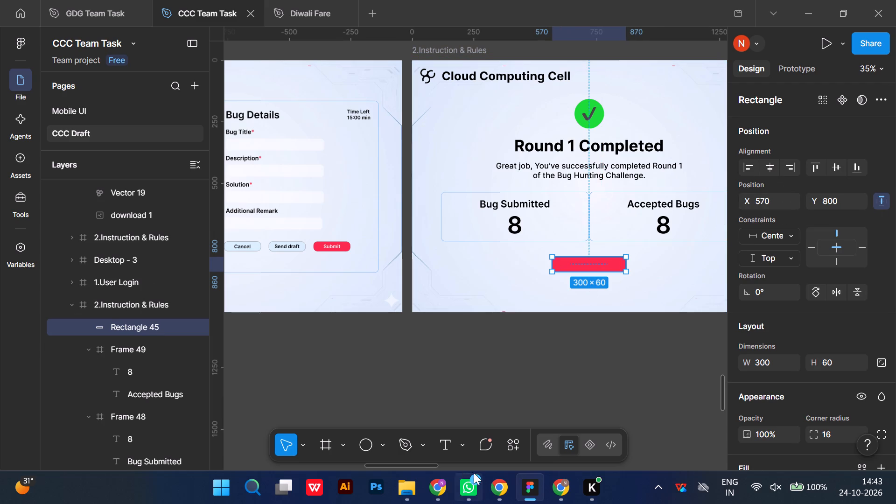
# Add the text "Back to Homepage" on the red button of the Round 1 Completed screen.
pyautogui.click(442, 451)
pyautogui.click(571, 264)
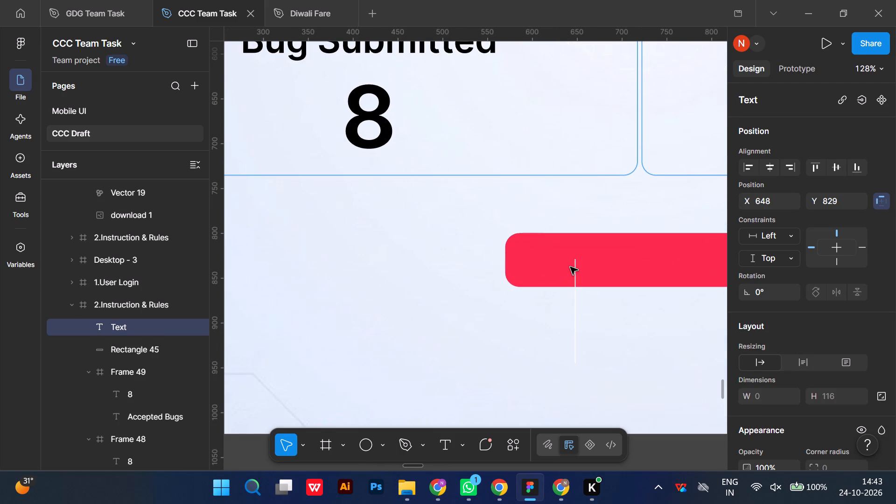
pyautogui.write('ba')
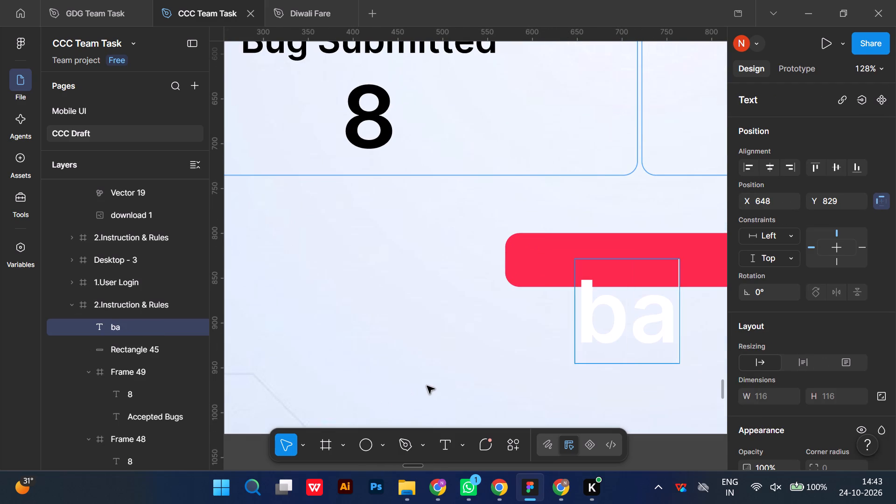
pyautogui.press('BackSpace')
pyautogui.press('BackSpace')
pyautogui.write('Back to')
pyautogui.press('space')
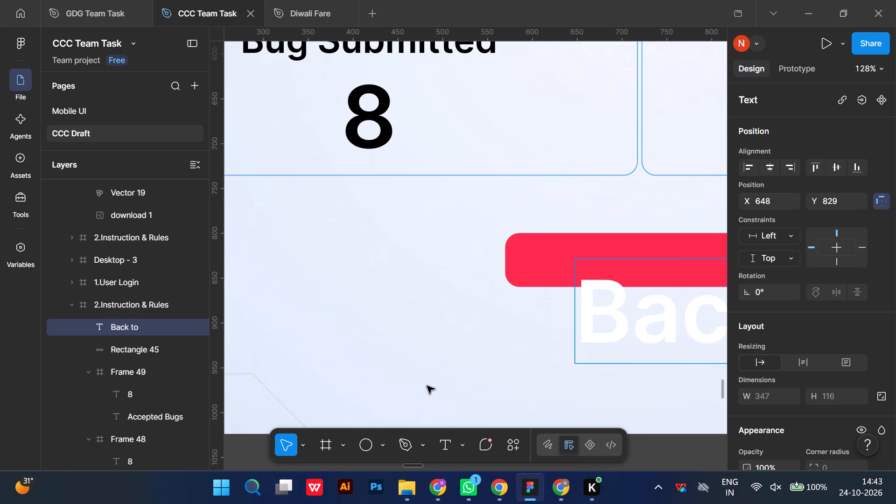
pyautogui.write('Homepage')
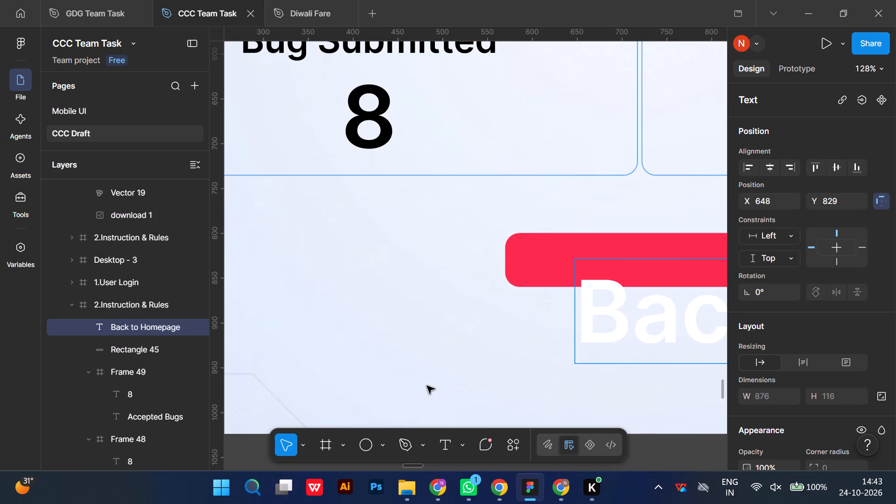
# Set the "Back to Homepage" label's font size to 40 and move it onto the red button.
pyautogui.tripleClick(518, 371)
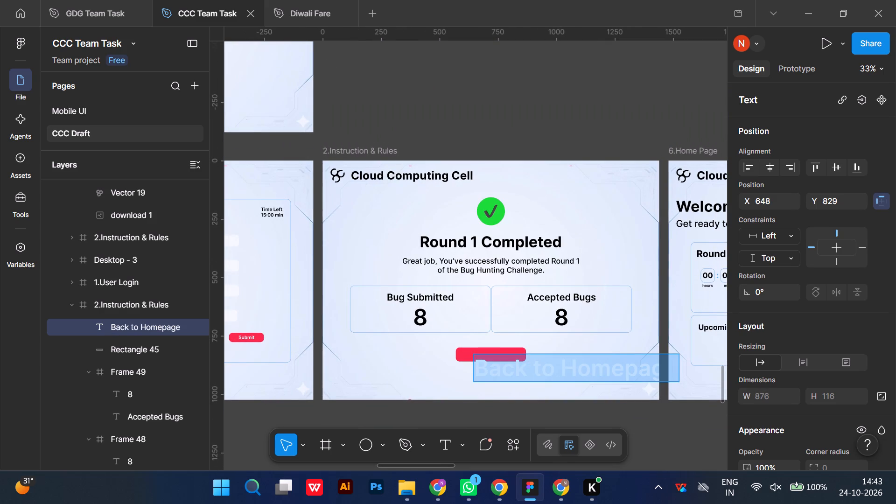
pyautogui.scroll(-5, 872, 413)
pyautogui.click(860, 208)
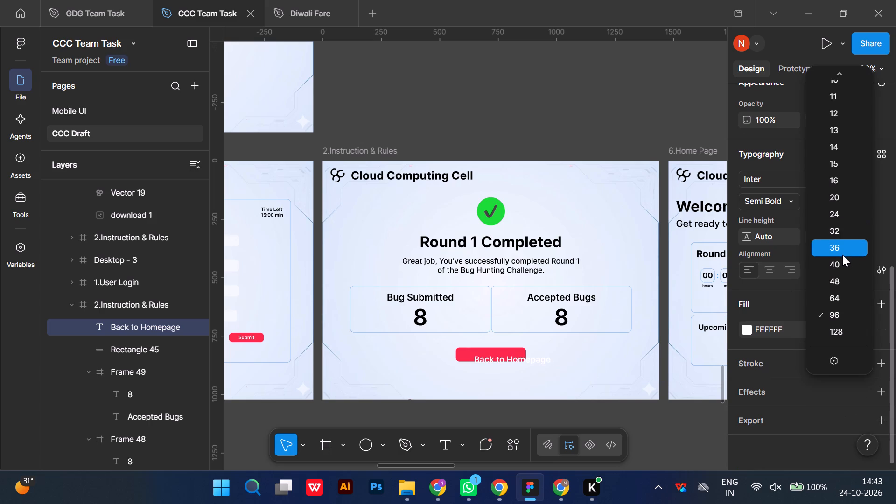
pyautogui.click(833, 262)
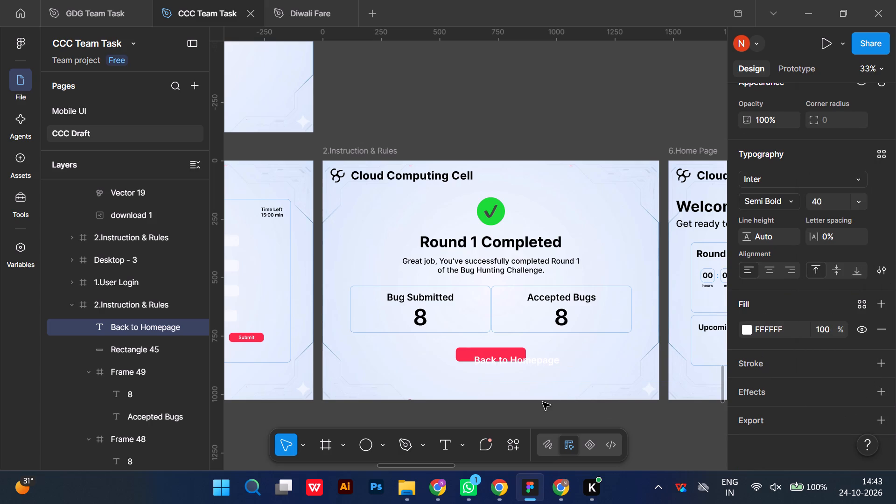
pyautogui.click(543, 402)
pyautogui.moveTo(524, 346); pyautogui.dragTo(497, 332)
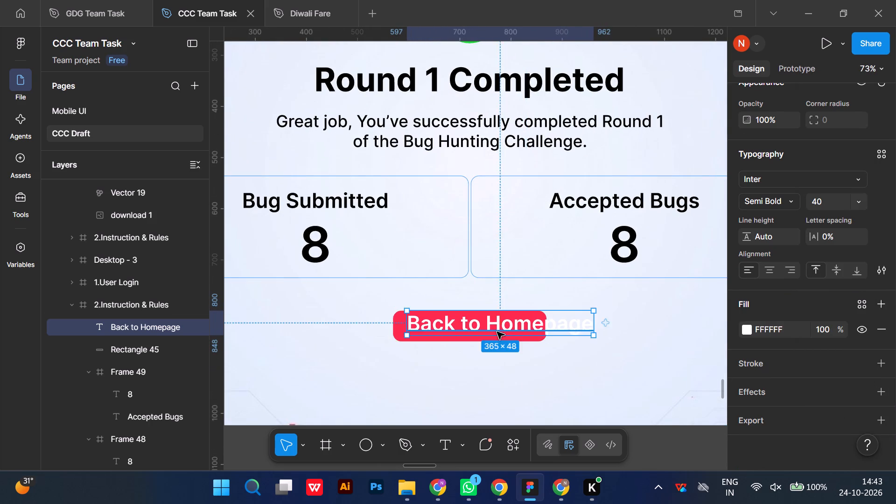
# Reduce the "Back to Homepage" label's font size to 32 and reposition it on the red button.
pyautogui.doubleClick(497, 331)
pyautogui.moveTo(852, 212); pyautogui.dragTo(855, 208)
pyautogui.click(857, 203)
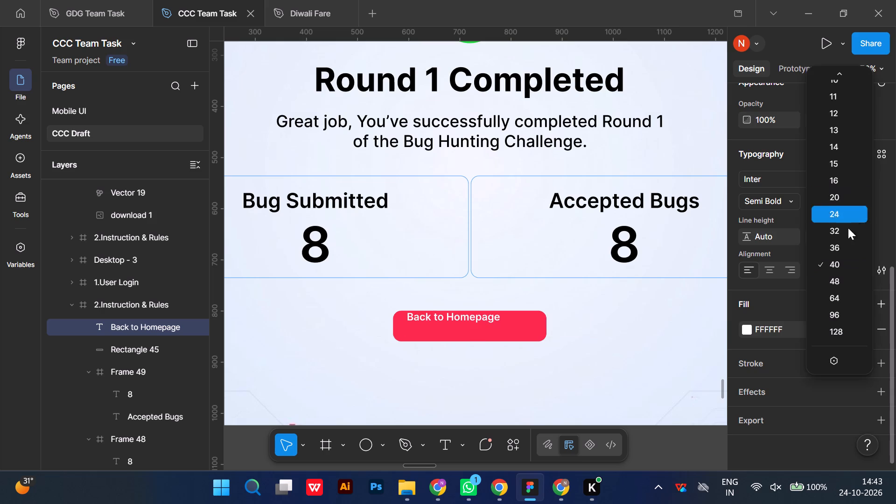
pyautogui.click(842, 224)
pyautogui.click(593, 334)
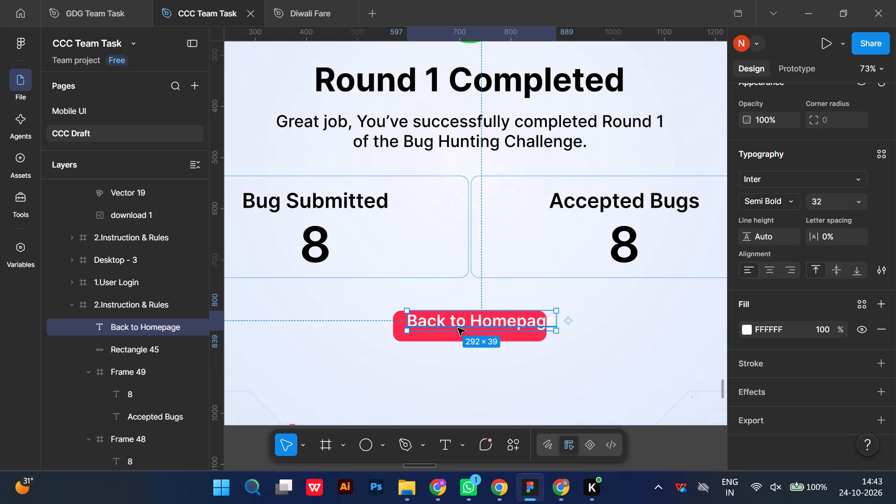
pyautogui.moveTo(461, 320); pyautogui.dragTo(449, 329)
pyautogui.rightClick(457, 330)
pyautogui.rightClick(451, 329)
pyautogui.doubleClick(449, 329)
pyautogui.rightClick(449, 329)
pyautogui.click(449, 329)
pyautogui.rightClick(449, 329)
# Reduce the "Back to Homepage" label's font size to 28.
pyautogui.tripleClick(521, 325)
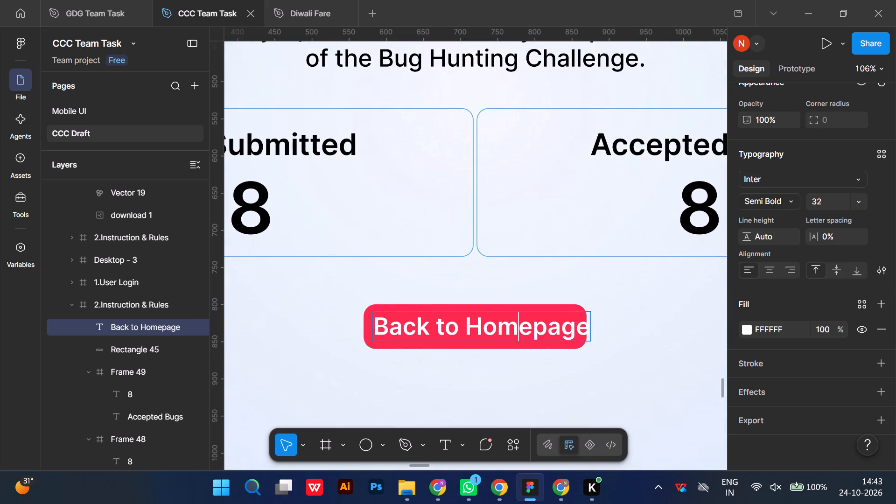
pyautogui.click(838, 196)
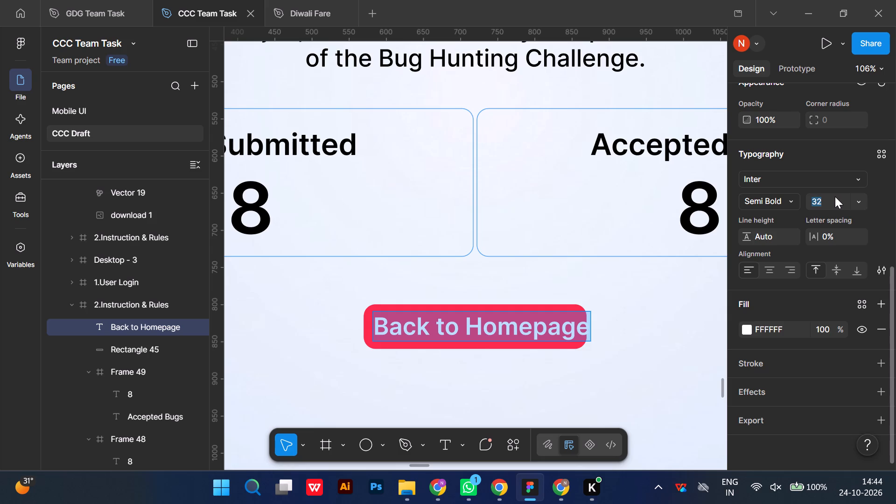
pyautogui.press('Down')
pyautogui.press('Down')
pyautogui.press('Down')
pyautogui.press('Down')
pyautogui.doubleClick(654, 340)
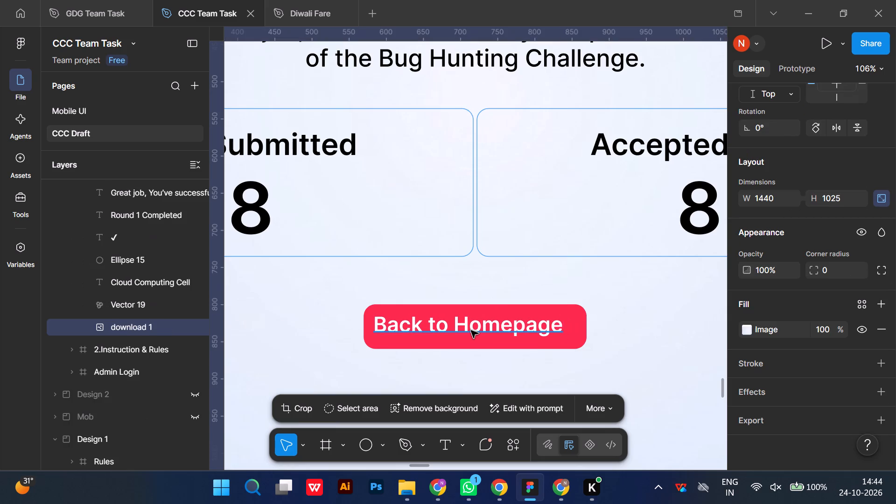
# Nudge the "Back to Homepage" label until it is centered horizontally and vertically within the red button.
pyautogui.doubleClick(460, 328)
pyautogui.click(497, 352)
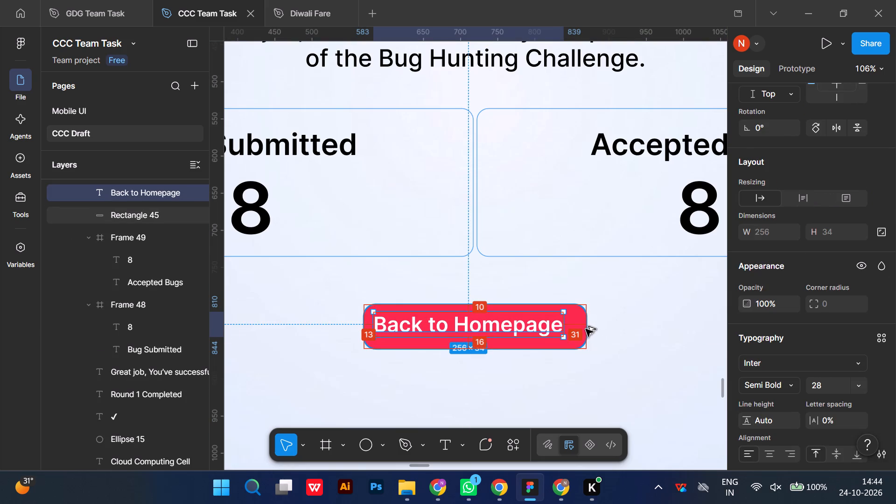
pyautogui.hotkey('alt', 'Right')
pyautogui.hotkey('alt', 'Right')
pyautogui.hotkey('alt', 'Right')
pyautogui.hotkey('alt', 'Right')
pyautogui.hotkey('alt', 'Right')
pyautogui.hotkey('alt', 'Right')
pyautogui.hotkey('alt', 'Right')
pyautogui.hotkey('alt', 'Right')
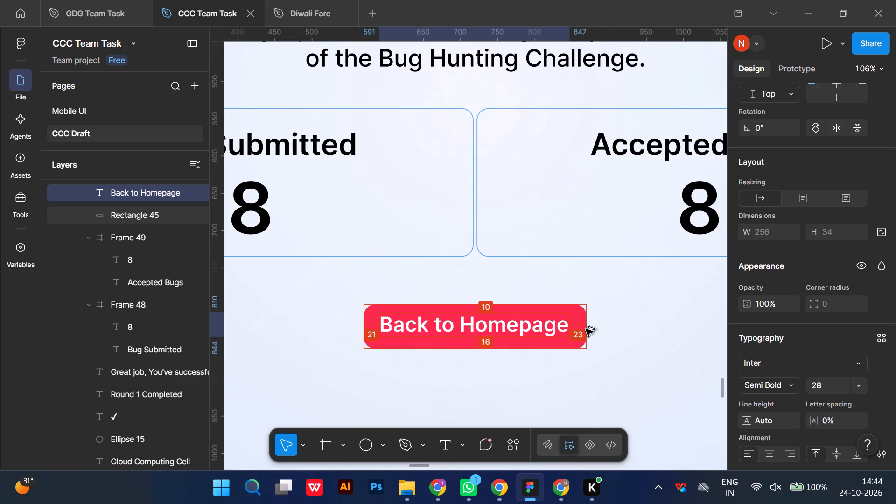
pyautogui.hotkey('alt', 'Right')
pyautogui.hotkey('alt', 'Down')
pyautogui.hotkey('alt', 'Down')
pyautogui.hotkey('alt', 'Down')
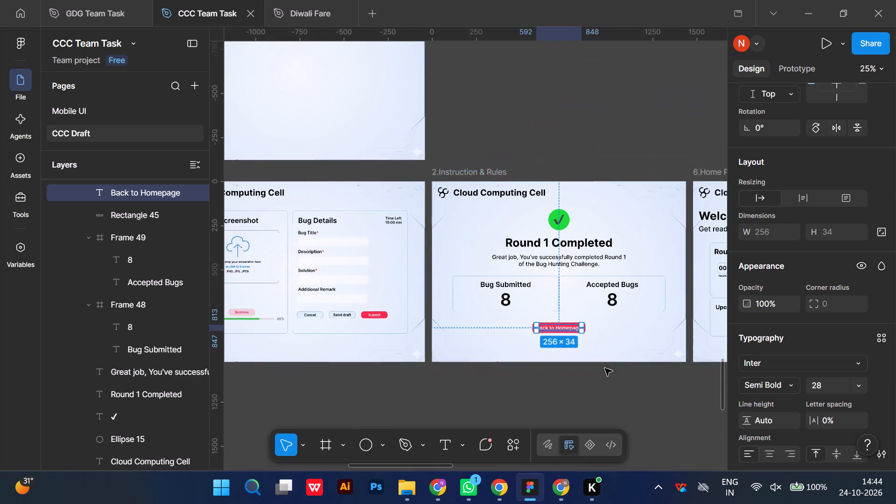
pyautogui.click(609, 387)
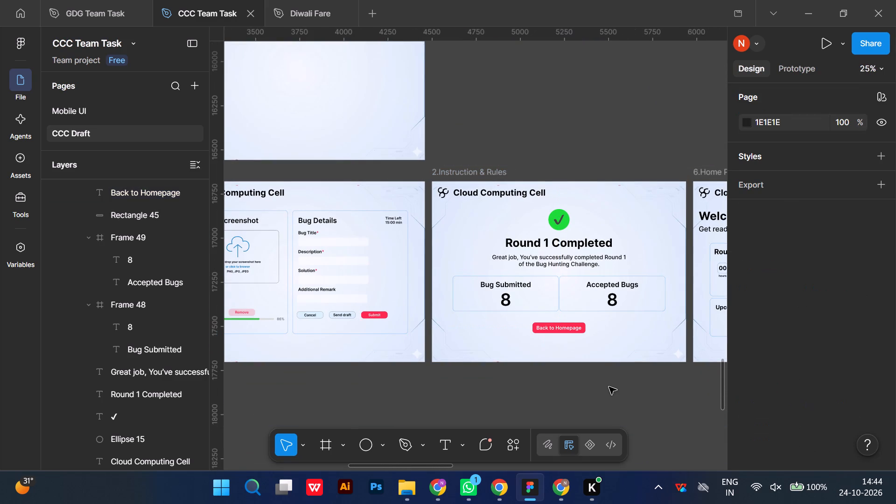
# Rename the Round 1 Completed screen's frame to "5.Round 1 Completion".
pyautogui.hscroll(-1, 609, 387)
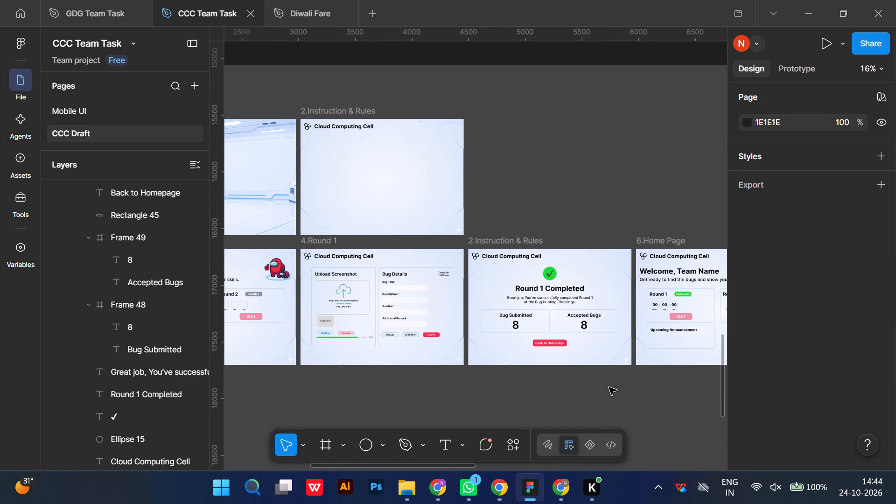
pyautogui.hscroll(-1, 609, 387)
pyautogui.tripleClick(474, 245)
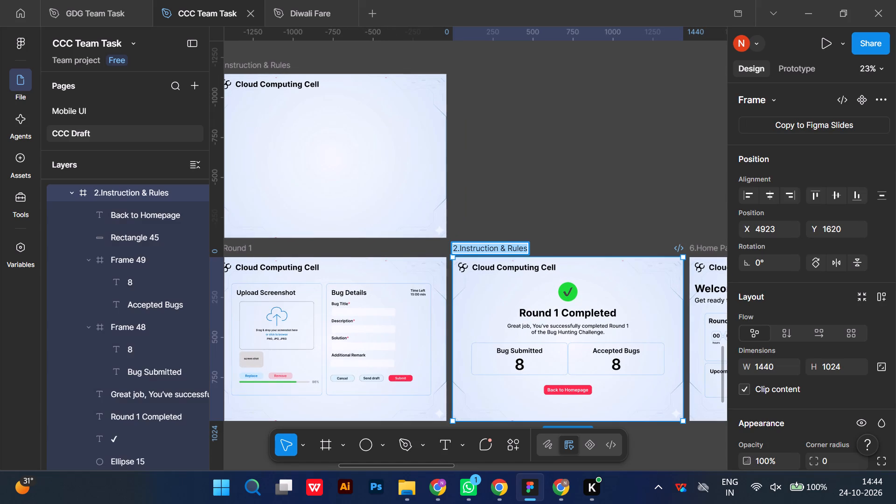
pyautogui.write('5.')
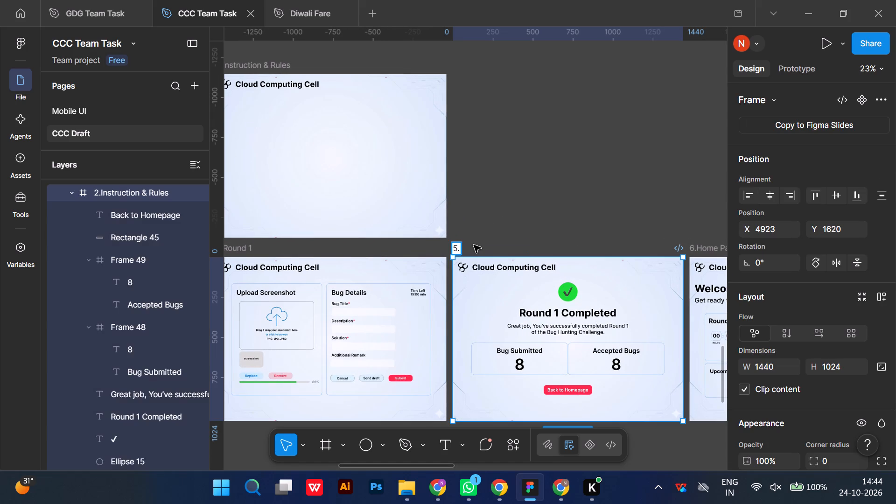
pyautogui.write('Round 1 Completion')
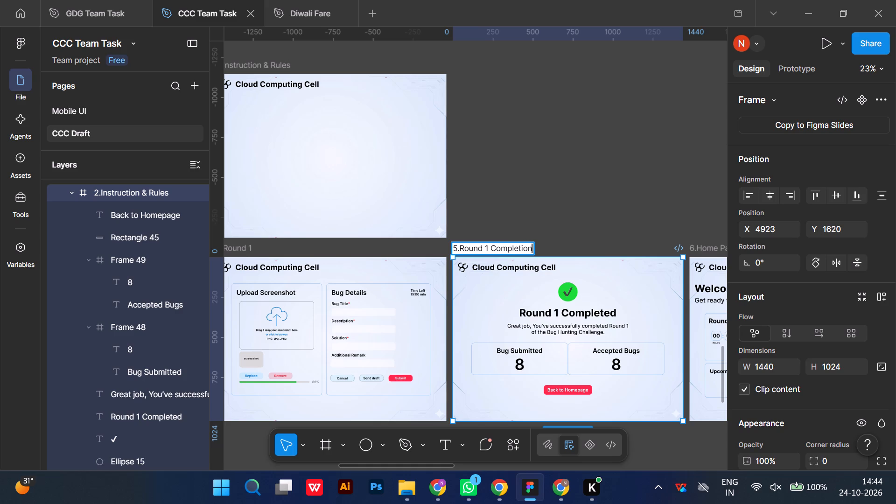
pyautogui.doubleClick(479, 206)
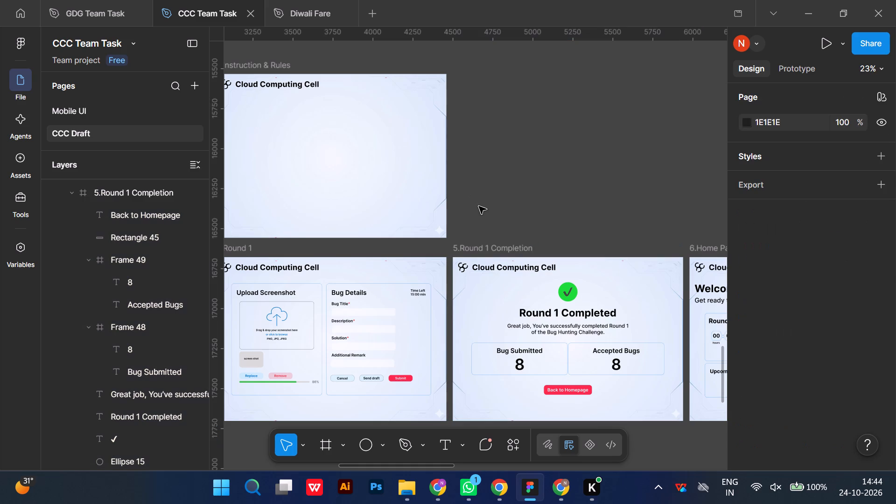
# Duplicate the blank "2.Instruction & Rules" frame and place the copy just right of the 6.Home Page frame, at about X 7883, Y 1599.
pyautogui.hscroll(-1, 479, 206)
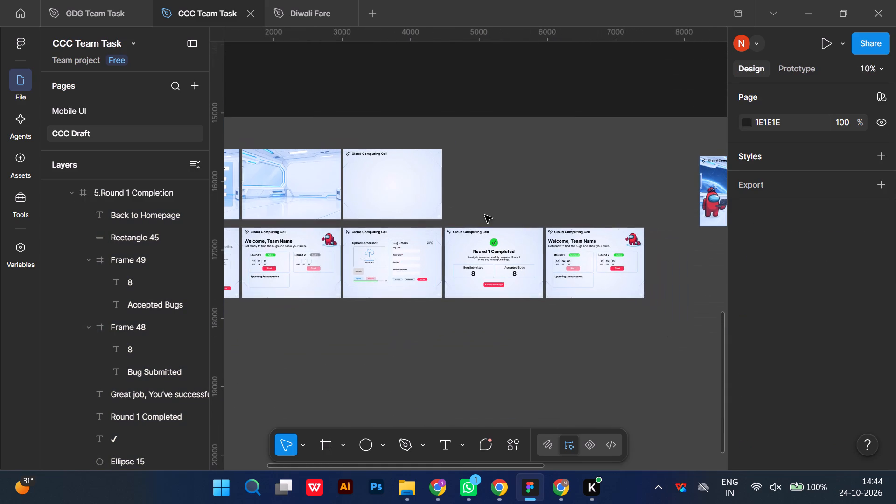
pyautogui.hscroll(-1, 545, 178)
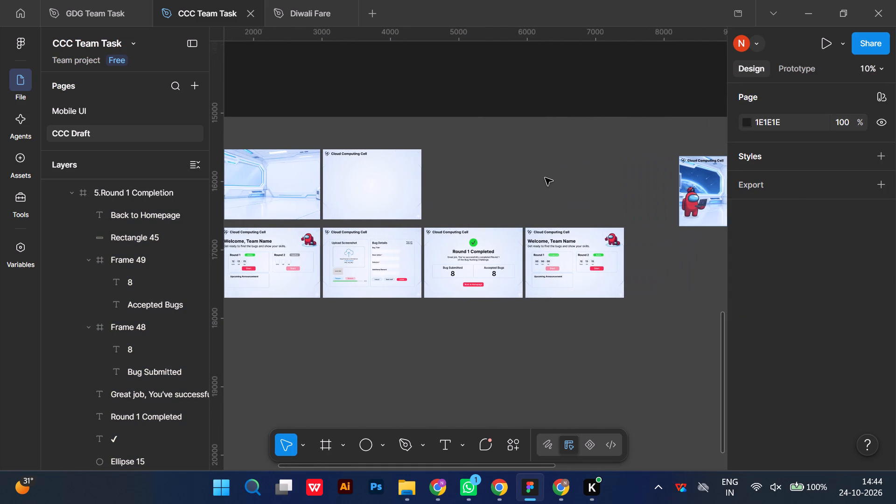
pyautogui.hscroll(-1, 545, 178)
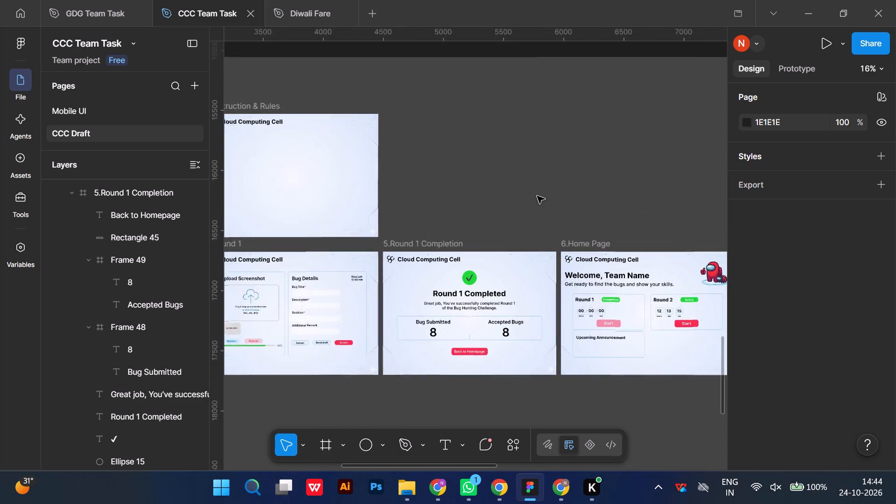
pyautogui.hscroll(1, 533, 197)
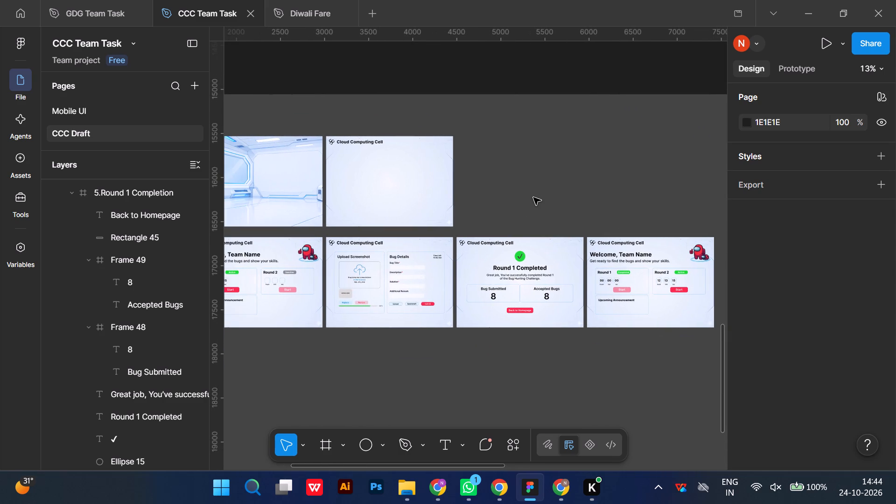
pyautogui.hscroll(1, 533, 197)
pyautogui.hscroll(-1, 533, 197)
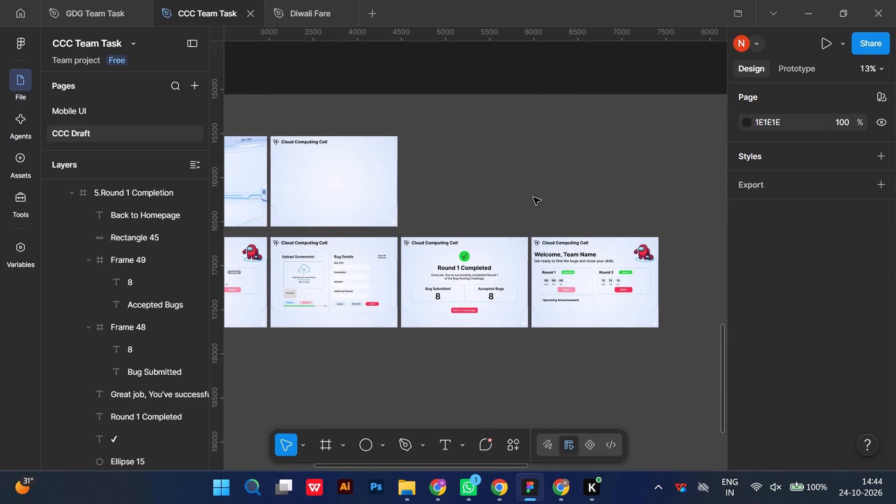
pyautogui.hscroll(-1, 533, 197)
pyautogui.click(357, 164)
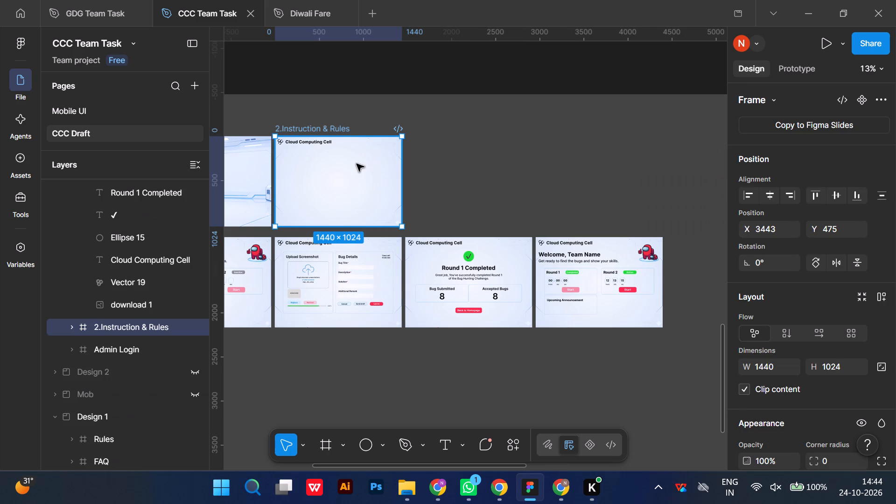
pyautogui.hotkey('ctrl', 'd')
pyautogui.moveTo(446, 202); pyautogui.dragTo(550, 234)
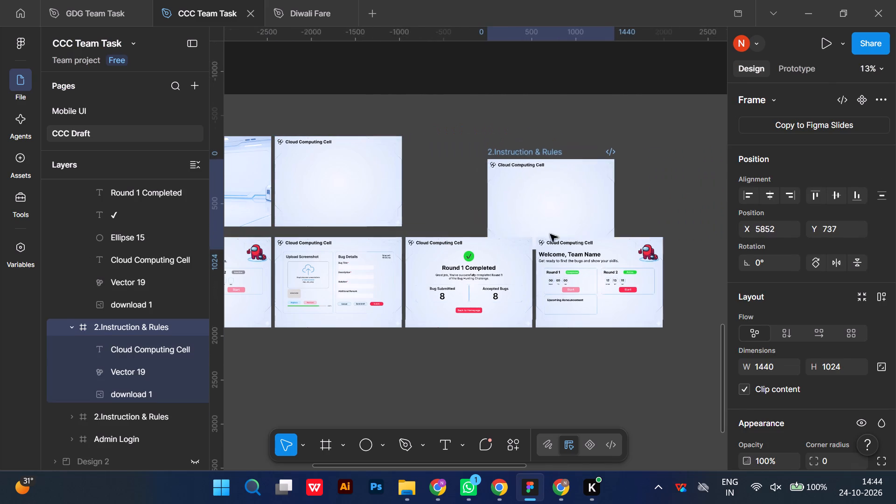
pyautogui.moveTo(550, 234); pyautogui.dragTo(528, 300)
pyautogui.hscroll(-4, 563, 241)
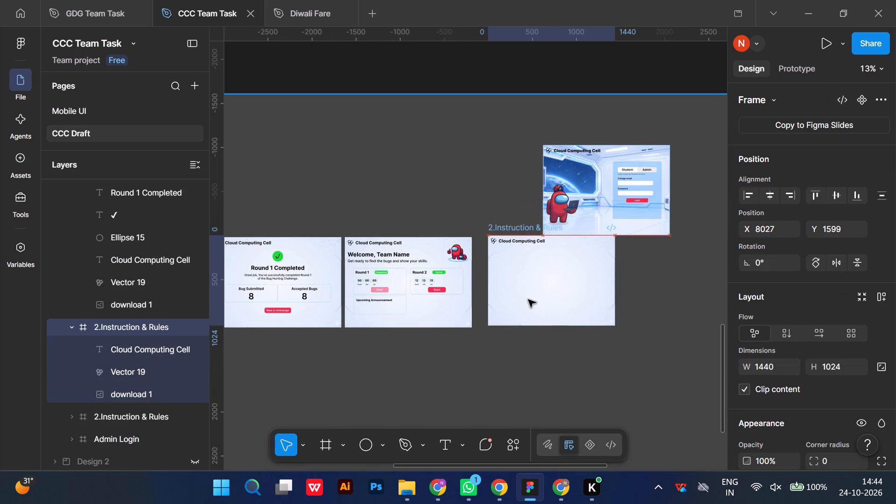
pyautogui.moveTo(528, 300); pyautogui.dragTo(517, 299)
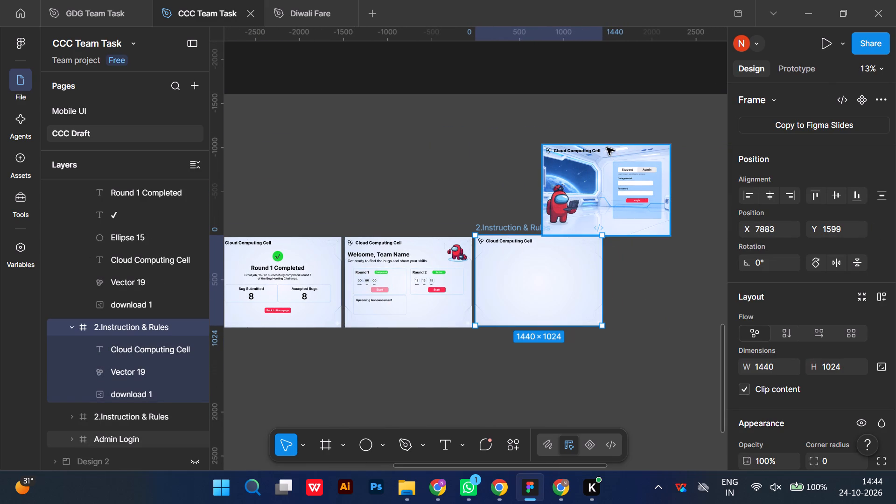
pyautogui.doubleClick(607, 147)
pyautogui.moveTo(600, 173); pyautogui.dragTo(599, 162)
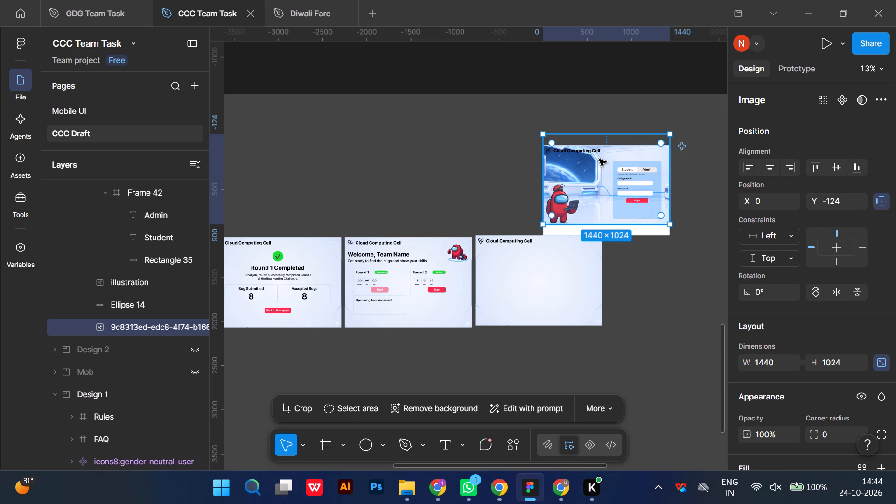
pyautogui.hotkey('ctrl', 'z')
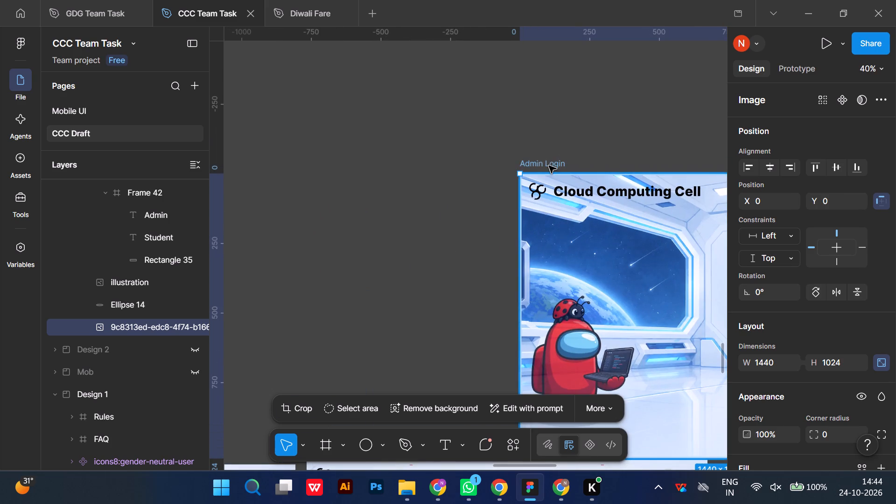
# Move the Admin Login frame up and away from the new blank frame, to about X 8780, Y 171.
pyautogui.doubleClick(548, 166)
pyautogui.moveTo(635, 277); pyautogui.dragTo(642, 206)
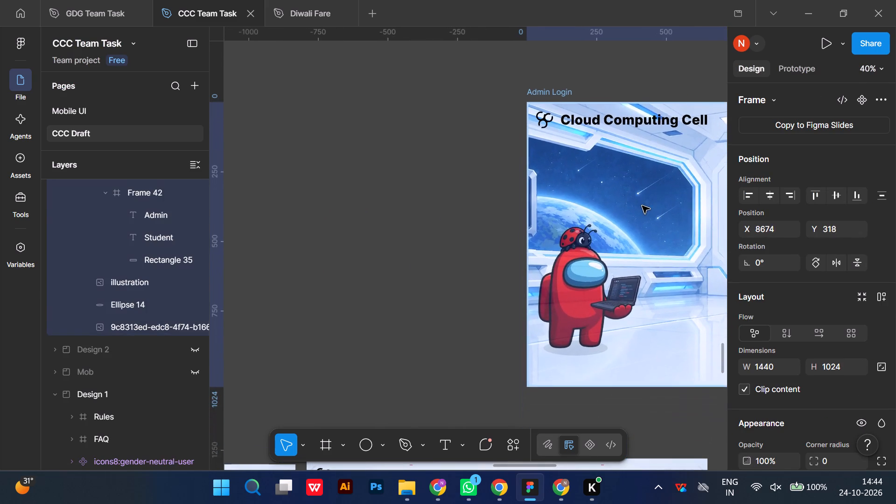
pyautogui.moveTo(642, 206); pyautogui.dragTo(658, 182)
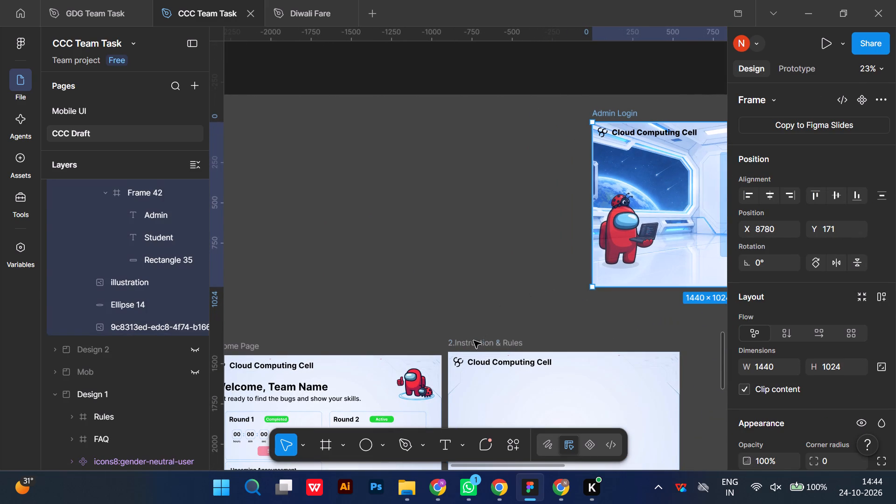
# Rename the new blank frame beside 6.Home Page to "7.Round 2".
pyautogui.doubleClick(473, 345)
pyautogui.click(452, 342)
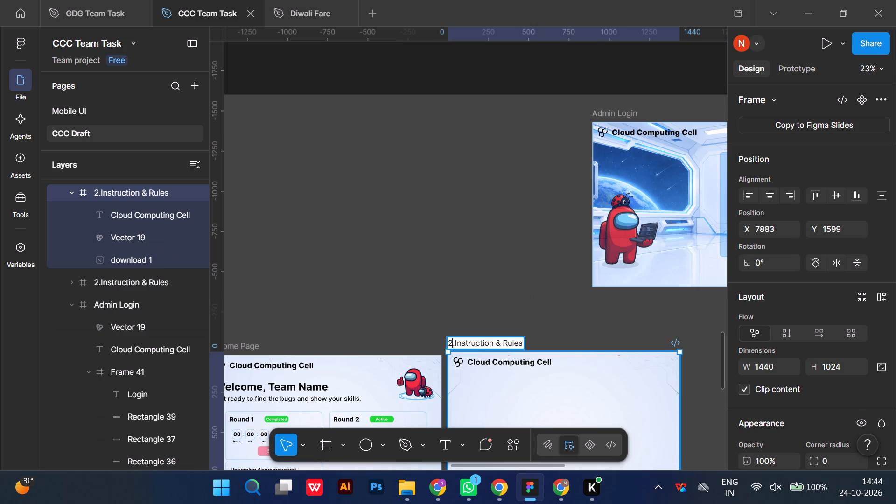
pyautogui.press('BackSpace')
pyautogui.press('7')
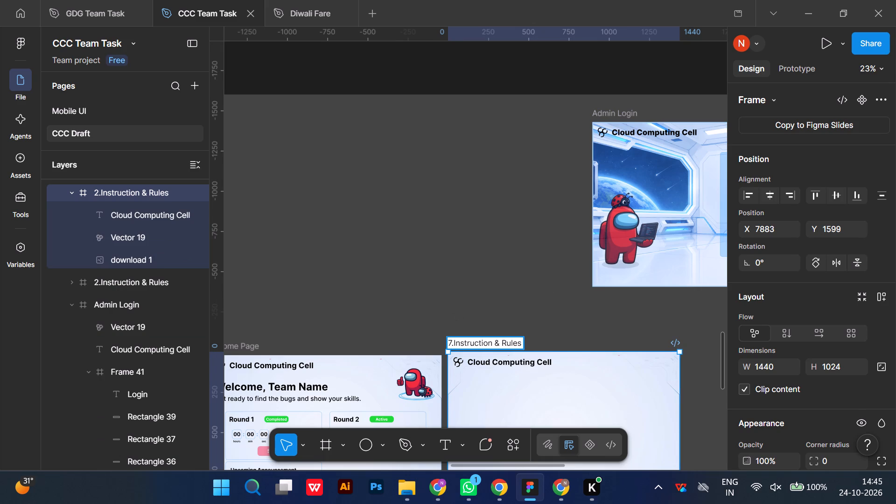
pyautogui.tripleClick(506, 344)
pyautogui.write('7.')
pyautogui.write('Ro')
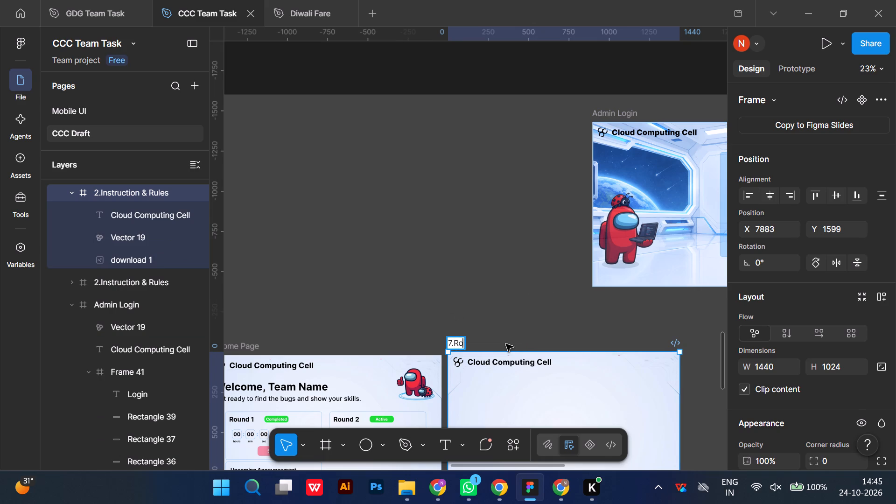
pyautogui.write('und 2')
pyautogui.click(485, 311)
pyautogui.rightClick(485, 311)
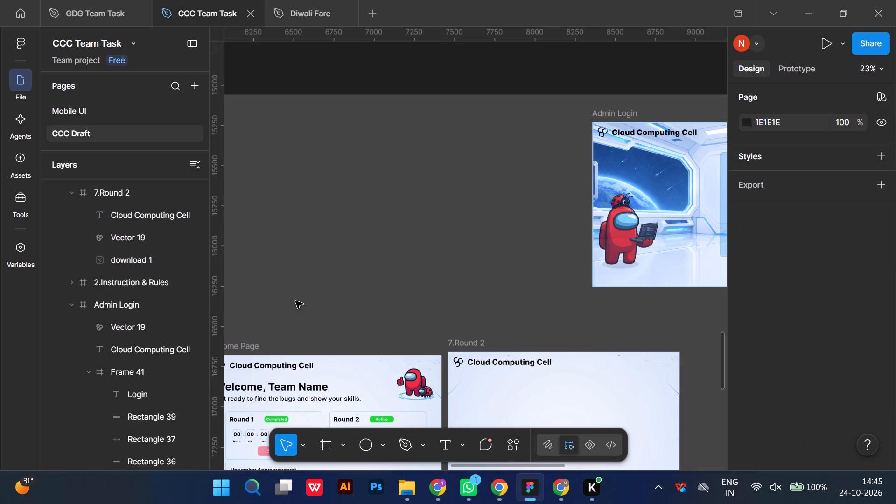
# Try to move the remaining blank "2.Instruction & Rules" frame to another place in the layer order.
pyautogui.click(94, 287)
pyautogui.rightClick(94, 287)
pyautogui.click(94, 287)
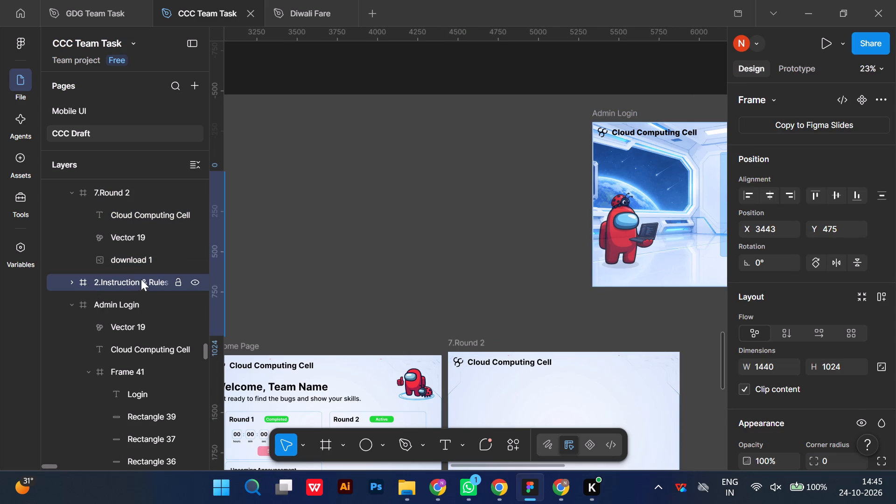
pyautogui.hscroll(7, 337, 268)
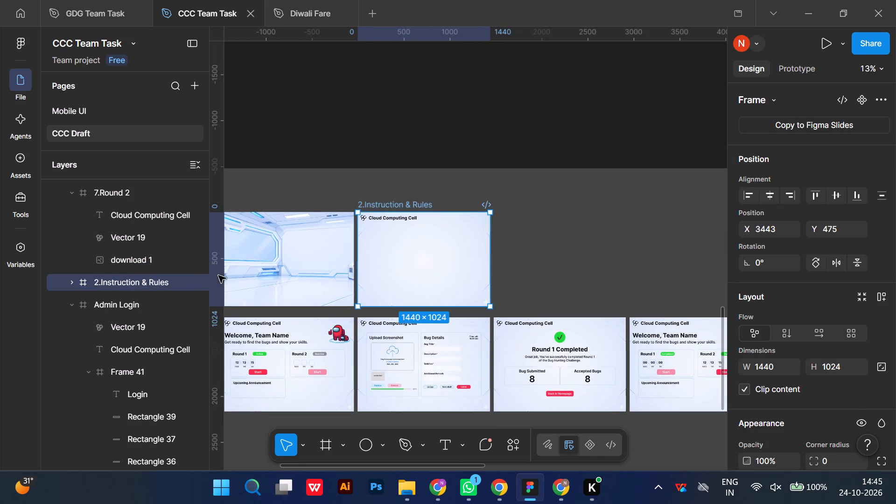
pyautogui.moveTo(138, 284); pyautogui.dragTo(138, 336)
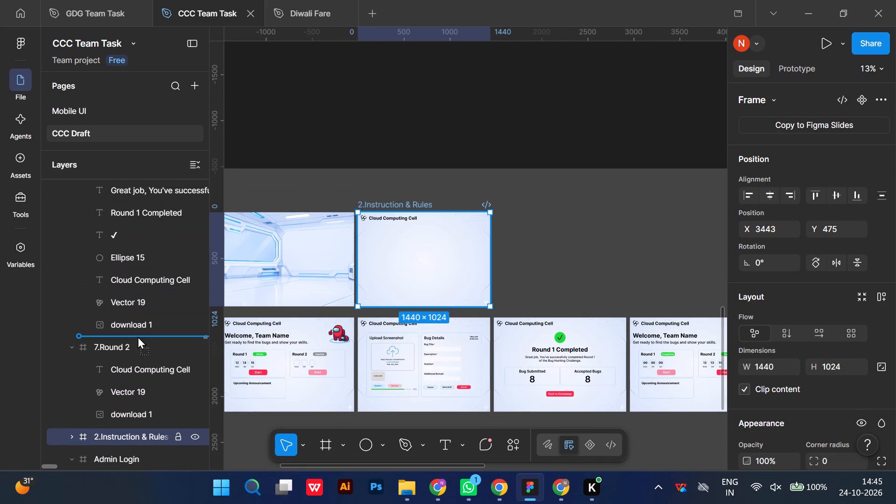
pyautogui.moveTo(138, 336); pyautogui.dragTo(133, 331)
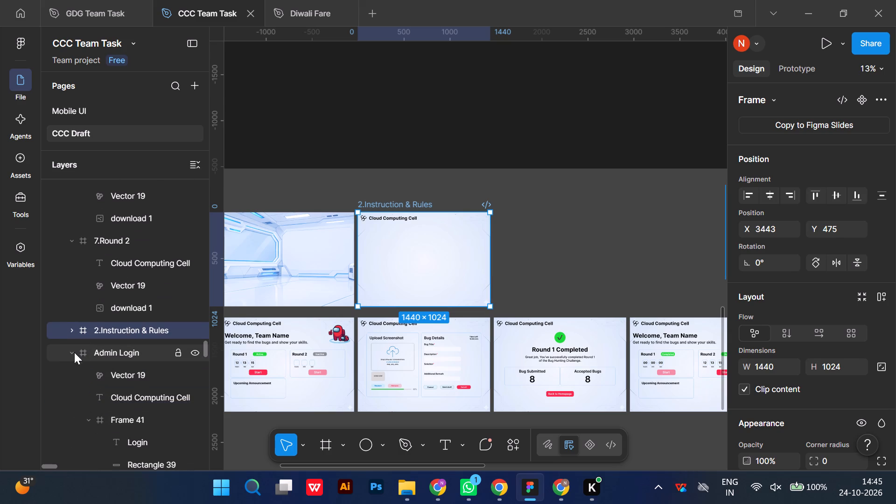
# Collapse the Admin Login, 7.Round 2 and 5.Round 1 Completion frames in the layer list.
pyautogui.click(72, 353)
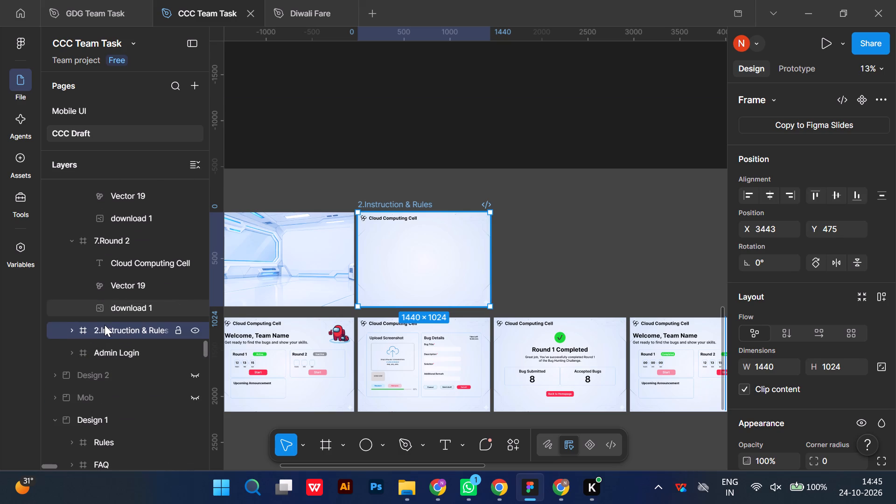
pyautogui.doubleClick(70, 243)
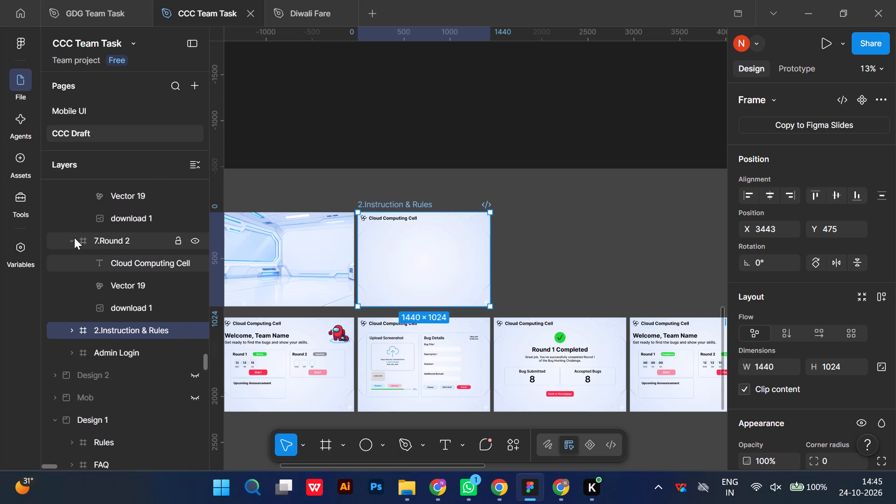
pyautogui.click(70, 238)
pyautogui.scroll(2, 100, 245)
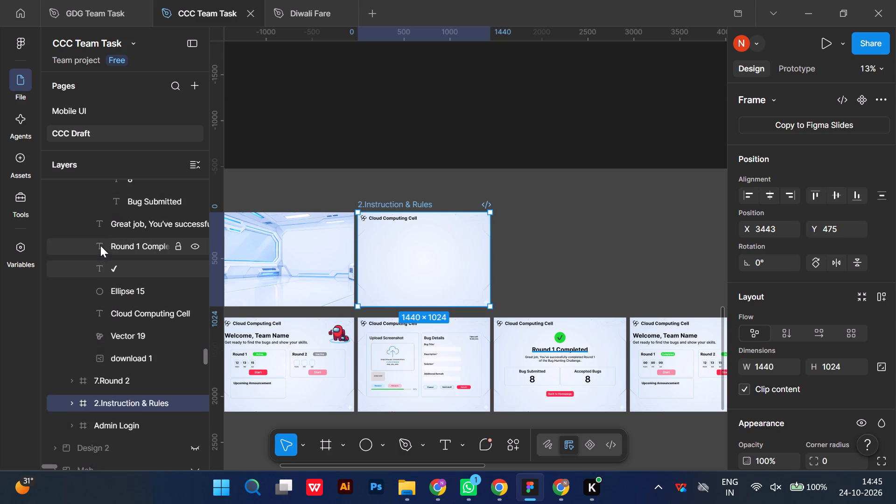
pyautogui.scroll(4, 96, 251)
pyautogui.click(73, 300)
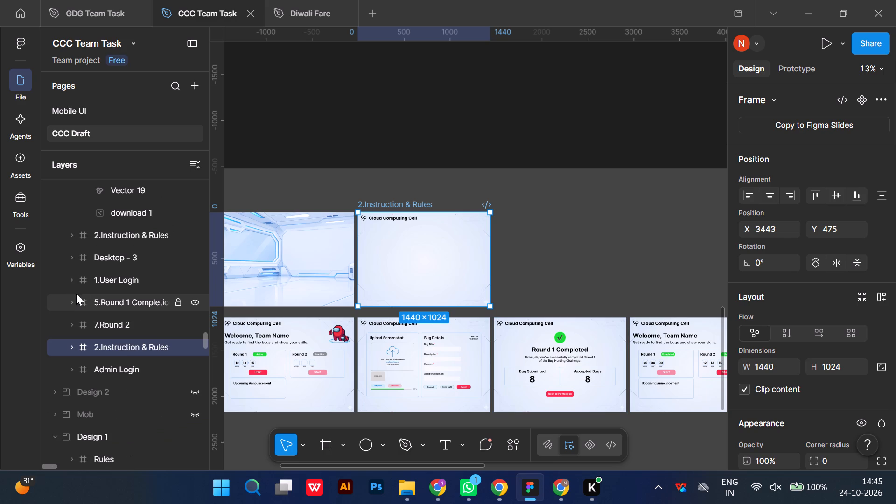
# Move the Desktop - 3 frame in the layer order to between 7.Round 2 and the blank "2.Instruction & Rules" frame.
pyautogui.click(105, 262)
pyautogui.hscroll(1, 206, 260)
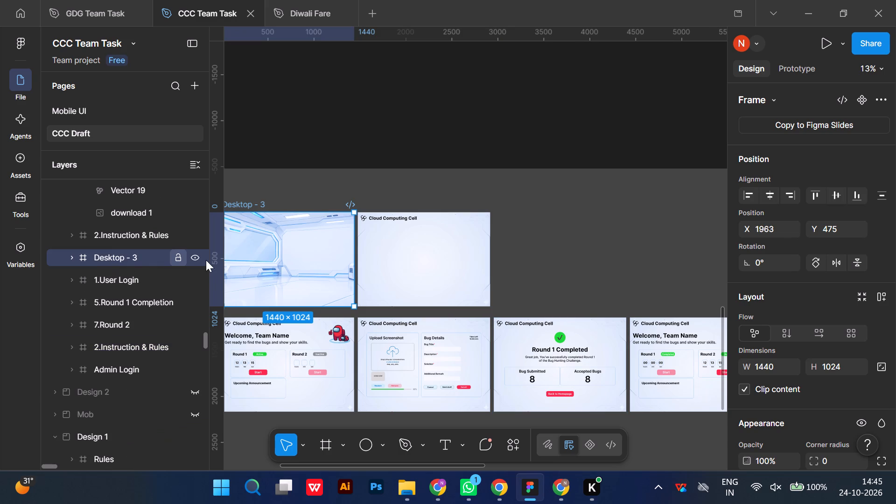
pyautogui.hscroll(1, 206, 260)
pyautogui.hscroll(2, 408, 287)
pyautogui.moveTo(141, 259); pyautogui.dragTo(138, 335)
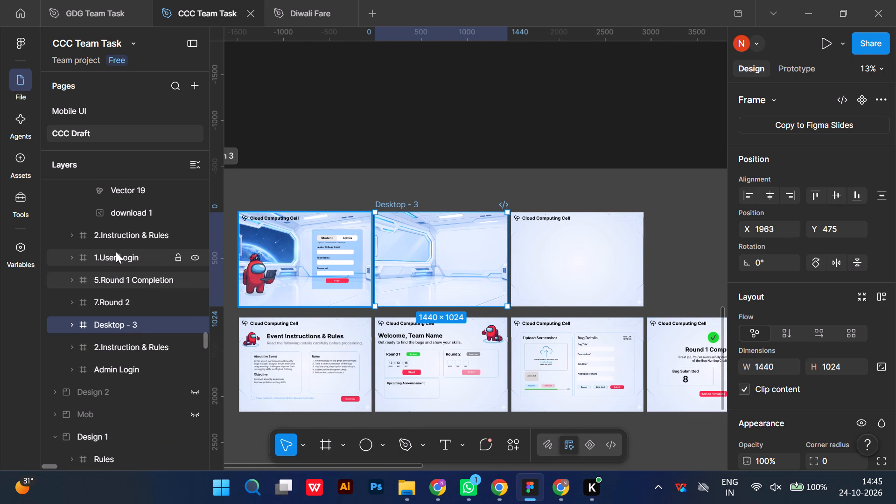
# Collapse the 4.Round 1, 6.Home Page and 3.Home Page frames in the layer list.
pyautogui.scroll(7, 103, 266)
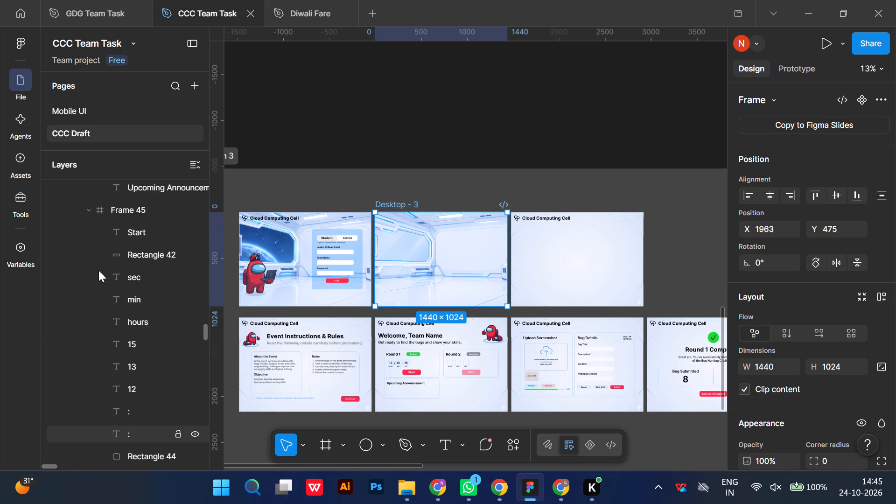
pyautogui.scroll(16, 98, 270)
pyautogui.scroll(5, 98, 272)
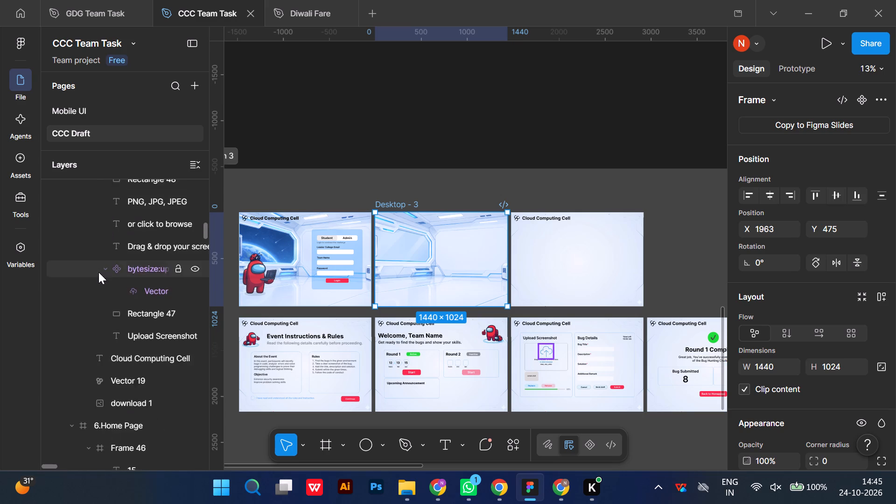
pyautogui.scroll(13, 98, 272)
pyautogui.click(71, 281)
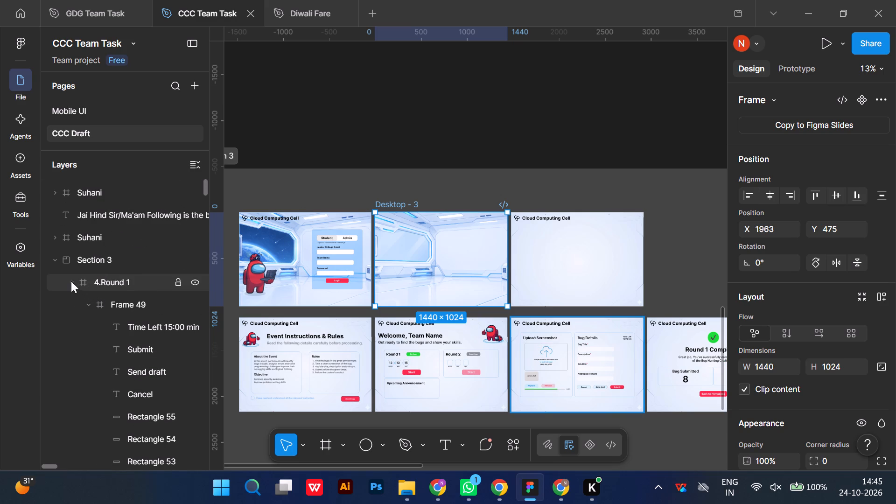
pyautogui.click(71, 304)
pyautogui.click(69, 329)
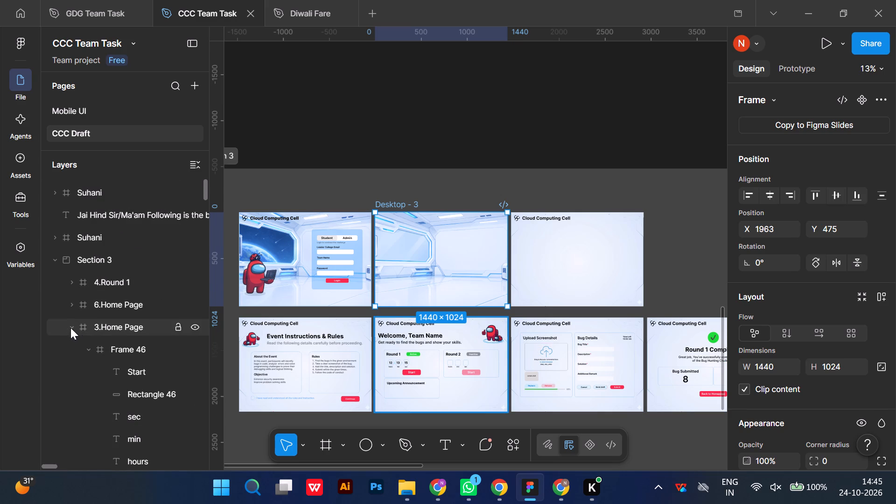
# Move the 7.Round 2 frame to the top of Section 3 in the layer order, outside and above 4.Round 1.
pyautogui.moveTo(126, 417); pyautogui.dragTo(118, 280)
pyautogui.moveTo(118, 280); pyautogui.dragTo(118, 274)
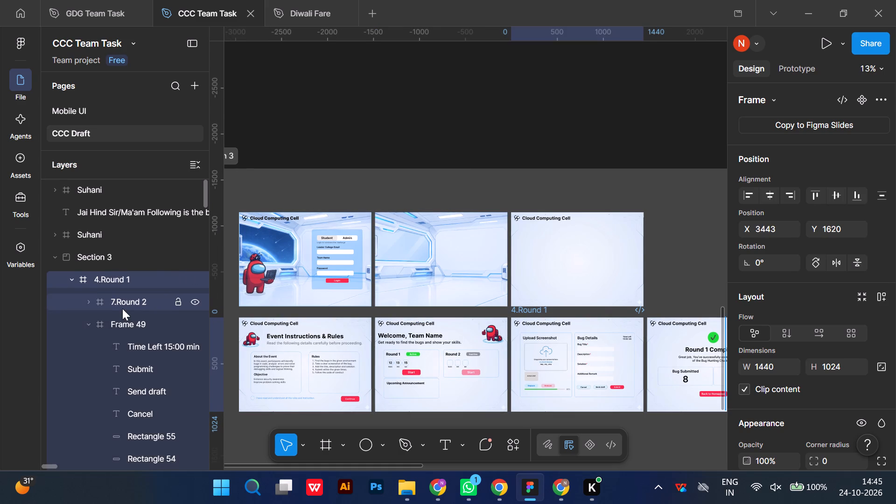
pyautogui.moveTo(124, 304); pyautogui.dragTo(125, 272)
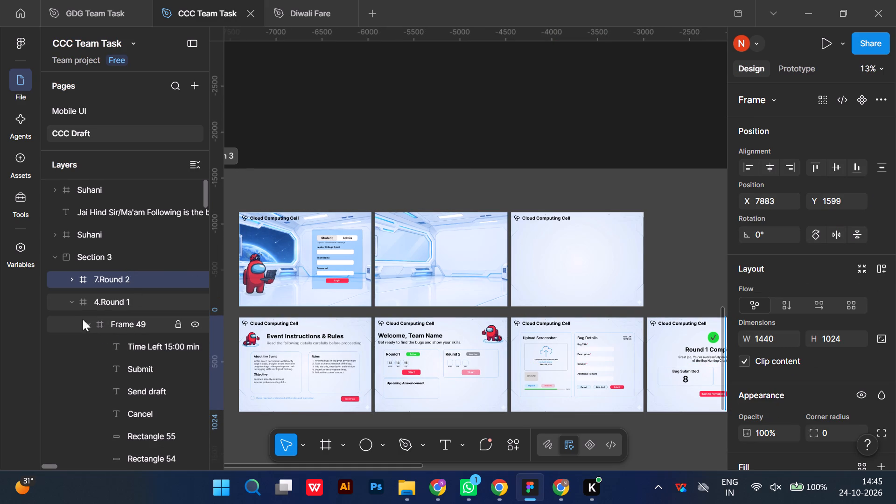
# Collapse 4.Round 1 and reorder the layers beneath 7.Round 2 as 6.Home Page, 5.Round 1 Completion, 4.Round 1.
pyautogui.doubleClick(72, 301)
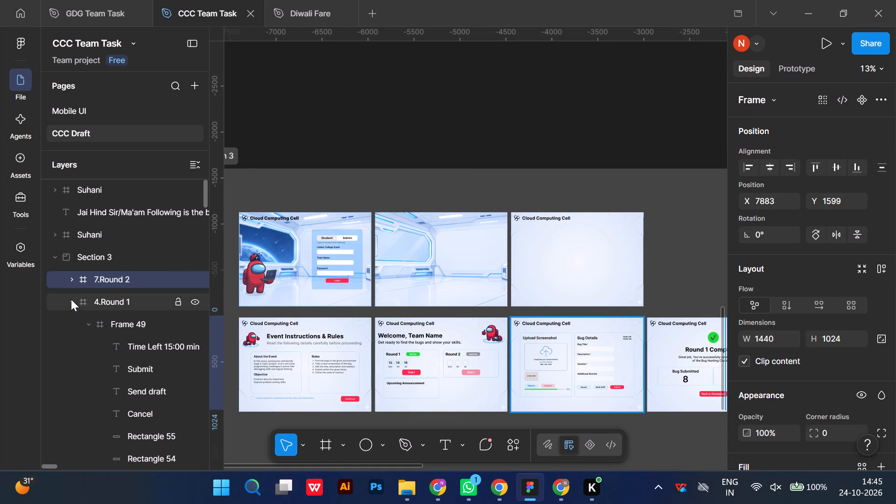
pyautogui.doubleClick(71, 299)
pyautogui.doubleClick(71, 301)
pyautogui.click(69, 299)
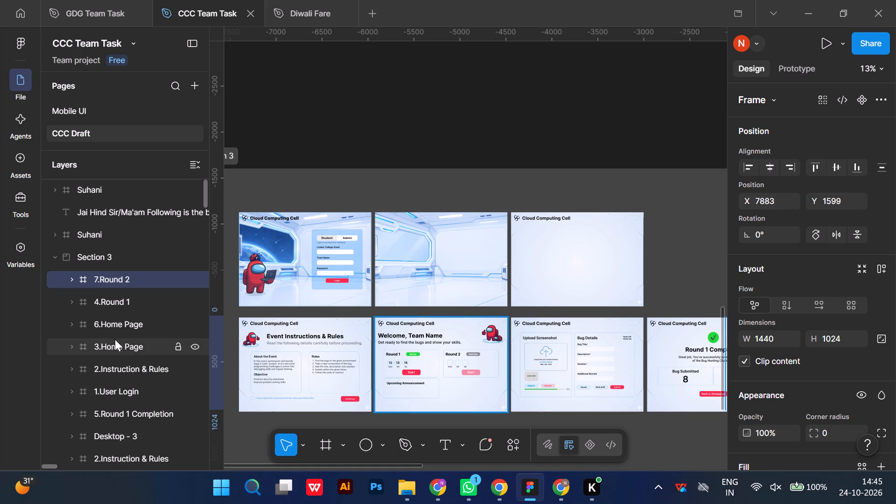
pyautogui.moveTo(114, 329); pyautogui.dragTo(113, 296)
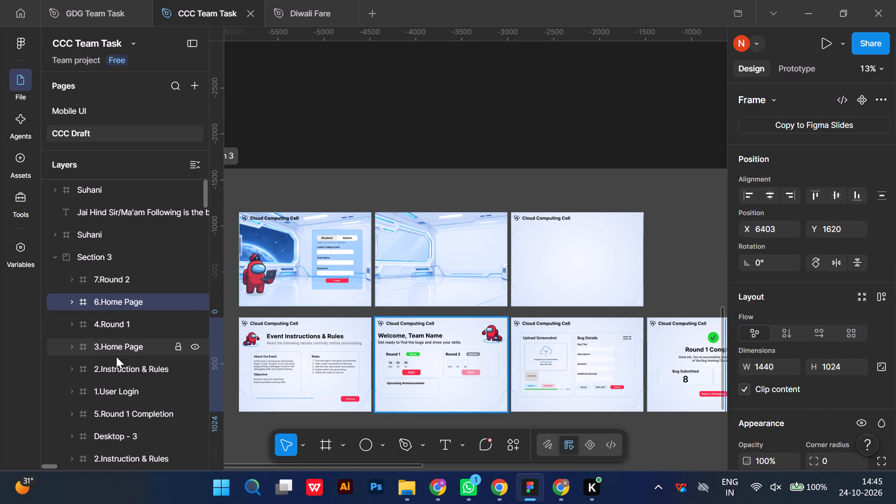
pyautogui.click(115, 416)
pyautogui.moveTo(117, 416); pyautogui.dragTo(119, 315)
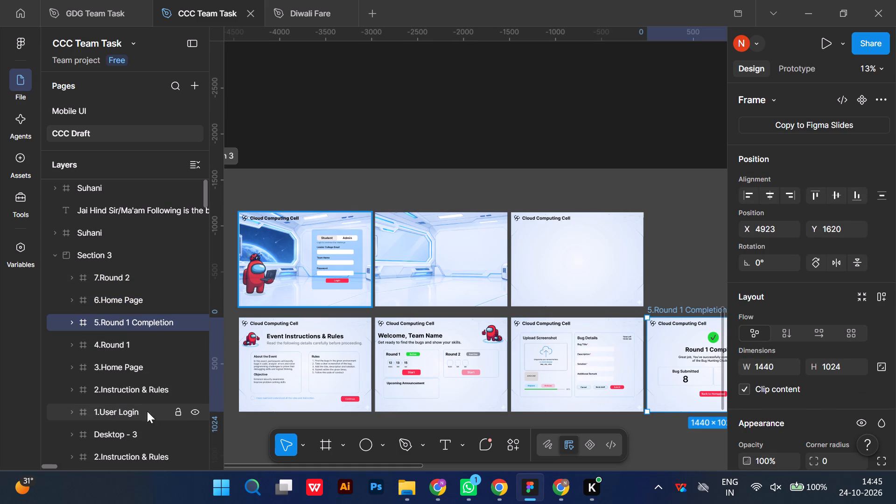
# Go through the numbered frames in layer order from 1.User Login up to 6.Home Page, checking them against the canvas.
pyautogui.click(116, 412)
pyautogui.click(116, 388)
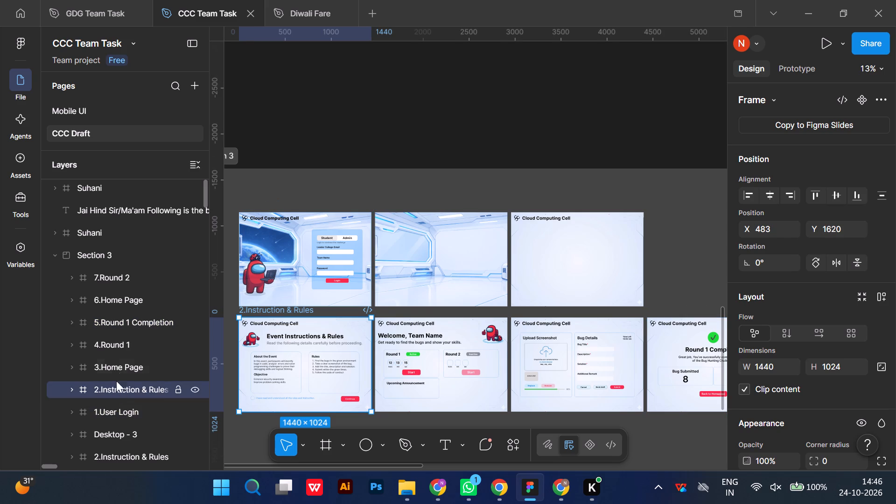
pyautogui.click(116, 366)
pyautogui.click(120, 346)
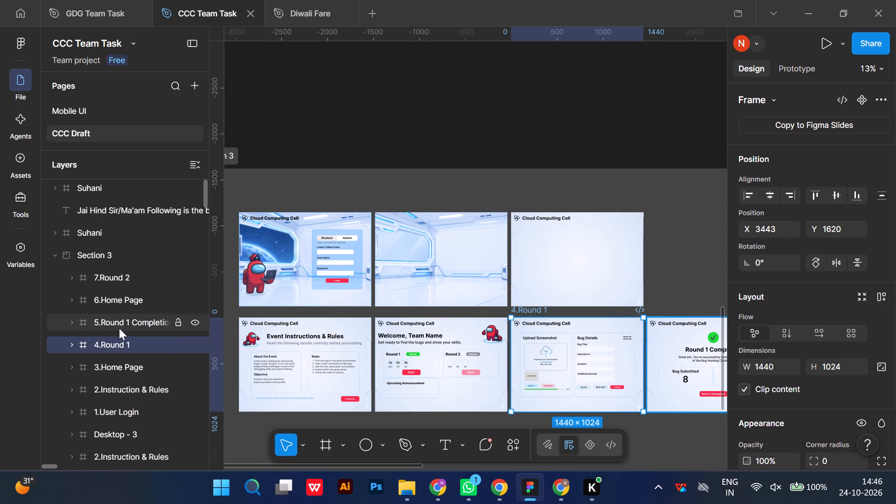
pyautogui.click(119, 327)
pyautogui.click(107, 300)
pyautogui.rightClick(107, 300)
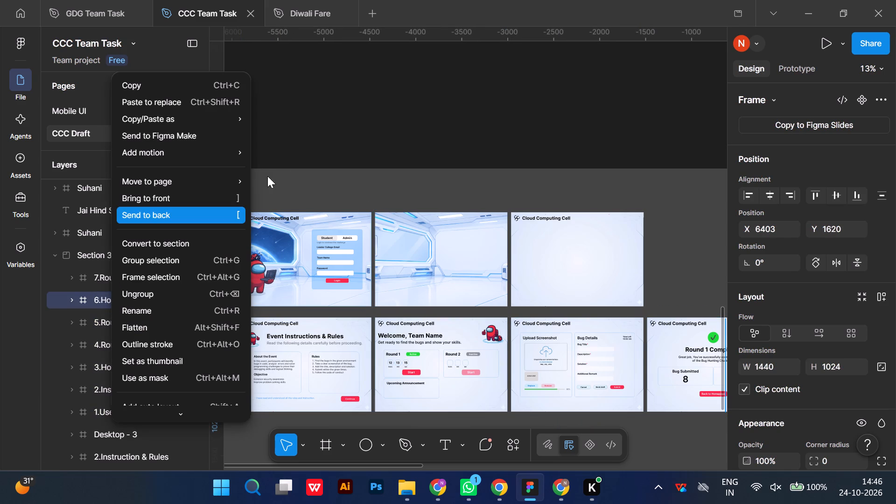
pyautogui.click(350, 122)
pyautogui.hscroll(-1, 355, 121)
pyautogui.hscroll(-1, 478, 246)
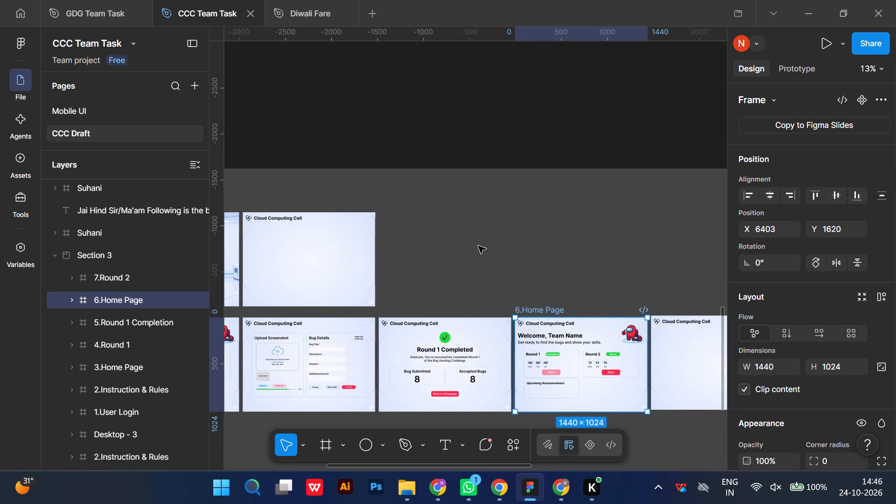
pyautogui.hscroll(-2, 478, 246)
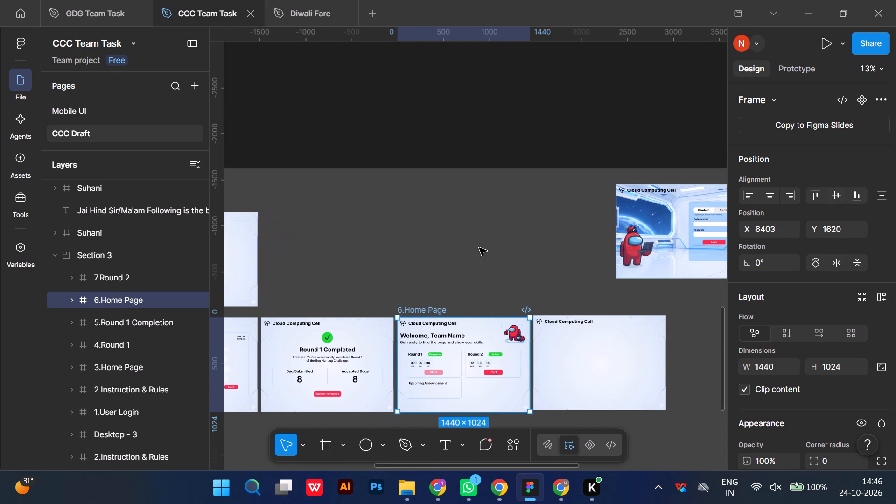
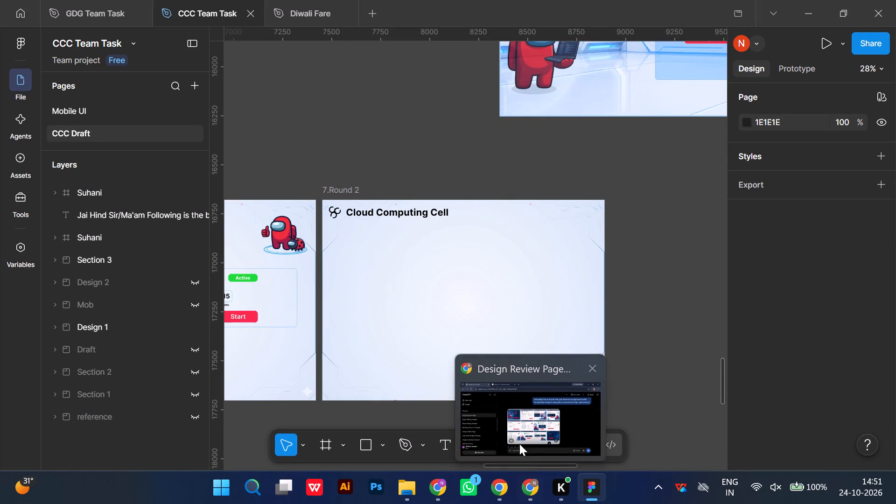
# Switch to the ChatGPT conversation in Chrome and examine the round screens in the generated event website mockups.
pyautogui.click(524, 431)
pyautogui.click(460, 439)
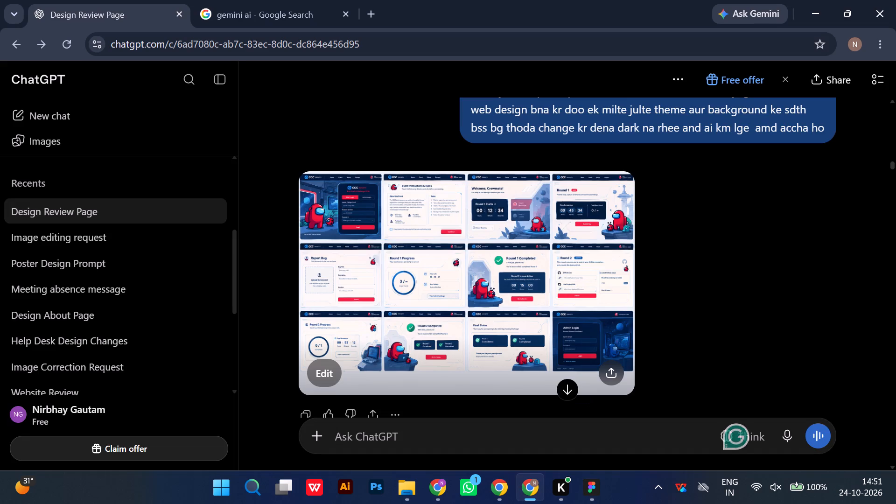
pyautogui.click(462, 334)
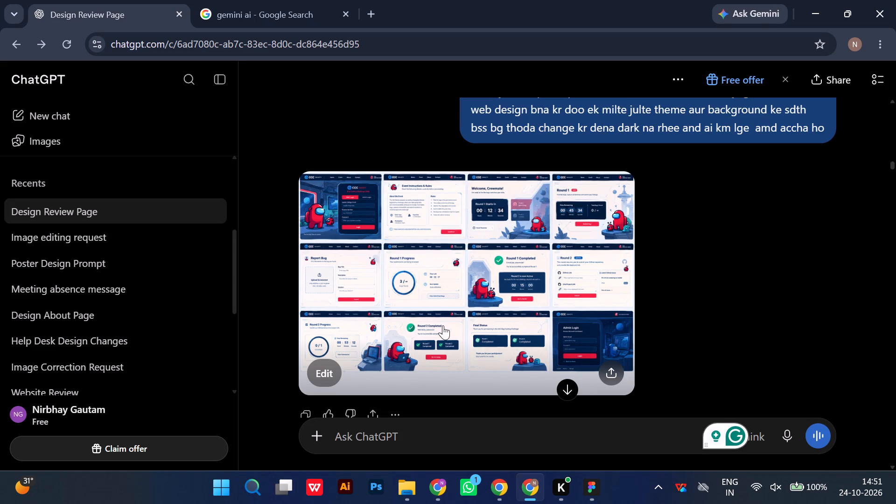
pyautogui.doubleClick(577, 322)
pyautogui.scroll(6, 577, 322)
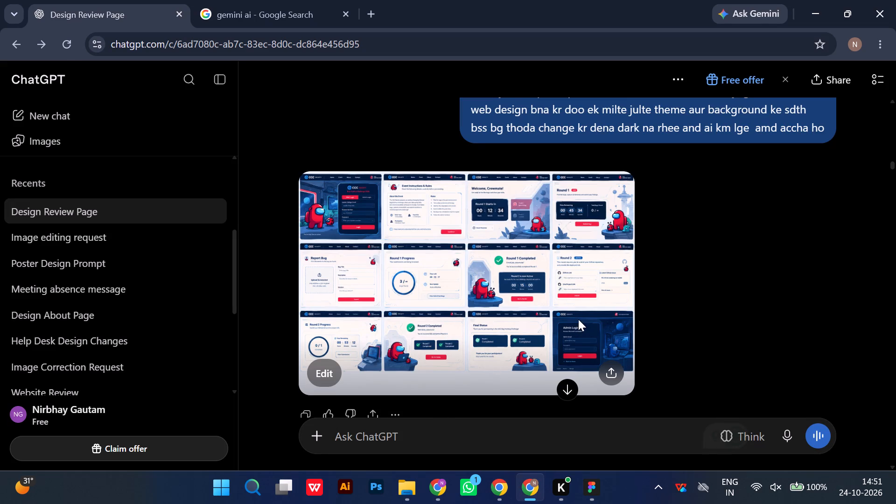
pyautogui.doubleClick(573, 316)
pyautogui.scroll(5, 588, 269)
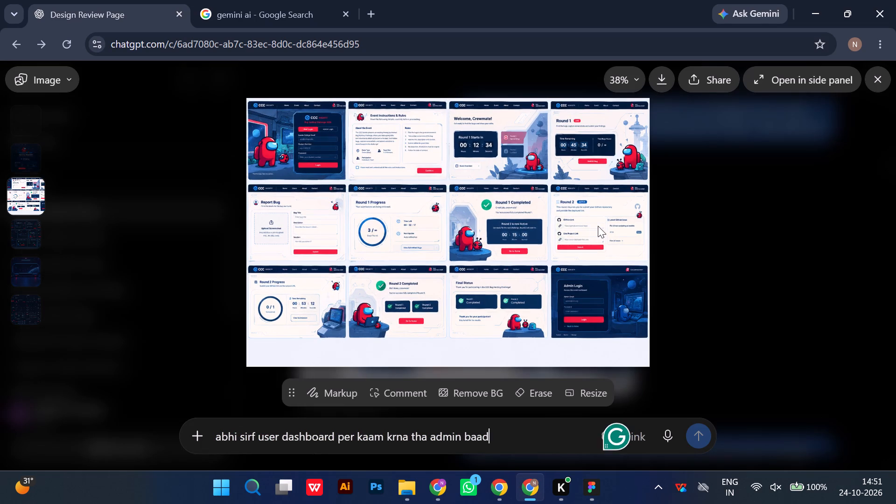
pyautogui.hscroll(-2, 614, 230)
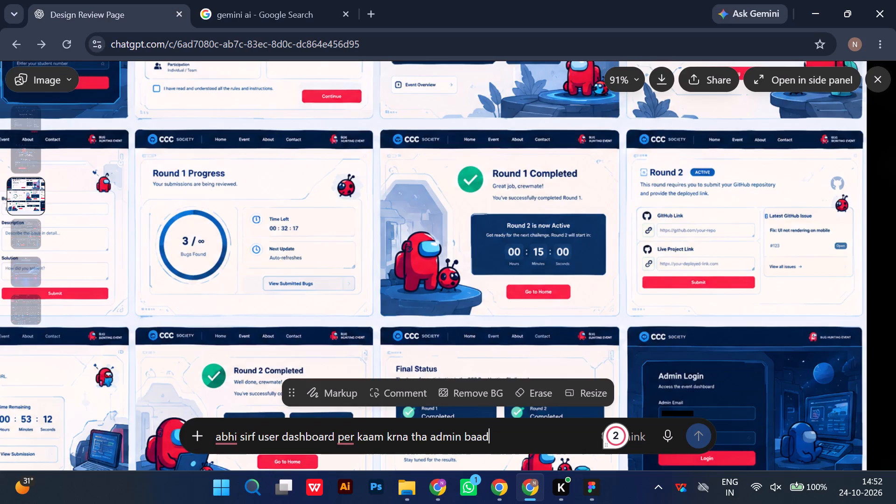
pyautogui.click(786, 279)
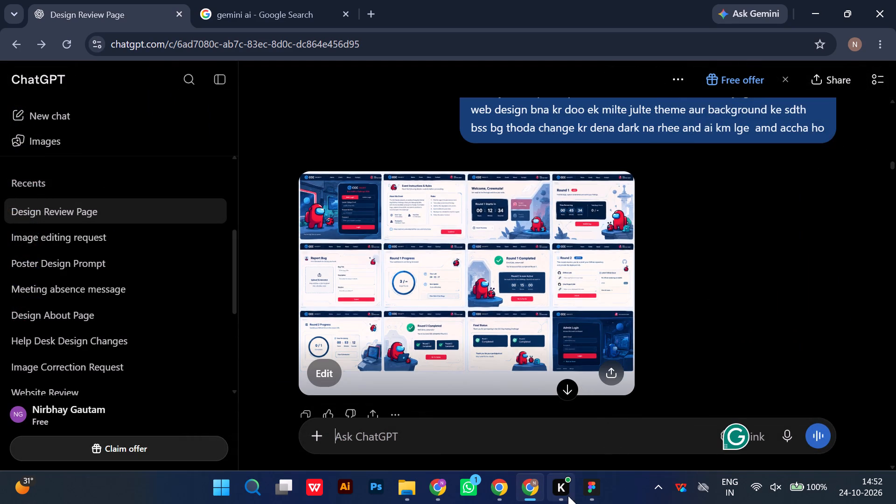
# Switch back to Figma and lock the background image "download 1" in the 4.Round 1 frame.
pyautogui.click(594, 495)
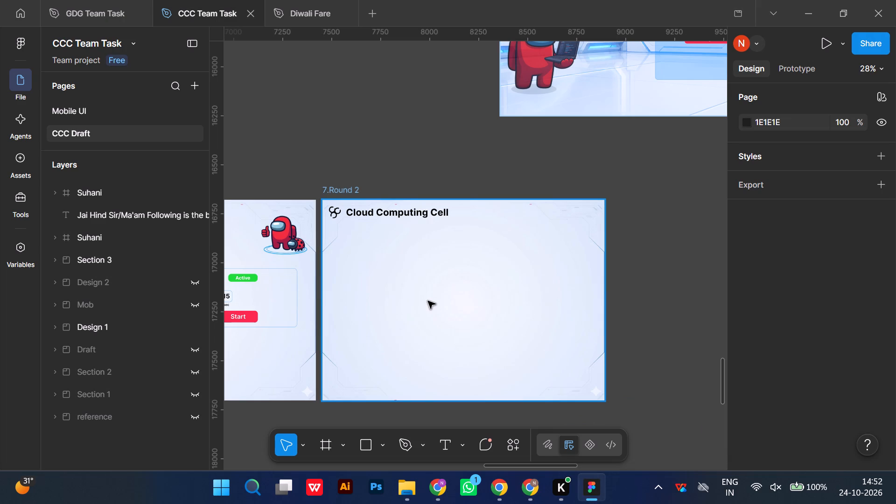
pyautogui.hscroll(4, 428, 301)
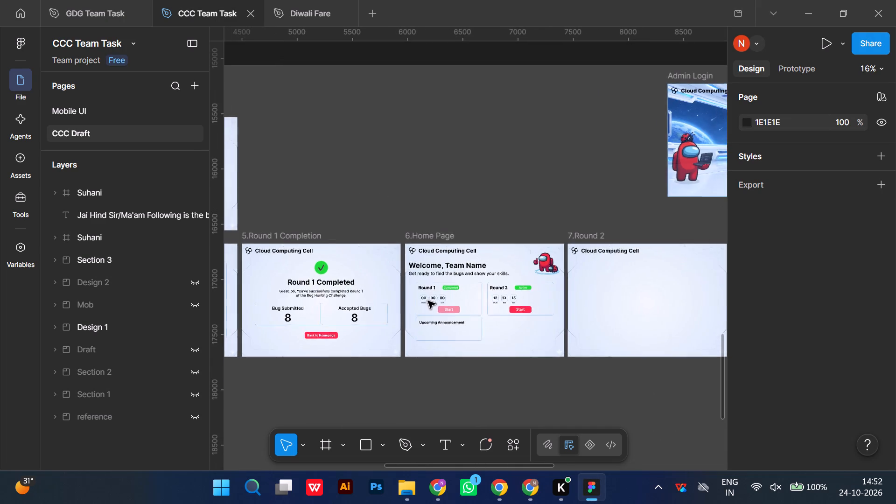
pyautogui.hscroll(3, 428, 301)
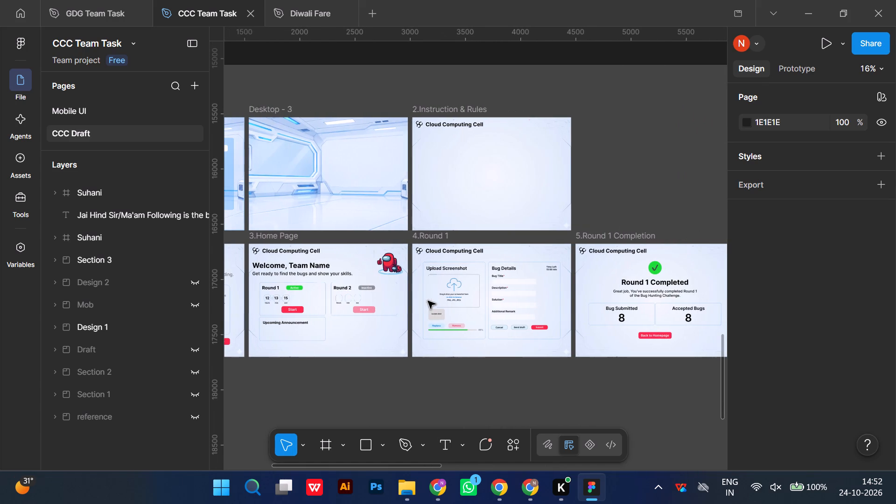
pyautogui.hscroll(-1, 428, 301)
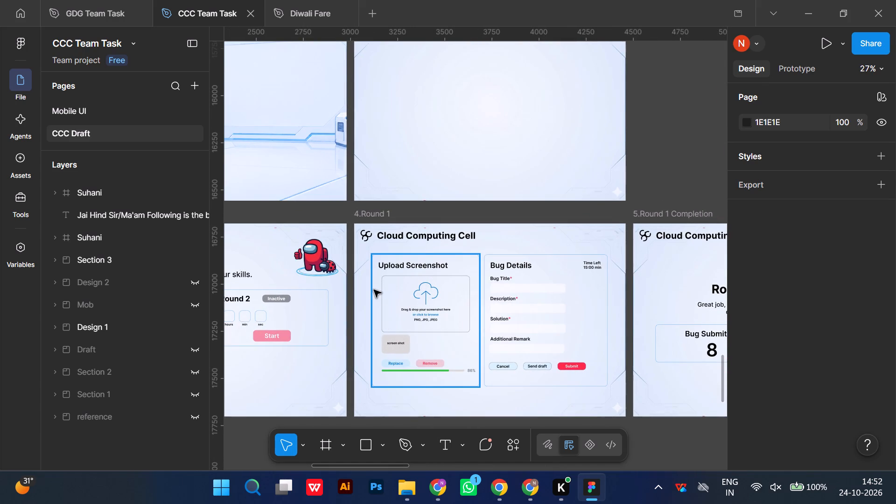
pyautogui.doubleClick(441, 443)
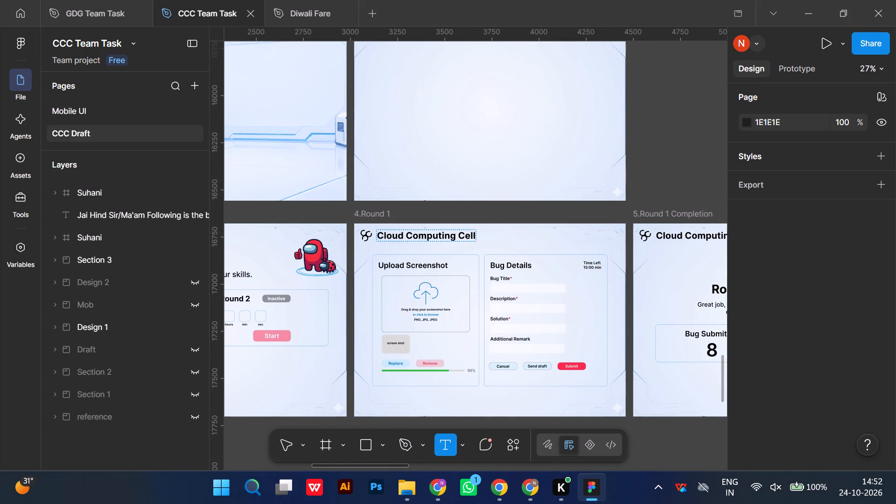
pyautogui.click(384, 248)
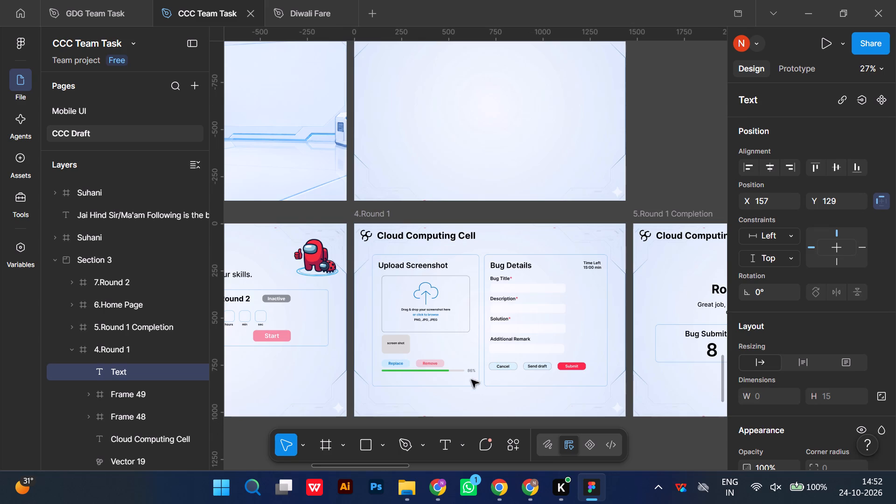
pyautogui.doubleClick(359, 295)
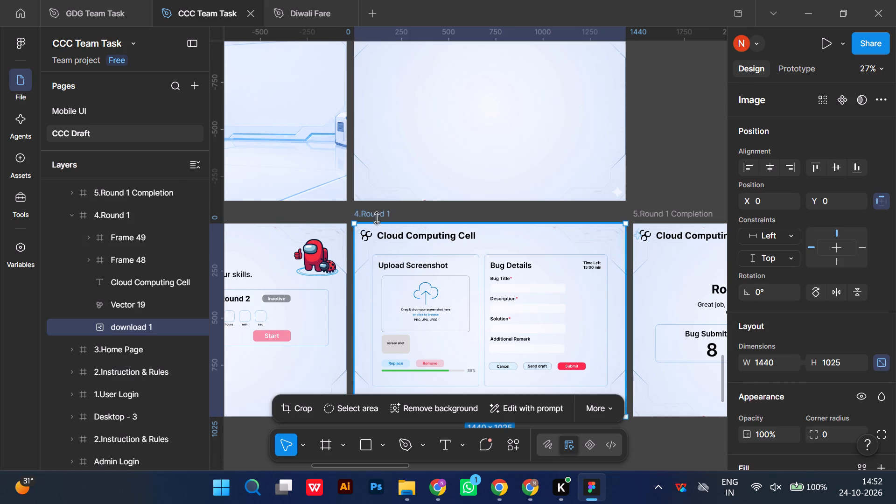
pyautogui.click(180, 325)
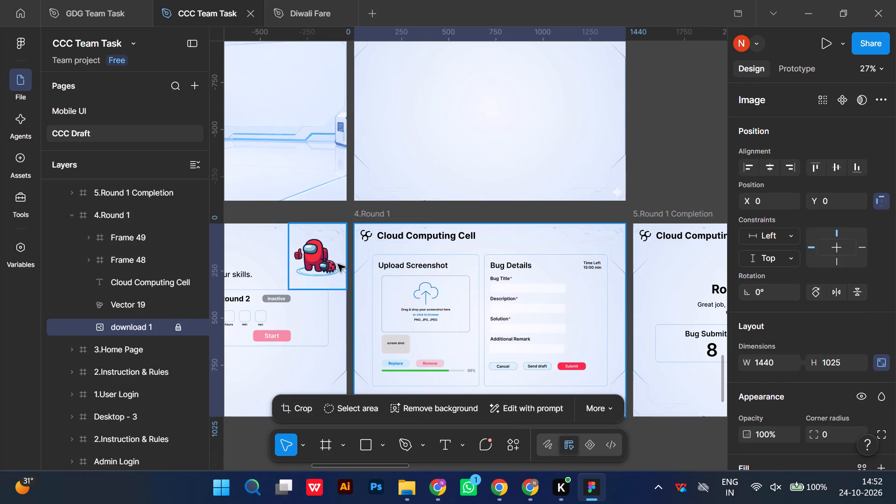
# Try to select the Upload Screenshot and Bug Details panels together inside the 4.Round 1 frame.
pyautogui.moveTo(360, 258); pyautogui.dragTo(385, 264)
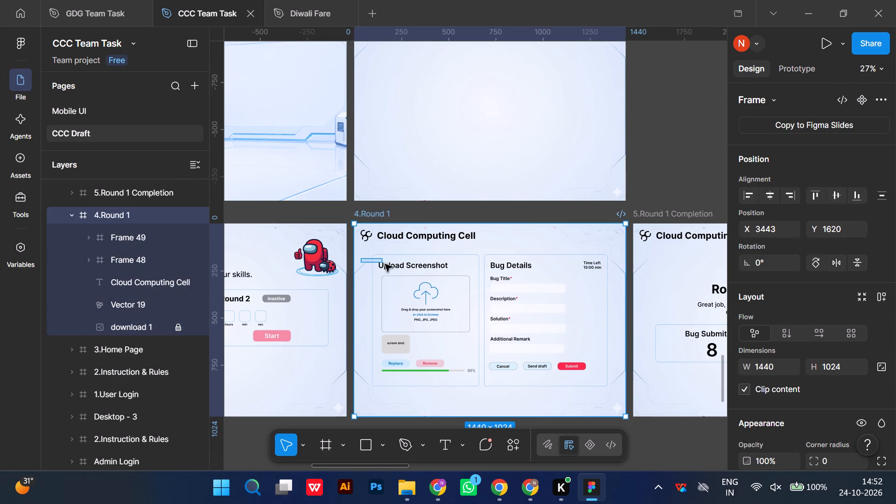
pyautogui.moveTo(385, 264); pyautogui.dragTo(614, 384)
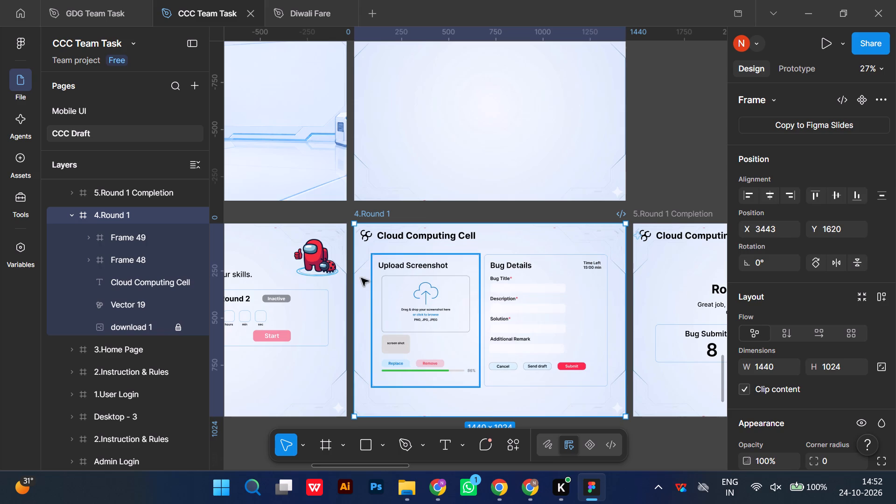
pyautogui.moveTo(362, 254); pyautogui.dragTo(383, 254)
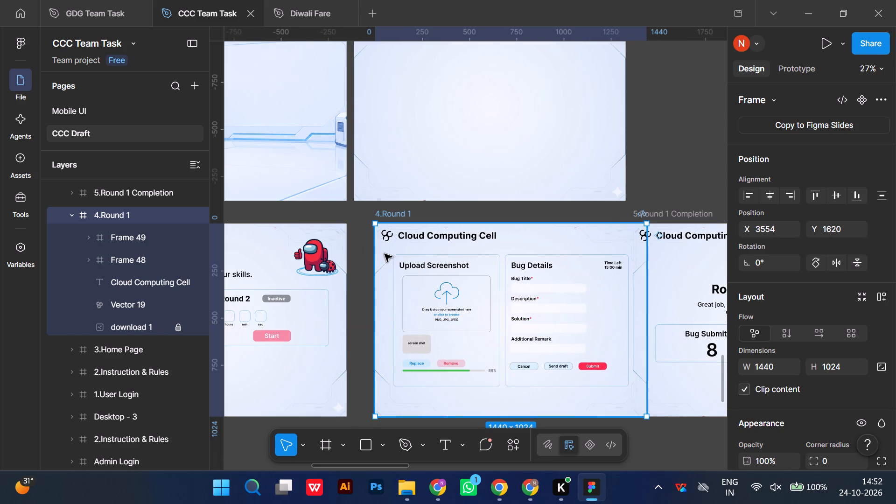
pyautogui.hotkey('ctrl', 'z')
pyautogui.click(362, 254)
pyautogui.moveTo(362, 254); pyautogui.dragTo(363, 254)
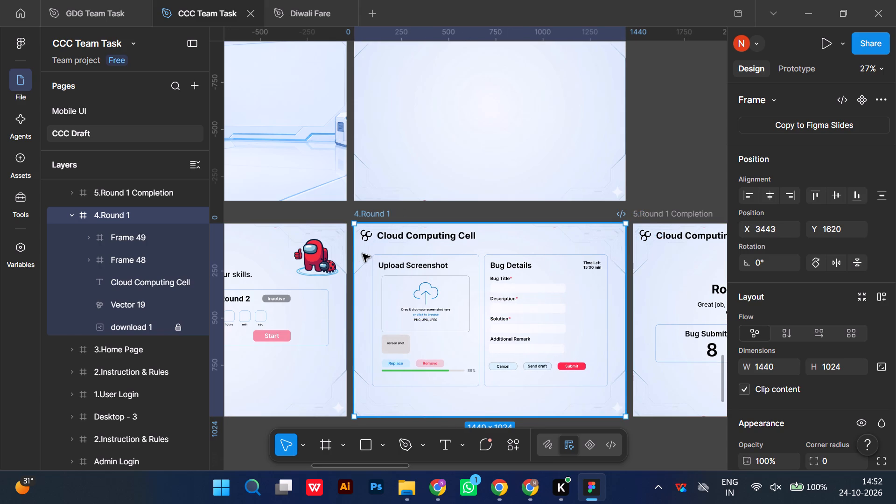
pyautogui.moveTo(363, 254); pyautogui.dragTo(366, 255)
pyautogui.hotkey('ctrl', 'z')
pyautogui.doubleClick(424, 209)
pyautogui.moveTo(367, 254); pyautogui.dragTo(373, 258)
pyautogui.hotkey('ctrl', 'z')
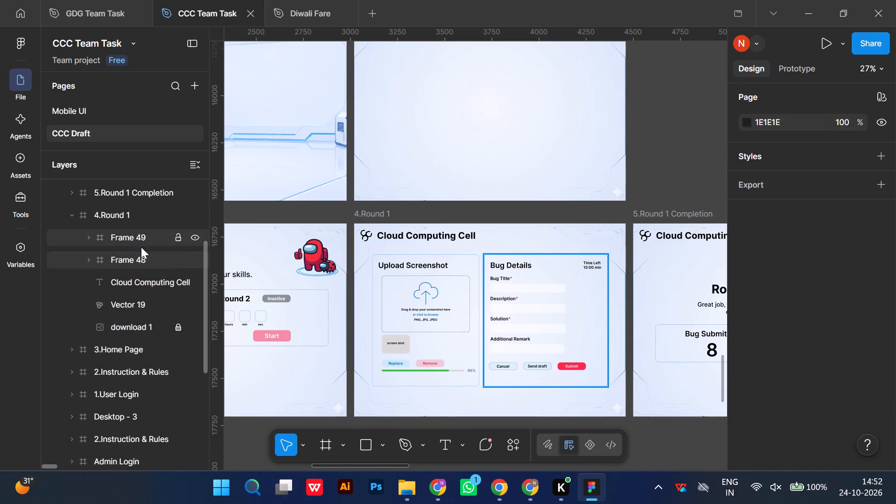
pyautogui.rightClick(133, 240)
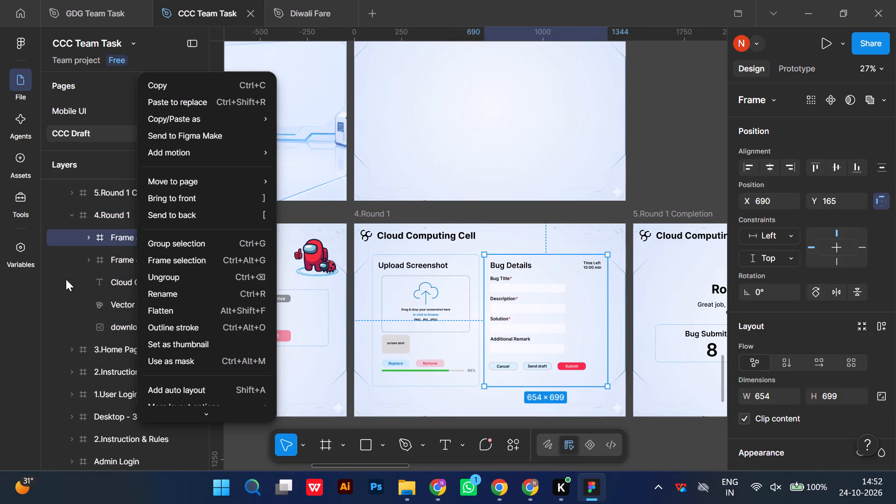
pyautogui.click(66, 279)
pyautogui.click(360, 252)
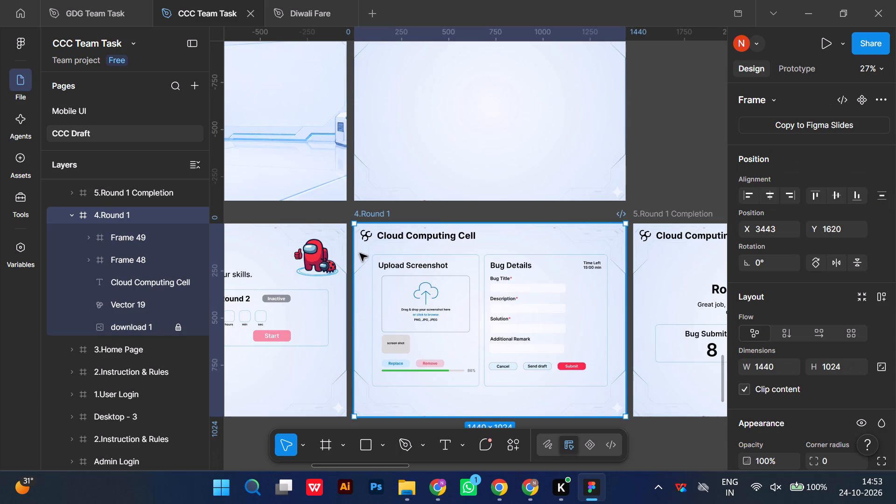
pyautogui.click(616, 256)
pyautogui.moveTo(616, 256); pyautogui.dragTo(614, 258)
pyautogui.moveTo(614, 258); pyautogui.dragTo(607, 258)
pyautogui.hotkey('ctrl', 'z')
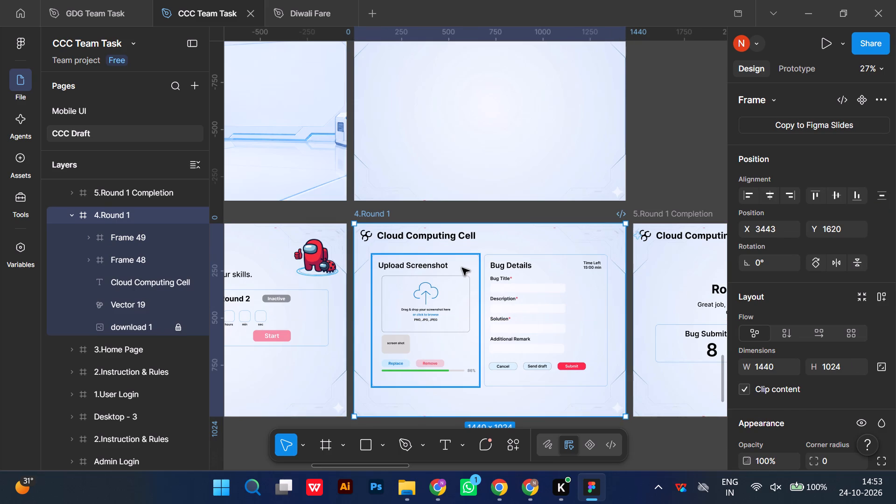
# Move the Upload Screenshot panel down in the 4.Round 1 frame to Y 224, keeping X at 96.
pyautogui.click(462, 268)
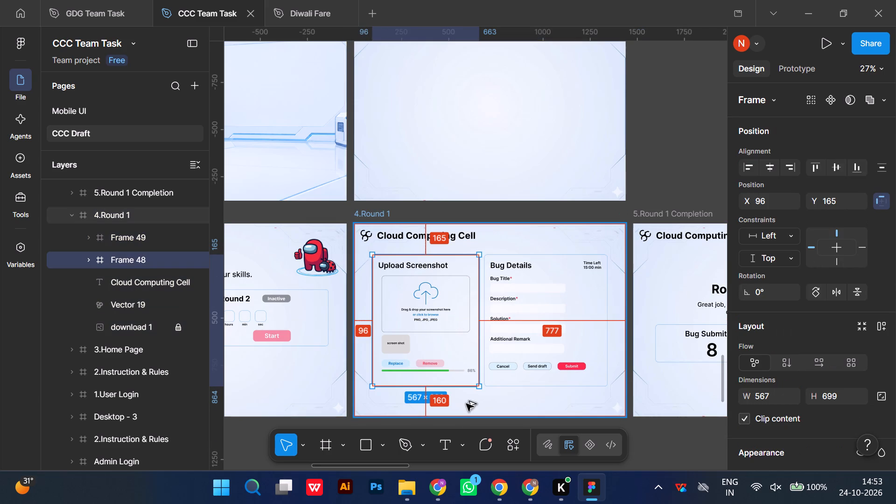
pyautogui.hotkey('alt', 'Down')
pyautogui.hotkey('alt', 'Down')
pyautogui.hotkey('alt', 'Down')
pyautogui.hotkey('alt', 'Down')
pyautogui.hotkey('alt', 'Down')
pyautogui.hotkey('alt', 'Down')
pyautogui.hotkey('alt', 'Down')
pyautogui.hotkey('alt', 'Down')
pyautogui.hotkey('alt', 'Down')
pyautogui.hotkey('alt', 'Down')
pyautogui.hotkey('alt', 'Down')
pyautogui.hotkey('alt', 'Down')
pyautogui.hotkey('alt', 'Down')
pyautogui.hotkey('alt', 'Down')
pyautogui.hotkey('alt', 'Down')
pyautogui.hotkey('alt', 'Down')
pyautogui.hotkey('alt', 'Down')
pyautogui.hotkey('alt', 'Down')
pyautogui.hotkey('alt', 'Down')
pyautogui.hotkey('alt', 'Down')
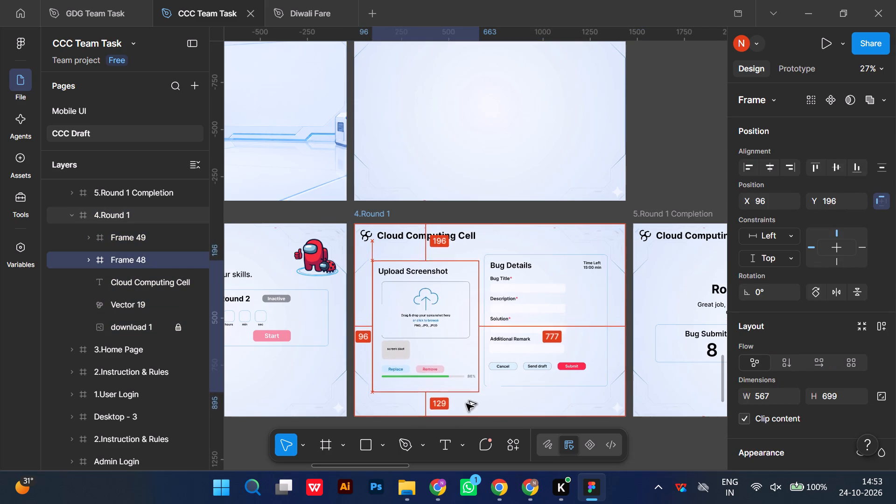
pyautogui.hotkey('alt', 'Down')
pyautogui.hotkey('alt', 'Down')
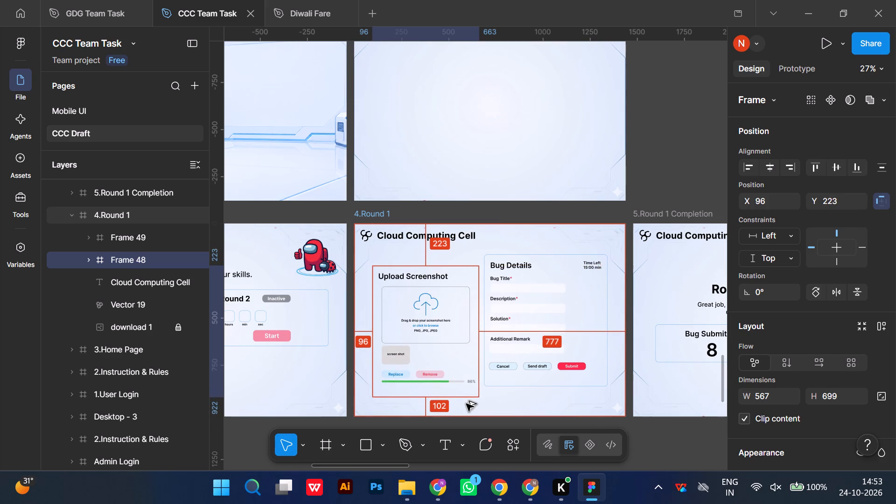
pyautogui.hotkey('alt', 'Down')
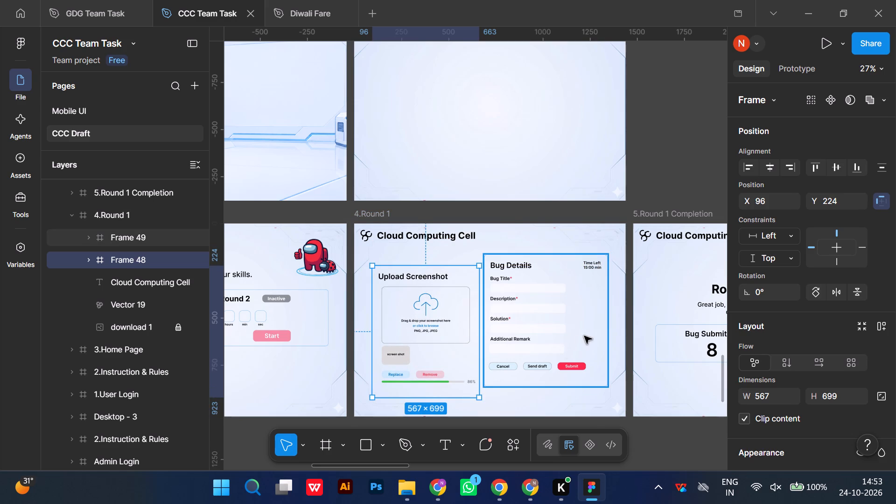
# Move the Bug Details panel down to Y 224, level with the top of the Upload Screenshot panel.
pyautogui.click(592, 342)
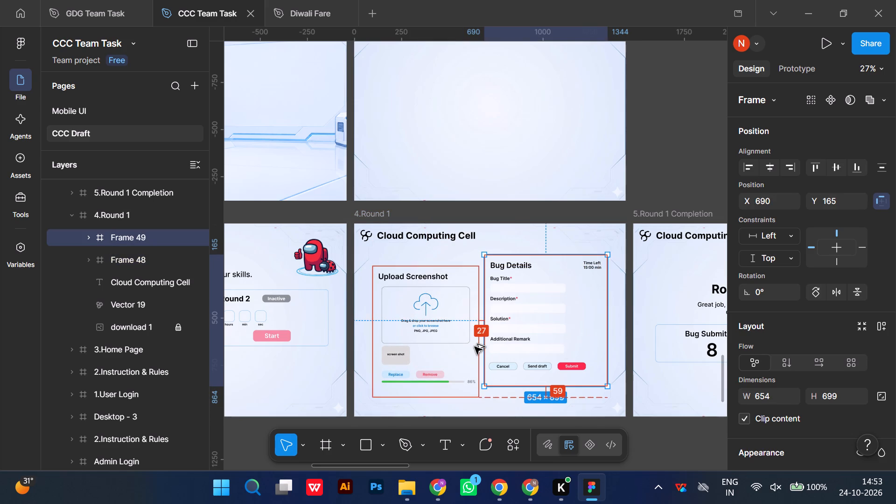
pyautogui.hotkey('alt', 'Down')
pyautogui.hotkey('alt', 'Down')
pyautogui.hotkey('alt', 'Down')
pyautogui.hotkey('alt', 'Down')
pyautogui.hotkey('alt', 'Down')
pyautogui.hotkey('alt', 'Down')
pyautogui.hotkey('alt', 'Down')
pyautogui.hotkey('alt', 'Down')
pyautogui.hotkey('alt', 'Down')
pyautogui.hotkey('alt', 'Down')
pyautogui.hotkey('alt', 'Down')
pyautogui.hotkey('alt', 'Down')
pyautogui.hotkey('alt', 'Down')
pyautogui.hotkey('alt', 'Down')
pyautogui.hotkey('alt', 'Down')
pyautogui.hotkey('alt', 'Down')
pyautogui.hotkey('alt', 'Down')
pyautogui.hotkey('alt', 'Down')
pyautogui.hotkey('alt', 'Down')
pyautogui.hotkey('alt', 'Down')
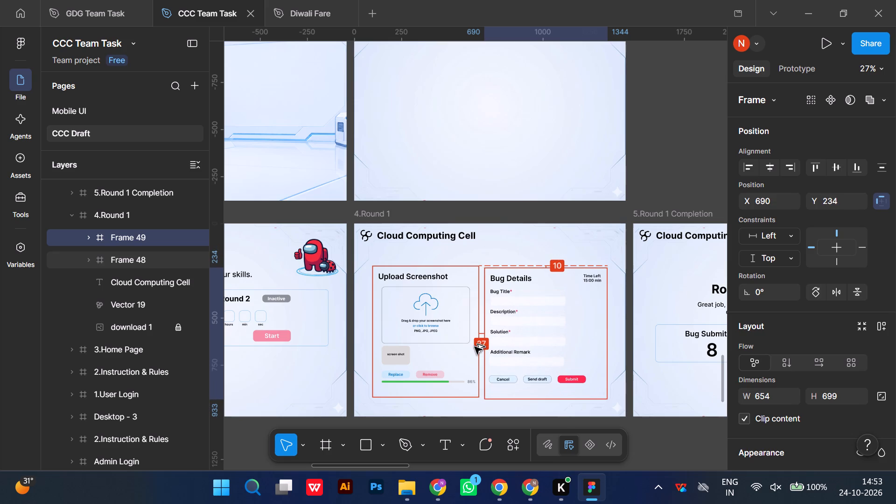
pyautogui.hotkey('alt', 'Up')
pyautogui.hotkey('alt', 'Up')
pyautogui.hotkey('alt', 'Up')
pyautogui.hotkey('alt', 'Up')
pyautogui.hotkey('alt', 'Up')
pyautogui.hotkey('alt', 'Up')
pyautogui.hotkey('alt', 'Up')
pyautogui.hotkey('alt', 'Up')
pyautogui.hotkey('alt', 'Up')
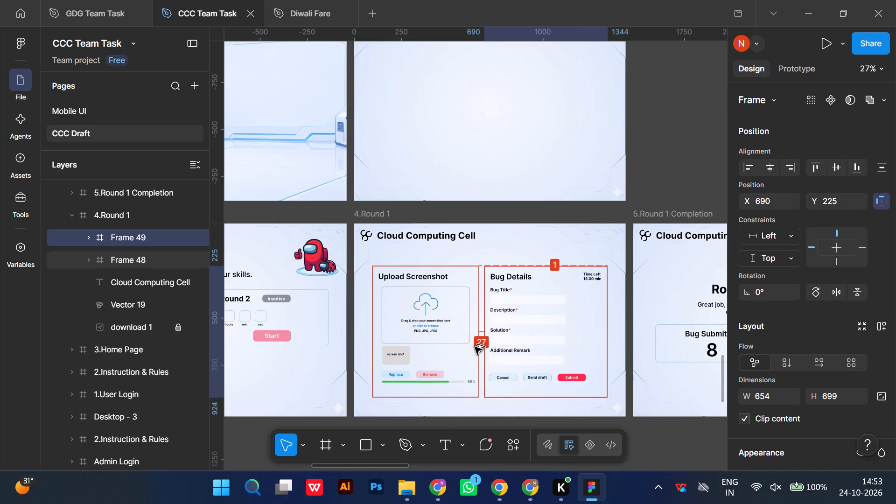
pyautogui.hotkey('alt', 'Up')
# Add the text "Round 1" above the Upload Screenshot panel in the 4.Round 1 frame, at about X 183, Y 148.
pyautogui.click(441, 442)
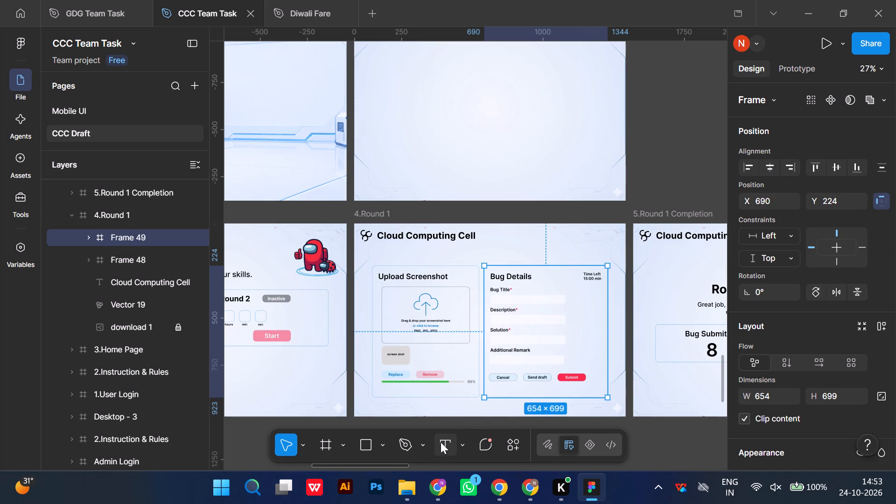
pyautogui.click(388, 251)
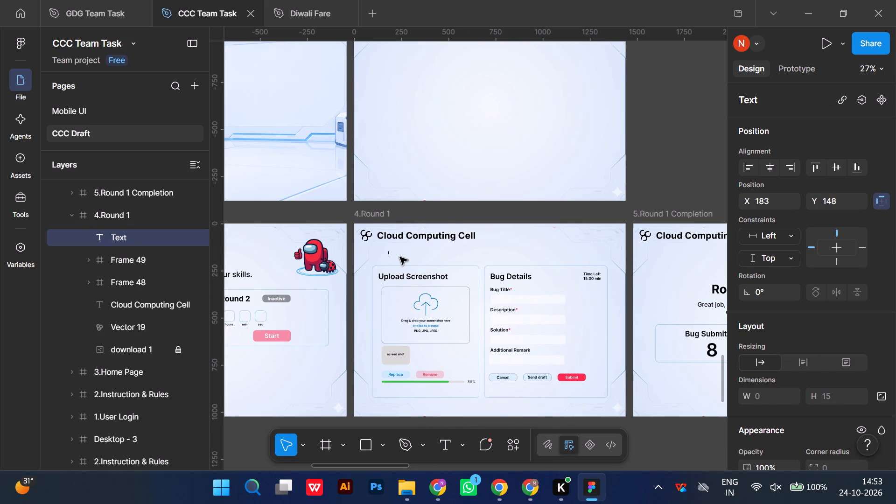
pyautogui.write('Round')
pyautogui.press('space')
pyautogui.press('1')
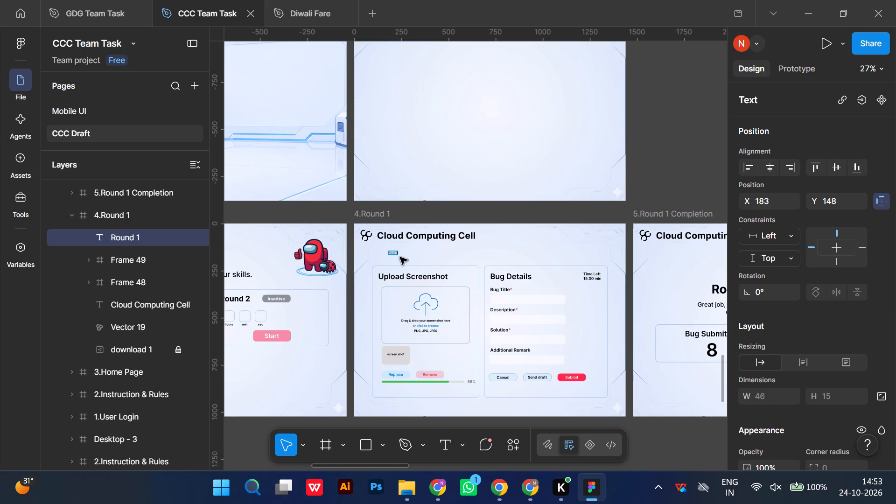
# Extend the new heading in the 4.Round 1 frame to read "Round 1 Find the Bugs".
pyautogui.press('space')
pyautogui.write('Find')
pyautogui.press('space')
pyautogui.write('the Bugs')
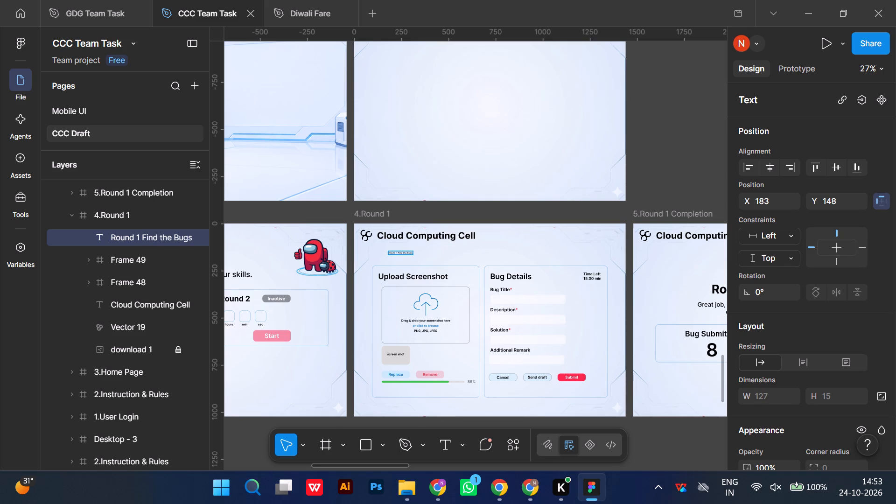
# Set the "Round 1 Find the Bugs" heading to font size 36 and Semi Bold weight.
pyautogui.hotkey('ctrl', 'a')
pyautogui.scroll(-5, 877, 360)
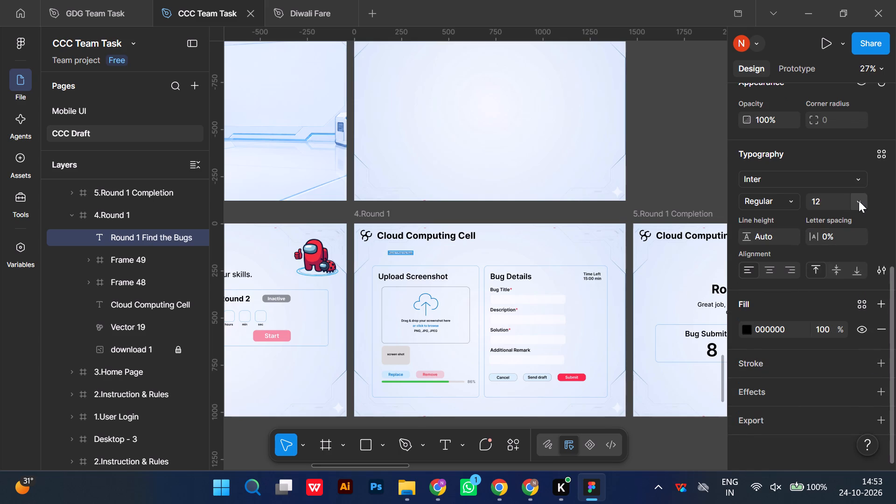
pyautogui.click(859, 201)
pyautogui.click(848, 335)
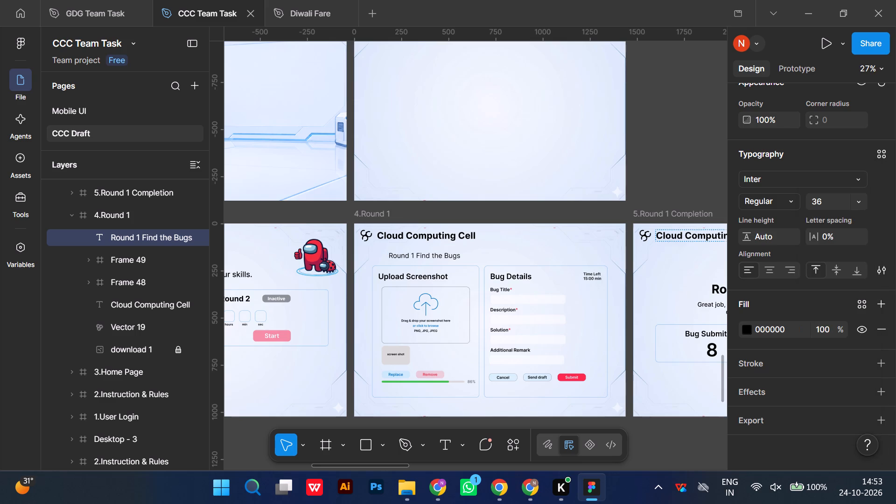
pyautogui.click(786, 199)
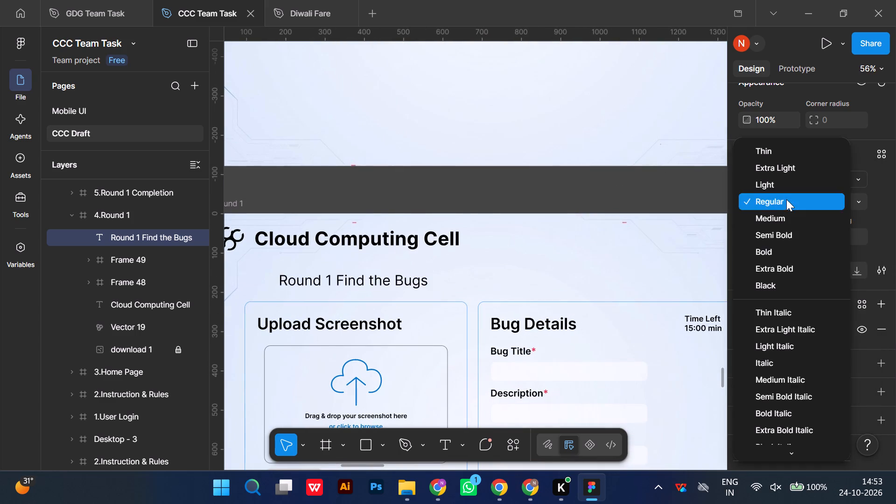
pyautogui.hscroll(1, 552, 222)
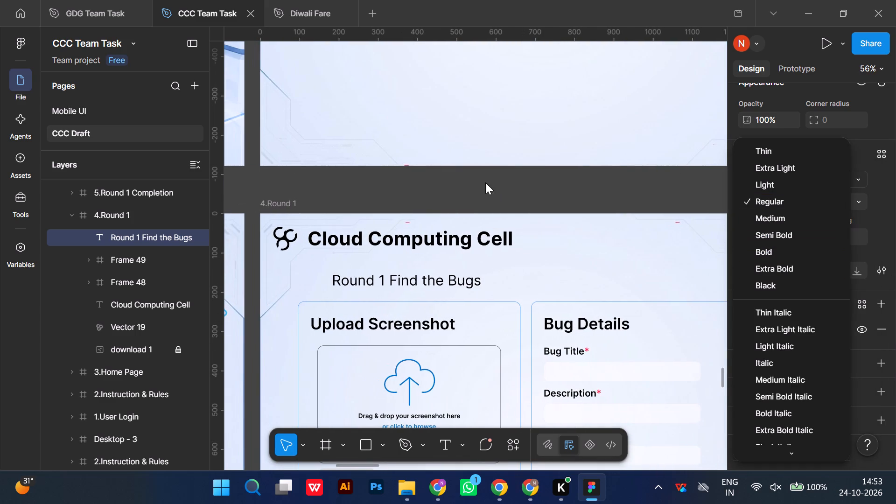
pyautogui.doubleClick(791, 228)
pyautogui.click(449, 197)
# Move the heading to X 96, flush with the left edge of the Upload Screenshot panel, keeping Y at 148.
pyautogui.moveTo(420, 279); pyautogui.dragTo(385, 280)
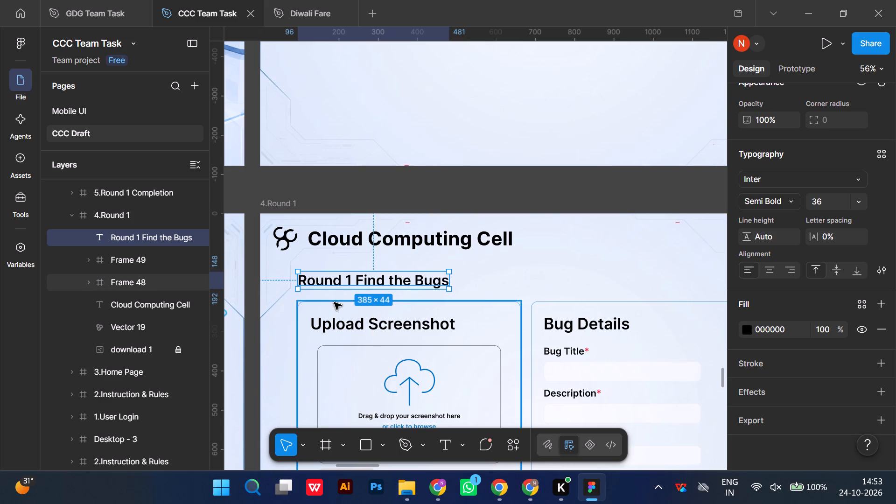
# Set the "Round 1 Find the Bugs" heading's font size to 40.
pyautogui.click(860, 204)
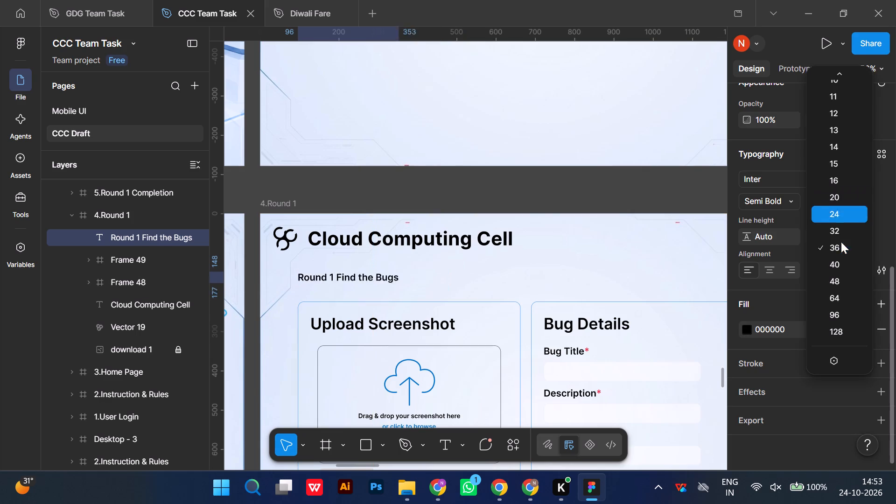
pyautogui.click(840, 261)
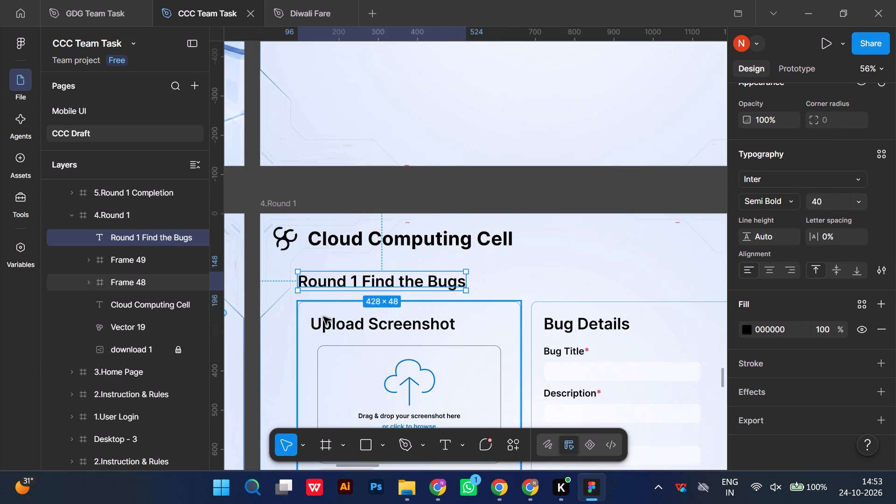
pyautogui.doubleClick(852, 208)
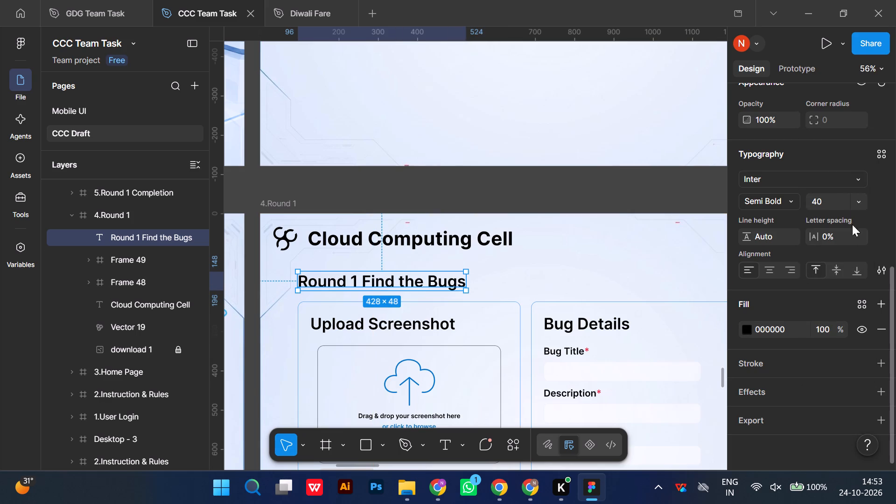
pyautogui.click(859, 199)
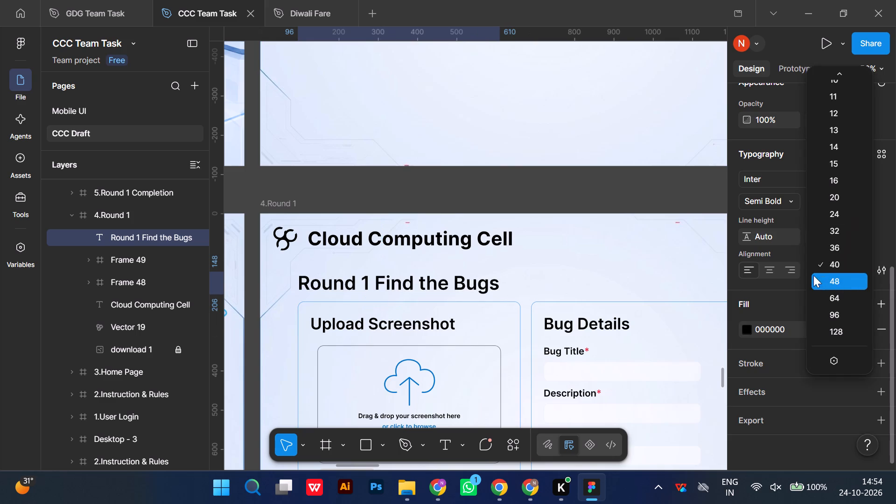
pyautogui.click(309, 303)
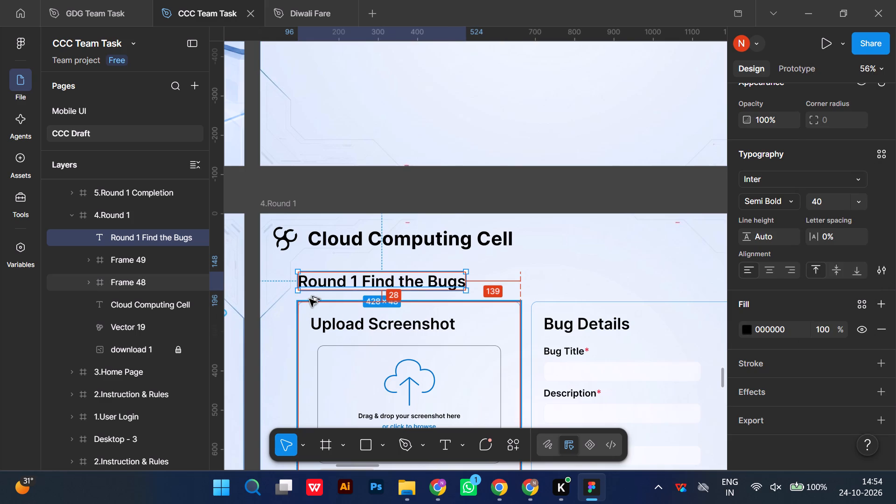
# Nudge the "Round 1 Find the Bugs" heading down to Y 152.
pyautogui.hotkey('alt', 'Down')
pyautogui.hotkey('alt', 'Down')
pyautogui.hotkey('alt', 'Down')
pyautogui.hotkey('alt', 'Down')
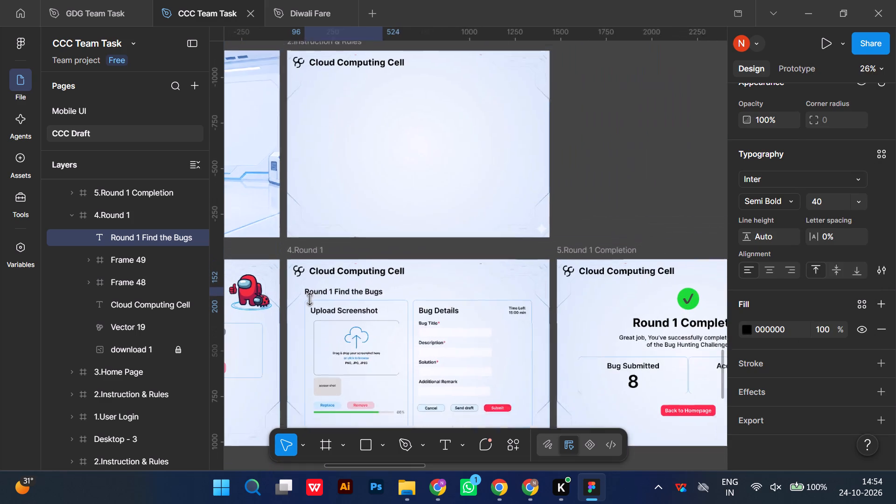
# Copy the "Round 1 Find the Bugs" heading into the 7.Round 2 frame at X 96, Y 152.
pyautogui.click(336, 288)
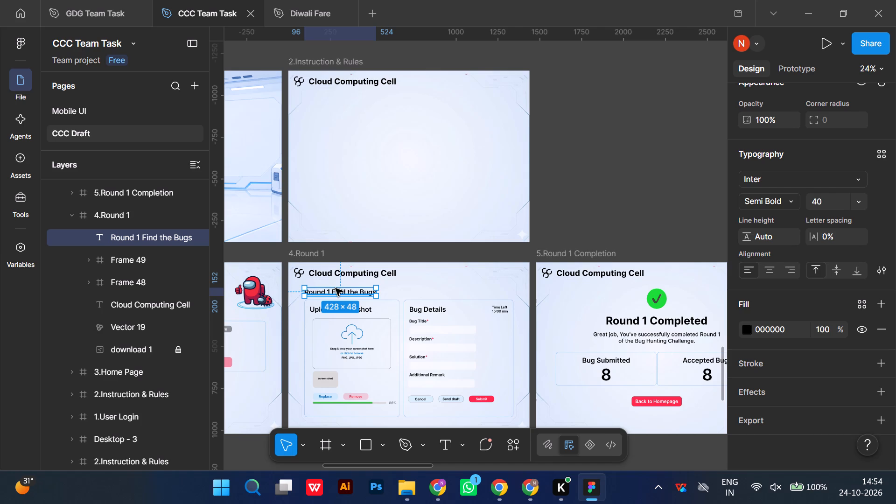
pyautogui.hotkey('ctrl', 'c')
pyautogui.hscroll(-5, 336, 288)
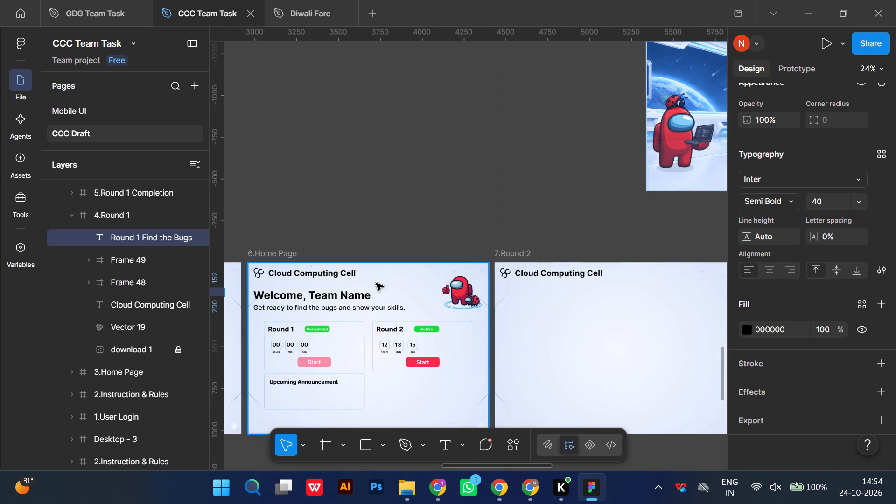
pyautogui.click(511, 252)
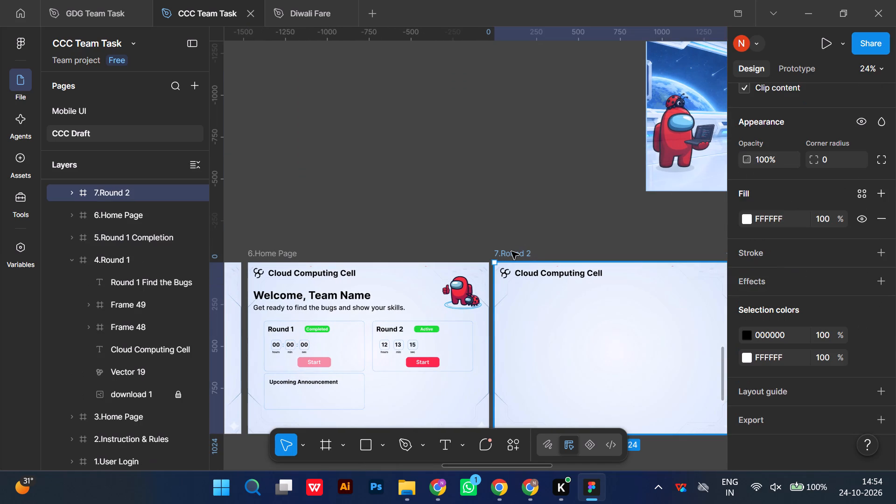
pyautogui.hotkey('ctrl', 'v')
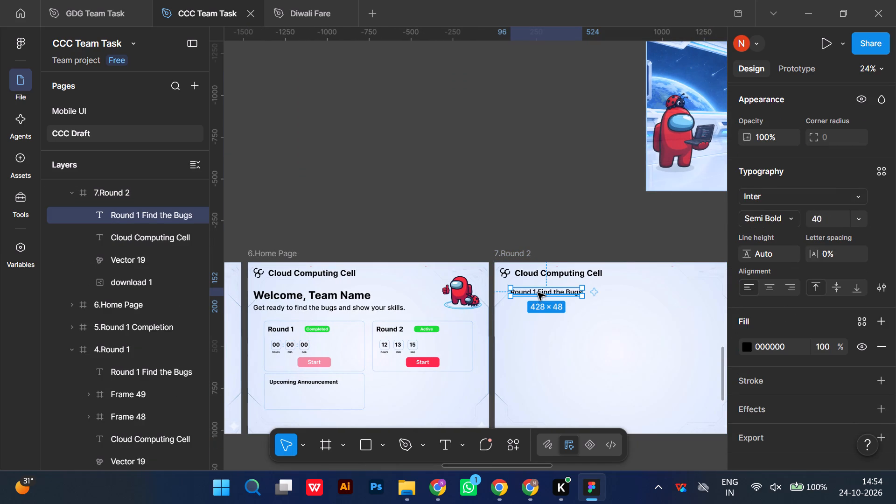
# Change the round number in the 7.Round 2 frame's heading to 2.
pyautogui.click(538, 293)
pyautogui.doubleClick(532, 285)
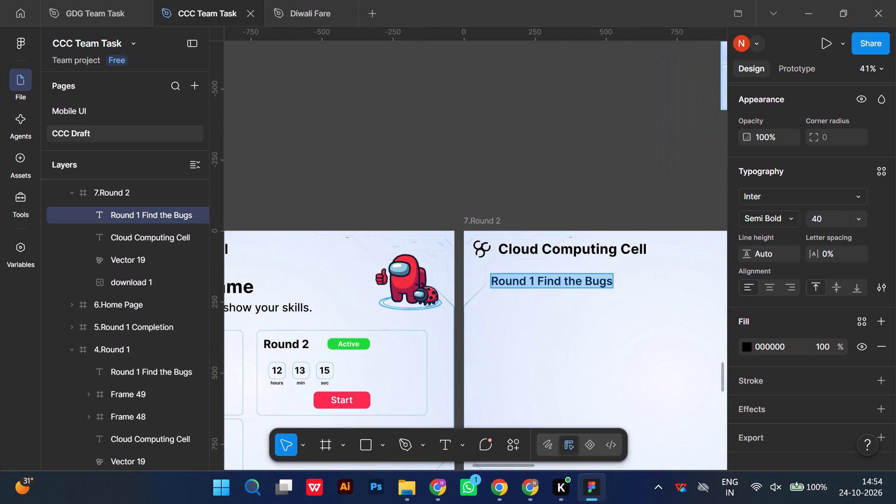
pyautogui.click(532, 284)
pyautogui.press('BackSpace')
pyautogui.press('2')
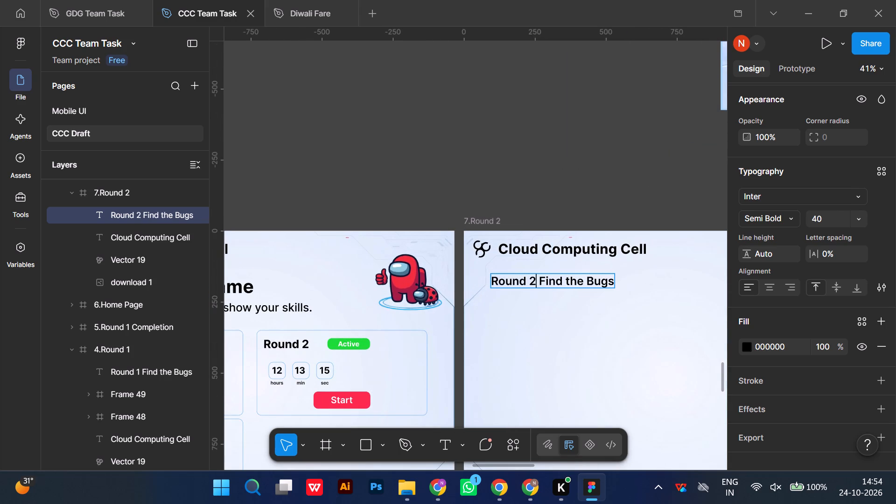
# Replace "Find the Bugs" with "GitHub" in the 7.Round 2 heading so it reads "Round 2 GitHub".
pyautogui.doubleClick(613, 285)
pyautogui.doubleClick(613, 283)
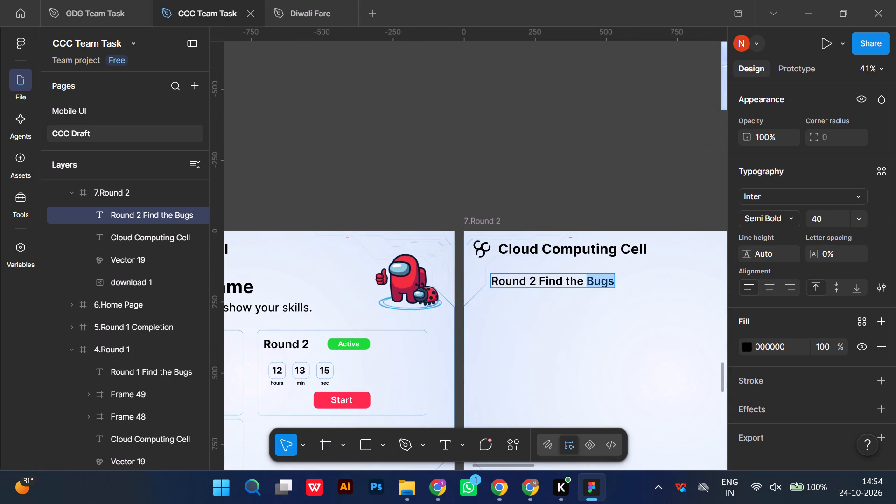
pyautogui.click(613, 283)
pyautogui.tripleClick(613, 283)
pyautogui.click(613, 283)
pyautogui.click(612, 283)
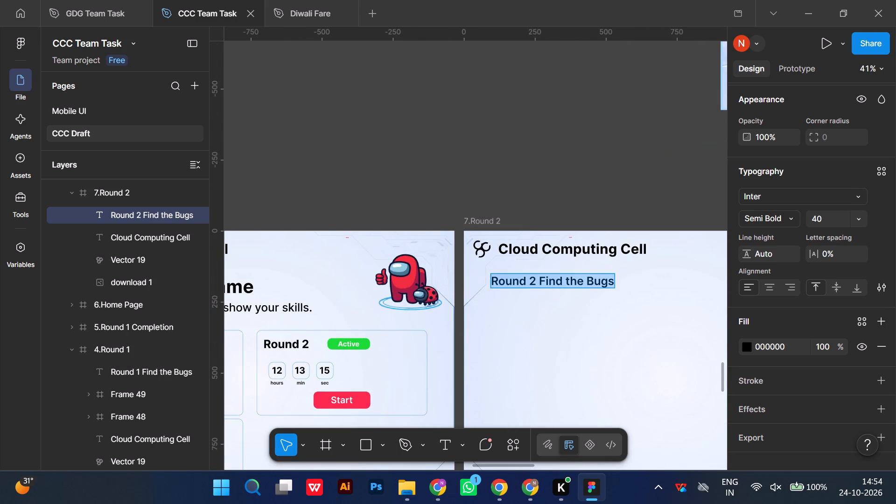
pyautogui.moveTo(612, 283); pyautogui.dragTo(540, 280)
pyautogui.press('BackSpace')
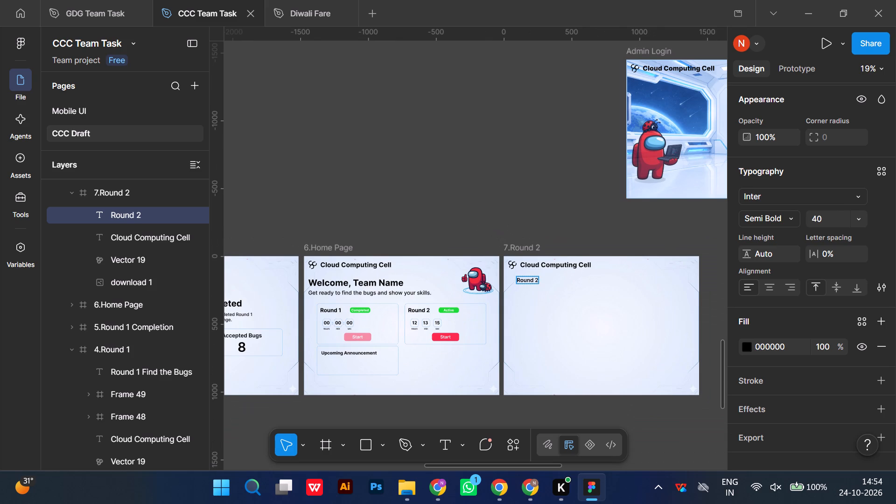
pyautogui.write('Git')
pyautogui.press('u')
pyautogui.press('BackSpace')
pyautogui.write('Hub')
pyautogui.click(468, 179)
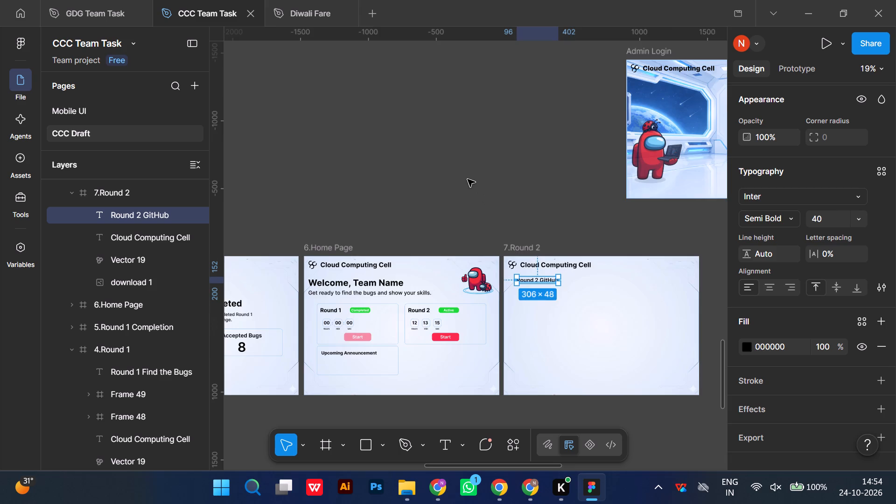
# Duplicate the Upcoming Announcement box from 6.Home Page and place the copy below the 7.Round 2 heading, at about X 83, Y 257.
pyautogui.hscroll(1, 467, 179)
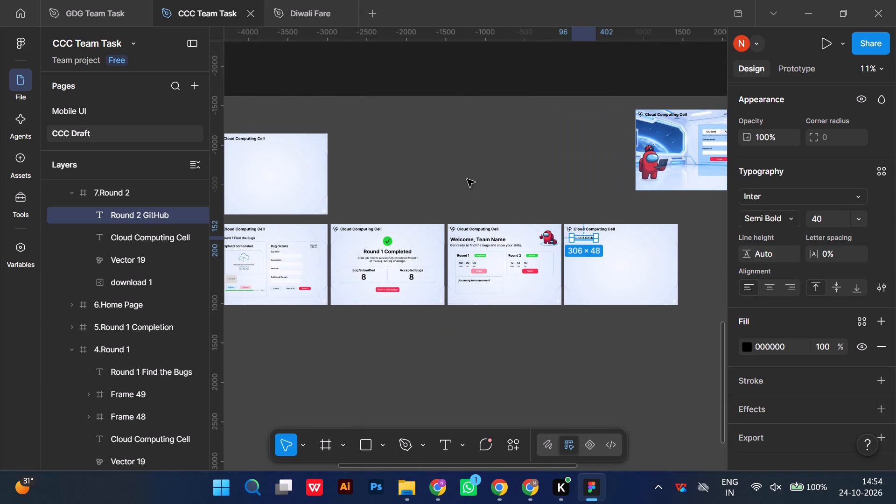
pyautogui.click(68, 350)
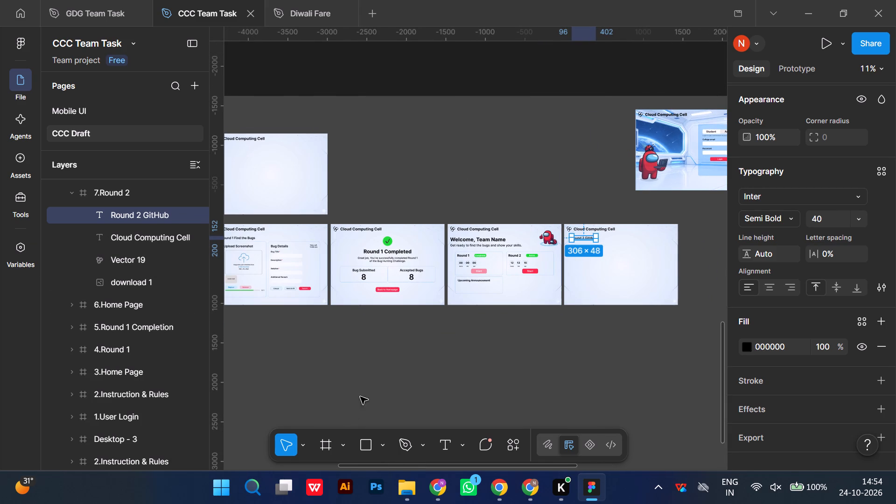
pyautogui.click(361, 395)
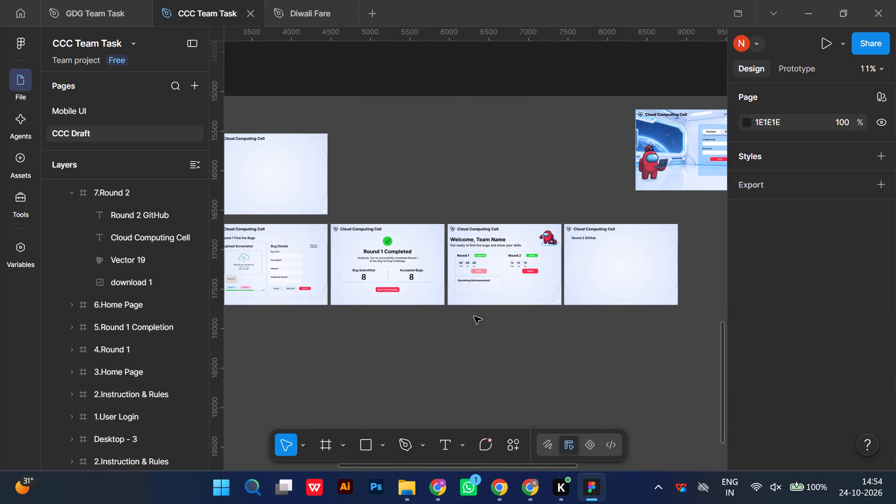
pyautogui.click(497, 292)
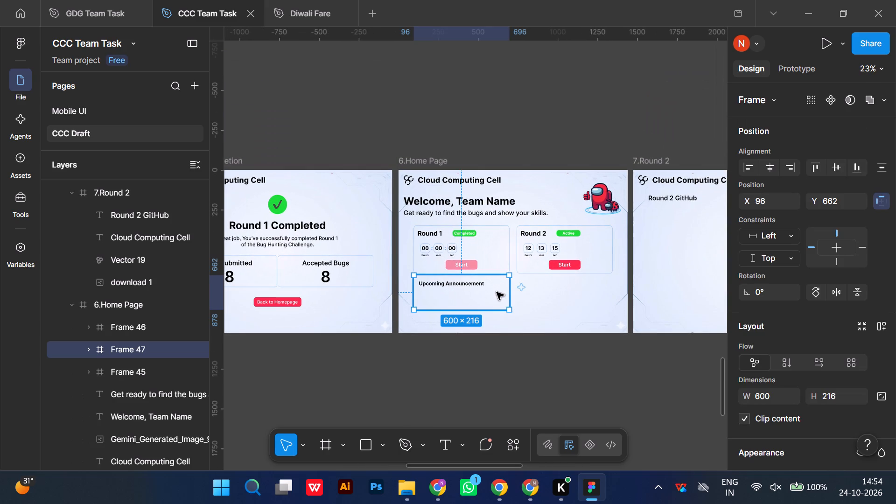
pyautogui.hotkey('ctrl', 'd')
pyautogui.moveTo(494, 301); pyautogui.dragTo(523, 290)
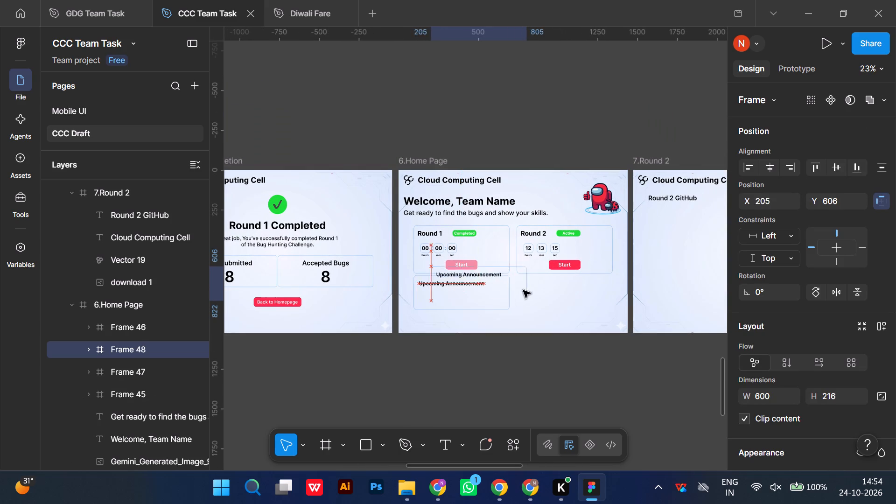
pyautogui.moveTo(523, 290); pyautogui.dragTo(613, 238)
pyautogui.moveTo(523, 290); pyautogui.dragTo(517, 292)
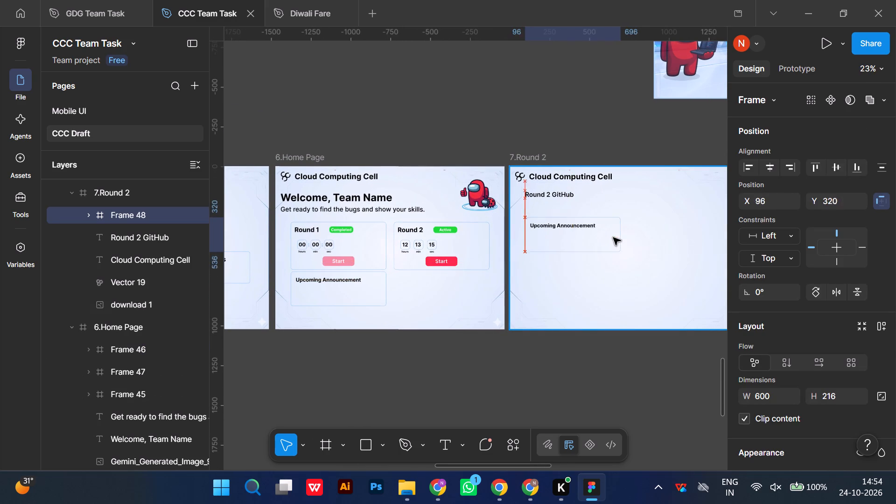
pyautogui.moveTo(613, 238); pyautogui.dragTo(608, 229)
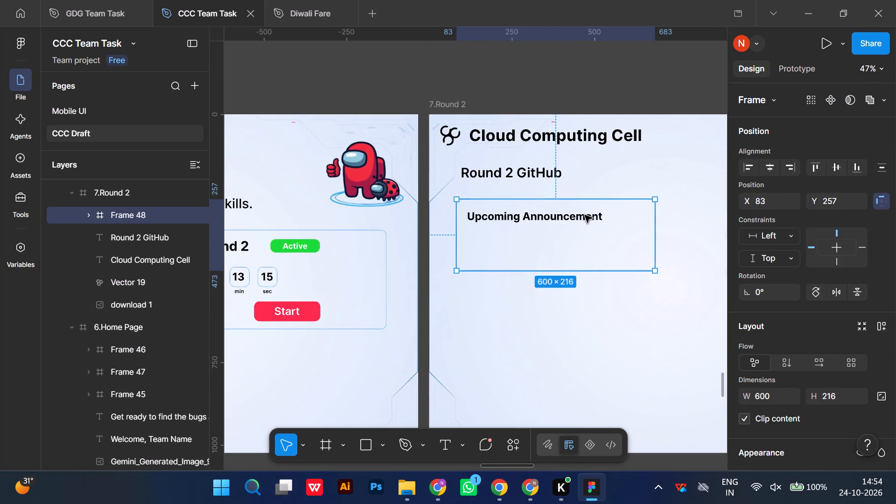
# Align the Upcoming Announcement box in 7.Round 2 with the heading's left edge, at X 96, Y 224.
pyautogui.hscroll(3, 585, 215)
pyautogui.hscroll(3, 546, 232)
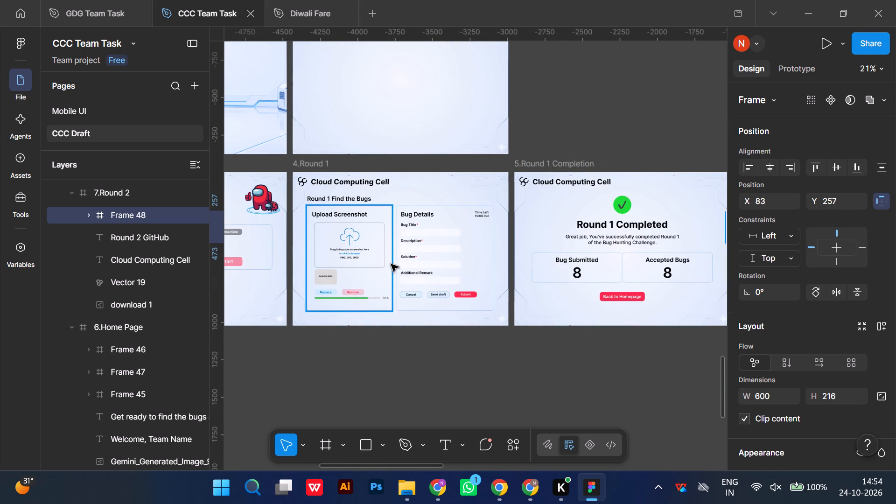
pyautogui.hscroll(-2, 630, 220)
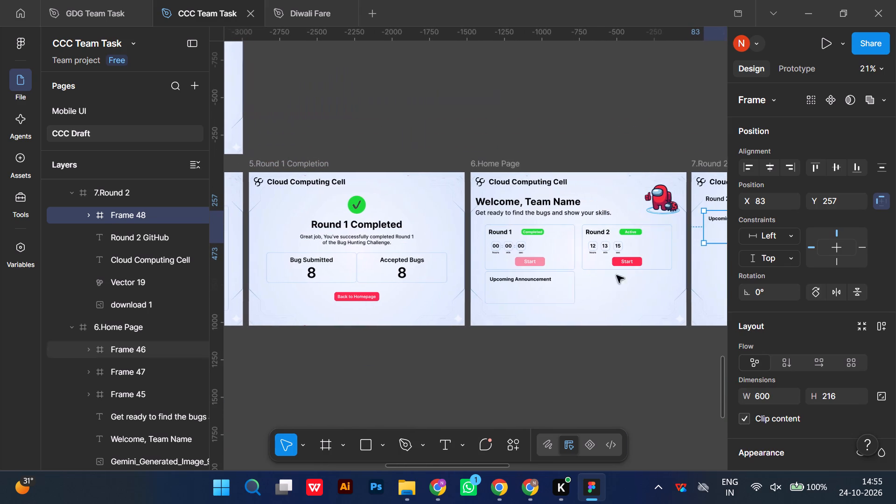
pyautogui.hscroll(-2, 616, 275)
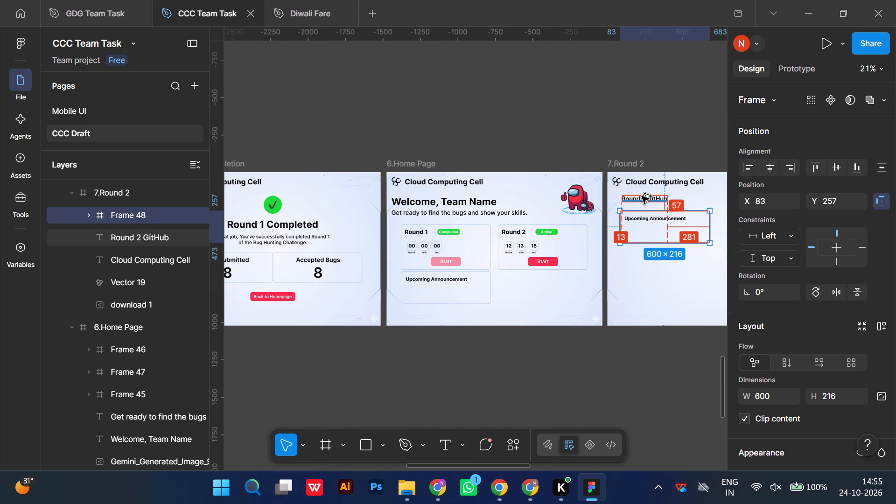
pyautogui.hotkey('alt', 'Right')
pyautogui.hotkey('alt', 'Right')
pyautogui.hotkey('alt', 'Right')
pyautogui.hotkey('alt', 'Right')
pyautogui.hotkey('alt', 'Right')
pyautogui.hotkey('alt', 'Right')
pyautogui.hotkey('alt', 'Right')
pyautogui.hotkey('alt', 'Right')
pyautogui.hotkey('alt', 'Right')
pyautogui.hotkey('alt', 'Right')
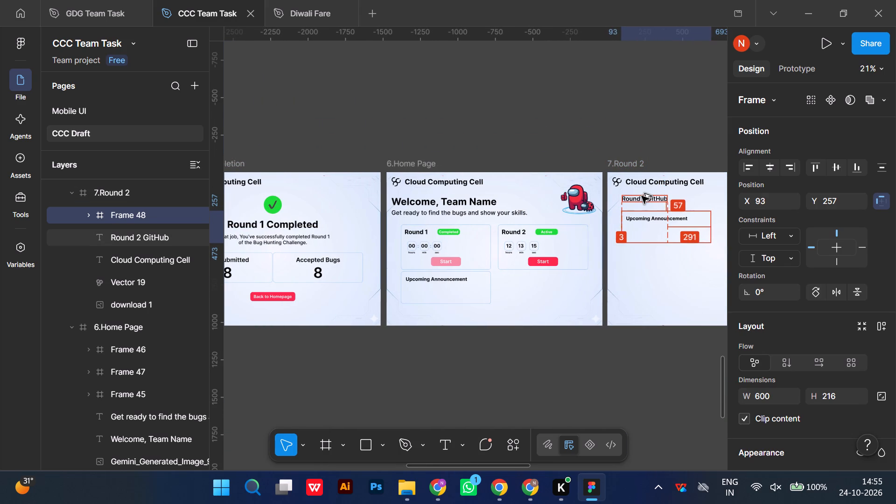
pyautogui.hotkey('alt', 'Right')
pyautogui.hotkey('alt', 'Right')
pyautogui.hotkey('alt', 'Right')
pyautogui.hotkey('alt', 'Up')
pyautogui.hotkey('alt', 'Up')
pyautogui.hotkey('alt', 'Up')
pyautogui.hotkey('alt', 'Up')
pyautogui.hotkey('alt', 'Up')
pyautogui.hotkey('alt', 'Up')
pyautogui.hotkey('alt', 'Up')
pyautogui.hotkey('alt', 'Up')
pyautogui.hotkey('alt', 'Up')
pyautogui.hotkey('alt', 'Up')
pyautogui.hotkey('alt', 'Up')
pyautogui.hotkey('alt', 'Up')
pyautogui.hotkey('alt', 'Up')
pyautogui.hotkey('alt', 'Up')
pyautogui.hotkey('alt', 'Up')
pyautogui.hotkey('alt', 'Up')
pyautogui.hotkey('alt', 'Up')
pyautogui.hotkey('alt', 'Up')
pyautogui.hotkey('alt', 'Up')
pyautogui.hotkey('alt', 'Up')
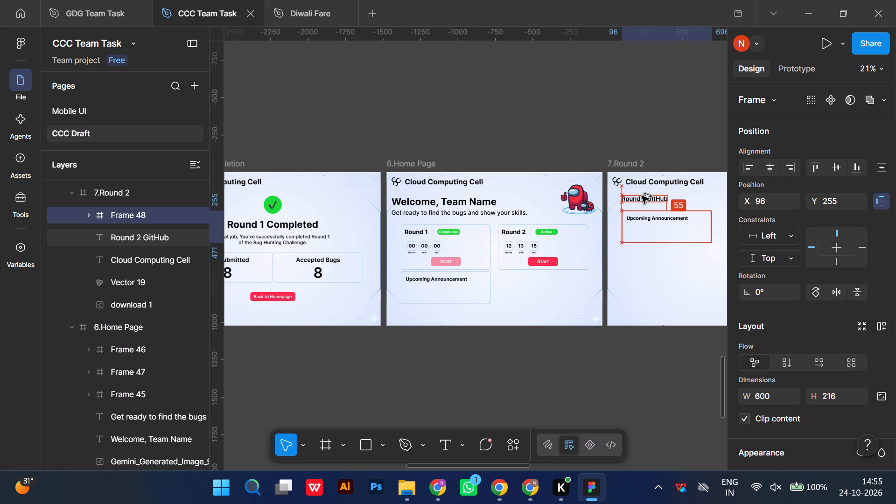
pyautogui.hotkey('alt', 'Up')
pyautogui.hotkey('alt', 'Up')
pyautogui.hotkey('alt', 'Up')
pyautogui.hotkey('alt', 'Up')
pyautogui.hotkey('alt', 'Up')
pyautogui.hotkey('alt', 'Up')
pyautogui.hotkey('alt', 'Up')
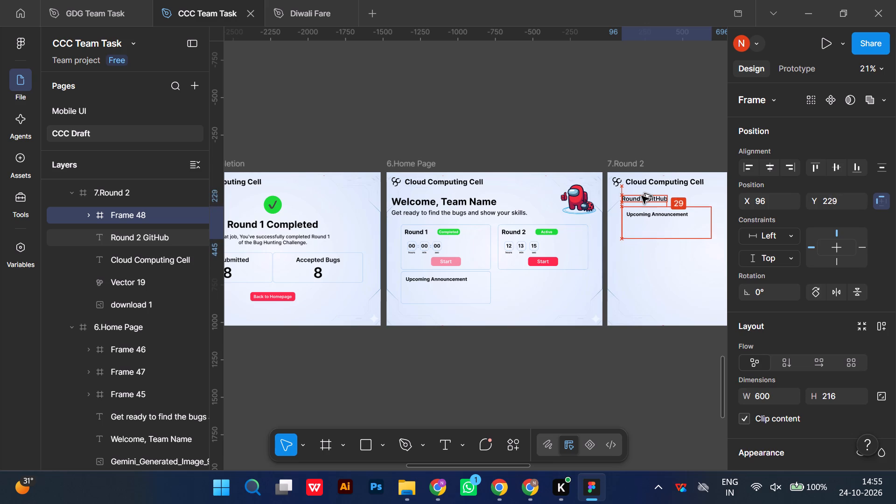
pyautogui.hotkey('alt', 'Up')
pyautogui.hotkey('alt', 'Up')
pyautogui.hotkey('alt', 'Up')
pyautogui.hotkey('alt', 'Up')
pyautogui.hotkey('alt', 'Up')
pyautogui.hotkey('alt', 'Up')
pyautogui.hotkey('alt', 'Down')
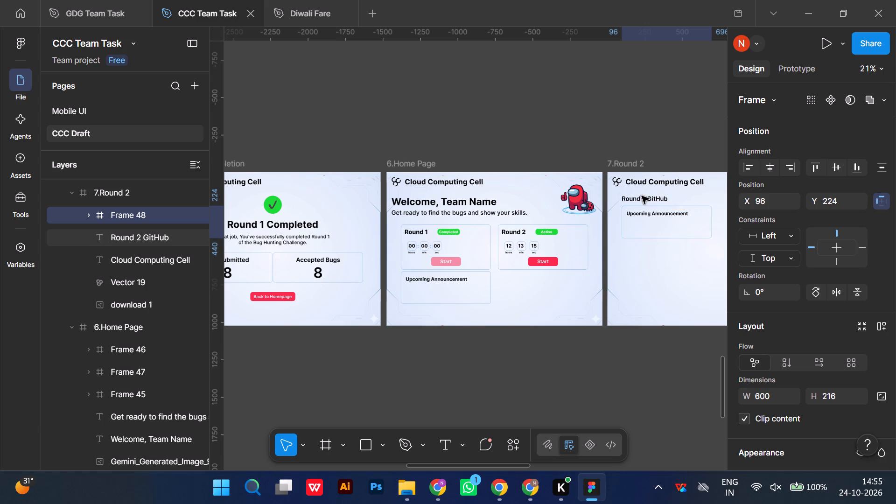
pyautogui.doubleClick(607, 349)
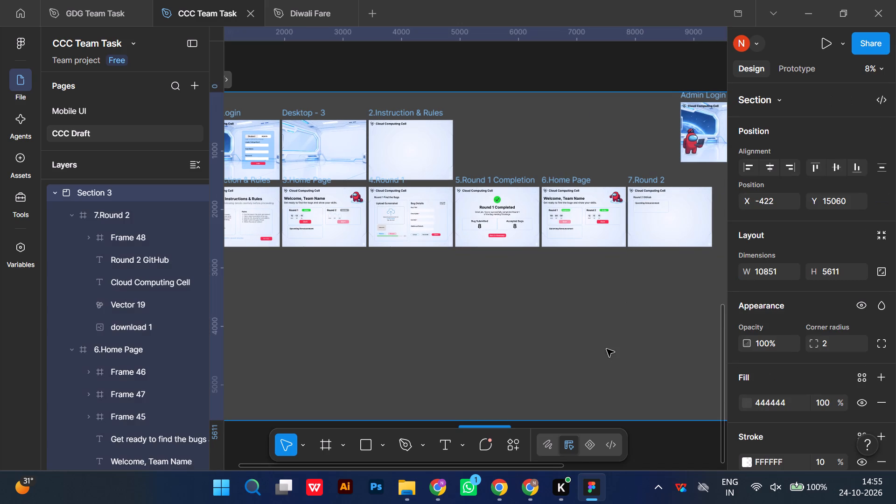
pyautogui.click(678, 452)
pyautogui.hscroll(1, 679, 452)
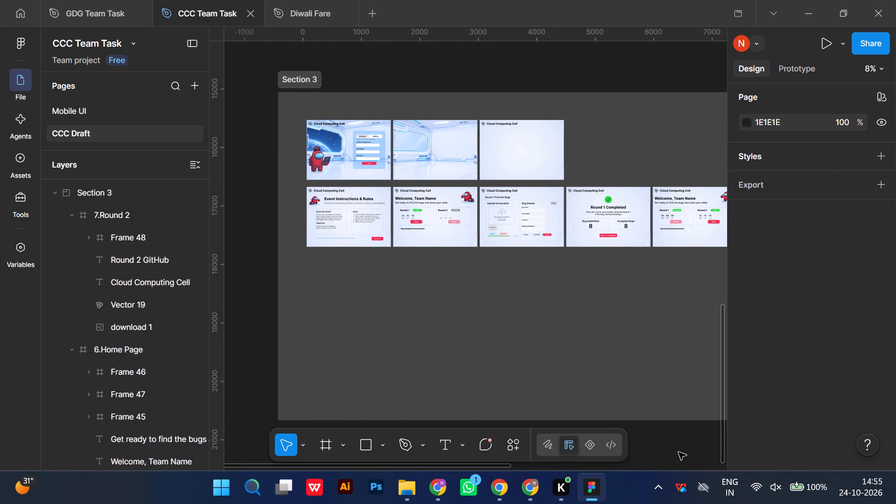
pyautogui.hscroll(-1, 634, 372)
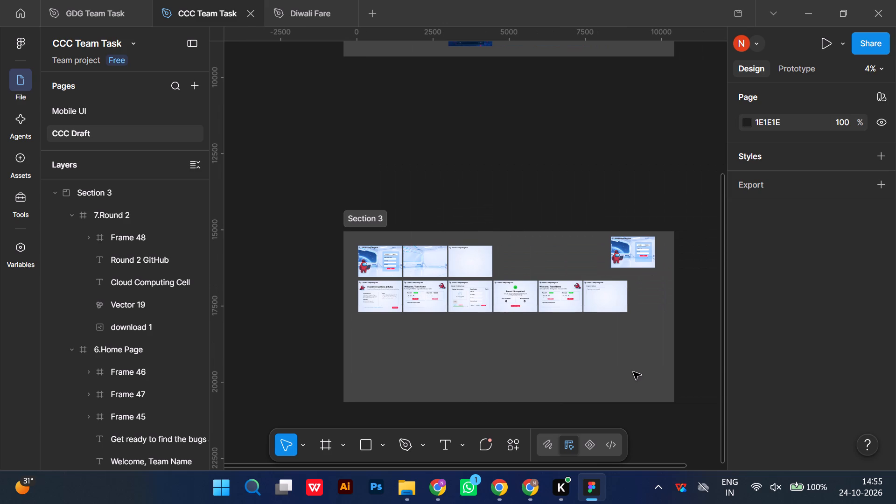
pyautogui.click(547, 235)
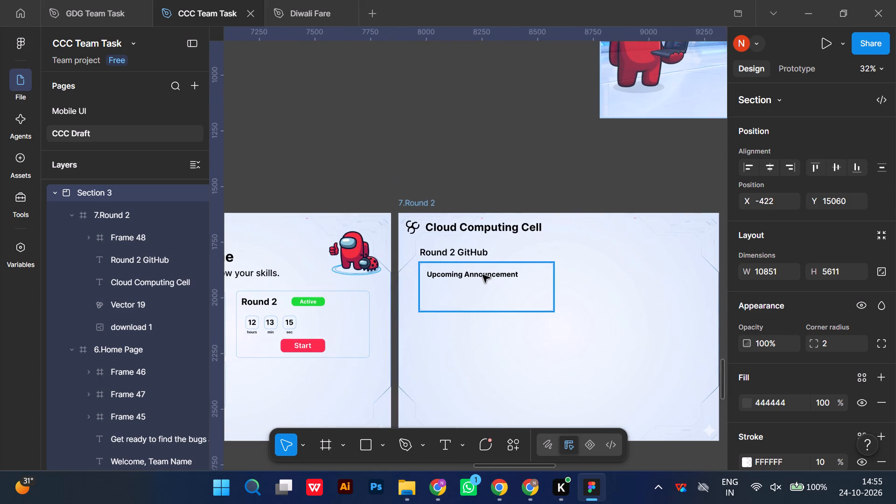
# Delete the "Upcoming Announcement" text from the box in the 7.Round 2 frame.
pyautogui.doubleClick(483, 275)
pyautogui.press('Delete')
# Extend the empty box in 7.Round 2 downward to a height of about 577, keeping its width at 600.
pyautogui.doubleClick(480, 286)
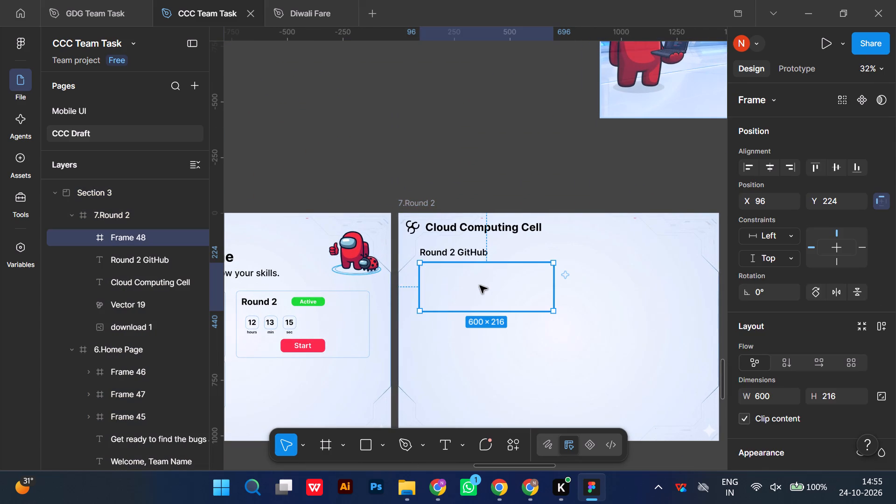
pyautogui.scroll(-1, 480, 286)
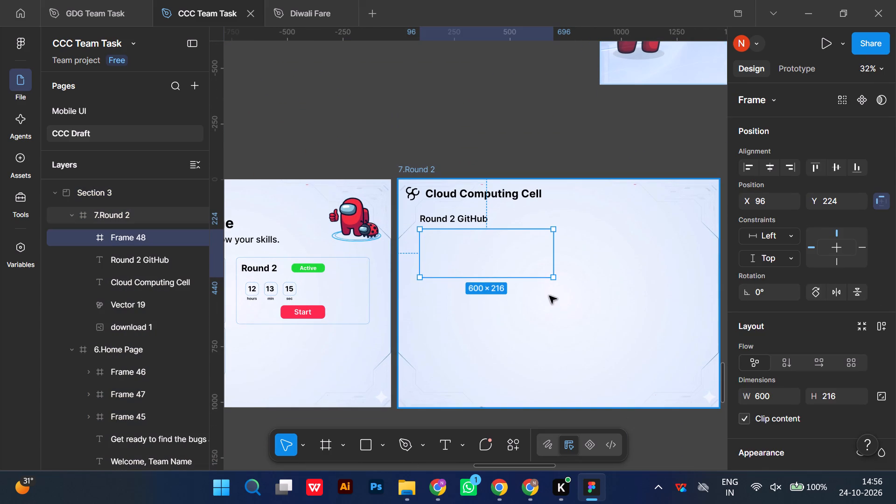
pyautogui.moveTo(539, 280); pyautogui.dragTo(534, 357)
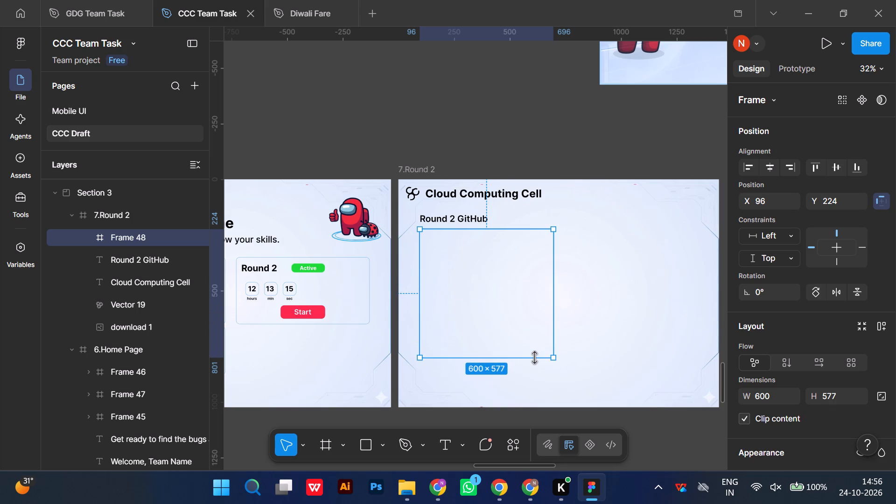
# Duplicate the empty box in 7.Round 2 and place the copy to its right, at about X 763, Y 224.
pyautogui.hotkey('ctrl', 'd')
pyautogui.moveTo(509, 317); pyautogui.dragTo(623, 322)
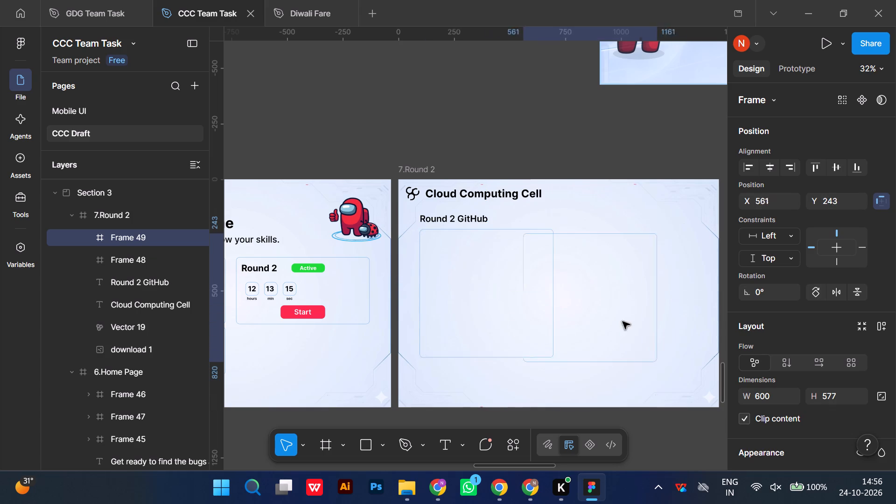
pyautogui.moveTo(623, 322); pyautogui.dragTo(658, 319)
pyautogui.click(658, 319)
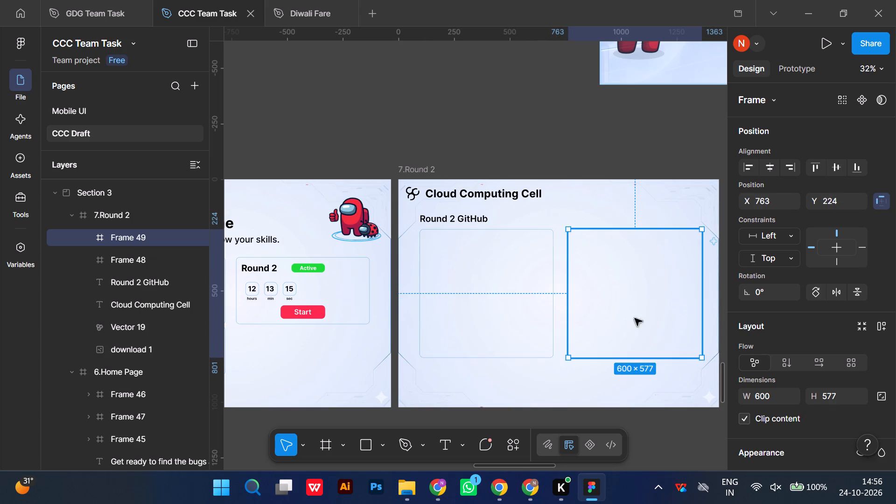
# Nudge the right-hand box in 7.Round 2 left to X 744, leaving a gap of 48 between the boxes.
pyautogui.click(531, 316)
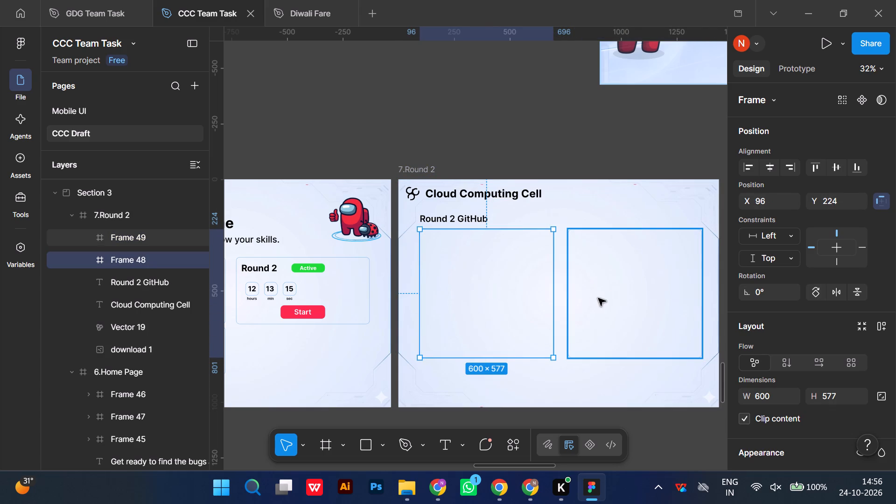
pyautogui.click(599, 298)
pyautogui.hotkey('alt', 'Left')
pyautogui.hotkey('alt', 'Left')
pyautogui.hotkey('alt', 'Left')
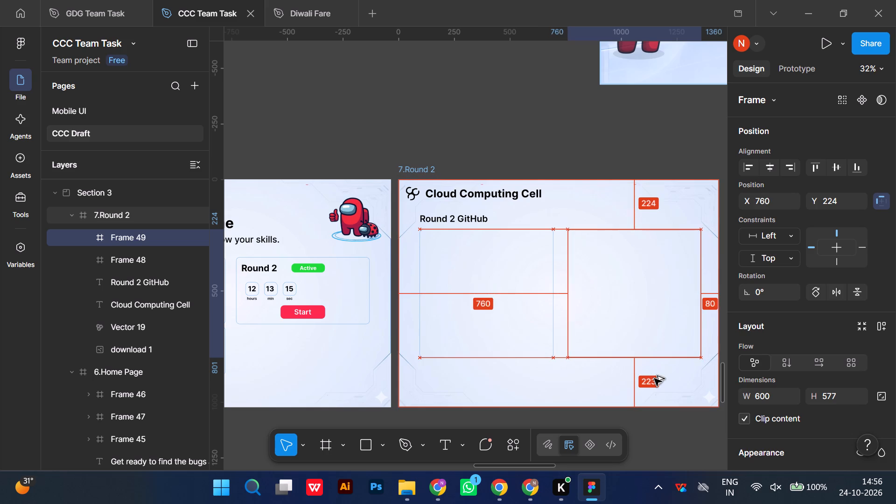
pyautogui.hotkey('alt', 'Left')
pyautogui.hotkey('alt', 'Left')
pyautogui.hotkey('alt', 'Left')
pyautogui.hotkey('alt', 'Left')
pyautogui.hotkey('alt', 'Left')
pyautogui.hotkey('alt', 'Left')
pyautogui.hotkey('alt', 'Left')
pyautogui.hotkey('alt', 'Left')
pyautogui.hotkey('alt', 'Left')
pyautogui.hotkey('alt', 'Left')
pyautogui.hotkey('alt', 'Left')
pyautogui.hotkey('alt', 'Left')
pyautogui.hotkey('alt', 'Left')
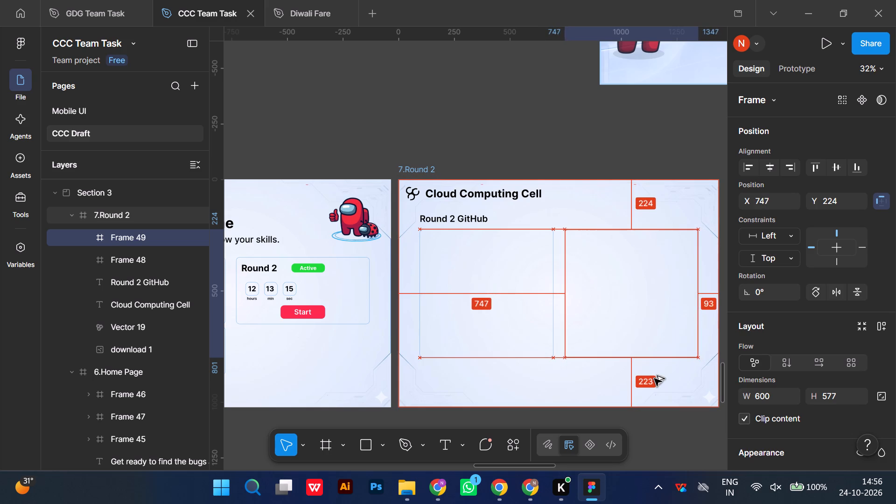
pyautogui.hotkey('alt', 'Left')
pyautogui.hotkey('alt', 'Left')
pyautogui.hotkey('alt', 'Left')
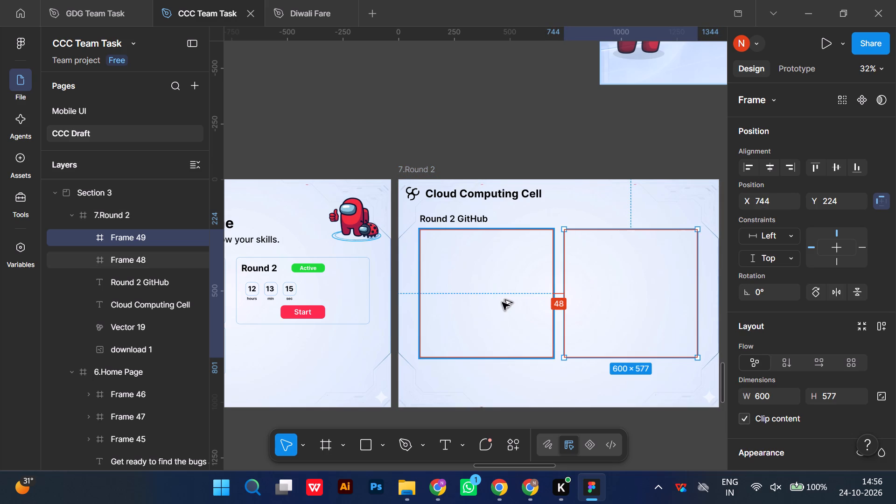
pyautogui.hscroll(1, 502, 302)
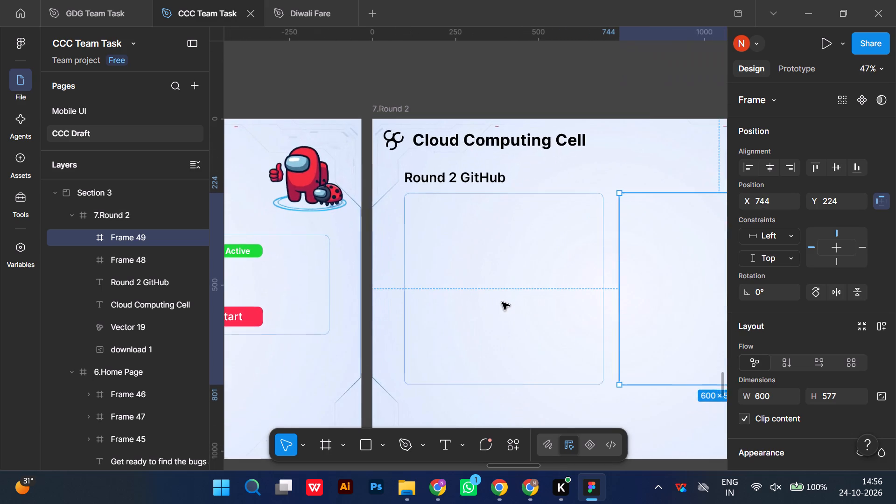
pyautogui.click(400, 88)
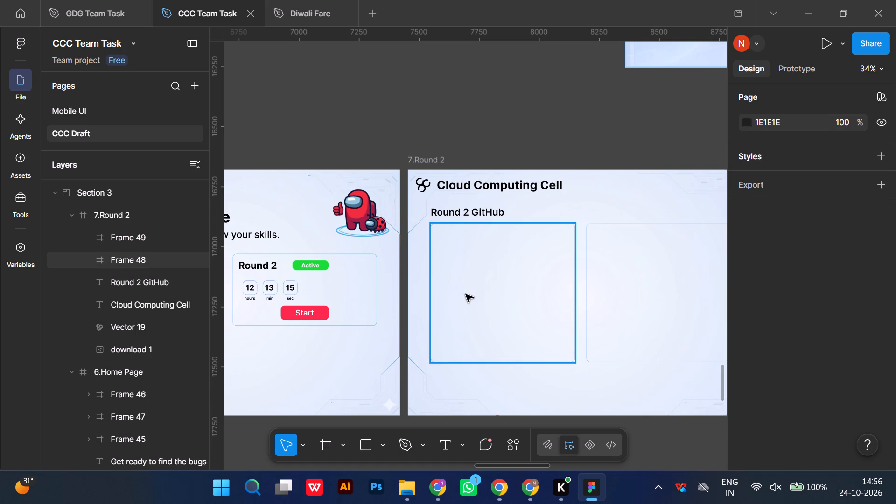
# Add the title "GitHub Repository Url" inside the left box of 7.Round 2, in the style of the home page's "Round 2" text.
pyautogui.hscroll(1, 438, 300)
pyautogui.doubleClick(346, 266)
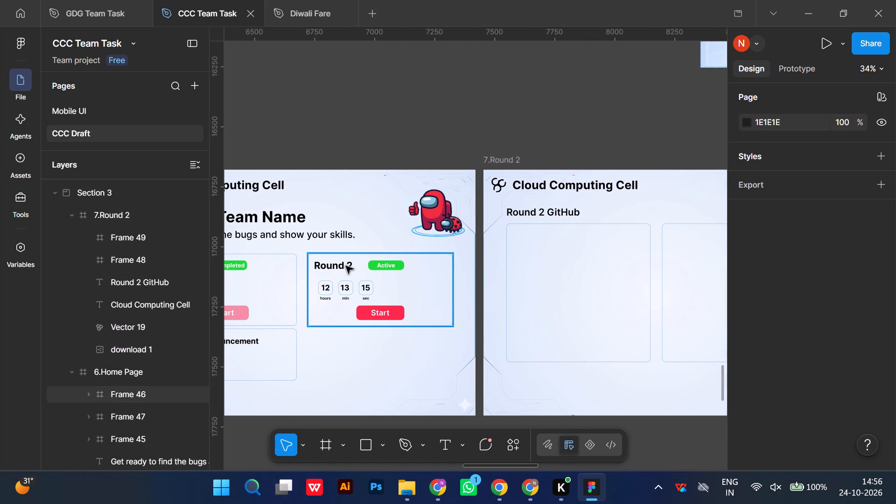
pyautogui.click(450, 445)
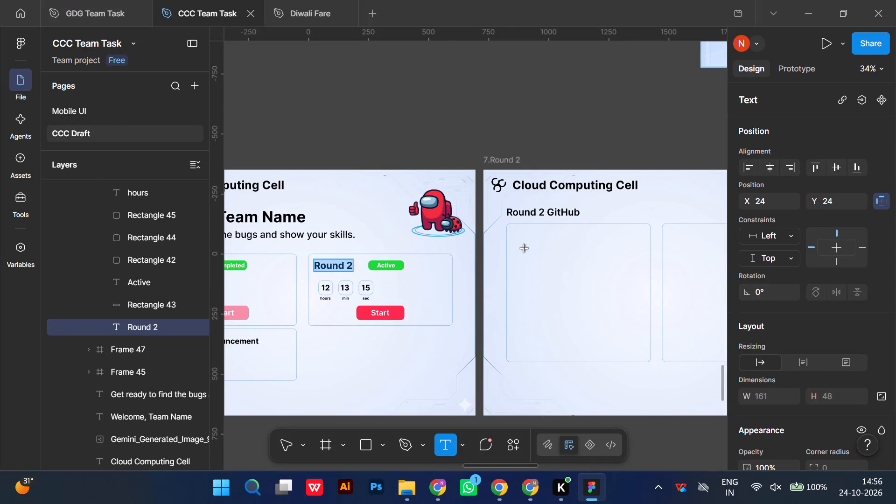
pyautogui.click(521, 233)
pyautogui.write('Githu')
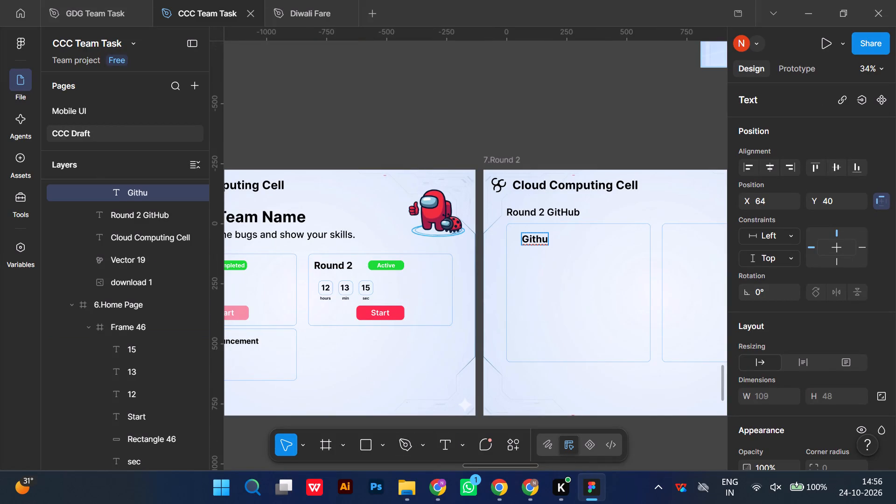
pyautogui.press('b')
pyautogui.press('BackSpace')
pyautogui.press('BackSpace')
pyautogui.press('BackSpace')
pyautogui.write('Hub')
pyautogui.press('space')
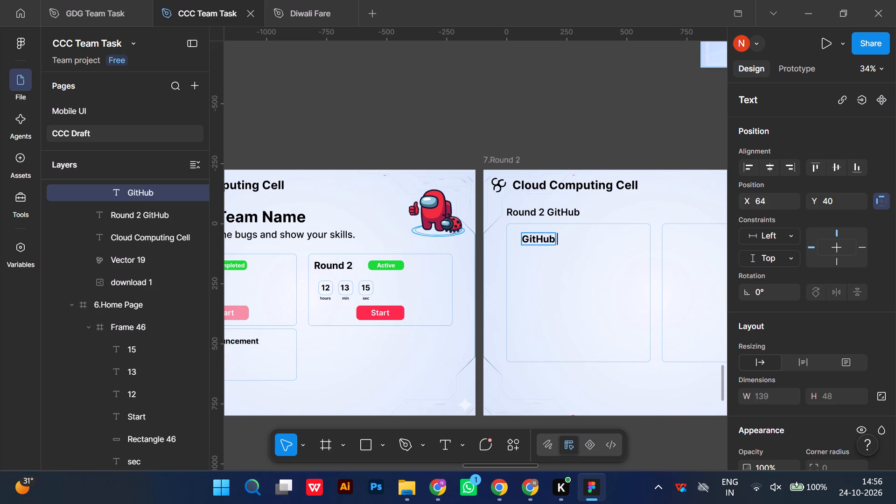
pyautogui.hotkey('shift', 'r')
pyautogui.write('epo')
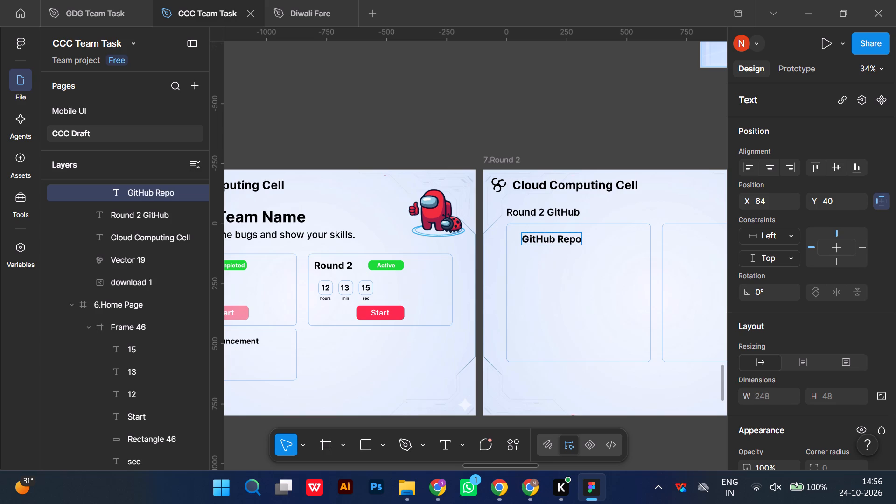
pyautogui.press('s')
pyautogui.write('itory')
pyautogui.press('space')
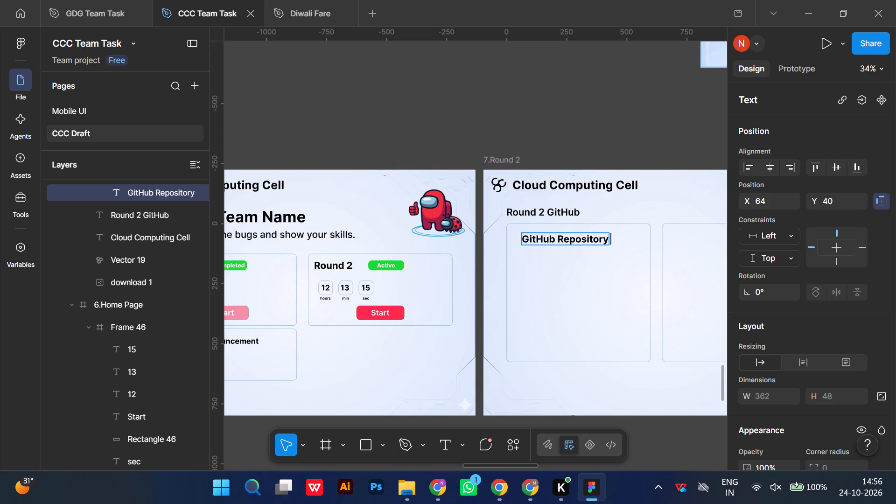
pyautogui.write('Url')
pyautogui.click(463, 86)
# Move the "GitHub Repository Url" title to X 32, Y 32 within its box.
pyautogui.moveTo(530, 226); pyautogui.dragTo(518, 223)
pyautogui.hotkey('alt', 'Up')
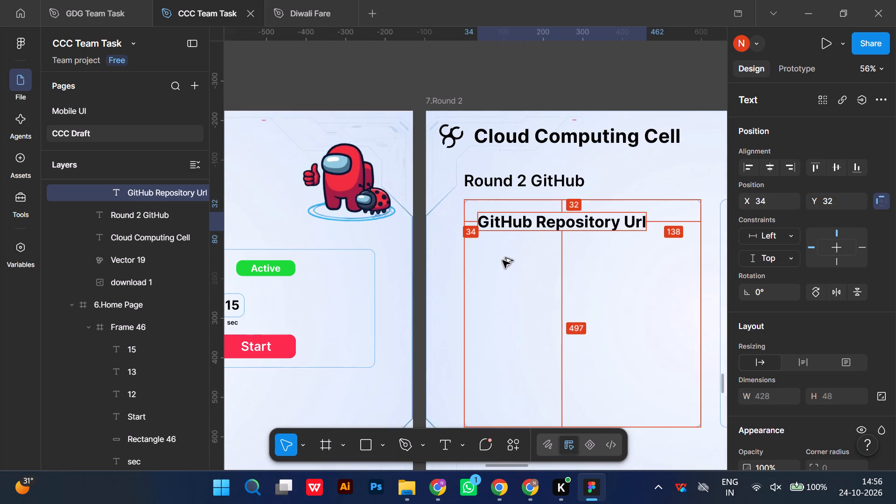
pyautogui.hotkey('alt', 'Left')
pyautogui.hotkey('alt', 'Left')
pyautogui.hotkey('alt', 'Left')
pyautogui.hotkey('alt', 'Right')
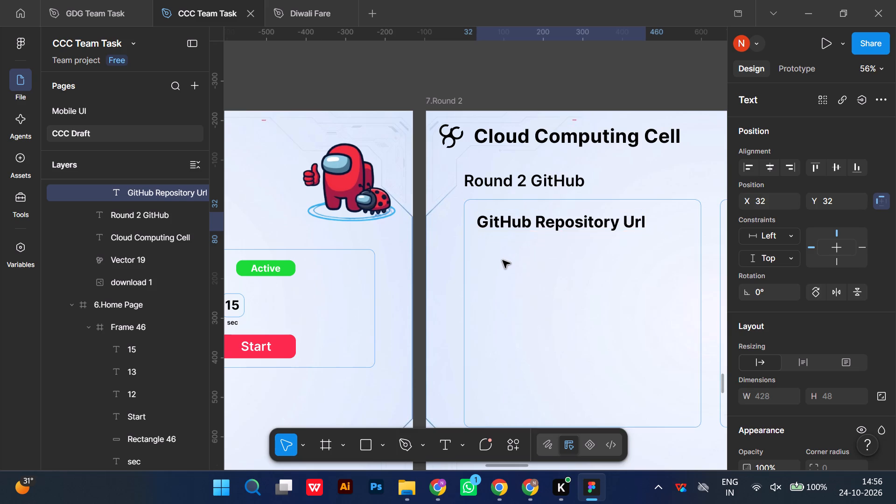
pyautogui.click(454, 86)
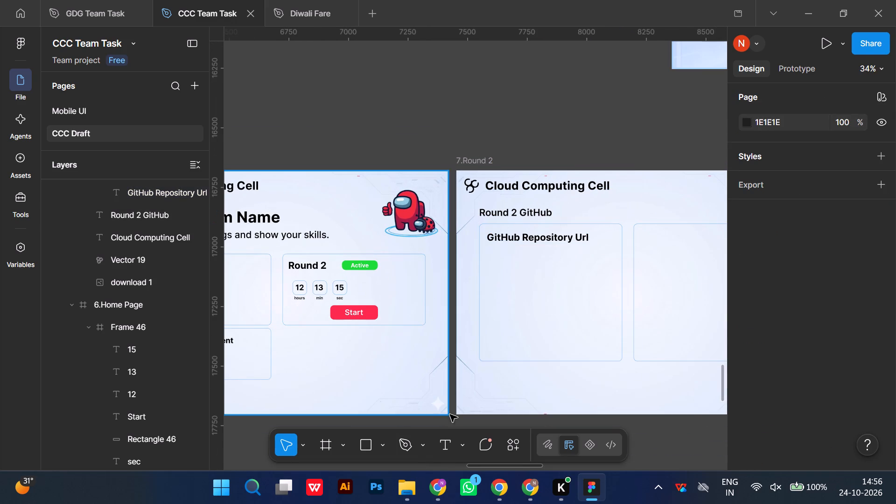
# Search Iconify for "GITHUB" and import the akar-icons github-fill icon as a component.
pyautogui.doubleClick(18, 199)
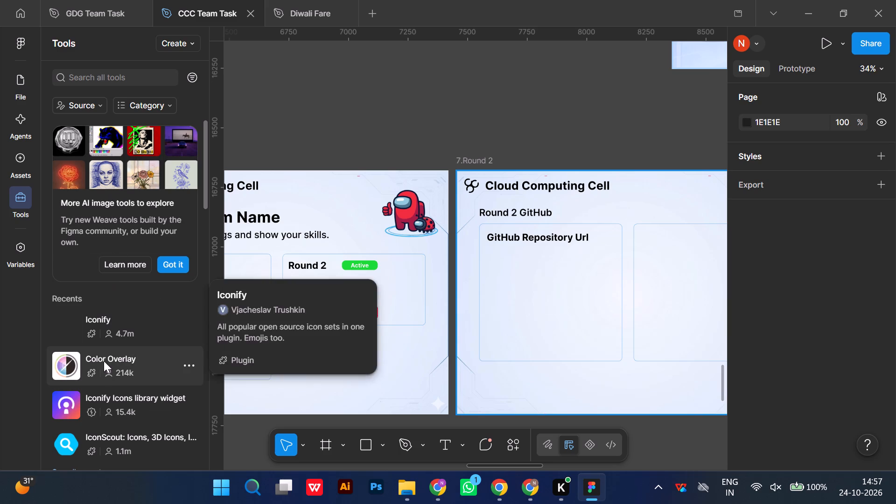
pyautogui.click(98, 326)
pyautogui.click(277, 433)
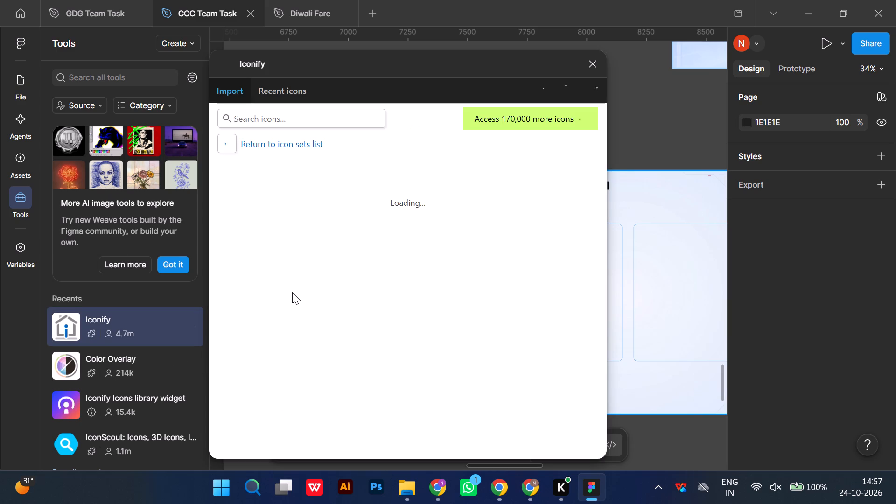
pyautogui.click(281, 115)
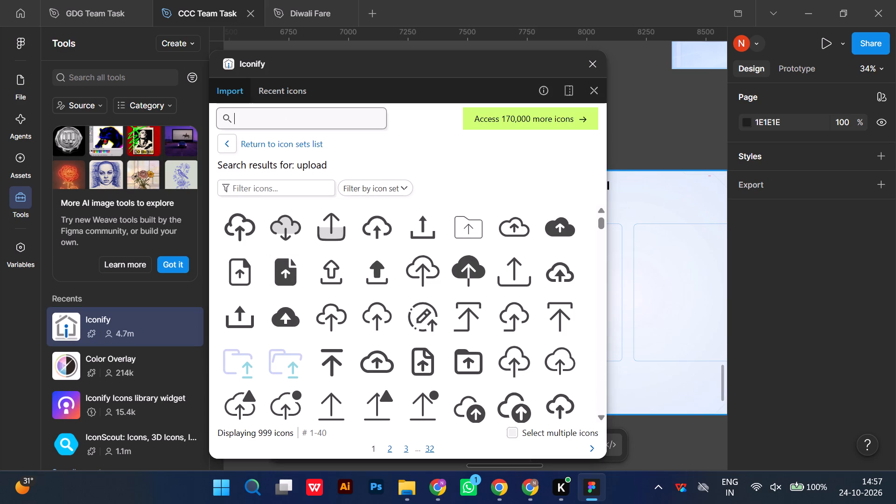
pyautogui.hotkey('shift', 'g')
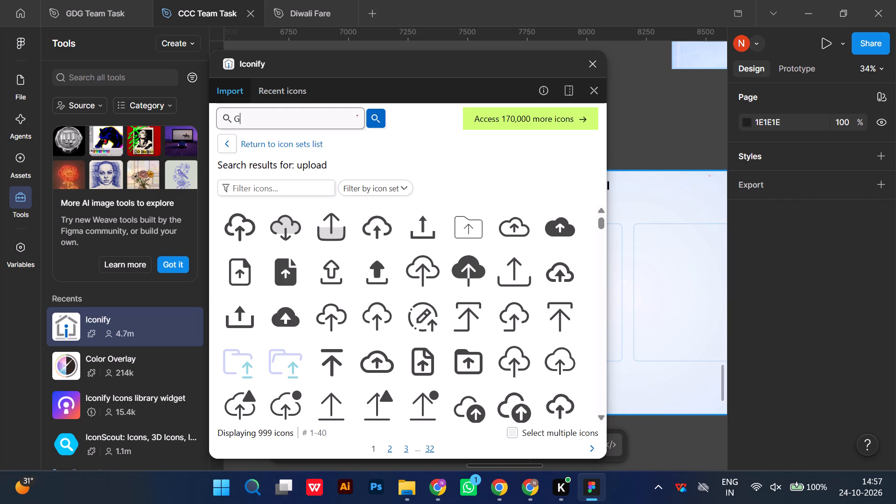
pyautogui.write('ITHUB')
pyautogui.hotkey('shift', 'Return')
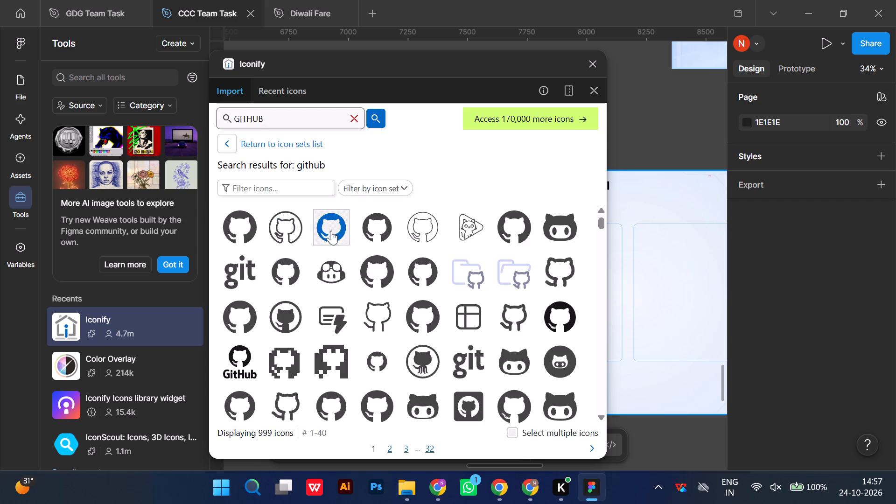
pyautogui.click(245, 221)
pyautogui.click(501, 441)
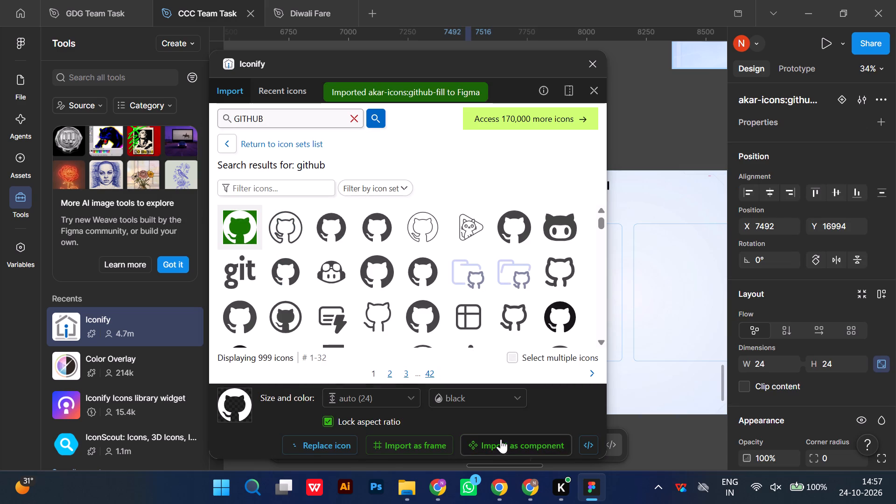
# Search Iconify for "url" and import the catppuccin chain-link icon as a component.
pyautogui.hscroll(1, 615, 250)
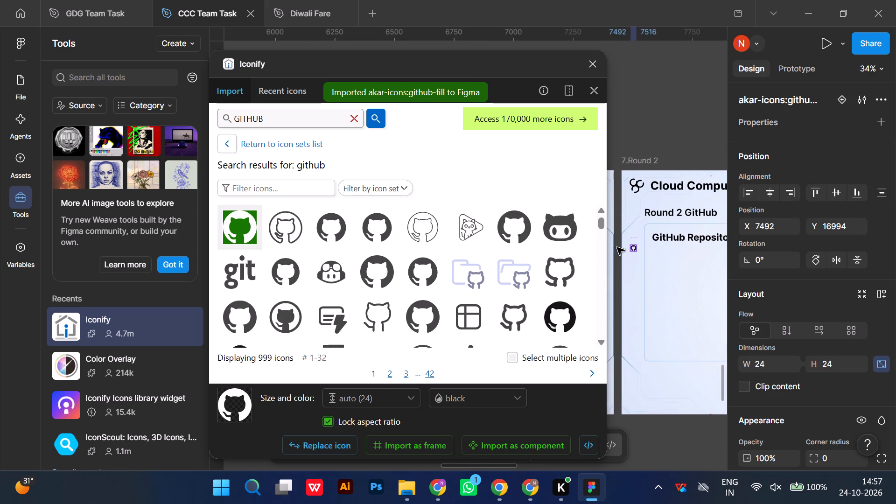
pyautogui.click(356, 115)
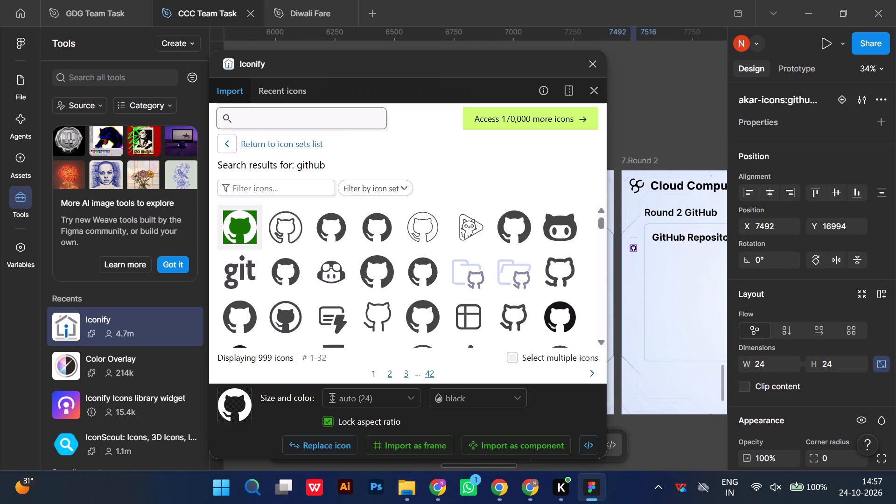
pyautogui.hscroll(1, 609, 129)
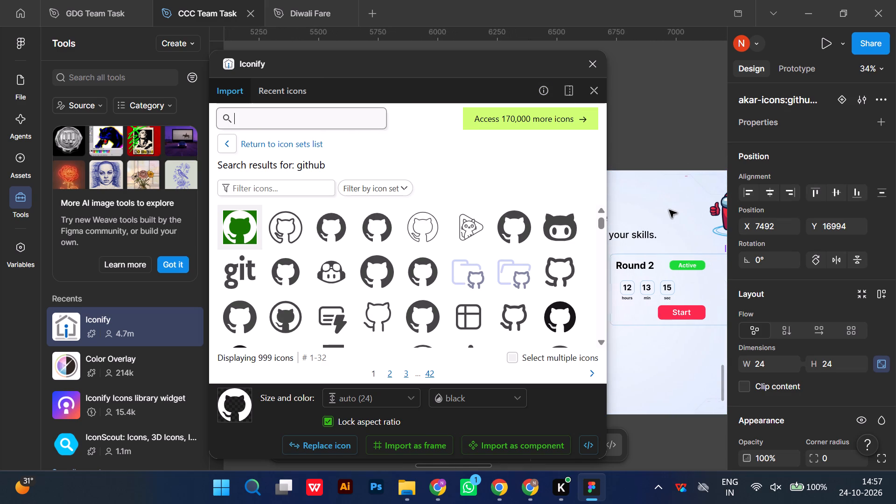
pyautogui.hscroll(1, 669, 210)
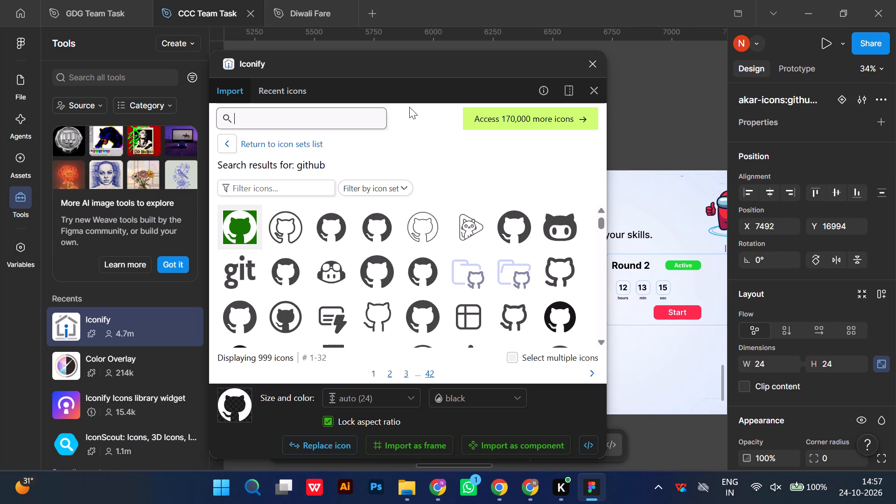
pyautogui.write('urk')
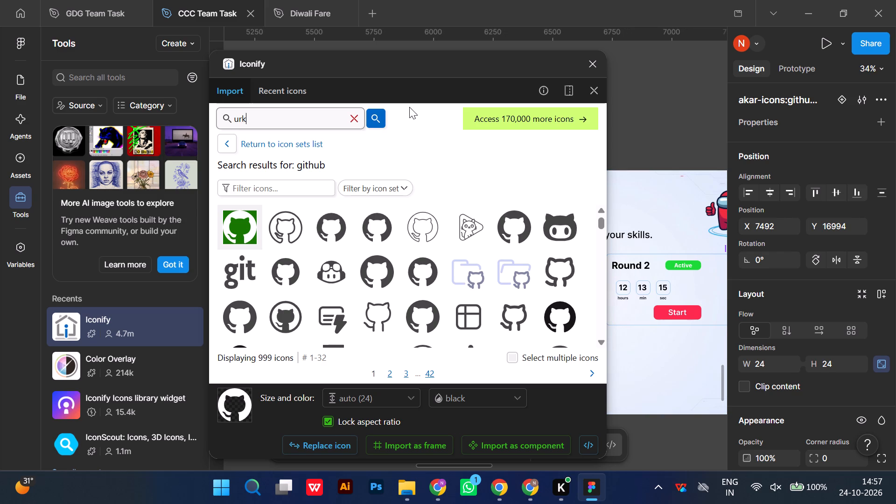
pyautogui.press('BackSpace')
pyautogui.press('l')
pyautogui.press('Return')
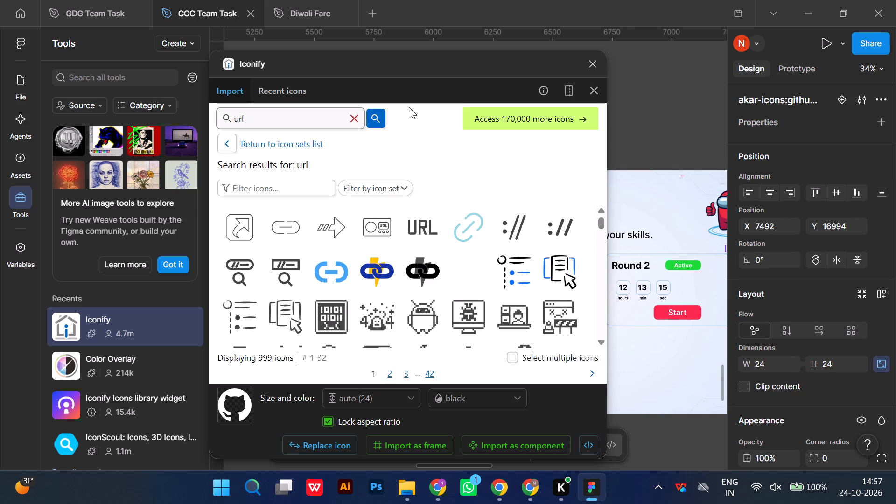
pyautogui.scroll(-1, 427, 277)
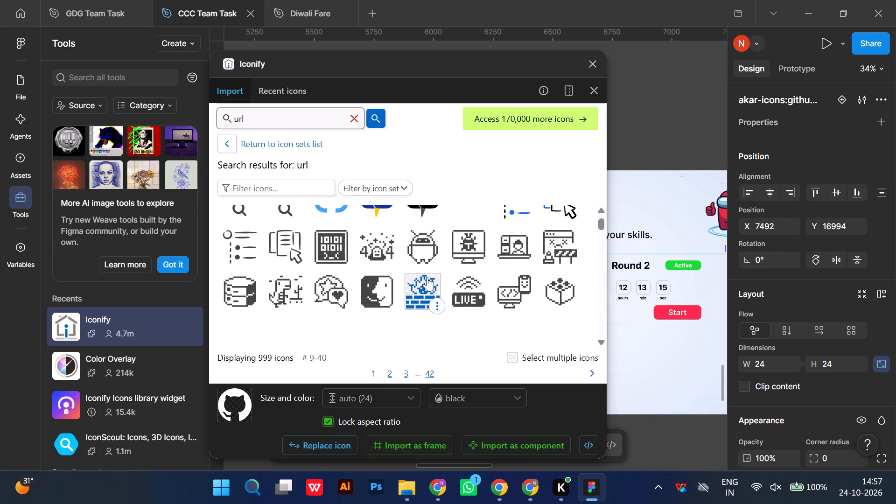
pyautogui.scroll(2, 427, 277)
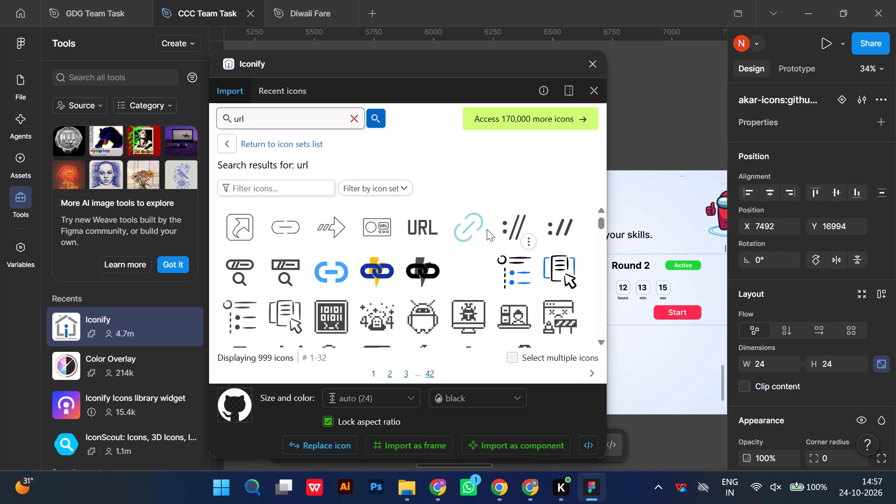
pyautogui.click(460, 229)
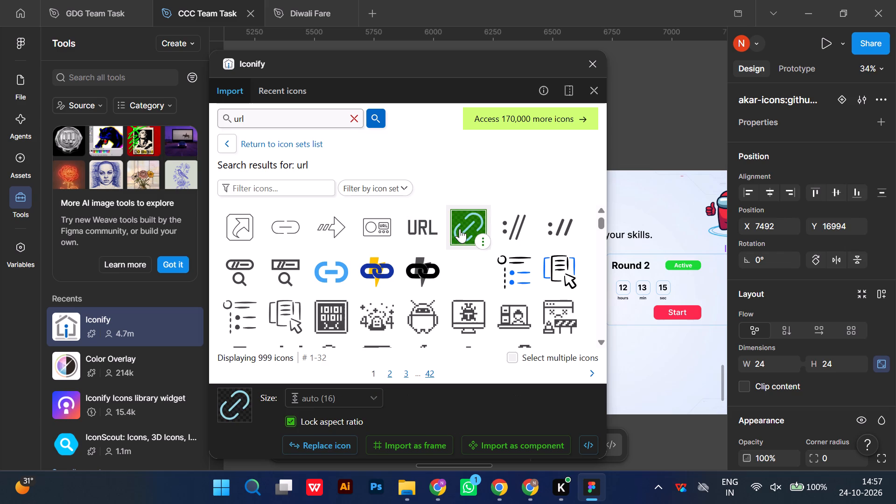
pyautogui.click(523, 445)
# Search Iconify for "pull request", import the at-icons git-pull-request icon as a component, and close the plugin.
pyautogui.hscroll(2, 605, 319)
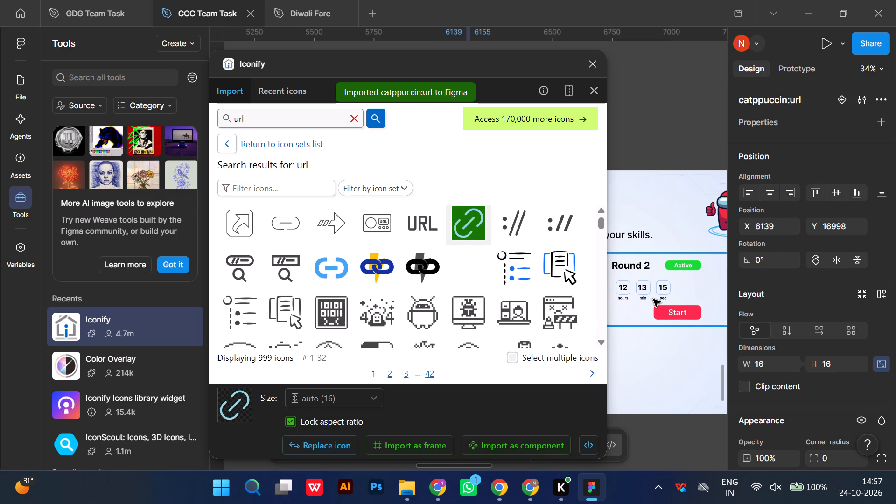
pyautogui.hscroll(3, 653, 299)
pyautogui.hscroll(-1, 653, 299)
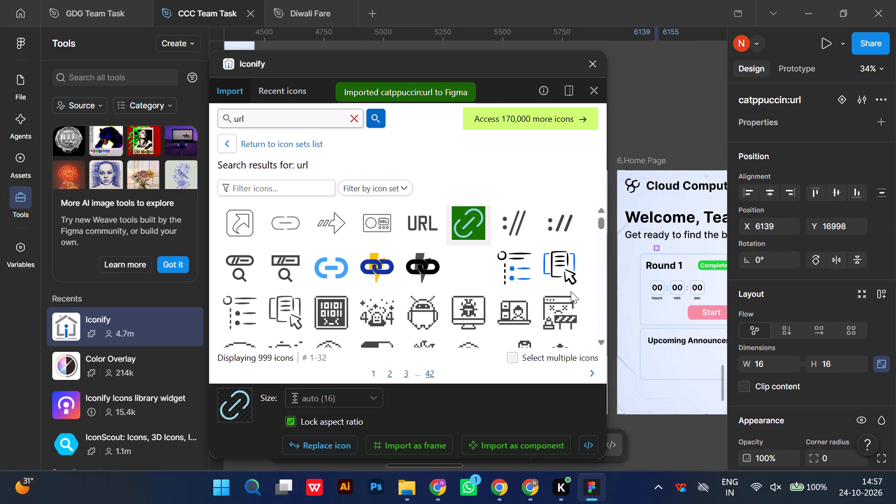
pyautogui.click(354, 119)
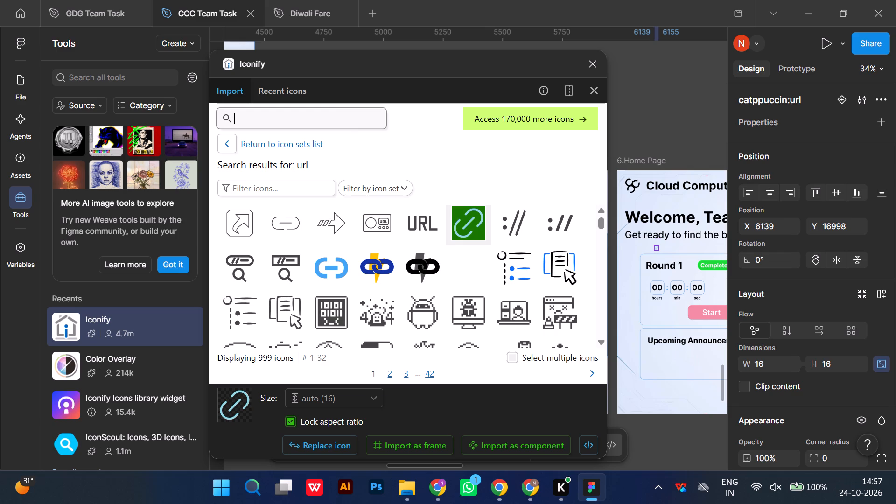
pyautogui.write('pull request')
pyautogui.press('Return')
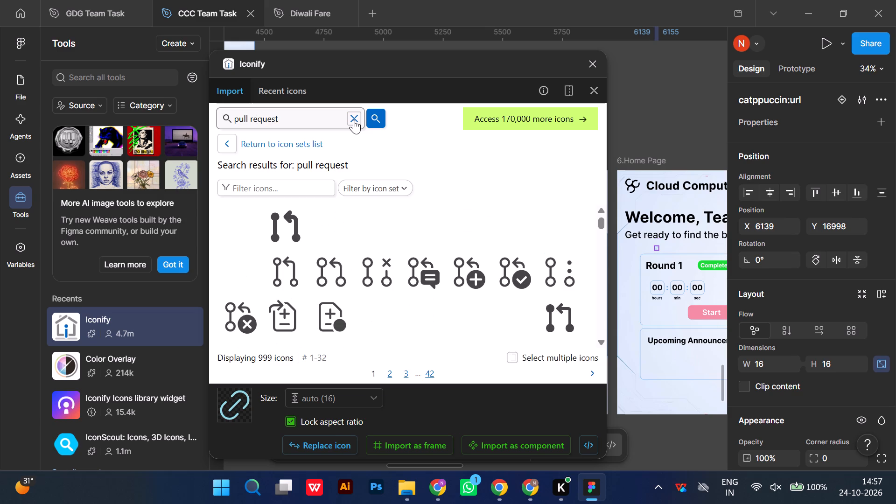
pyautogui.click(288, 239)
pyautogui.click(534, 446)
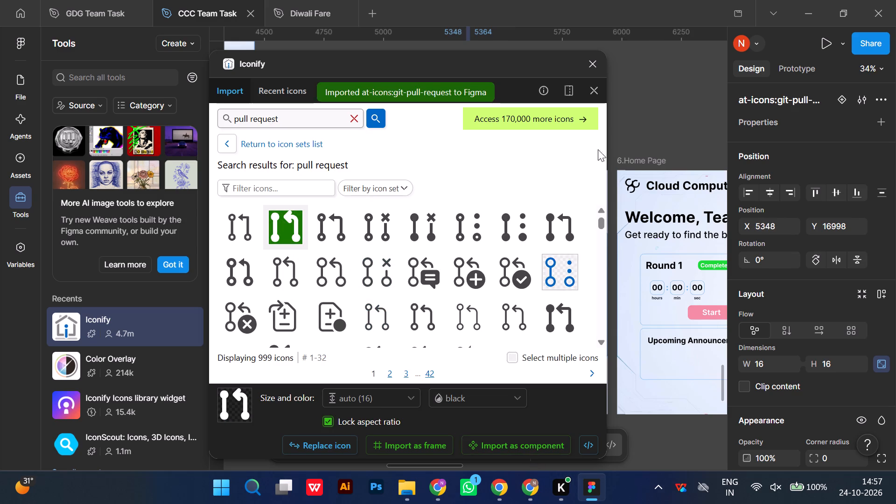
pyautogui.click(586, 64)
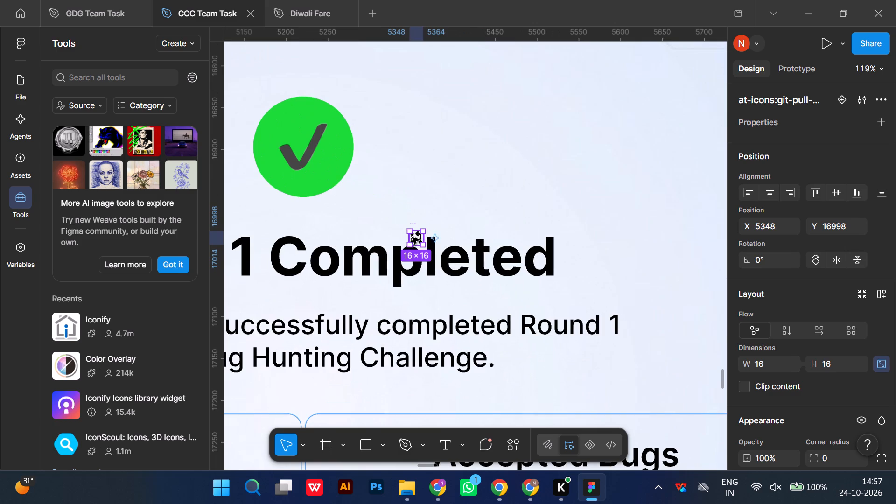
# Move the pull-request icon from the Round 1 Completion screen into the left box of 7.Round 2, below its title.
pyautogui.moveTo(412, 237); pyautogui.dragTo(475, 224)
pyautogui.moveTo(475, 224); pyautogui.dragTo(511, 226)
pyautogui.hscroll(-4, 495, 223)
pyautogui.rightClick(511, 226)
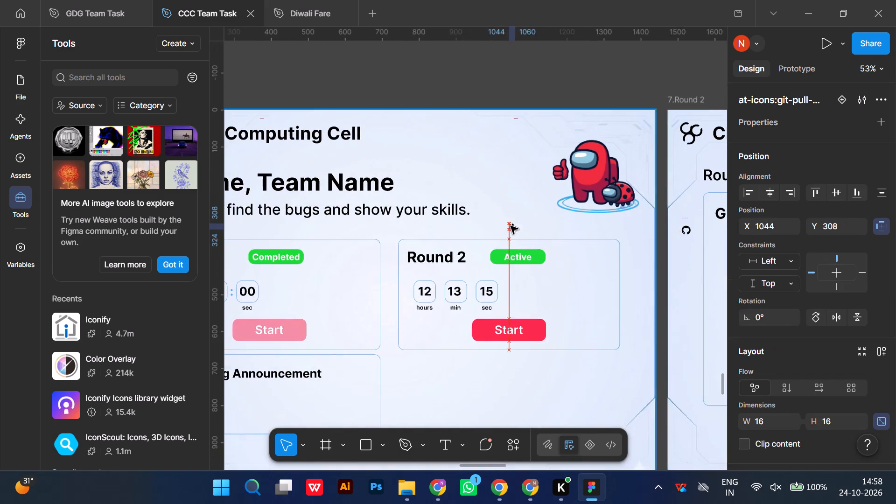
pyautogui.hscroll(-3, 511, 226)
pyautogui.moveTo(511, 226); pyautogui.dragTo(460, 246)
pyautogui.rightClick(511, 226)
pyautogui.rightClick(511, 226)
pyautogui.click(451, 241)
# Move the chain-link icon from 6.Home Page into 7.Round 2, beside the left box at about X 33, Y 377.
pyautogui.hscroll(2, 448, 238)
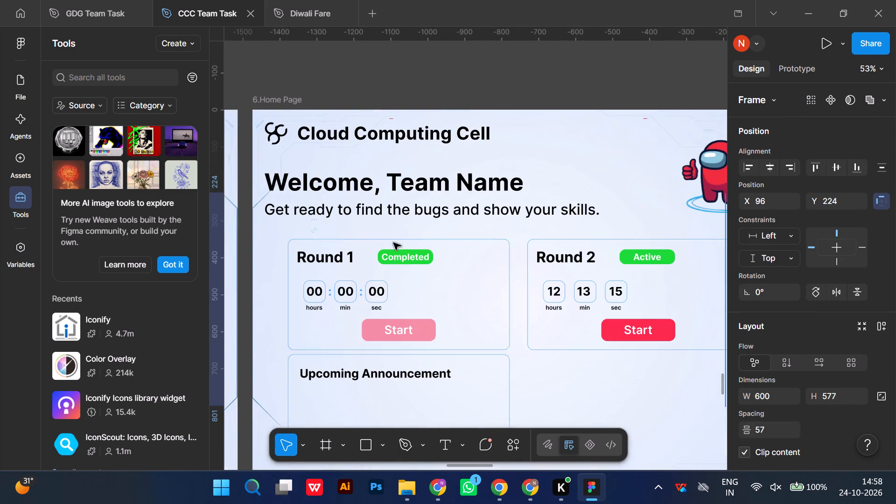
pyautogui.hscroll(1, 393, 243)
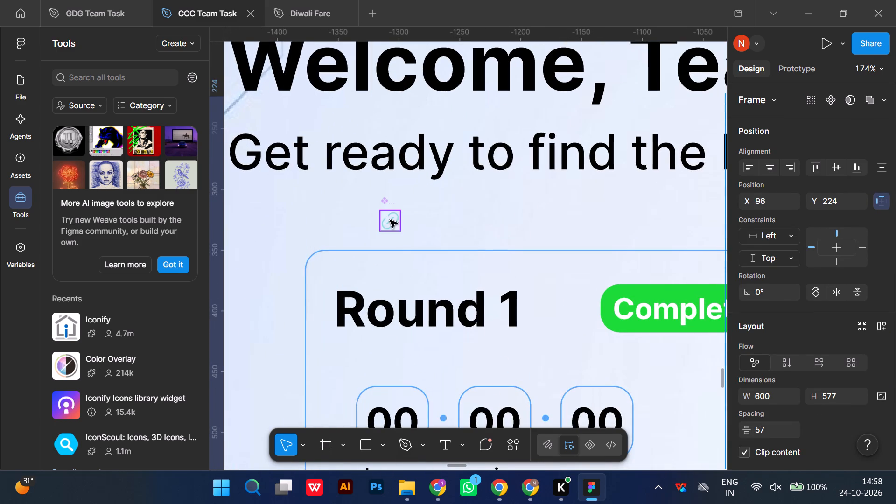
pyautogui.moveTo(390, 220); pyautogui.dragTo(623, 250)
pyautogui.hscroll(-4, 411, 220)
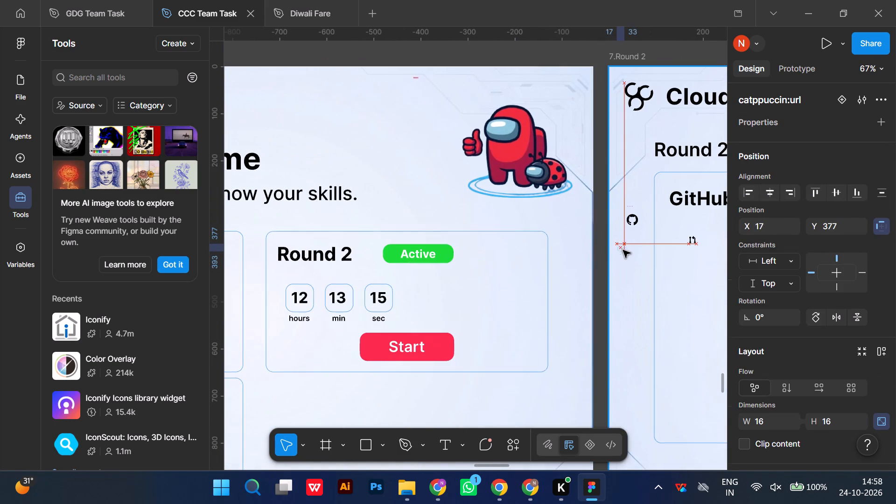
pyautogui.moveTo(623, 250); pyautogui.dragTo(629, 249)
# Collapse the screen layers and move the akar-icons:github-fill layer inside the 7.Round 2 frame.
pyautogui.click(19, 81)
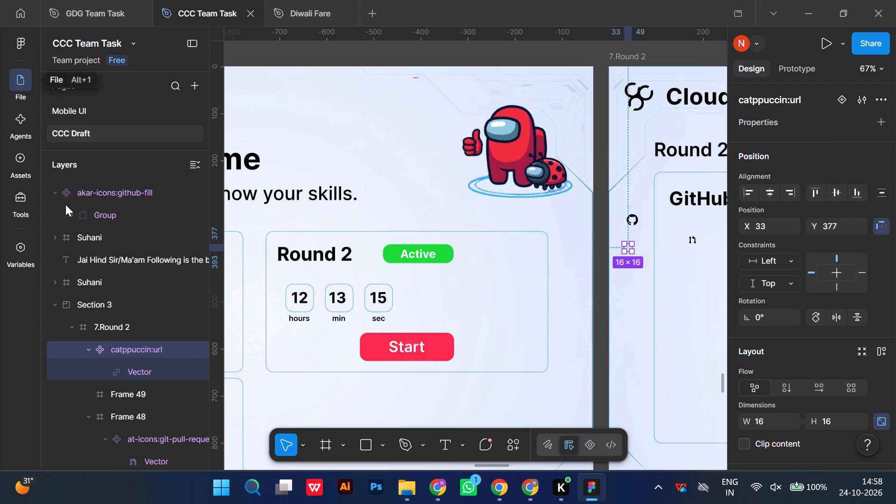
pyautogui.click(74, 324)
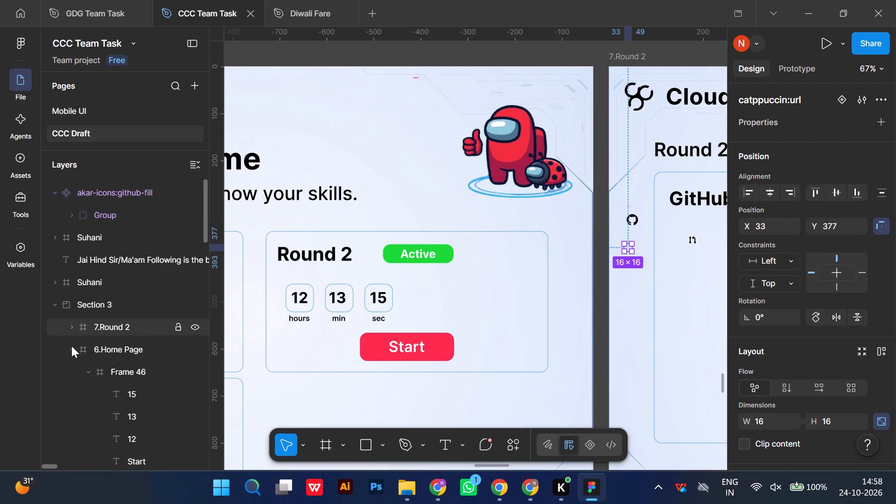
pyautogui.click(70, 349)
pyautogui.scroll(-2, 88, 389)
pyautogui.scroll(3, 84, 389)
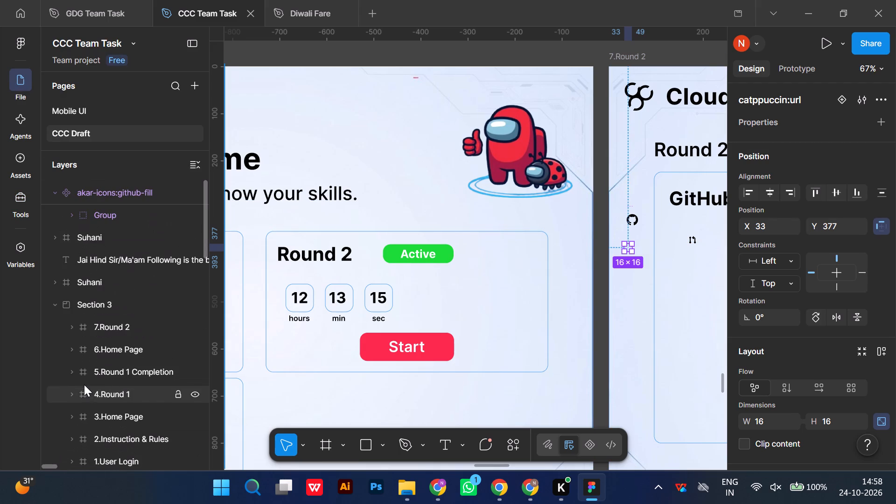
pyautogui.click(107, 196)
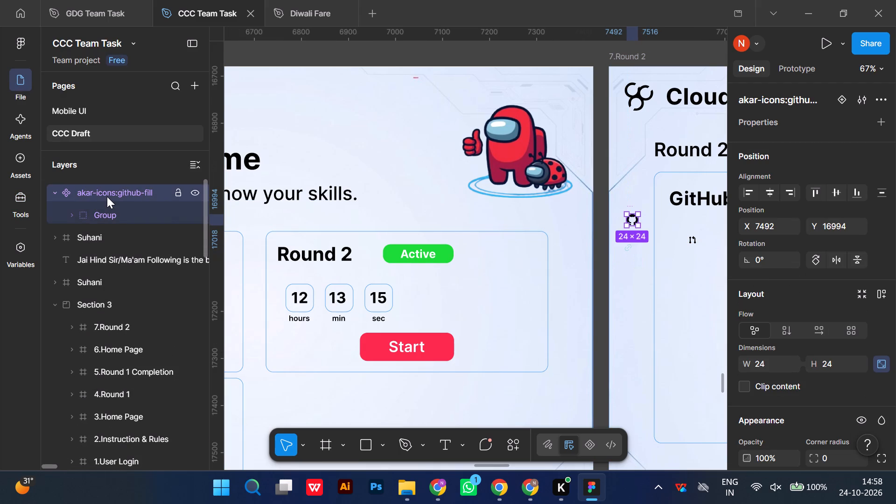
pyautogui.moveTo(107, 196); pyautogui.dragTo(123, 322)
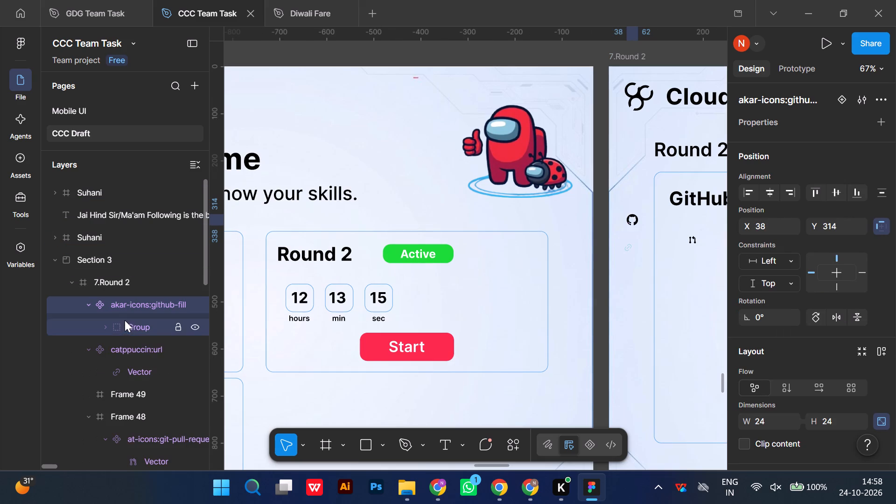
# Move the pull-request icon lower within the left box of 7.Round 2, leaving space under the title.
pyautogui.hscroll(-2, 467, 169)
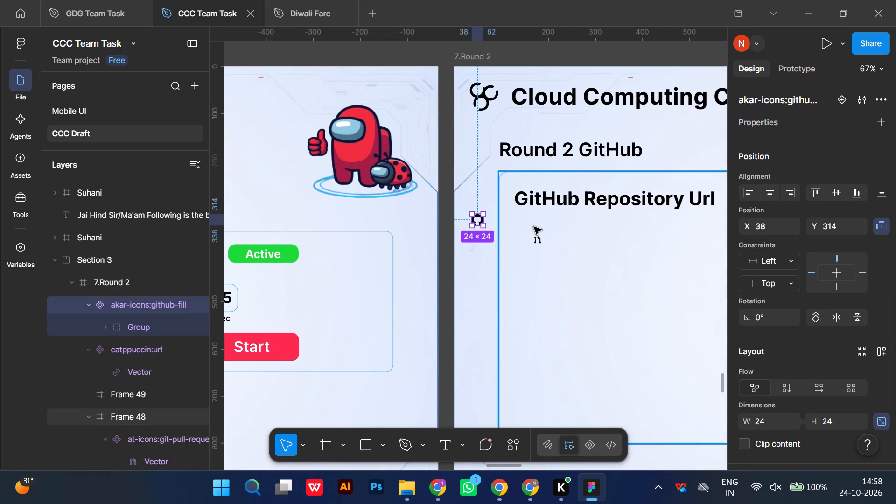
pyautogui.doubleClick(537, 242)
pyautogui.moveTo(537, 238); pyautogui.dragTo(532, 316)
# Move the GitHub icon graphic into the left box under the "GitHub Repository Url" title, at X 32, Y 126.
pyautogui.click(476, 220)
pyautogui.moveTo(476, 220); pyautogui.dragTo(519, 237)
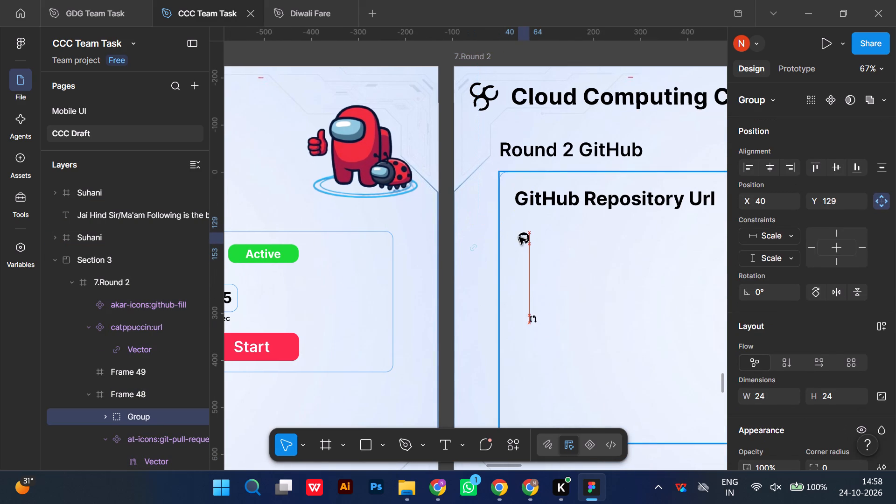
pyautogui.moveTo(519, 237); pyautogui.dragTo(519, 237)
# Set the GitHub icon's width to 32.
pyautogui.click(766, 389)
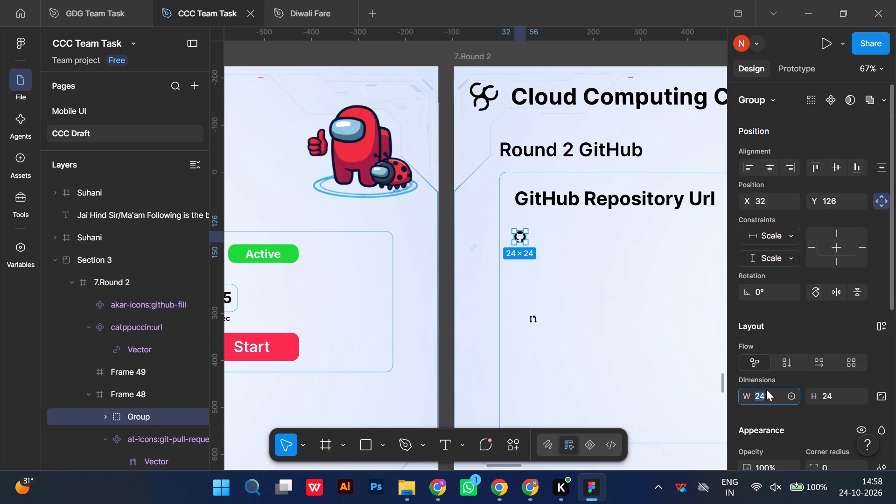
pyautogui.write('32')
pyautogui.click(666, 280)
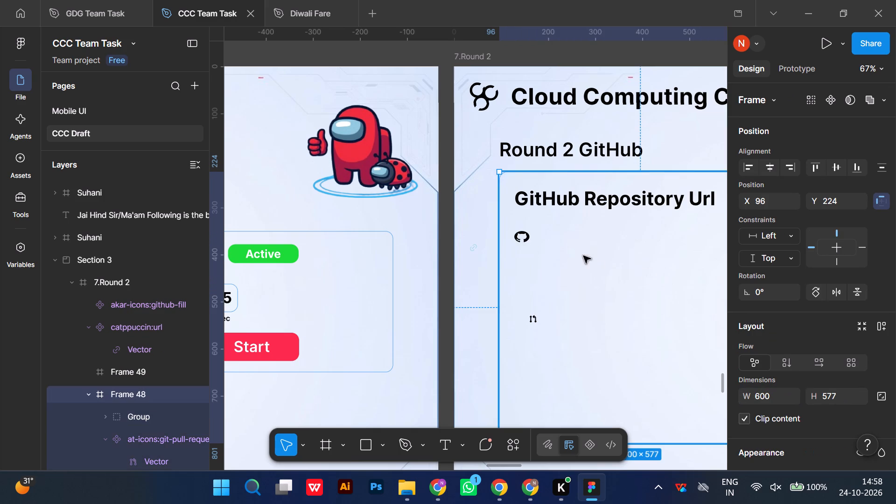
# Set the GitHub icon's height to 32 in the left box of 7.Round 2.
pyautogui.click(529, 241)
pyautogui.doubleClick(521, 238)
pyautogui.click(834, 396)
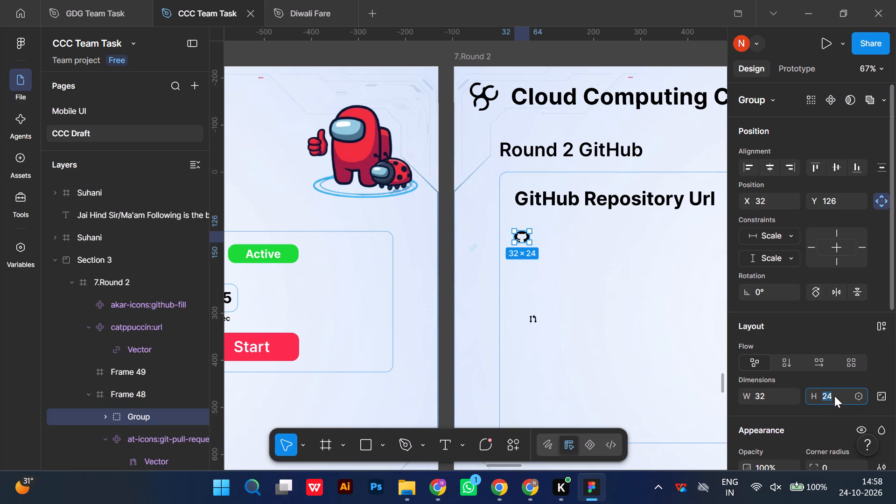
pyautogui.press('3')
pyautogui.press('2')
pyautogui.click(441, 208)
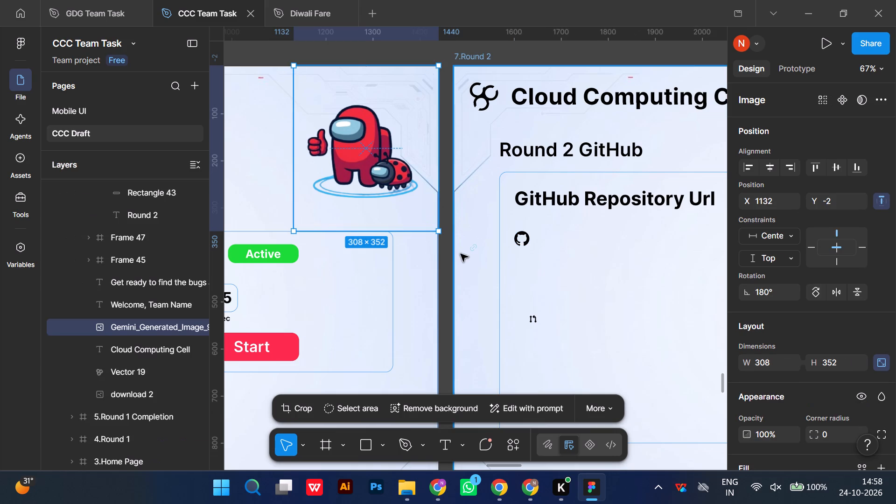
pyautogui.click(449, 254)
# Nudge the GitHub icon up to Y 112, under the "GitHub Repository Url" title.
pyautogui.doubleClick(525, 234)
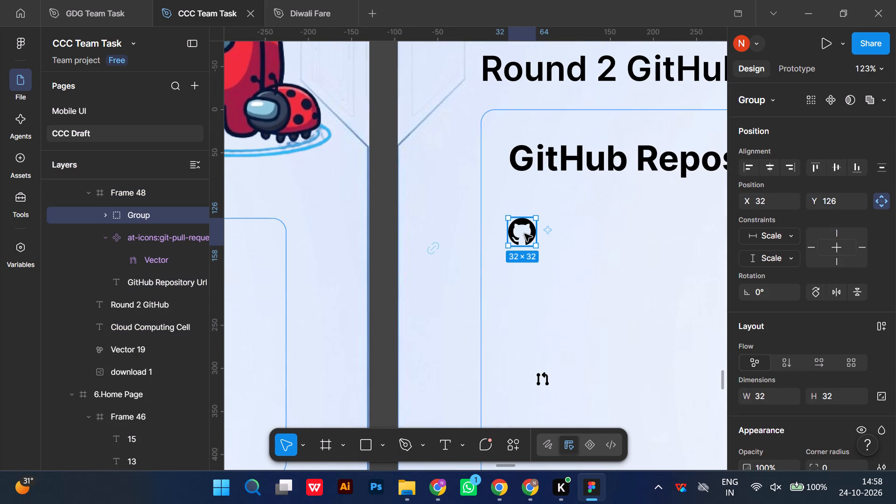
pyautogui.hotkey('alt', 'Up')
pyautogui.hotkey('alt', 'Up')
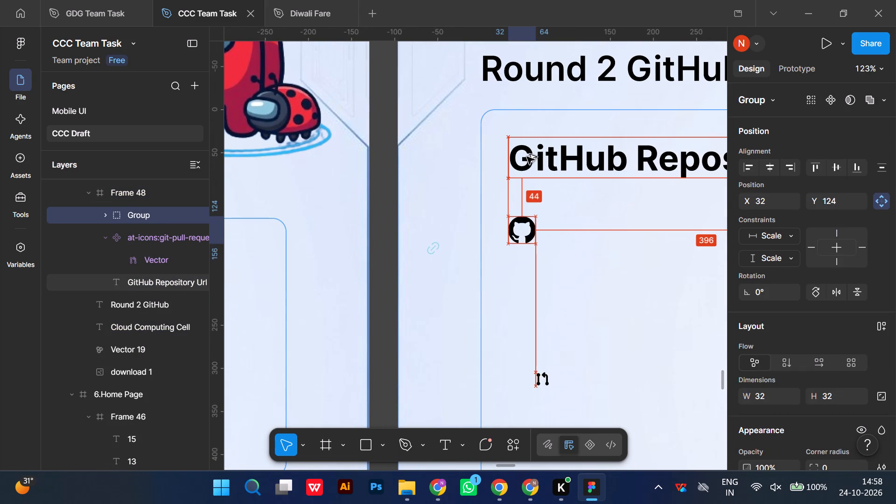
pyautogui.hotkey('alt', 'Up')
pyautogui.hotkey('alt', 'Up')
pyautogui.hotkey('alt', 'Up')
pyautogui.hotkey('alt', 'Up')
pyautogui.hotkey('alt', 'Up')
pyautogui.hotkey('alt', 'Up')
pyautogui.hotkey('alt', 'Up')
pyautogui.hotkey('alt', 'Up')
pyautogui.hotkey('alt', 'Up')
pyautogui.hotkey('alt', 'Up')
pyautogui.hotkey('alt', 'Up')
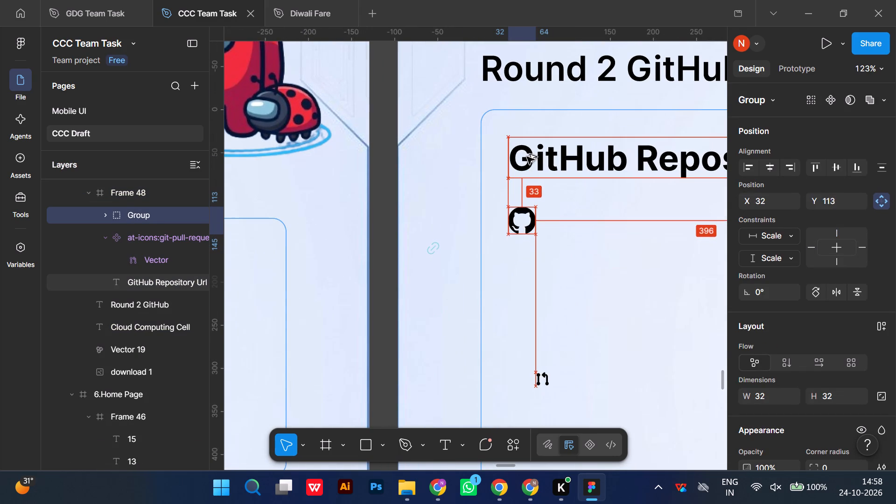
pyautogui.hotkey('alt', 'Up')
# Add the text "GitHub Link" beside the GitHub icon.
pyautogui.hscroll(-1, 527, 157)
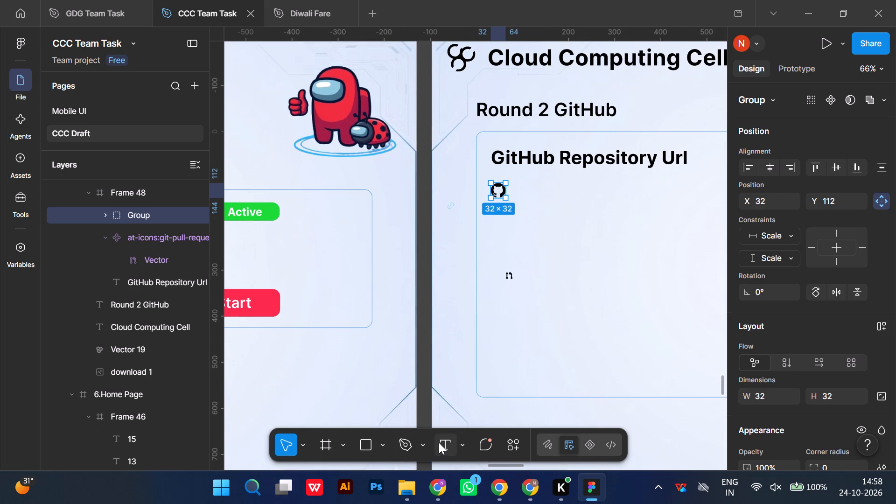
pyautogui.click(439, 442)
pyautogui.click(522, 189)
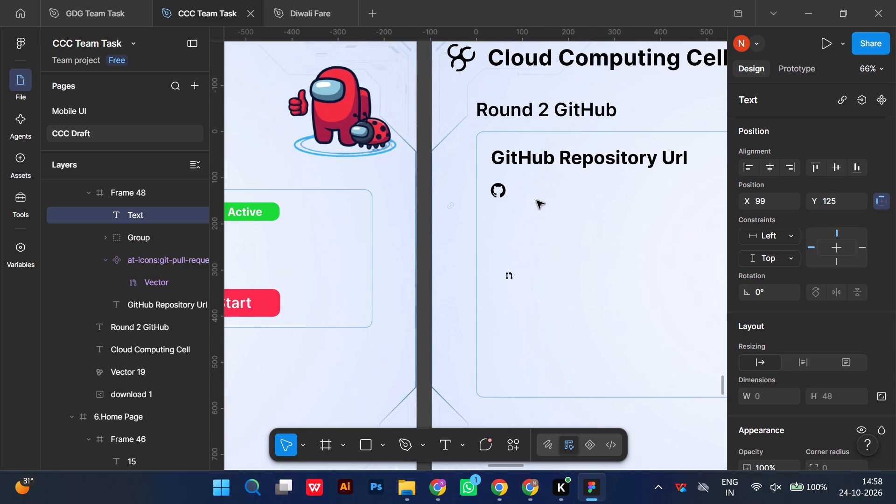
pyautogui.write('GitHub Link')
# Format the "GitHub Link" text as Semi Bold at font size 24.
pyautogui.tripleClick(566, 196)
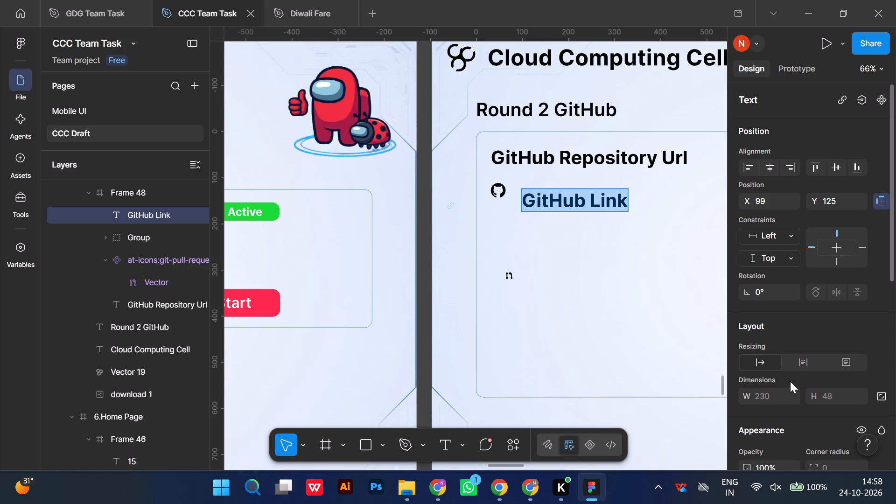
pyautogui.scroll(-3, 820, 418)
pyautogui.click(854, 345)
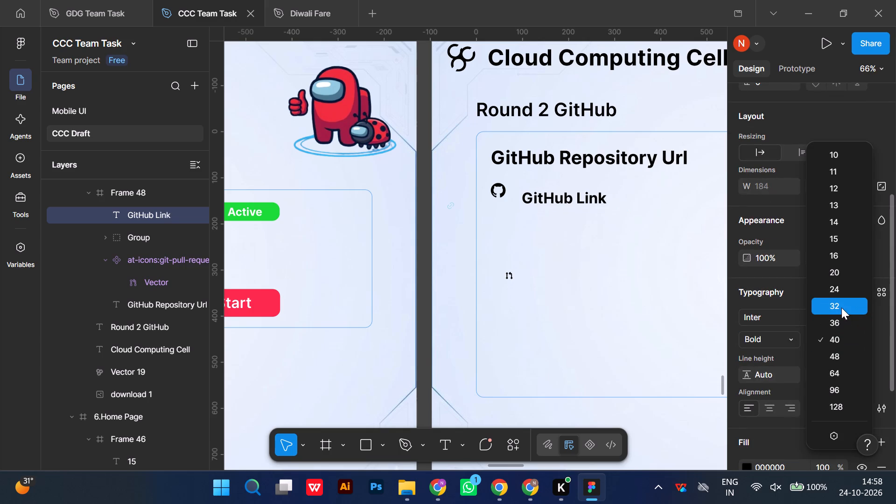
pyautogui.click(844, 297)
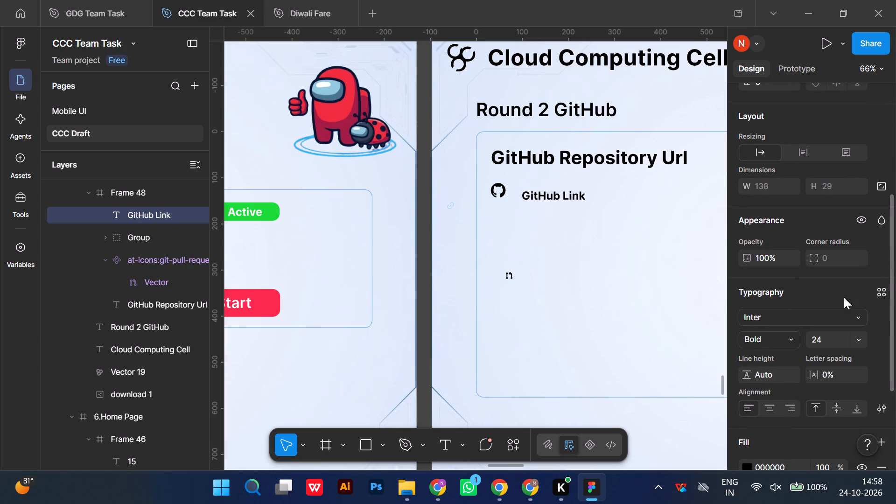
pyautogui.click(792, 343)
pyautogui.click(782, 322)
pyautogui.click(581, 254)
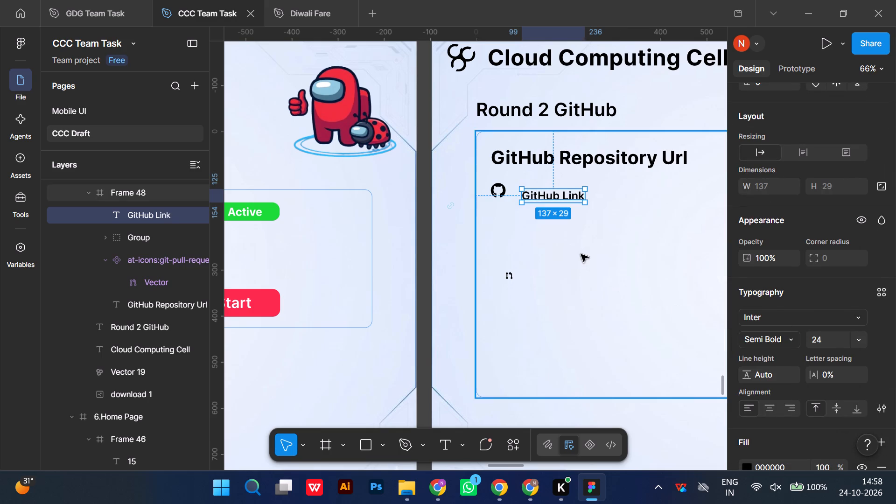
# Align the "GitHub Link" text with the GitHub icon at X 80, Y 113, leaving a 16 px gap between them.
pyautogui.moveTo(562, 189); pyautogui.dragTo(546, 172)
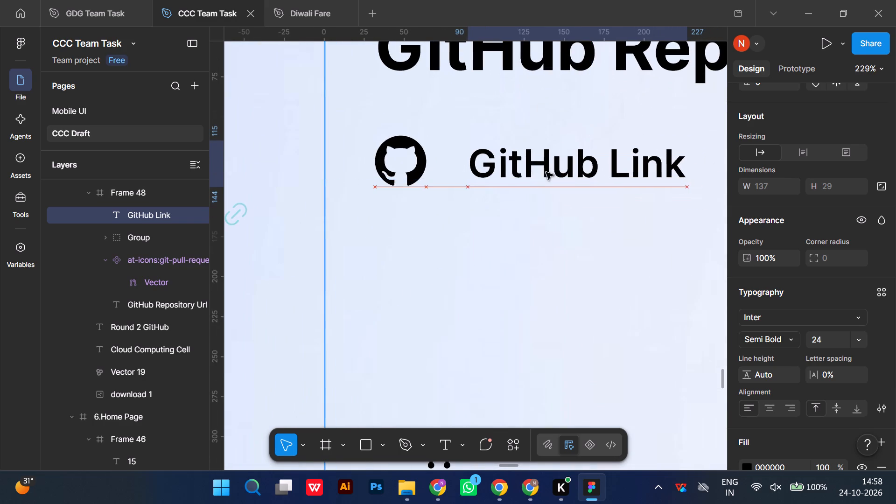
pyautogui.moveTo(546, 172); pyautogui.dragTo(539, 169)
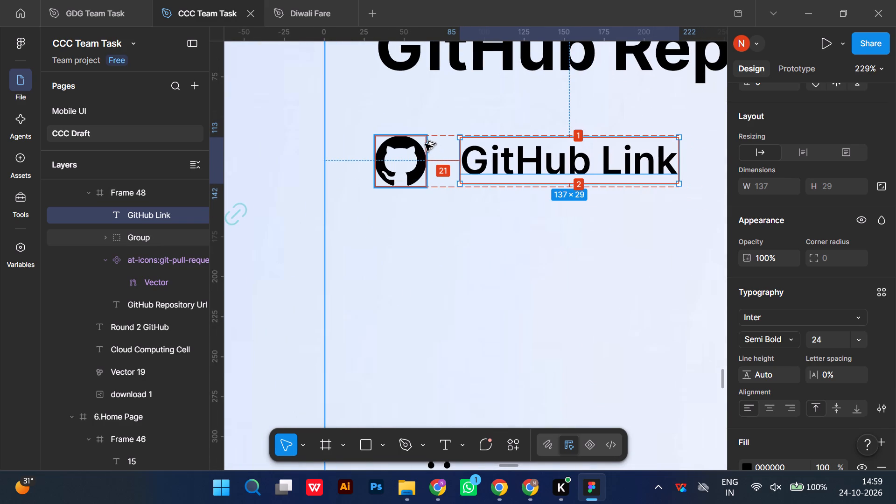
pyautogui.hotkey('alt', 'Left')
pyautogui.hotkey('alt', 'Left')
pyautogui.hotkey('alt', 'Left')
pyautogui.hotkey('alt', 'Left')
pyautogui.hotkey('alt', 'Left')
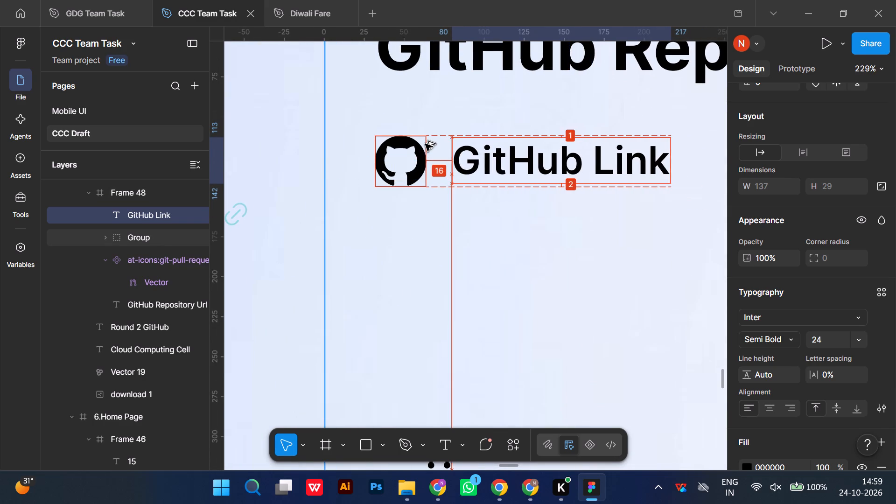
pyautogui.click(316, 209)
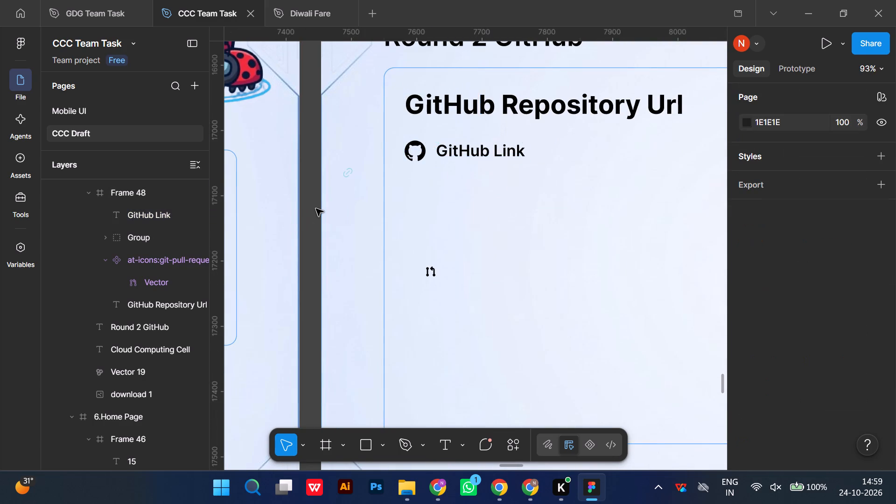
# Duplicate the Bug Title input field from 4.Round 1 and place the copy under "GitHub Link" in 7.Round 2, at X 32, Y 176.
pyautogui.hscroll(5, 316, 209)
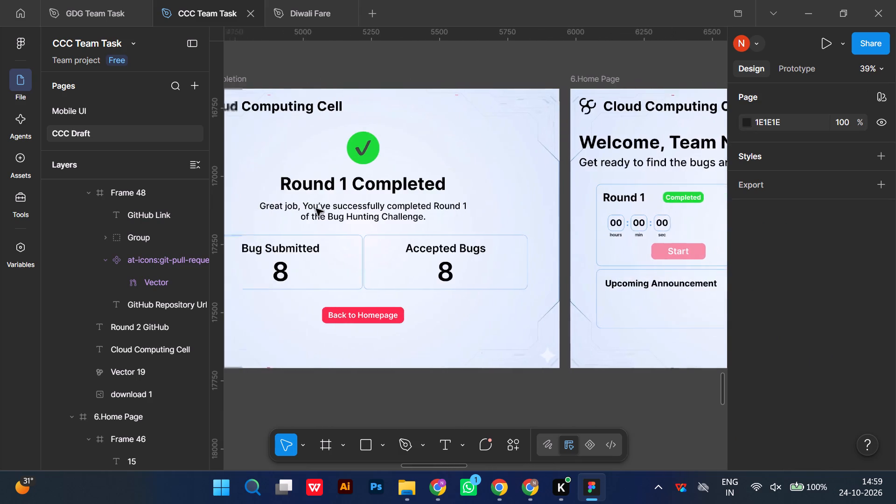
pyautogui.hscroll(1, 316, 209)
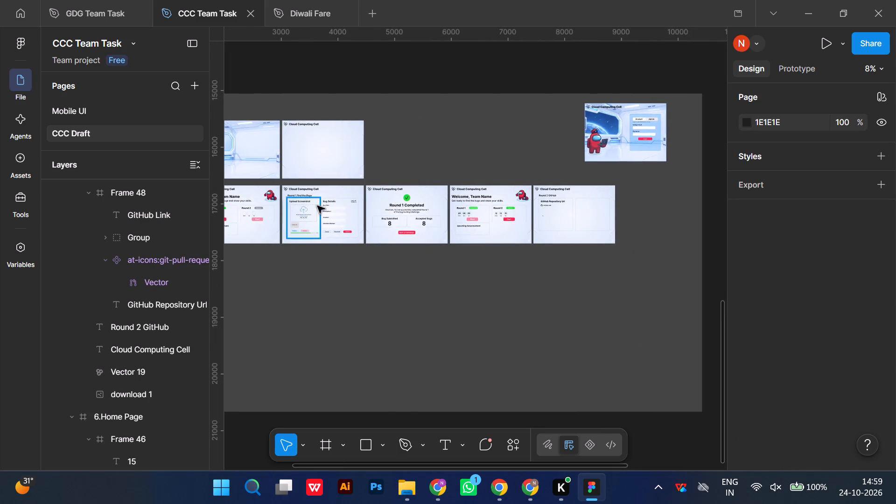
pyautogui.doubleClick(376, 209)
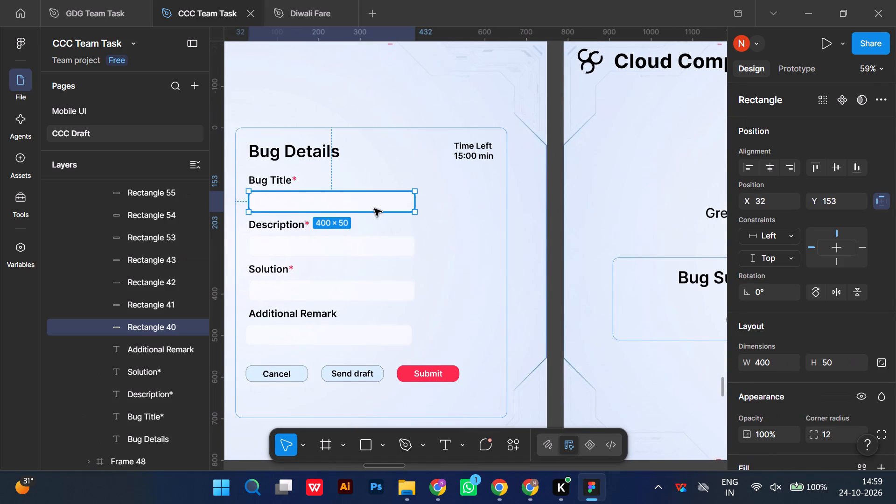
pyautogui.hotkey('ctrl', 'd')
pyautogui.moveTo(371, 209); pyautogui.dragTo(402, 209)
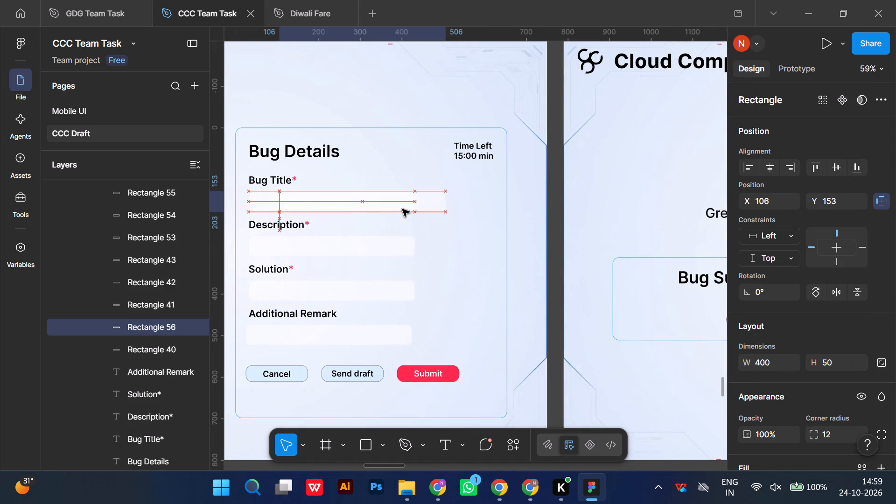
pyautogui.moveTo(402, 209); pyautogui.dragTo(438, 218)
pyautogui.hscroll(-12, 402, 209)
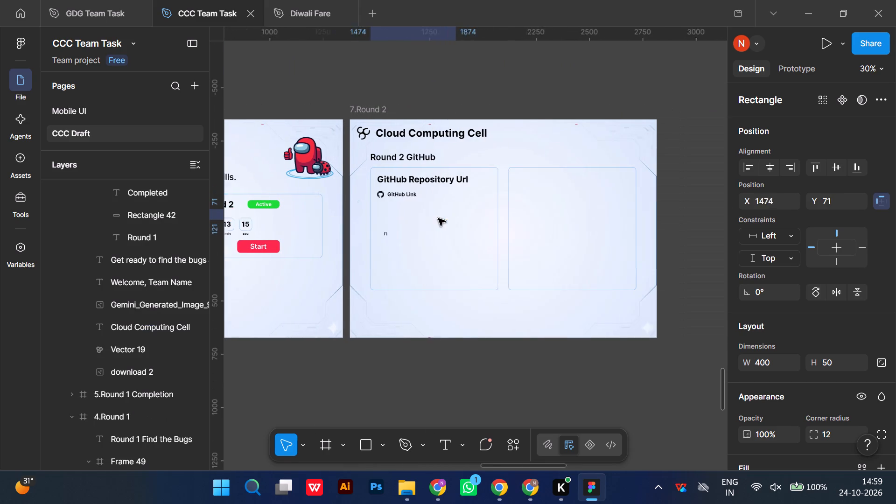
pyautogui.moveTo(438, 218); pyautogui.dragTo(406, 215)
pyautogui.moveTo(345, 205); pyautogui.dragTo(351, 203)
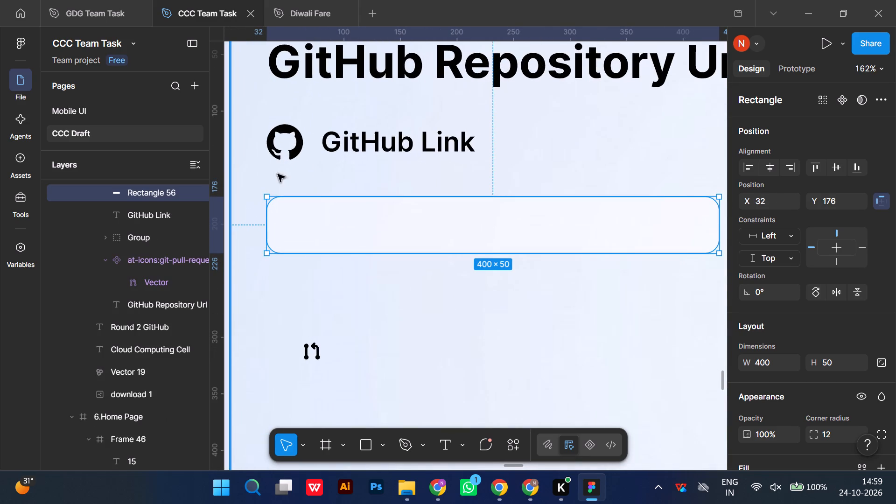
# Nudge the input field up to Y 156, leaving a 12 px gap below the GitHub icon.
pyautogui.hotkey('alt', 'Up')
pyautogui.hotkey('alt', 'Up')
pyautogui.hotkey('alt', 'Up')
pyautogui.hotkey('alt', 'Up')
pyautogui.hotkey('alt', 'Up')
pyautogui.hotkey('alt', 'Up')
pyautogui.hotkey('alt', 'Up')
pyautogui.hotkey('alt', 'Up')
pyautogui.hotkey('alt', 'Up')
pyautogui.hotkey('alt', 'Up')
pyautogui.hotkey('alt', 'Up')
pyautogui.hotkey('alt', 'Up')
pyautogui.hotkey('alt', 'Up')
pyautogui.hotkey('alt', 'Up')
pyautogui.hotkey('alt', 'Up')
pyautogui.hotkey('alt', 'Up')
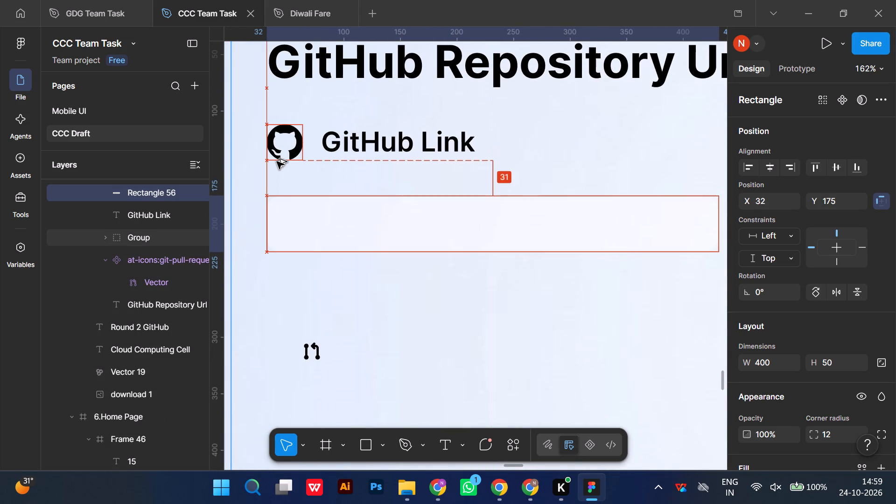
pyautogui.hotkey('alt', 'Up')
pyautogui.hotkey('alt', 'Up')
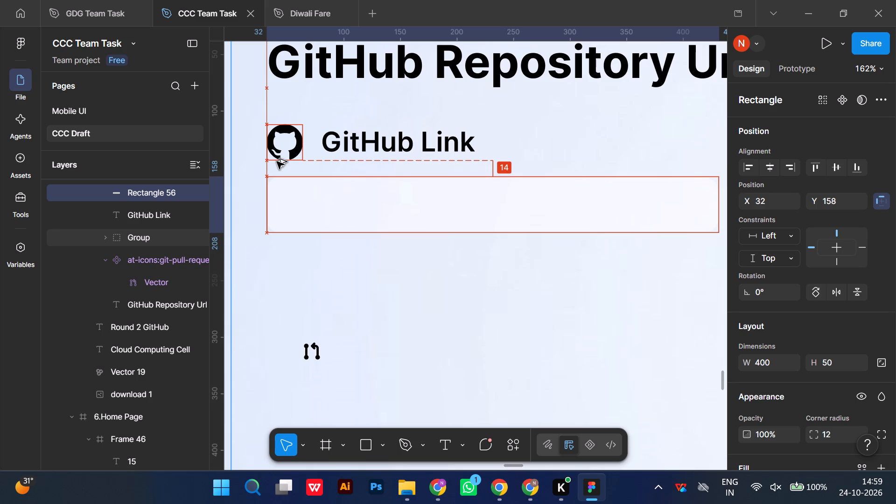
pyautogui.hotkey('alt', 'Up')
pyautogui.hotkey('alt', 'Up')
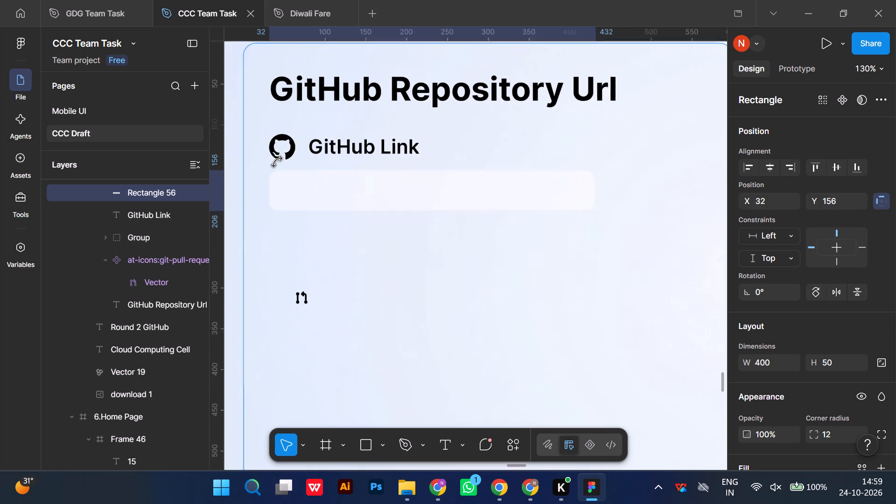
pyautogui.click(319, 228)
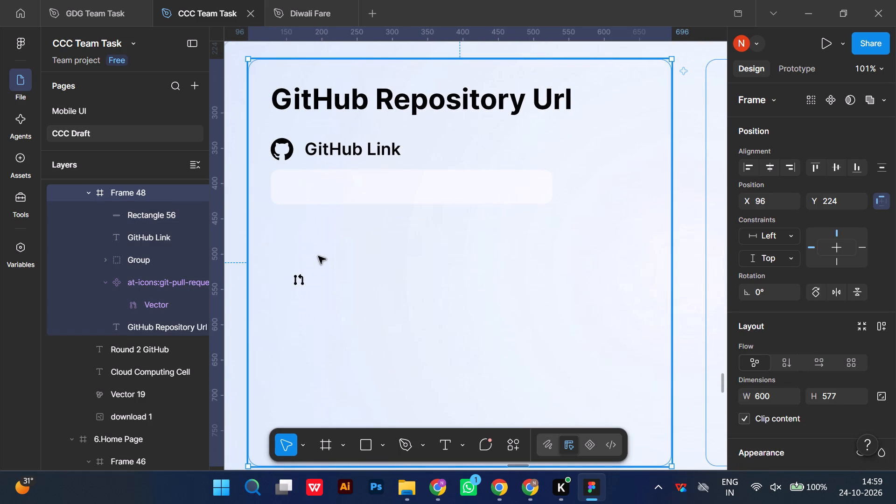
# Move the pull-request icon lower in the left box, to X 80, Y 384.
pyautogui.hscroll(1, 318, 256)
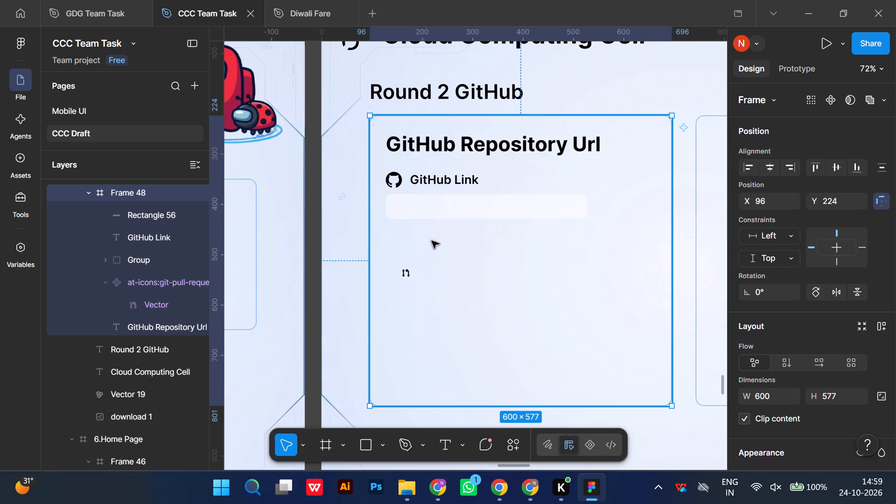
pyautogui.doubleClick(409, 272)
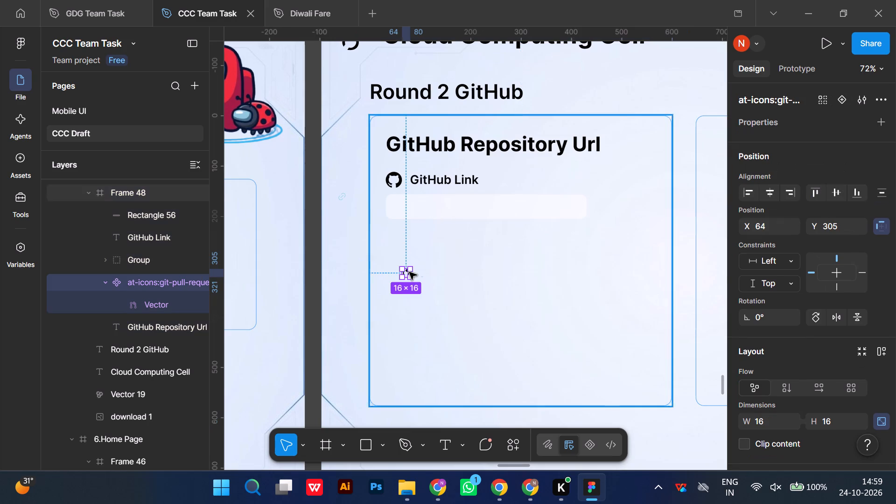
pyautogui.moveTo(405, 273); pyautogui.dragTo(413, 313)
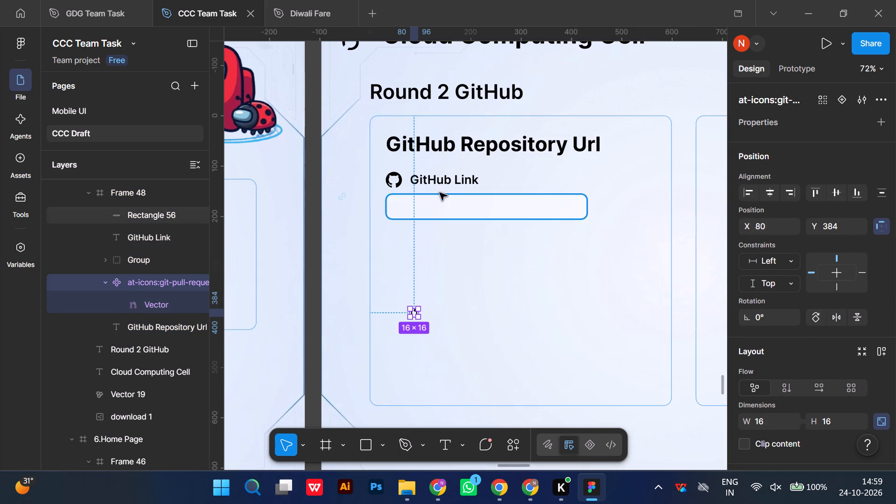
# Duplicate the GitHub icon and place the copy below the input field at X 32, Y 230.
pyautogui.click(391, 183)
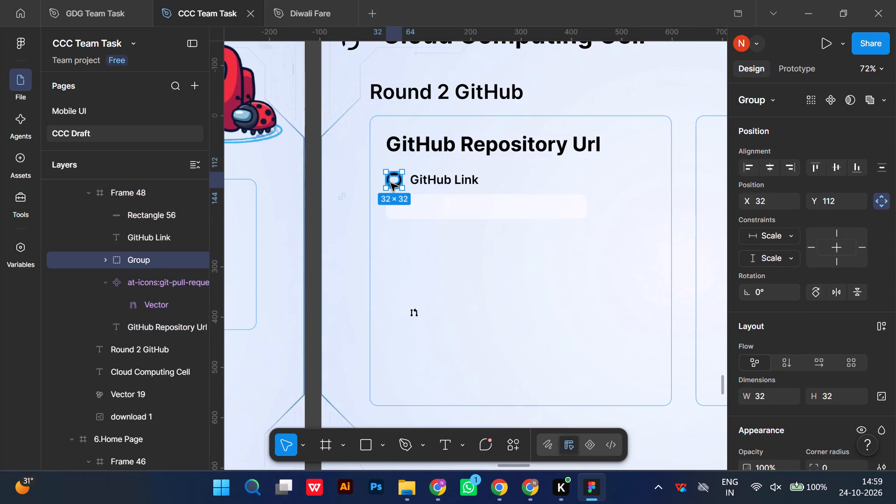
pyautogui.hotkey('ctrl', 'd')
pyautogui.doubleClick(404, 178)
pyautogui.moveTo(396, 182); pyautogui.dragTo(397, 246)
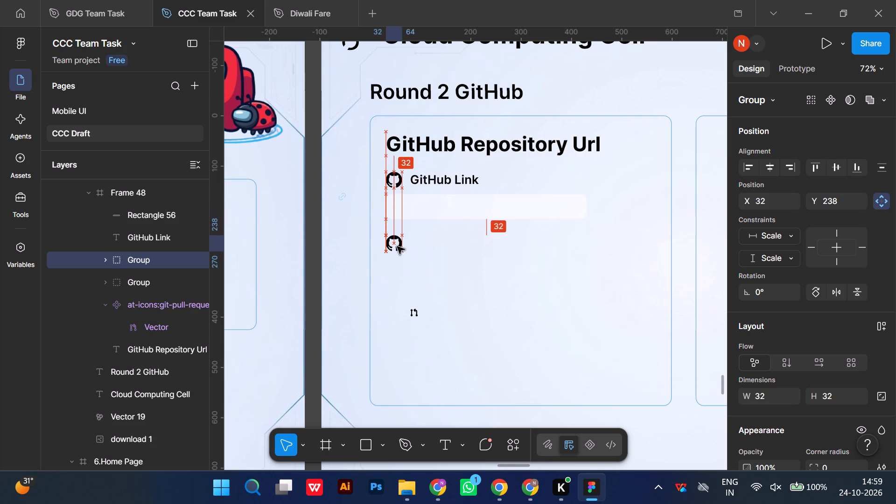
pyautogui.moveTo(397, 246); pyautogui.dragTo(397, 247)
pyautogui.hotkey('alt', 'Up')
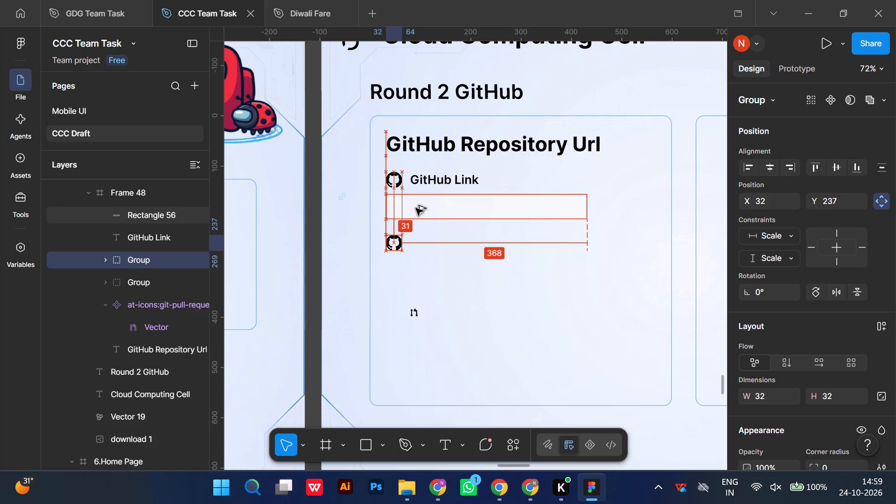
pyautogui.hotkey('alt', 'Up')
pyautogui.hotkey('alt', 'Up')
pyautogui.hotkey('alt', 'Up')
pyautogui.hotkey('alt', 'Up')
pyautogui.hotkey('alt', 'Up')
pyautogui.hotkey('alt', 'Up')
pyautogui.hotkey('alt', 'Up')
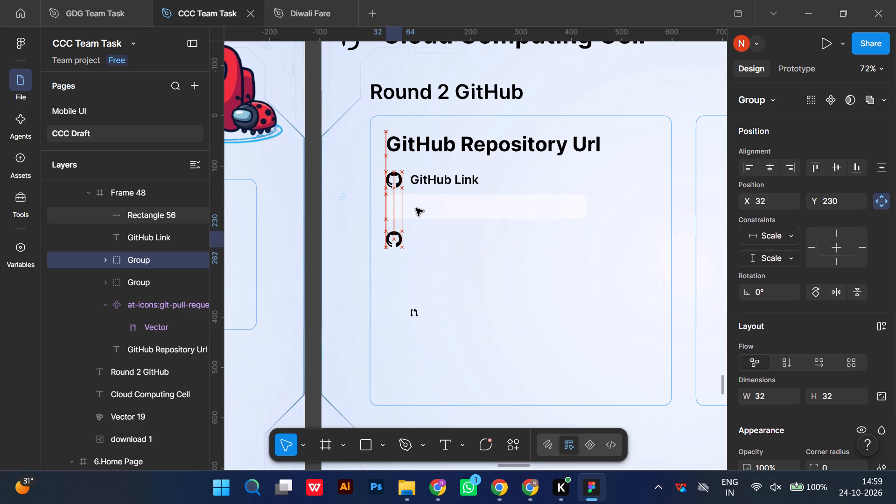
# Duplicate the input field and place the copy 12 px below the second GitHub icon, at X 32, Y 274.
pyautogui.click(416, 208)
pyautogui.hotkey('ctrl', 'd')
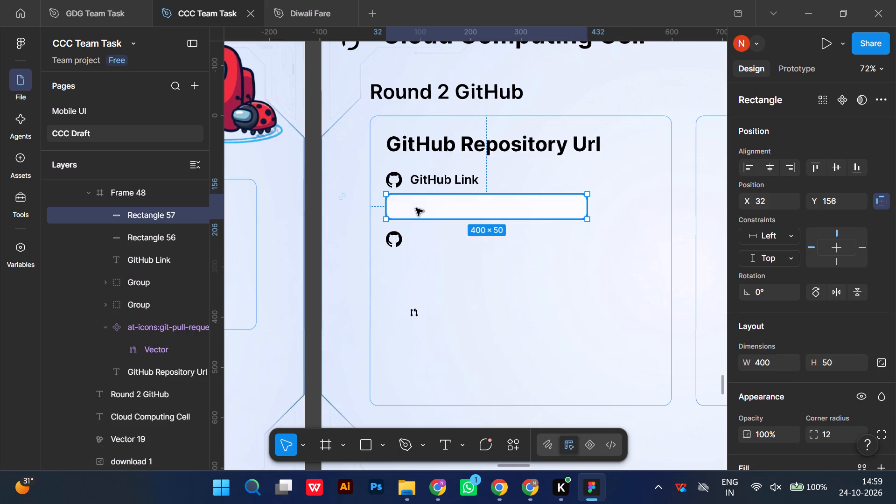
pyautogui.moveTo(416, 208); pyautogui.dragTo(417, 266)
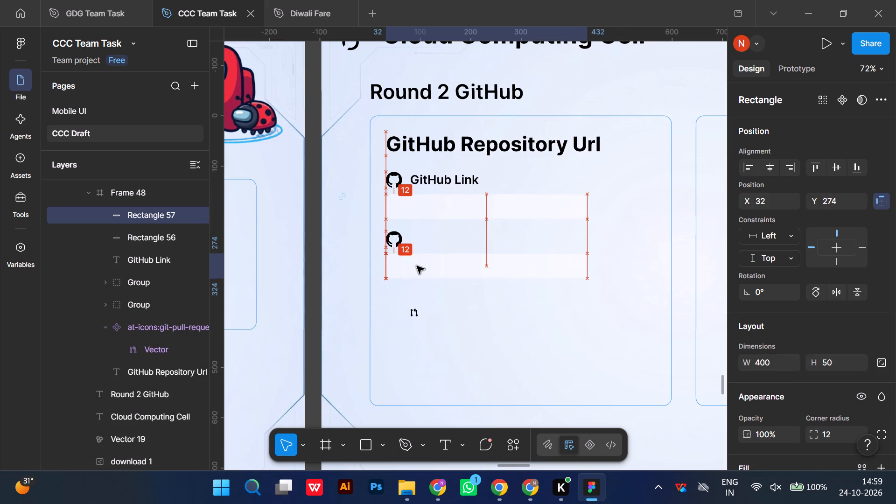
# Duplicate the GitHub Link label and place the copy beside the second GitHub icon at X 80, Y 231.
pyautogui.moveTo(417, 266); pyautogui.dragTo(417, 266)
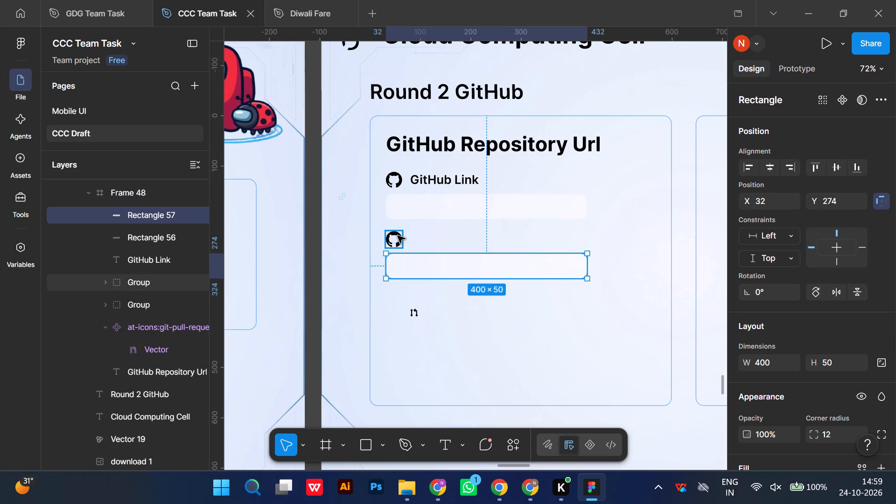
pyautogui.click(433, 181)
pyautogui.hotkey('ctrl', 'd')
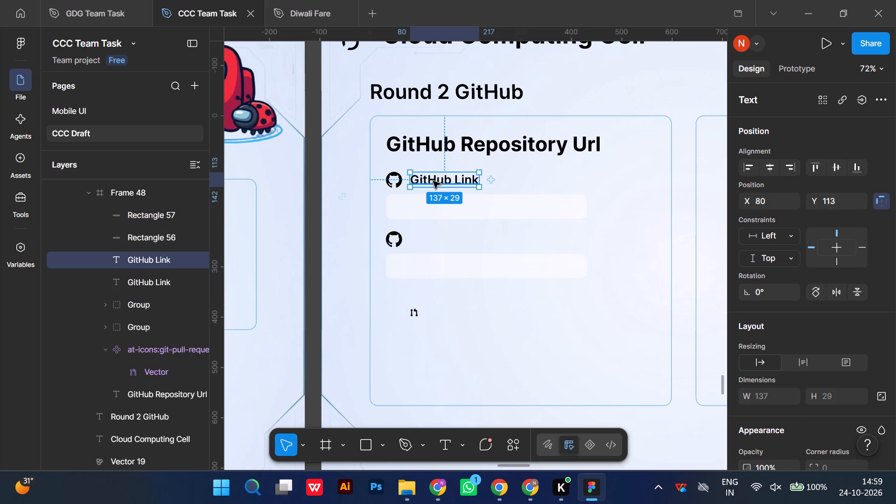
pyautogui.moveTo(433, 181); pyautogui.dragTo(431, 243)
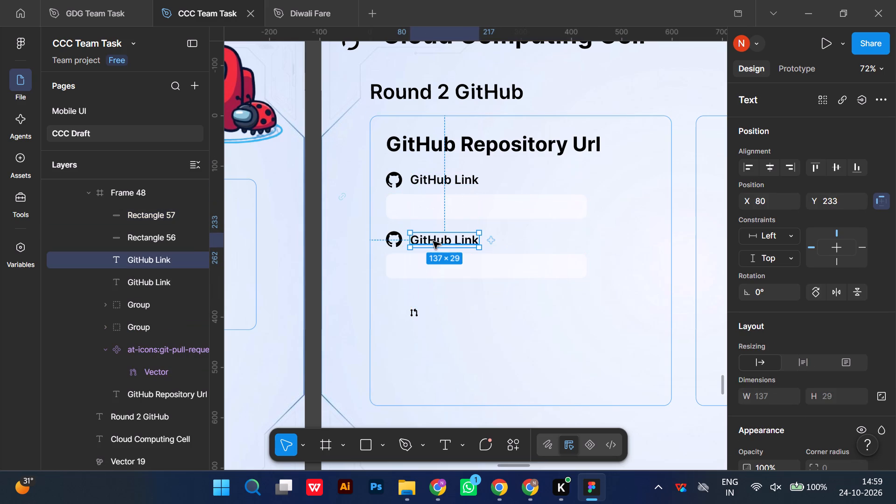
pyautogui.hotkey('alt', 'Up')
pyautogui.hotkey('alt', 'Up')
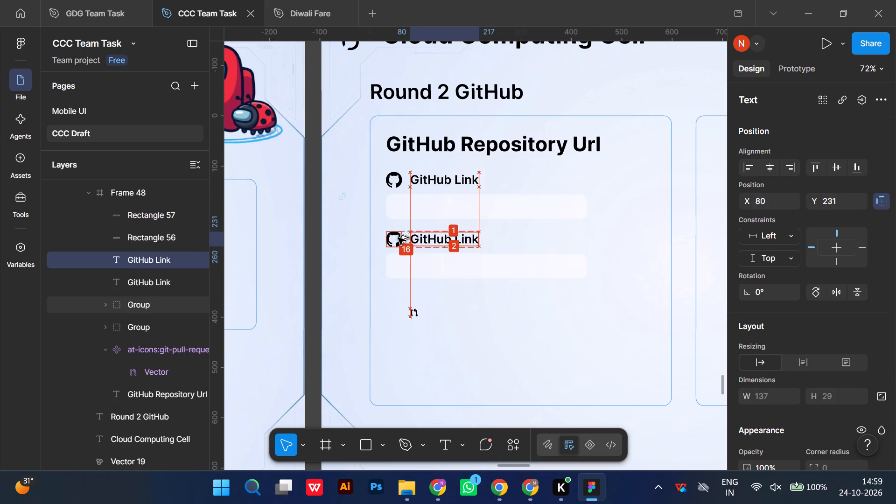
# Change the copied label beside the second GitHub icon to read "GitHub Url".
pyautogui.click(425, 183)
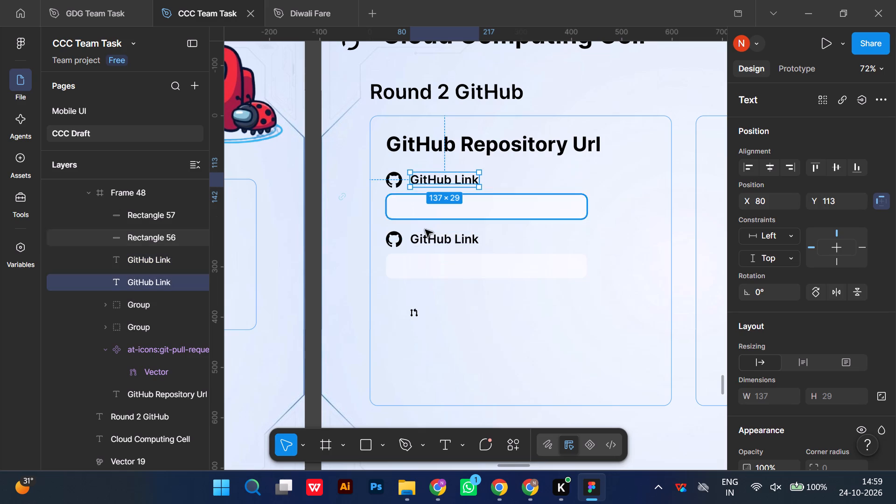
pyautogui.doubleClick(439, 241)
pyautogui.doubleClick(465, 239)
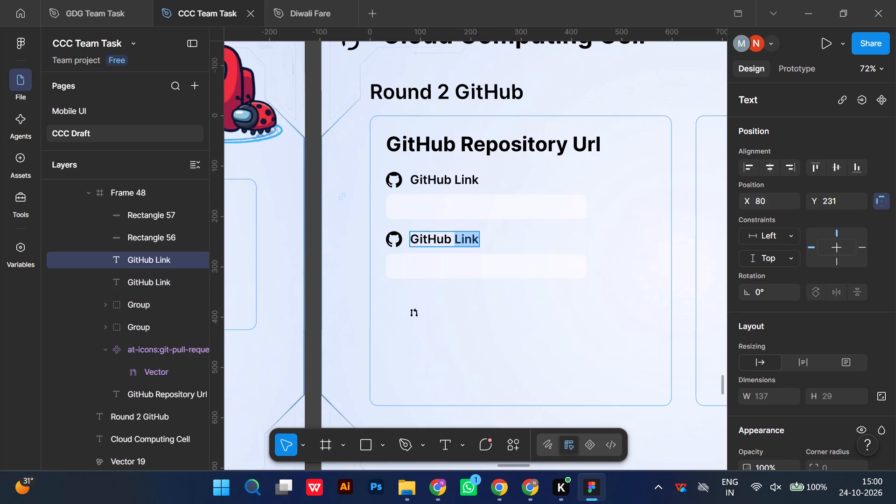
pyautogui.write('Url')
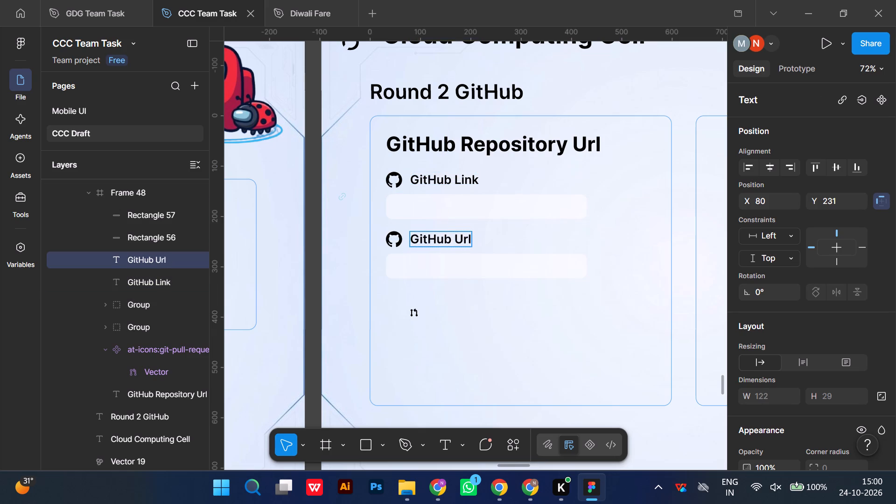
pyautogui.click(494, 307)
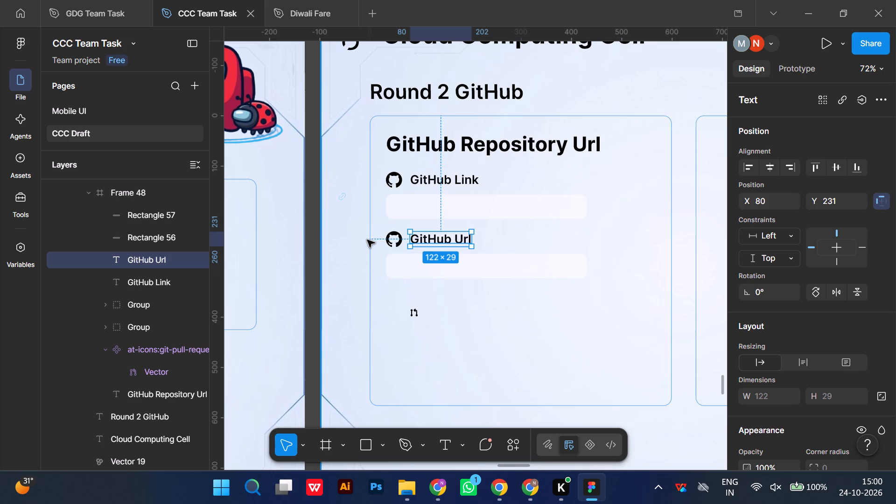
# Move the link icon from outside the box into the first input field, at X 48, Y 169.
pyautogui.click(343, 196)
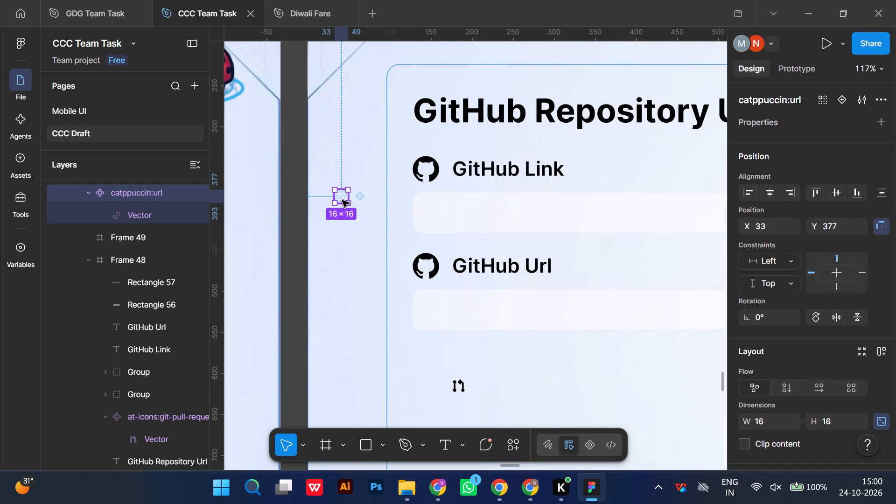
pyautogui.moveTo(342, 196); pyautogui.dragTo(432, 211)
# Set the stroke colour of the link icon's vector to black, #000000.
pyautogui.doubleClick(432, 211)
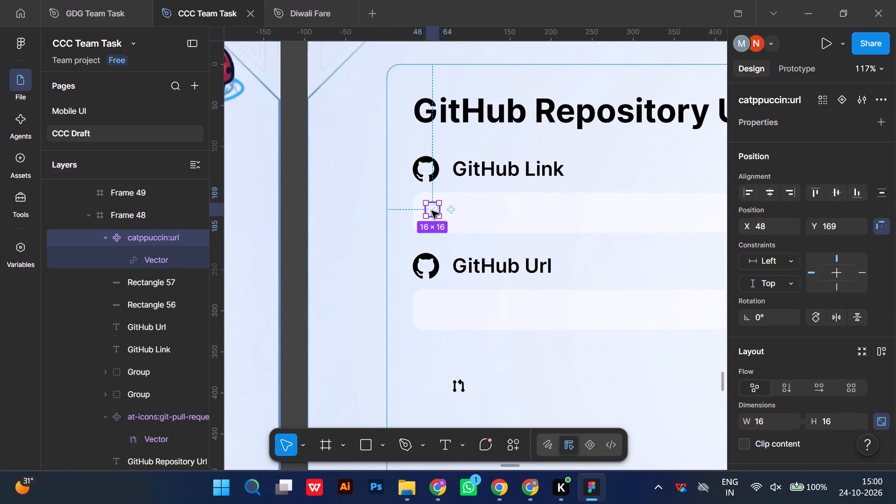
pyautogui.scroll(-3, 854, 423)
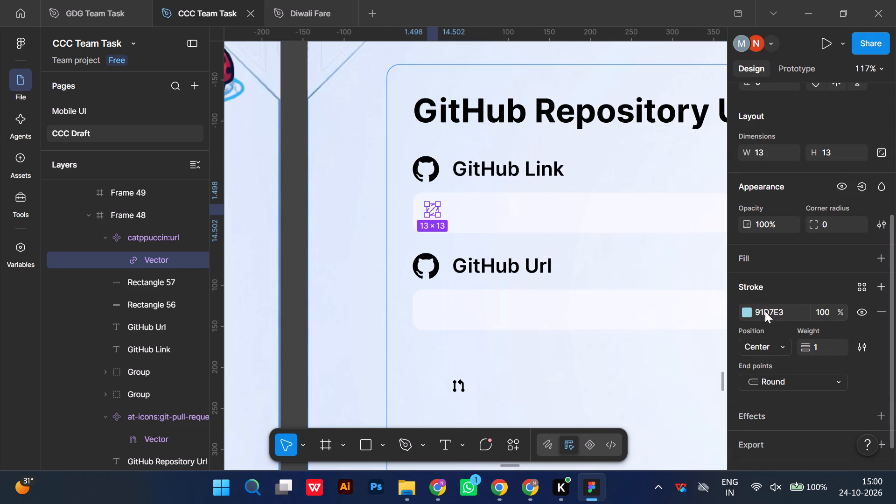
pyautogui.click(767, 309)
pyautogui.press('0')
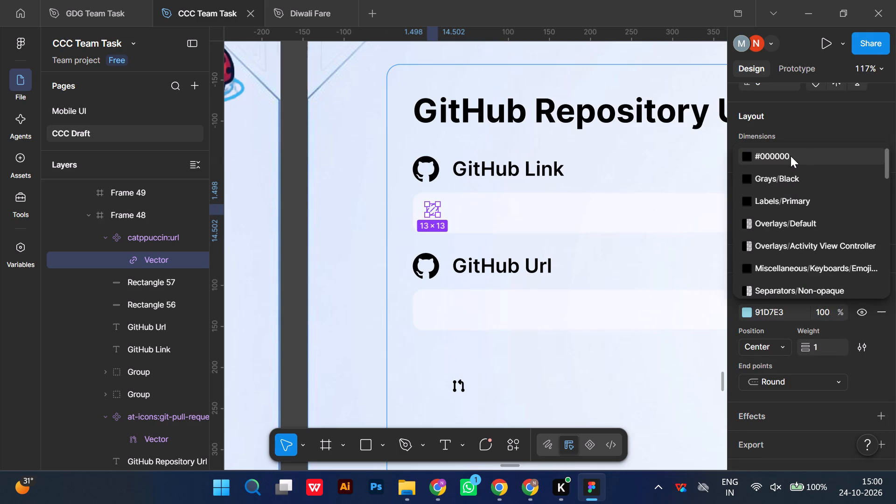
pyautogui.click(791, 156)
pyautogui.click(705, 364)
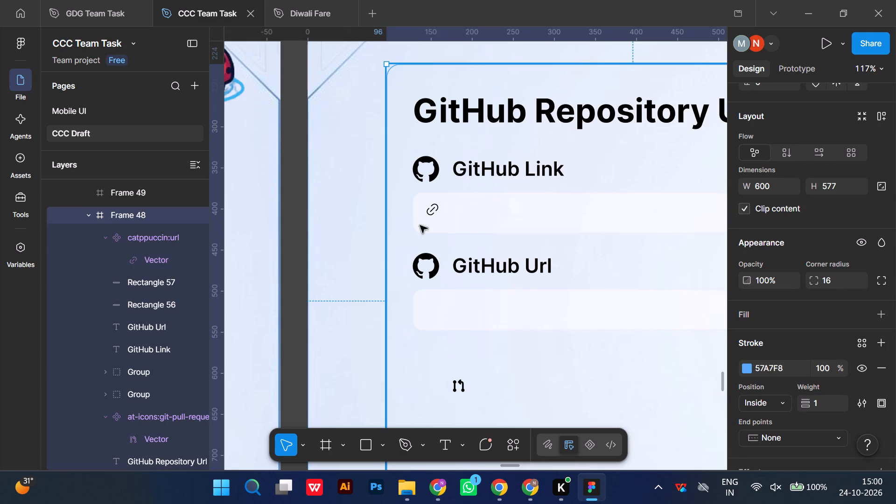
# Resize the link icon in the first input field to 24 × 24.
pyautogui.doubleClick(432, 210)
pyautogui.click(773, 194)
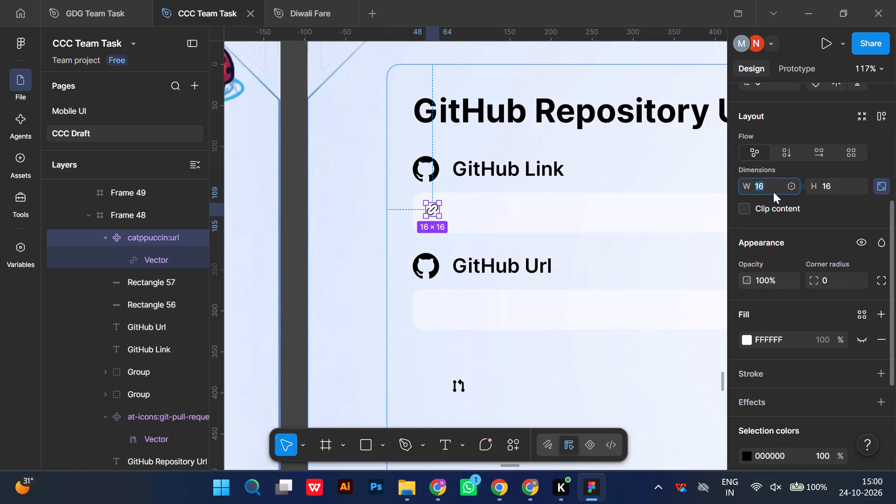
pyautogui.press('2')
pyautogui.press('4')
pyautogui.click(833, 189)
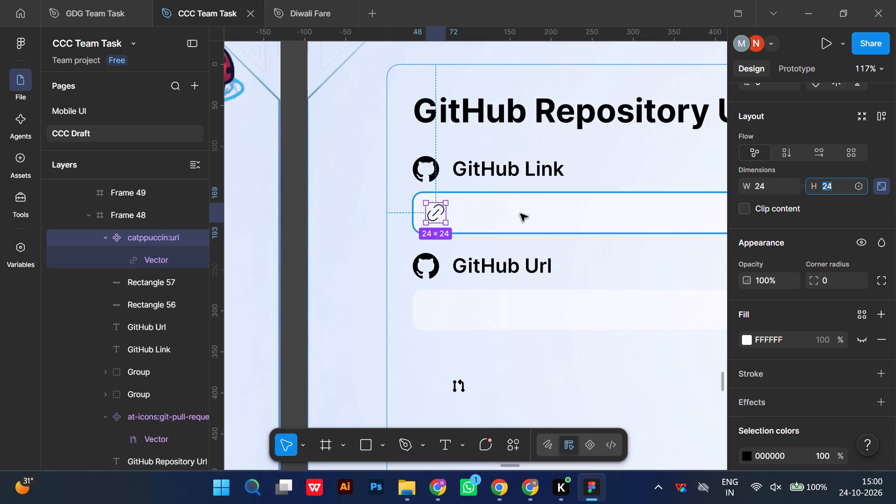
# Increase the stroke weight of the link icon's vector by one step.
pyautogui.click(427, 212)
pyautogui.tripleClick(434, 216)
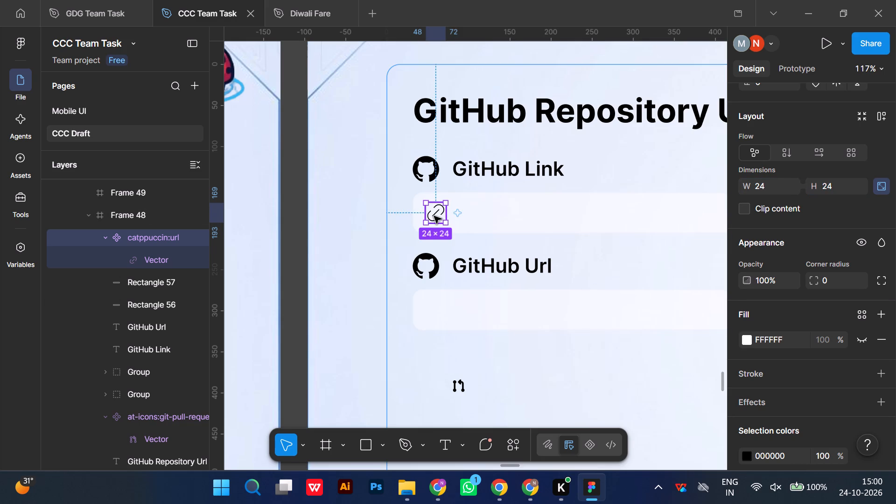
pyautogui.click(821, 347)
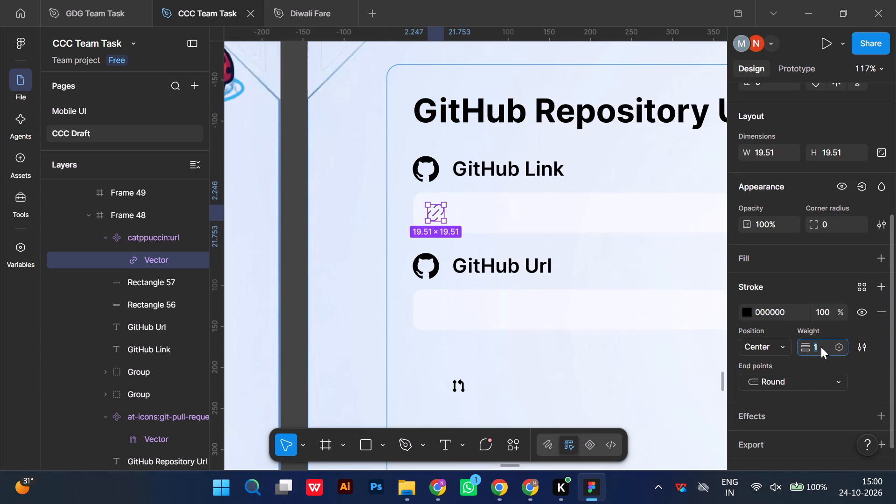
pyautogui.press('Up')
pyautogui.click(353, 270)
# Reduce the opacity of the link icon's black colour to 50%.
pyautogui.tripleClick(437, 215)
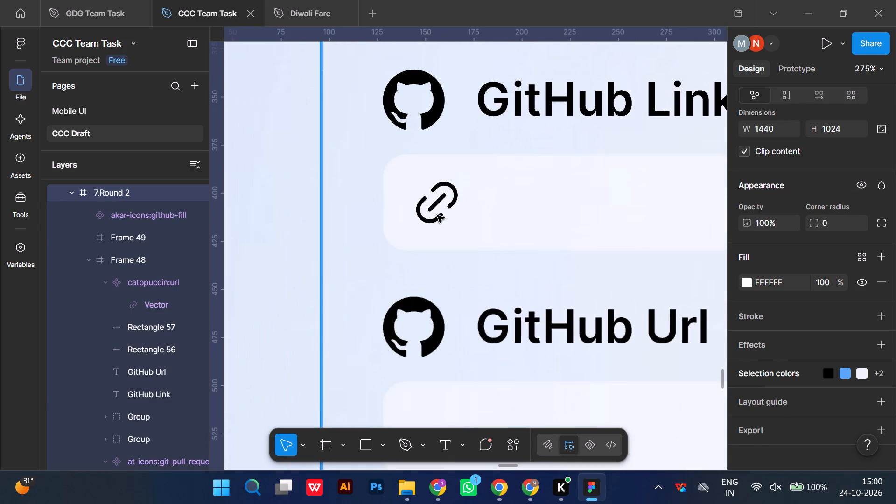
pyautogui.click(598, 188)
pyautogui.click(442, 222)
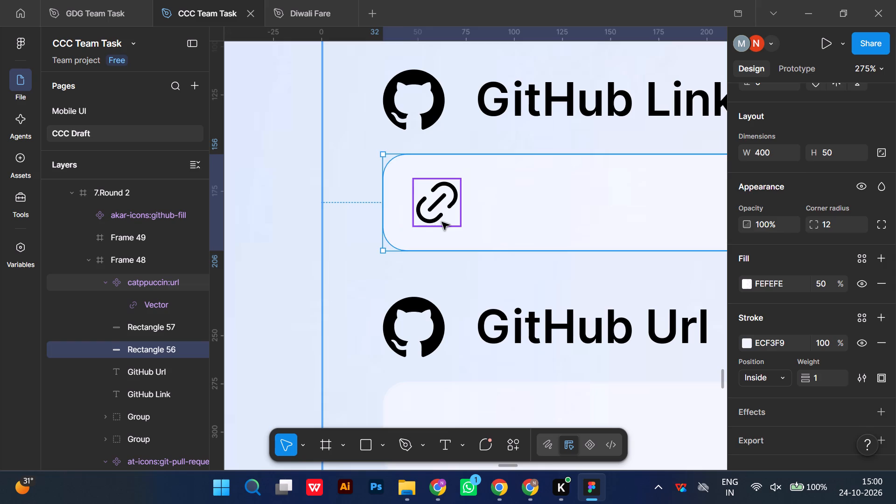
pyautogui.scroll(-2, 829, 362)
pyautogui.click(824, 319)
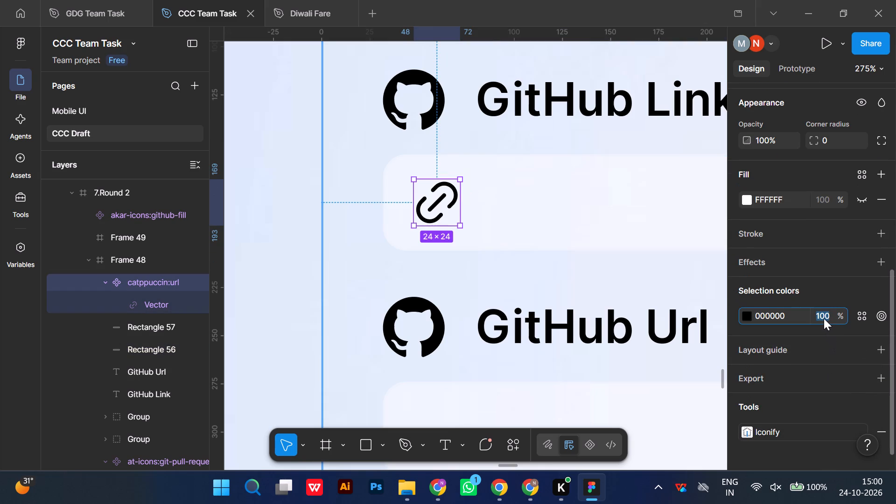
pyautogui.press('Down')
pyautogui.press('Down')
pyautogui.press('Down')
pyautogui.press('Down')
pyautogui.press('Down')
pyautogui.press('Down')
pyautogui.press('Down')
pyautogui.press('Down')
pyautogui.press('Down')
pyautogui.press('Down')
pyautogui.press('Down')
pyautogui.press('Down')
pyautogui.press('Down')
pyautogui.press('Down')
pyautogui.press('Down')
pyautogui.press('Down')
pyautogui.press('Down')
pyautogui.press('Down')
pyautogui.press('Down')
pyautogui.press('Down')
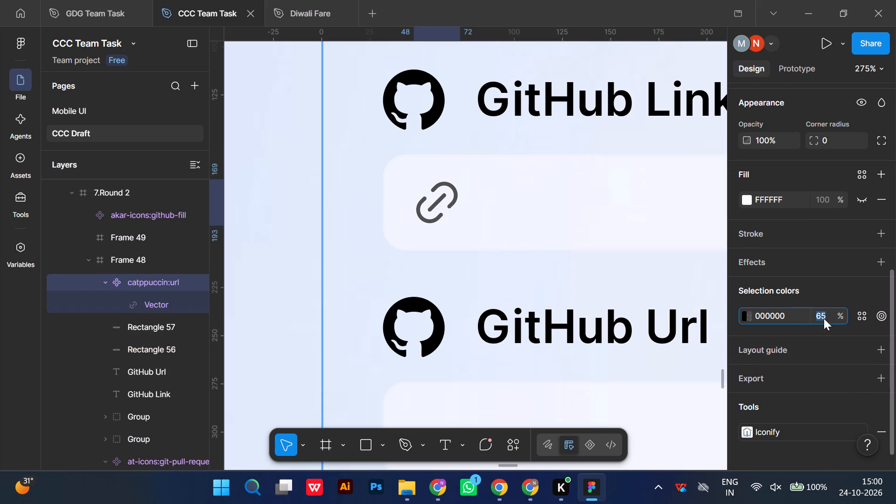
pyautogui.press('Down')
pyautogui.press('Down')
pyautogui.press('Down')
pyautogui.press('Down')
pyautogui.press('Down')
pyautogui.press('Down')
pyautogui.press('Down')
pyautogui.press('Down')
pyautogui.press('Down')
pyautogui.press('Down')
pyautogui.press('Down')
pyautogui.press('Down')
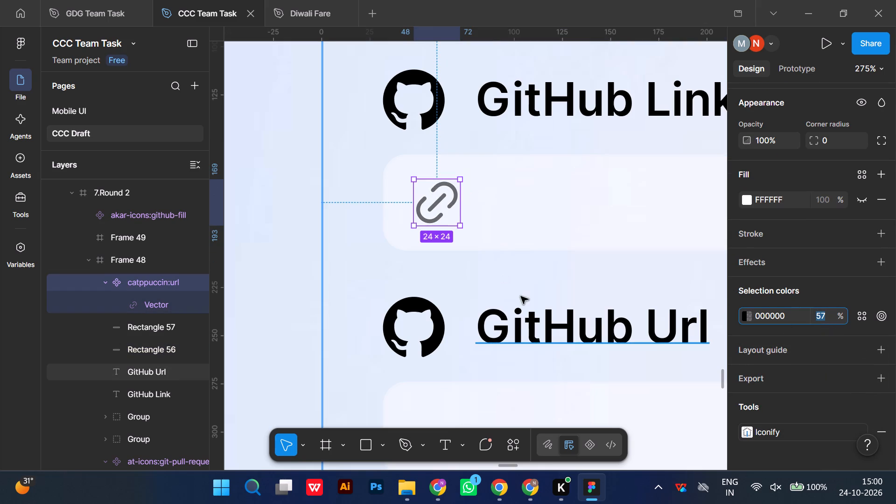
pyautogui.press('Down')
pyautogui.press('Down')
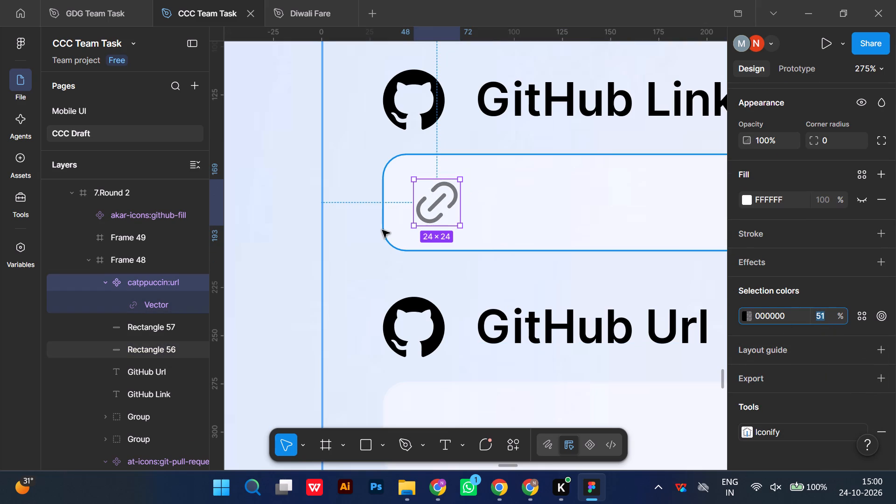
pyautogui.press('Down')
pyautogui.click(279, 158)
# Duplicate the link icon and place the copy in the second input field, vertically centred at X 48, Y 287.
pyautogui.doubleClick(433, 205)
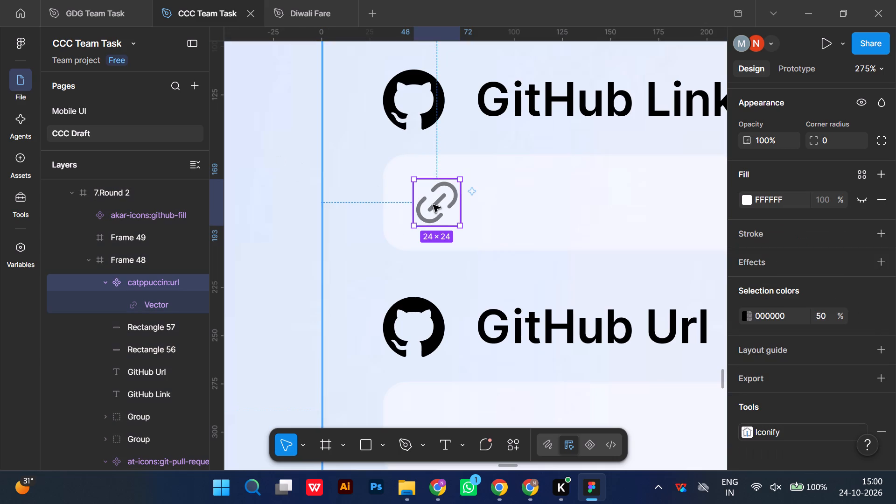
pyautogui.hotkey('alt', 'Left')
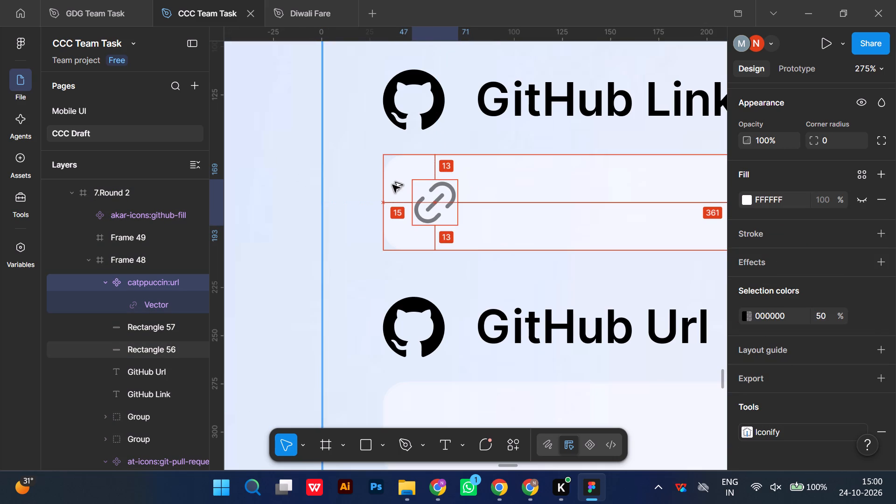
pyautogui.hotkey('alt', 'Right')
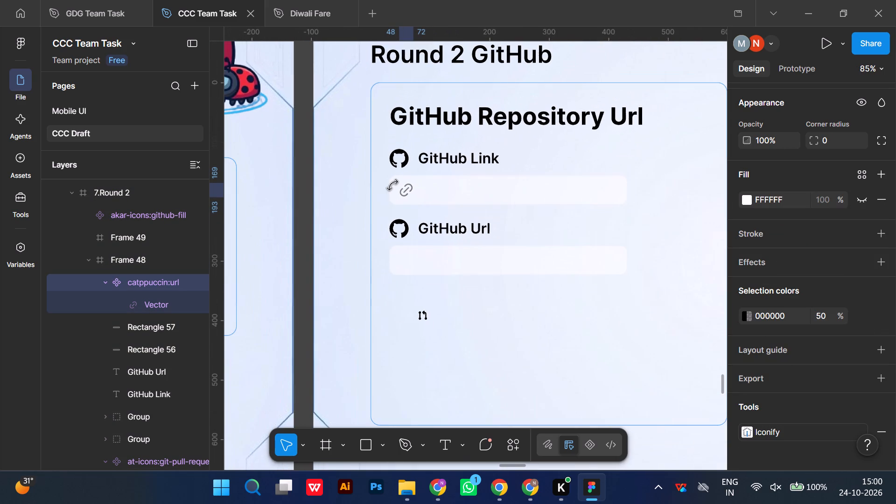
pyautogui.hotkey('ctrl', 'd')
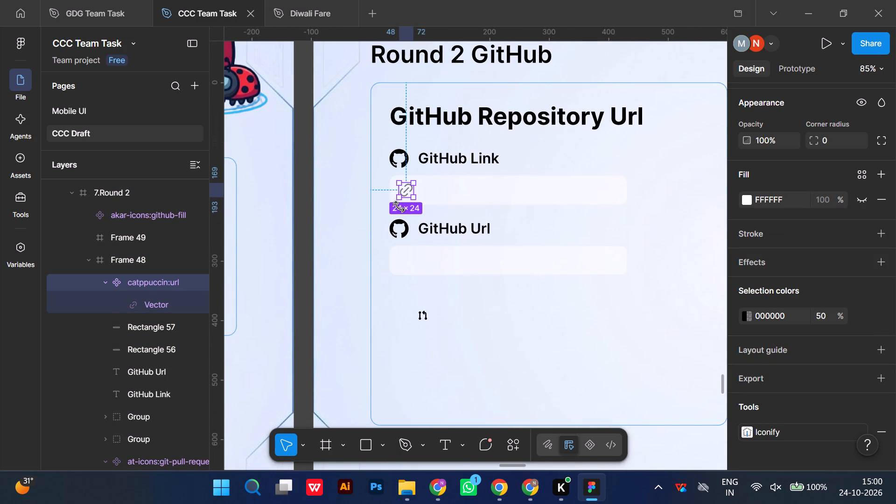
pyautogui.moveTo(404, 190); pyautogui.dragTo(404, 259)
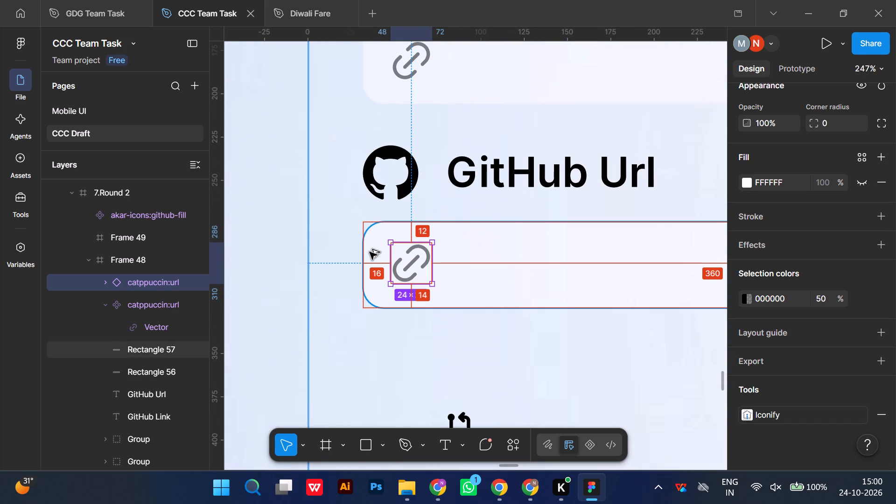
pyautogui.hotkey('alt', 'Down')
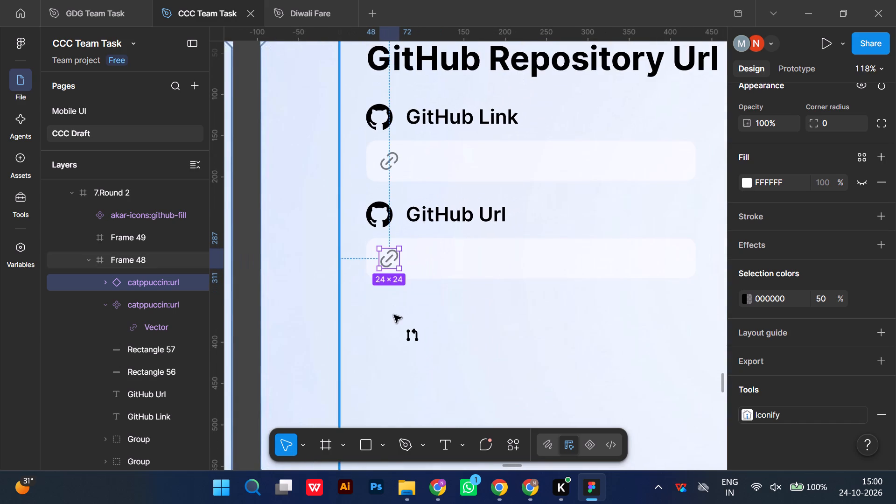
# Move the pull-request icon below the second input field, to X 42, Y 363.
pyautogui.click(413, 331)
pyautogui.moveTo(414, 336); pyautogui.dragTo(336, 294)
# Resize the pull-request icon to 24 × 24.
pyautogui.scroll(3, 770, 278)
pyautogui.scroll(-1, 770, 278)
pyautogui.scroll(2, 770, 278)
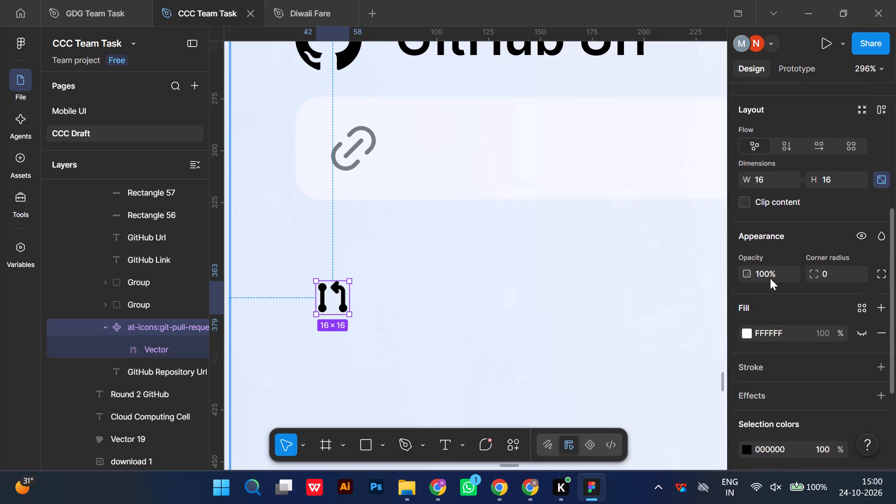
pyautogui.scroll(1, 770, 278)
pyautogui.scroll(-1, 769, 359)
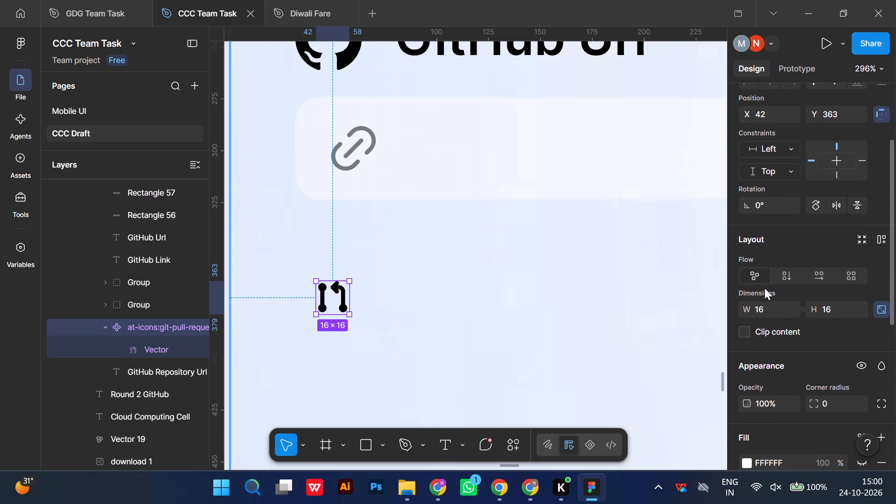
pyautogui.click(764, 288)
pyautogui.click(769, 311)
pyautogui.write('24')
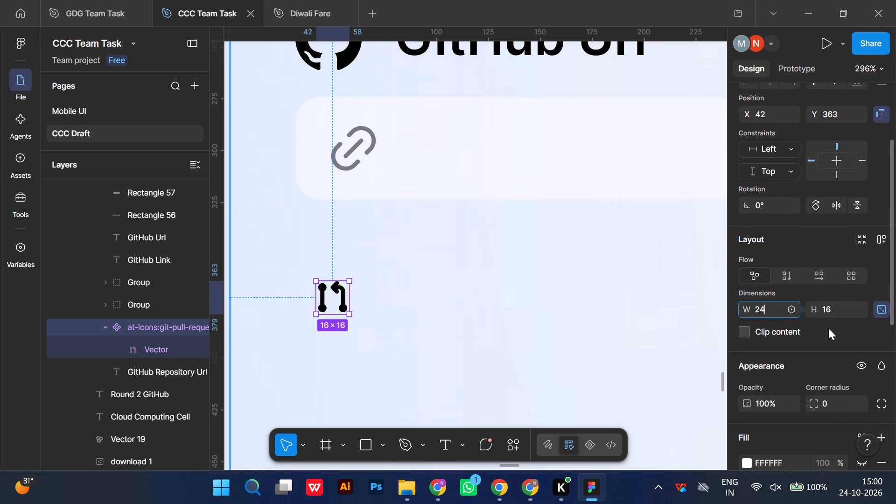
pyautogui.click(828, 328)
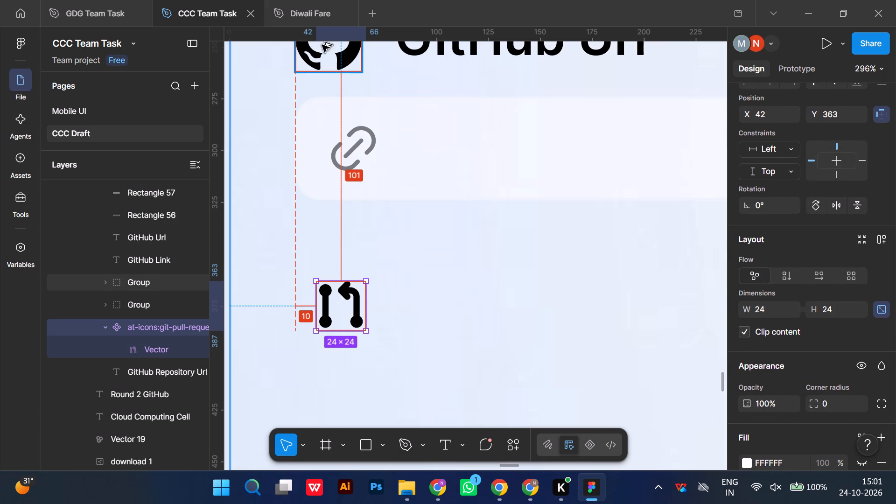
# Nudge the pull-request icon to X 32, aligning its left edge with the GitHub icon and input field above.
pyautogui.hotkey('alt', 'Left')
pyautogui.hotkey('alt', 'Left')
pyautogui.hotkey('alt', 'Left')
pyautogui.hotkey('alt', 'Left')
pyautogui.hotkey('alt', 'Left')
pyautogui.hotkey('alt', 'Left')
pyautogui.hotkey('alt', 'Left')
pyautogui.hotkey('alt', 'Left')
pyautogui.hotkey('alt', 'Left')
pyautogui.hotkey('alt', 'Left')
pyautogui.hotkey('alt', 'Left')
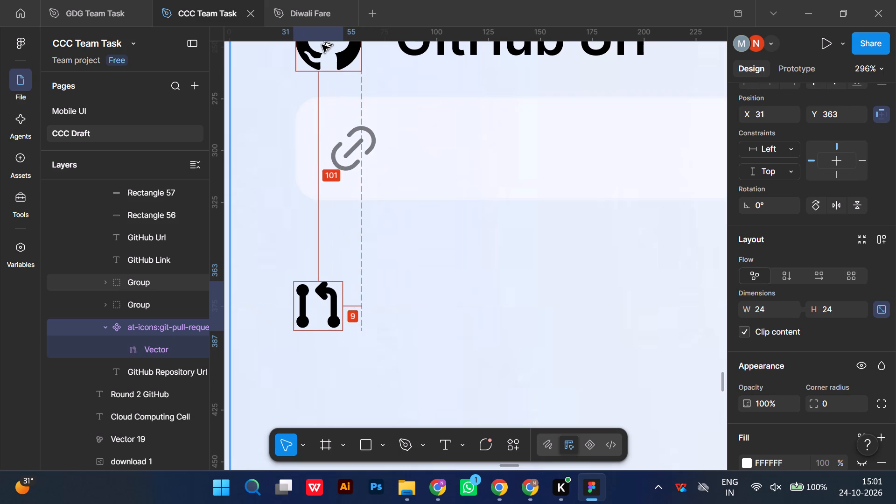
pyautogui.hotkey('alt', 'Right')
pyautogui.hotkey('alt', 'Right')
pyautogui.hotkey('alt', 'Left')
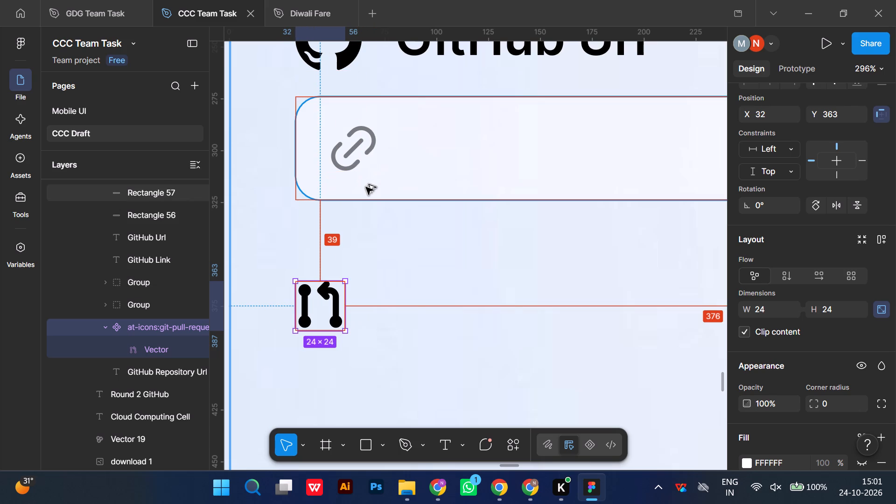
# Nudge the pull-request icon up to Y 348, leaving a 24 px gap below the second input field.
pyautogui.hotkey('alt', 'Up')
pyautogui.hotkey('alt', 'Up')
pyautogui.hotkey('alt', 'Up')
pyautogui.hotkey('alt', 'Up')
pyautogui.hotkey('alt', 'Up')
pyautogui.hotkey('alt', 'Up')
pyautogui.hotkey('alt', 'Up')
pyautogui.hotkey('alt', 'Up')
pyautogui.hotkey('alt', 'Up')
pyautogui.hotkey('alt', 'Up')
pyautogui.hotkey('alt', 'Up')
pyautogui.hotkey('alt', 'Up')
pyautogui.hotkey('alt', 'Up')
pyautogui.hotkey('alt', 'Up')
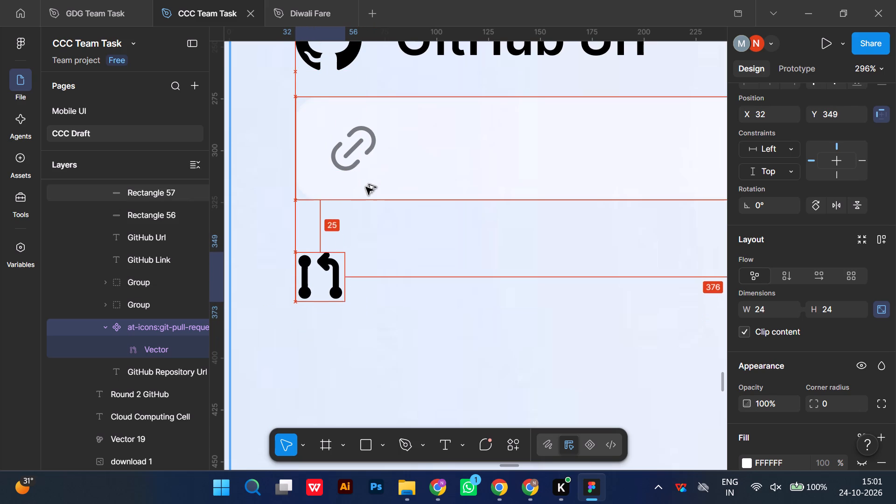
pyautogui.hotkey('alt', 'Up')
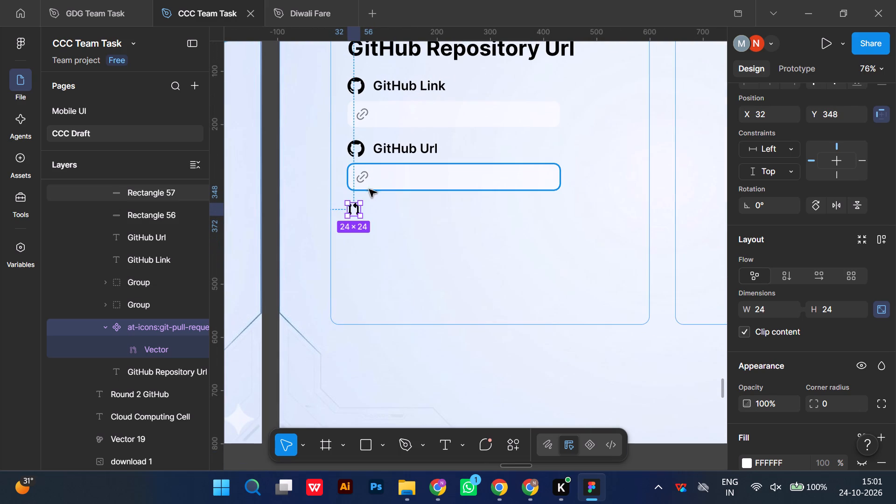
# Duplicate the second input field and place the copy below the pull-request icon at X 32, Y 384.
pyautogui.click(397, 181)
pyautogui.hotkey('ctrl', 'd')
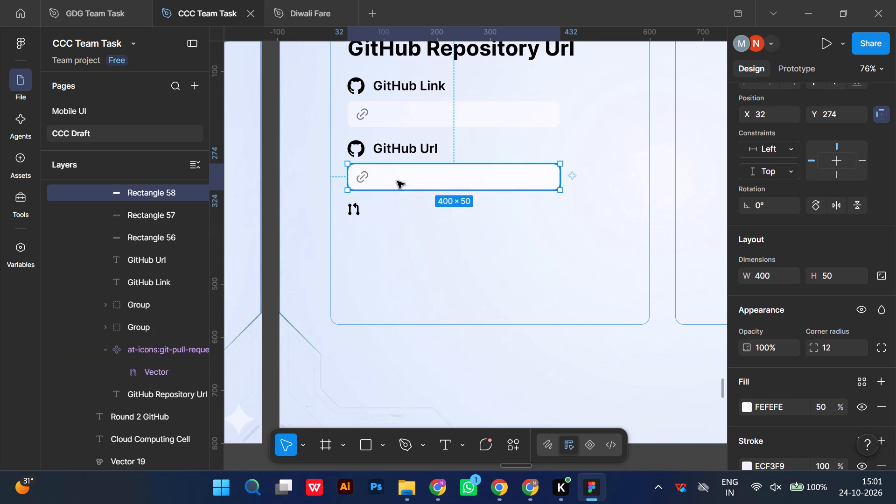
pyautogui.moveTo(397, 181); pyautogui.dragTo(398, 243)
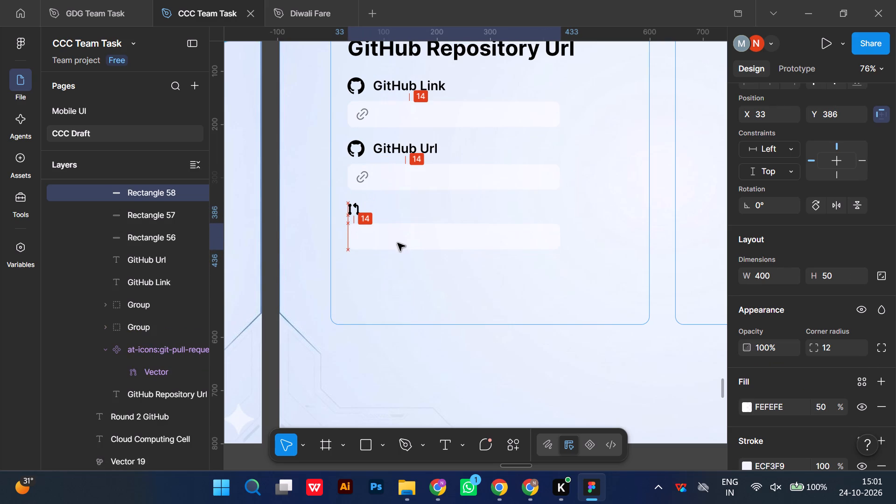
pyautogui.moveTo(398, 243); pyautogui.dragTo(398, 241)
pyautogui.click(415, 104)
pyautogui.rightClick(415, 104)
pyautogui.rightClick(415, 104)
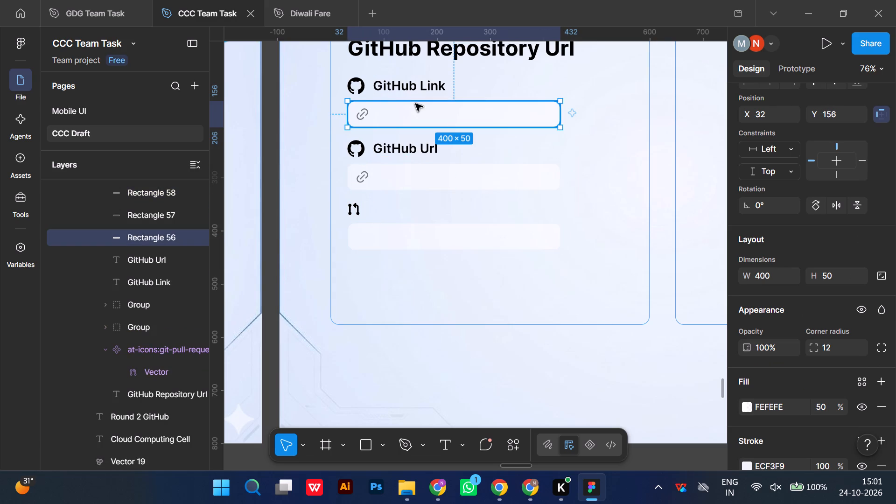
pyautogui.click(406, 238)
pyautogui.rightClick(406, 238)
pyautogui.rightClick(406, 238)
pyautogui.hotkey('alt', 'Up')
pyautogui.hotkey('alt', 'Up')
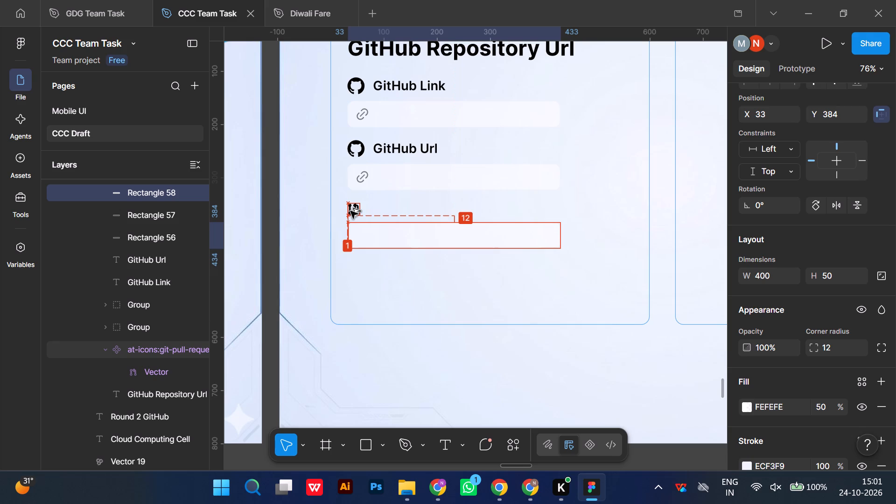
pyautogui.hotkey('alt', 'Left')
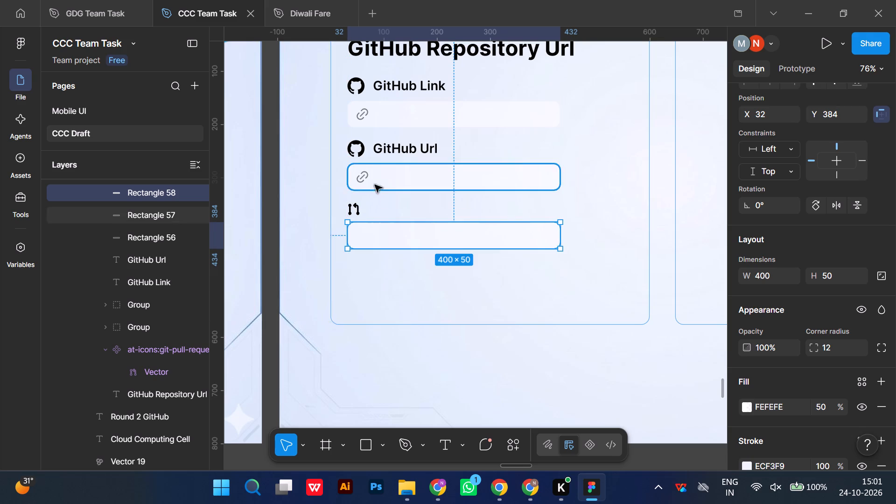
# Add the text label "Pull request" beside the pull-request icon, in the GitHub Url label's style, at X 80, Y 348.
pyautogui.click(385, 152)
pyautogui.rightClick(385, 152)
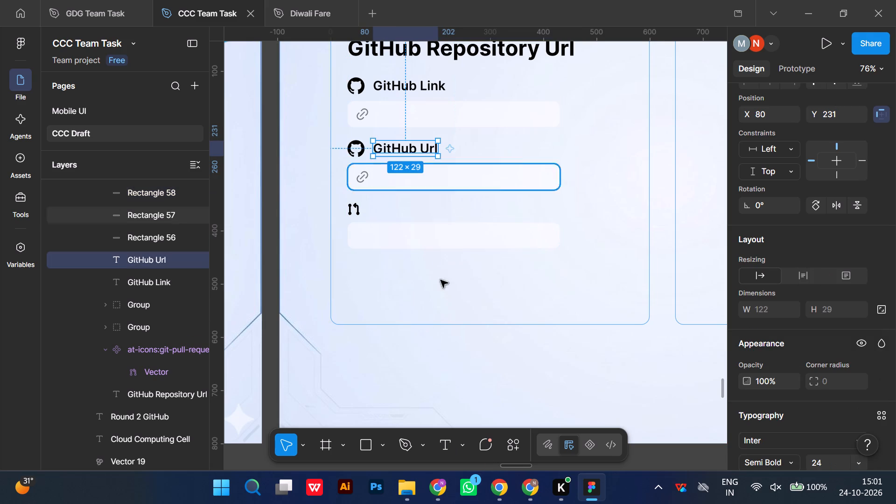
pyautogui.click(441, 441)
pyautogui.click(376, 205)
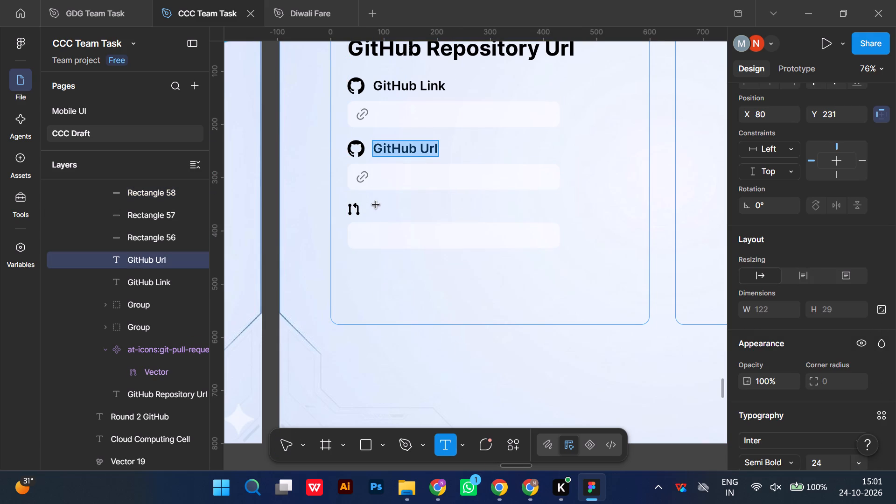
pyautogui.write('Pull request')
pyautogui.click(393, 283)
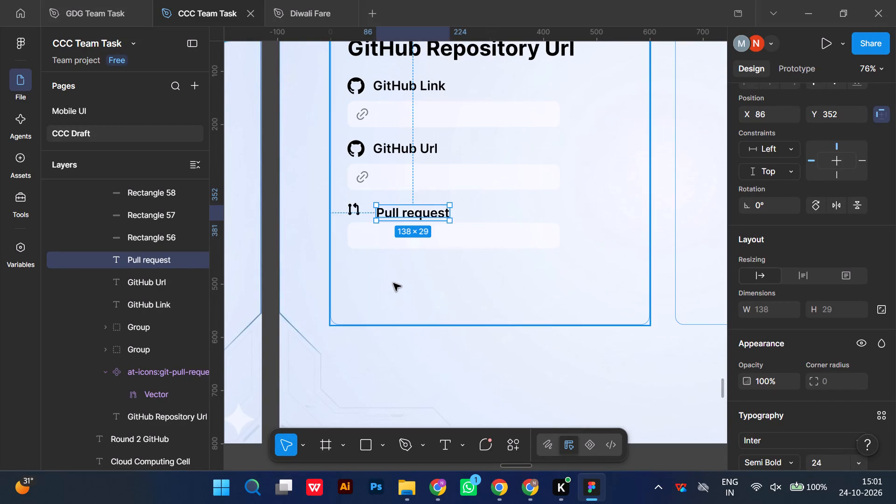
pyautogui.moveTo(416, 184); pyautogui.dragTo(406, 178)
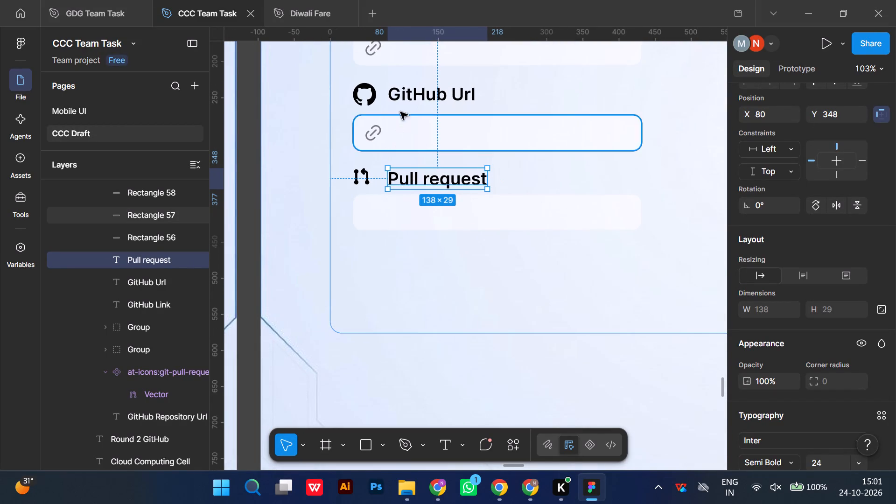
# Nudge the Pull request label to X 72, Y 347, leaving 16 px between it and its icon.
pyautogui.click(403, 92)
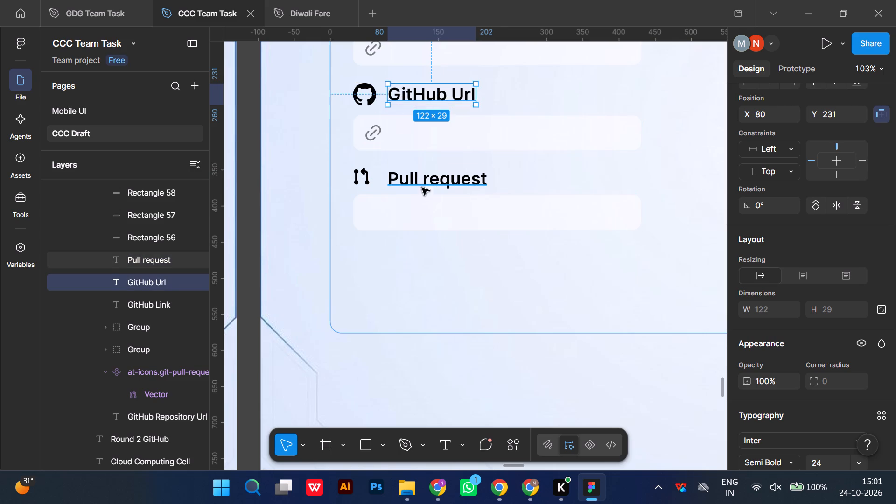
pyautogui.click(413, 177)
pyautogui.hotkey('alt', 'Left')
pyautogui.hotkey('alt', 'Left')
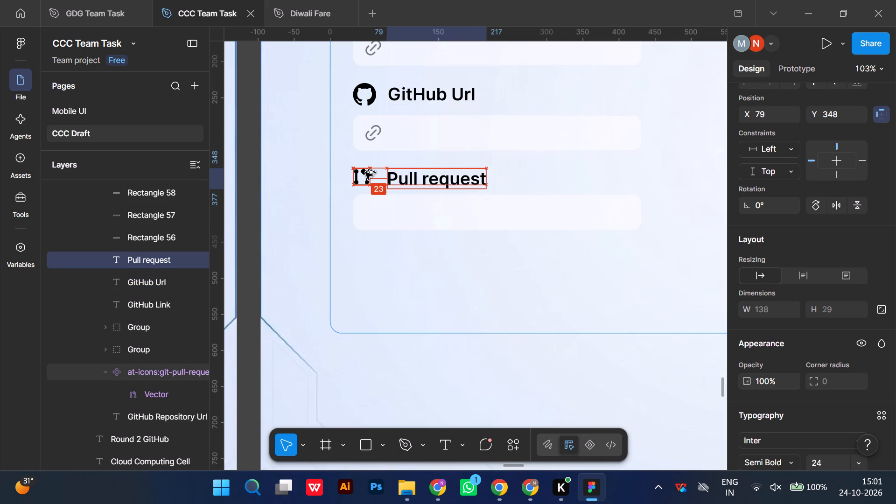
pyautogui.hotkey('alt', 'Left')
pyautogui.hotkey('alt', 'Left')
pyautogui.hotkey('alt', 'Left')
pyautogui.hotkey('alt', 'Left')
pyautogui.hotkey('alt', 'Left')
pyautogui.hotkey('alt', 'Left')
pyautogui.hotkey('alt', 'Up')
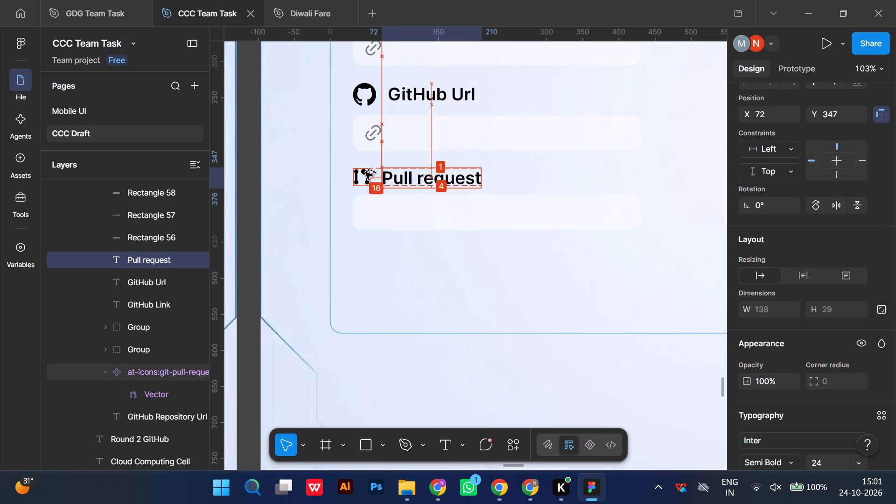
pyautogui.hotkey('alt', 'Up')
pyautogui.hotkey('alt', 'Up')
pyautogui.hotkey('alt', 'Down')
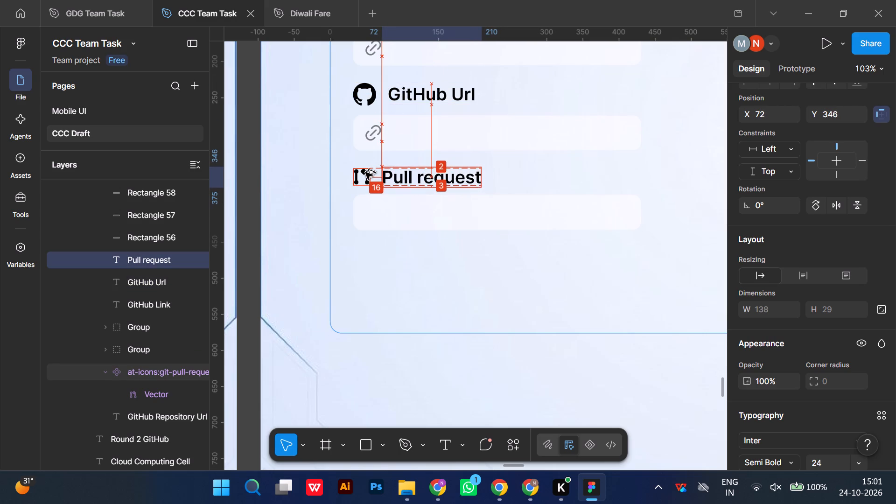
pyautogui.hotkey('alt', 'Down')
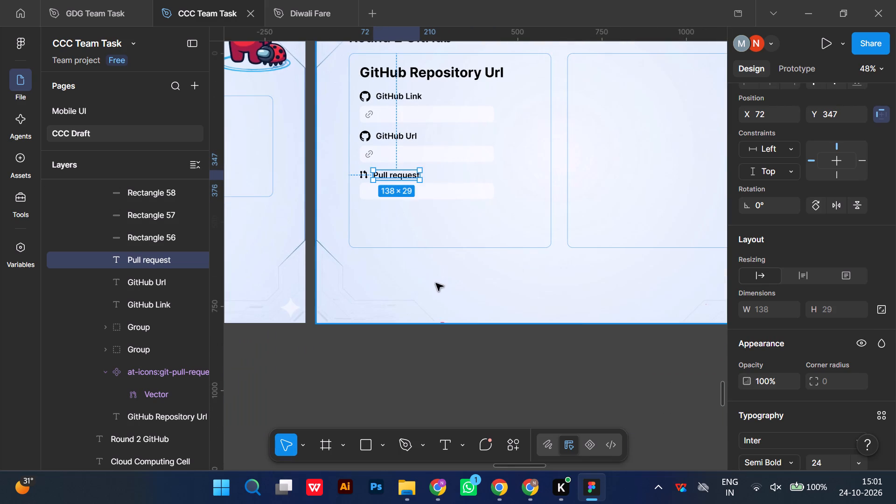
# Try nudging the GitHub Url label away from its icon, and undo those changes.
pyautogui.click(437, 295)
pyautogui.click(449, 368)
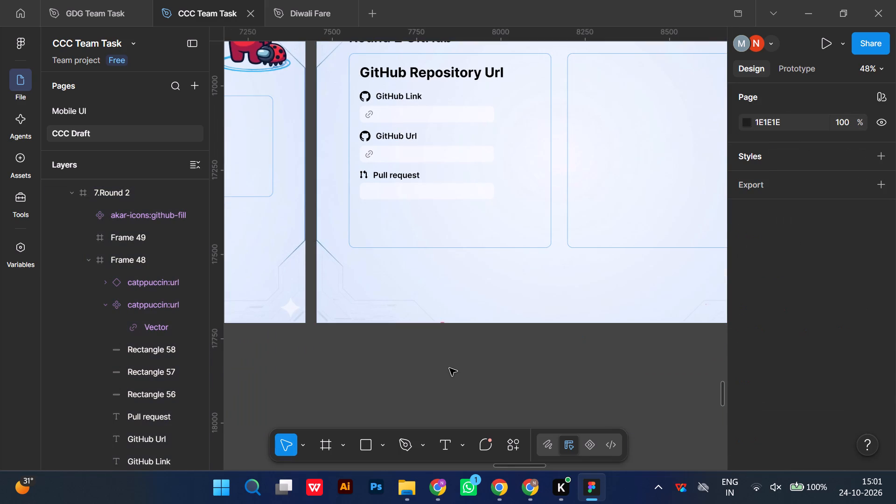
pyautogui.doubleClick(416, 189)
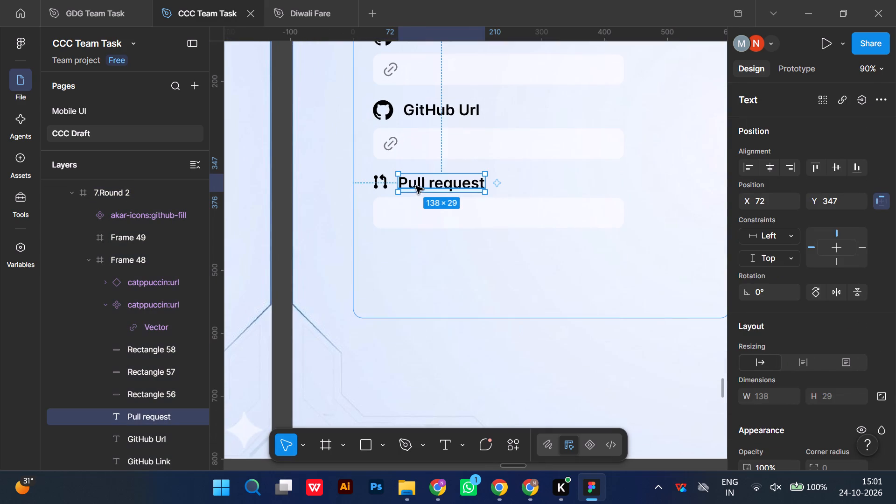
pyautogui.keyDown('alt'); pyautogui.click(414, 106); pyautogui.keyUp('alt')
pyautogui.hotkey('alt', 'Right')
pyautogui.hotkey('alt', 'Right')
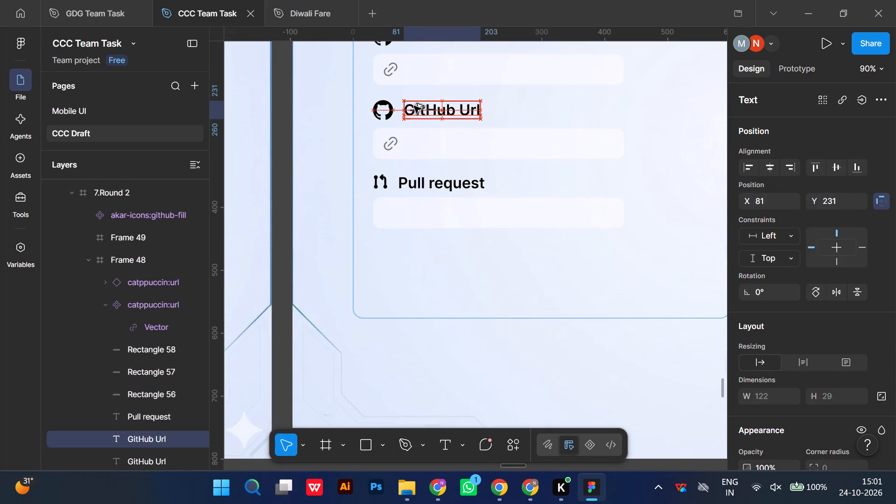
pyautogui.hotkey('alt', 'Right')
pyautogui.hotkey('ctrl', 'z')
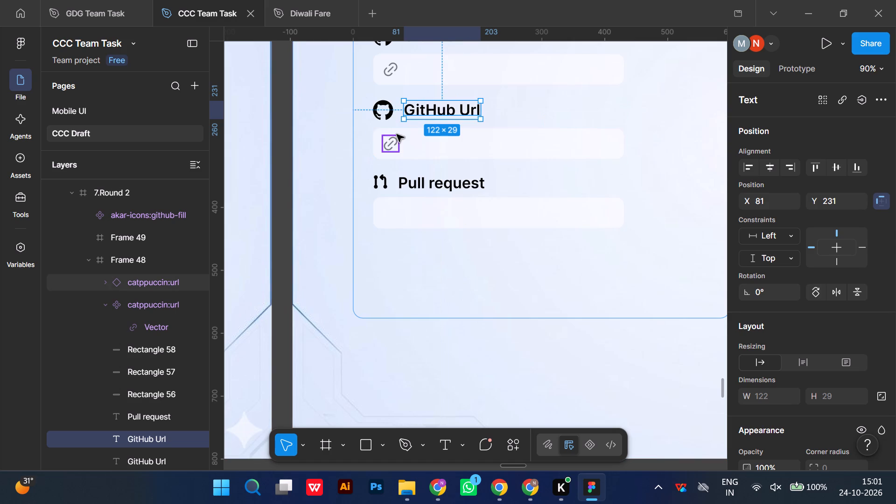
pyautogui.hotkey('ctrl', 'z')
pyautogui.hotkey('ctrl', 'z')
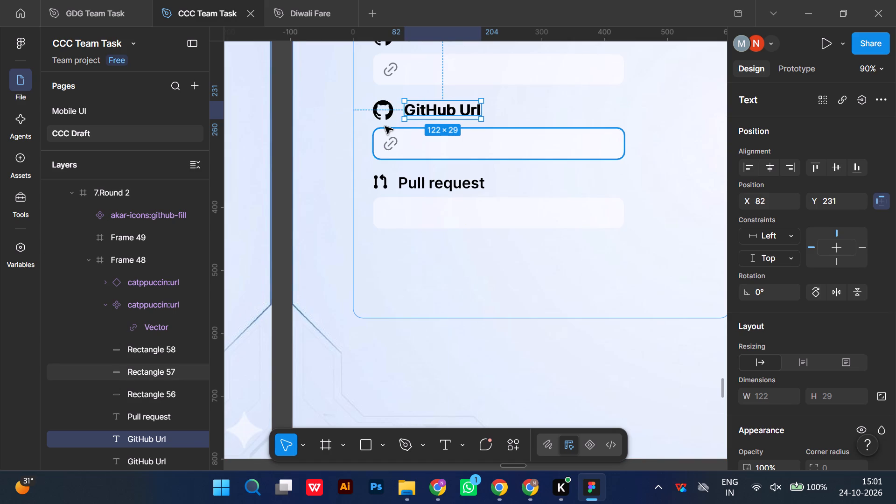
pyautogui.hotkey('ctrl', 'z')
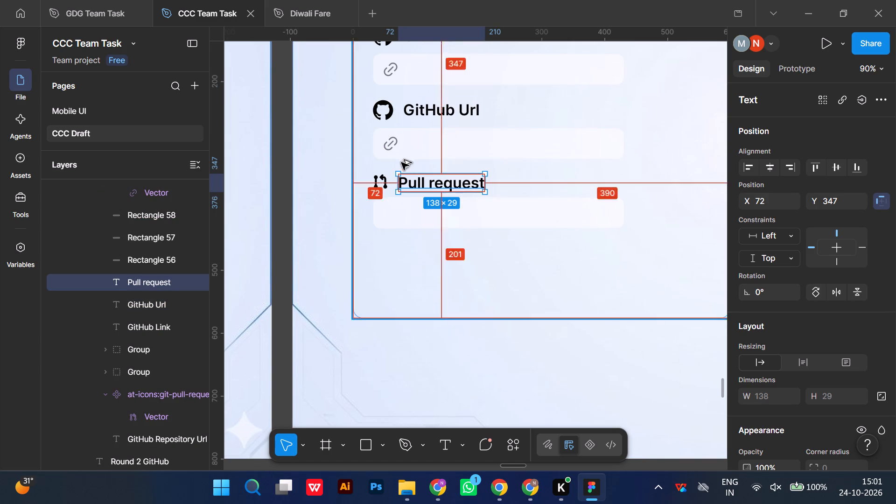
# Nudge the Pull request label to X 80, aligning its left edge with the GitHub Url label.
pyautogui.hotkey('alt', 'Right')
pyautogui.hotkey('alt', 'Right')
pyautogui.hotkey('alt', 'Right')
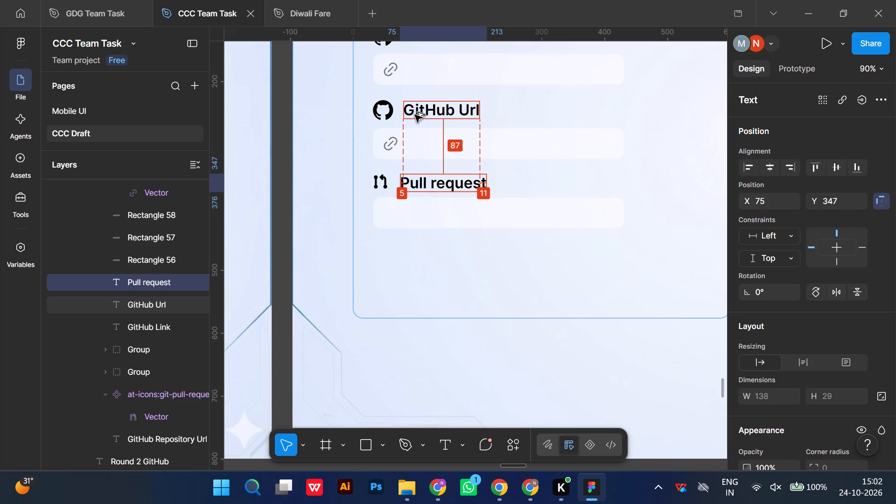
pyautogui.hotkey('alt', 'Right')
pyautogui.hotkey('alt', 'Right')
pyautogui.hotkey('alt', 'Right')
pyautogui.hotkey('alt', 'Right')
pyautogui.hotkey('alt', 'Right')
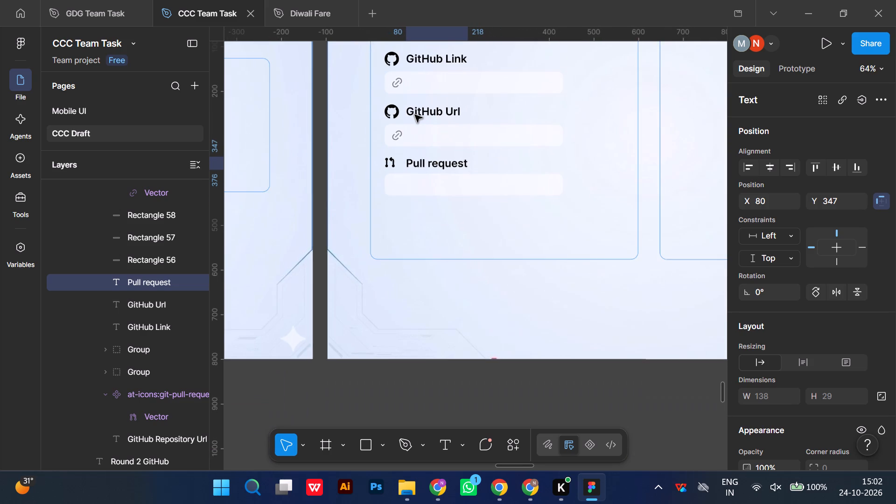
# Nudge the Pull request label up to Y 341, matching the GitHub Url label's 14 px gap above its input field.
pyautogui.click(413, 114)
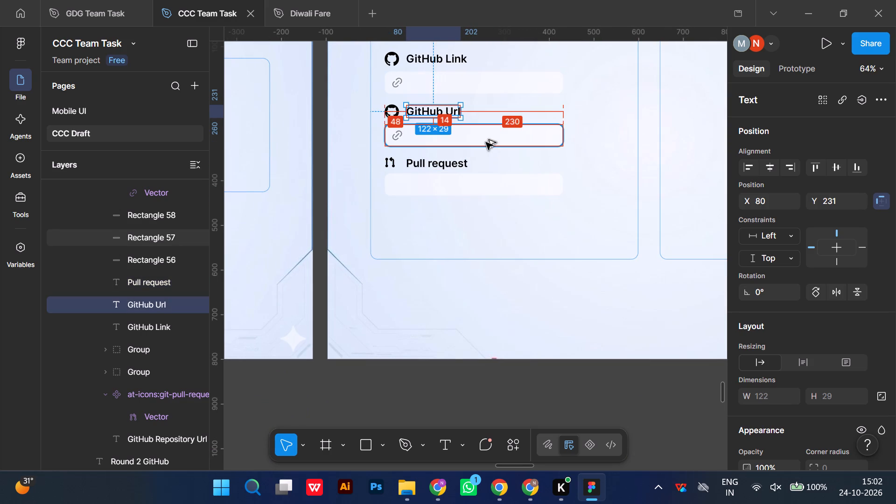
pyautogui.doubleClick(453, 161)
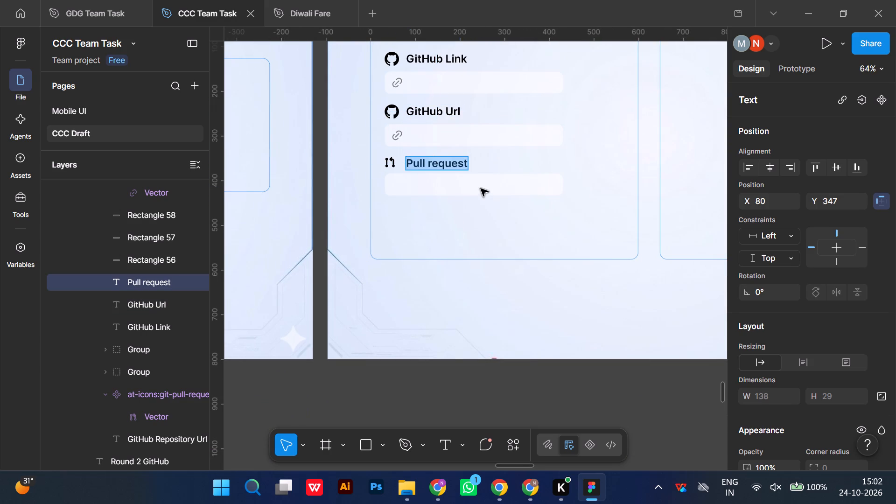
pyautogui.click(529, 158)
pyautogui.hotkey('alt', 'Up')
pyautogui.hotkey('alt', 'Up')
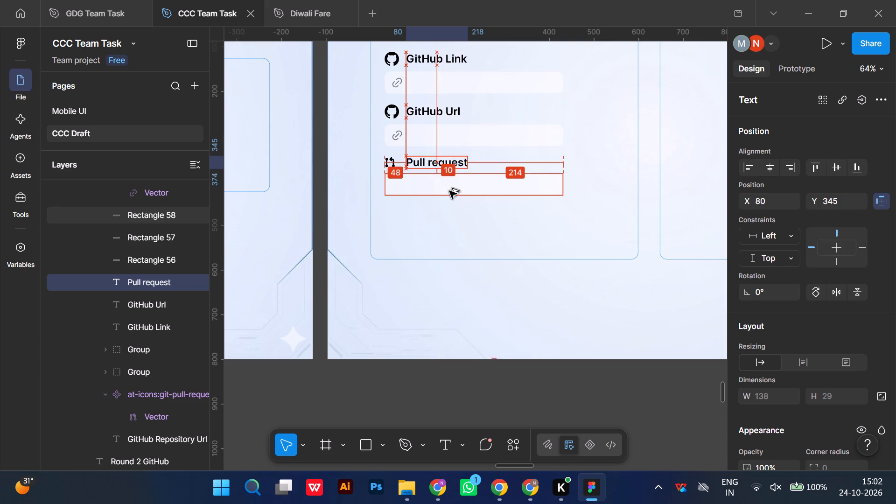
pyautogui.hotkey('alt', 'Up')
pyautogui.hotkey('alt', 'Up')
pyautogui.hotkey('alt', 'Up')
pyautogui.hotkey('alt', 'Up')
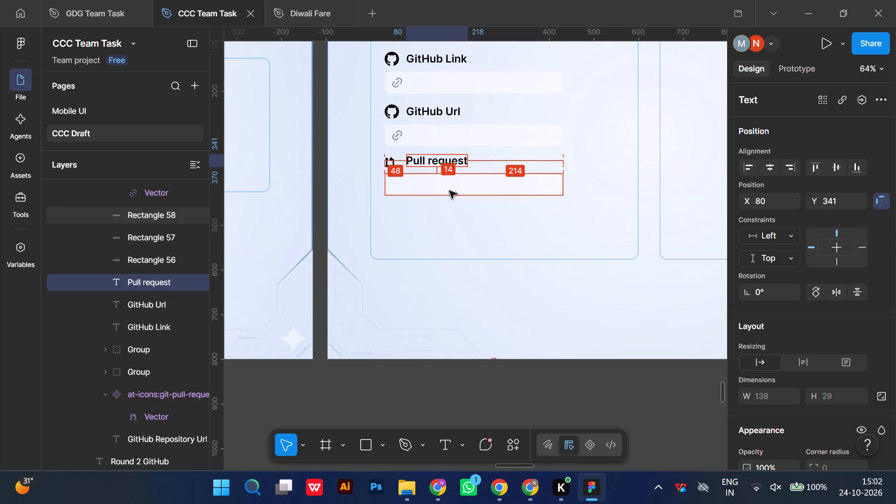
# Compare the GitHub Url row's spacing and nudge the Pull request label down to Y 349, 25 px below the second input field.
pyautogui.click(441, 111)
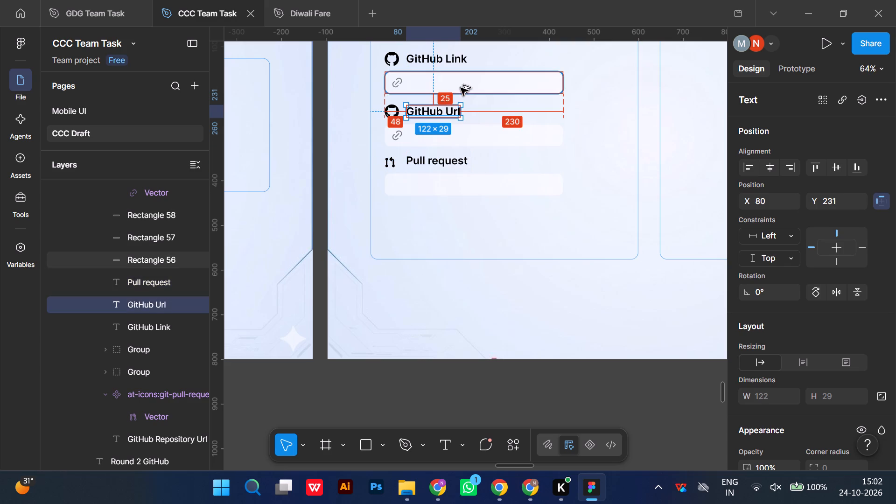
pyautogui.click(394, 111)
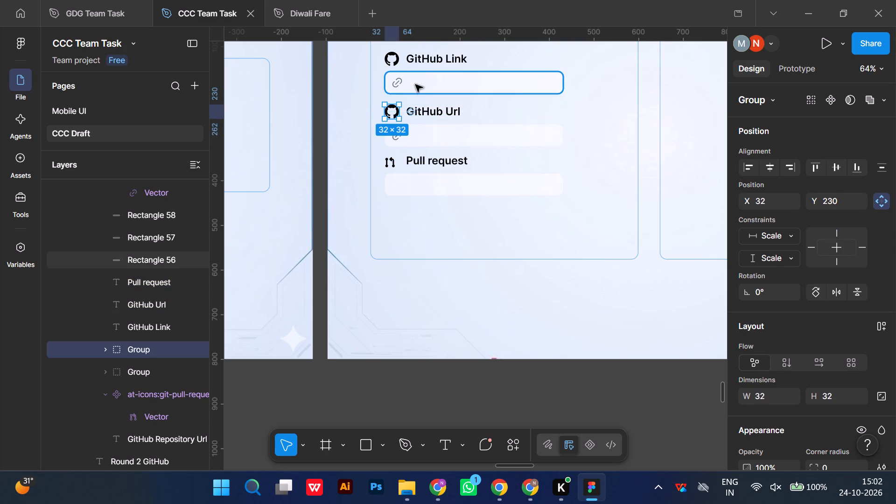
pyautogui.click(390, 162)
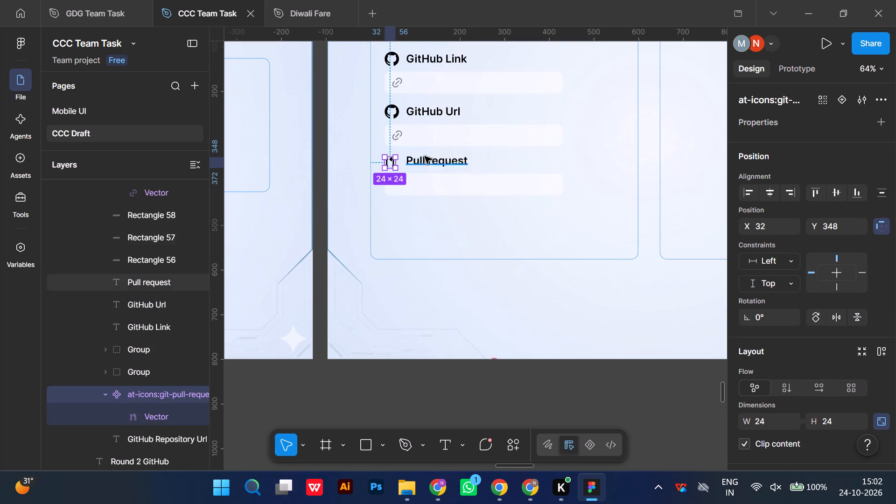
pyautogui.click(427, 159)
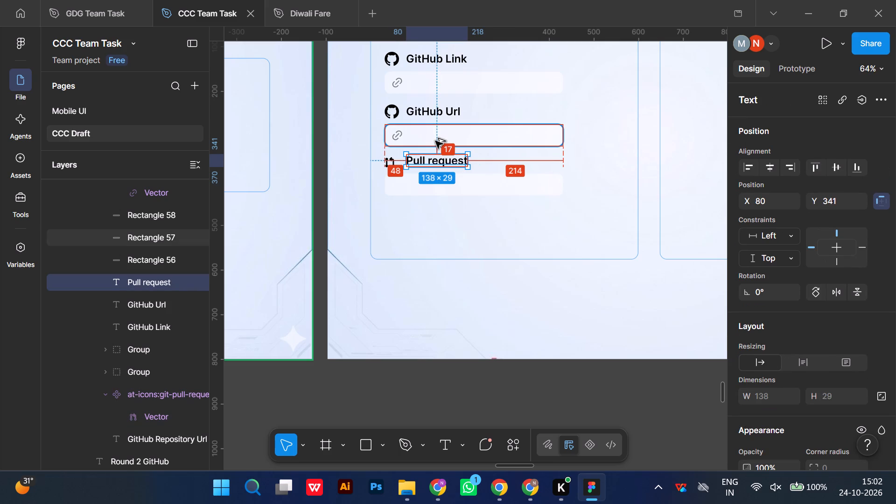
pyautogui.hotkey('alt', 'Down')
pyautogui.hotkey('alt', 'Down')
pyautogui.hotkey('alt', 'Down')
pyautogui.hotkey('alt', 'Down')
pyautogui.hotkey('alt', 'Down')
pyautogui.hotkey('alt', 'Down')
pyautogui.hotkey('alt', 'Down')
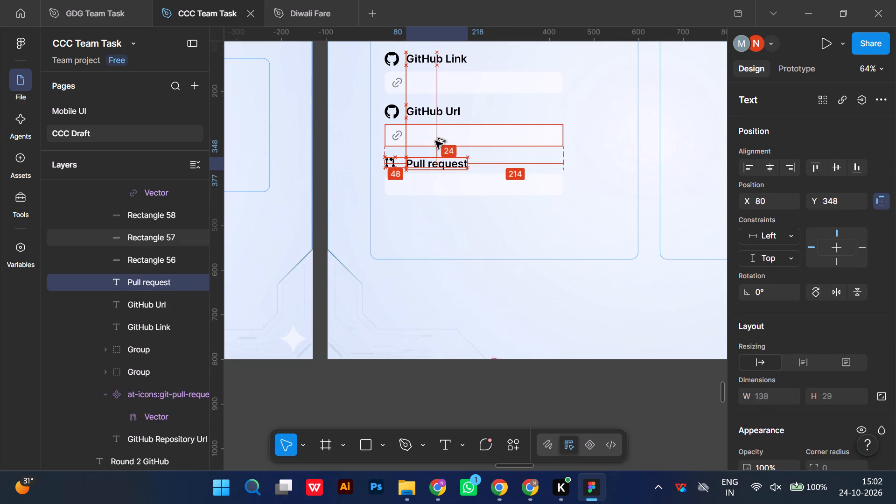
pyautogui.hotkey('alt', 'Down')
# Nudge the input field under the Pull request label down to Y 392, leaving a 14 px gap below the label.
pyautogui.click(490, 191)
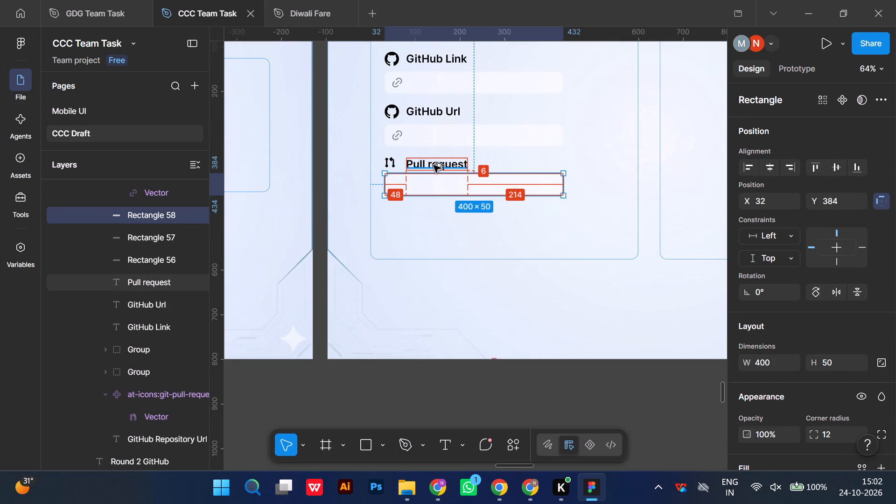
pyautogui.hotkey('alt', 'Down')
pyautogui.hotkey('alt', 'Down')
pyautogui.hotkey('alt', 'Down')
pyautogui.hotkey('alt', 'Down')
pyautogui.hotkey('alt', 'Down')
pyautogui.hotkey('alt', 'Down')
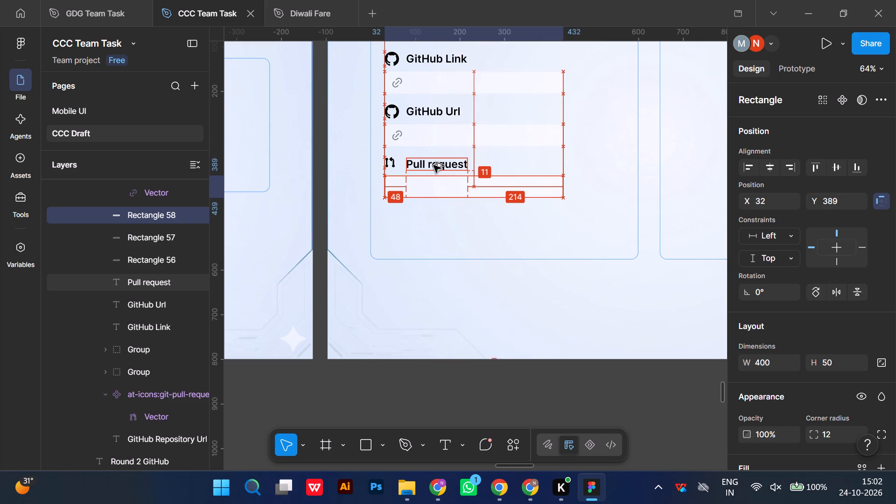
pyautogui.hotkey('alt', 'Down')
pyautogui.hotkey('alt', 'Down')
pyautogui.hotkey('alt', 'Down')
pyautogui.hotkey('alt', 'Up')
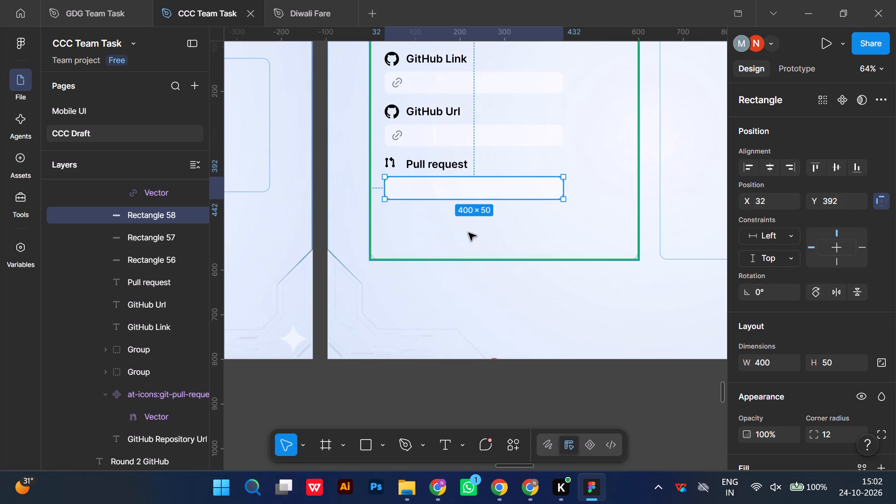
# Resize the pull request icon to 32 × 32 px and turn off its content clipping.
pyautogui.click(395, 161)
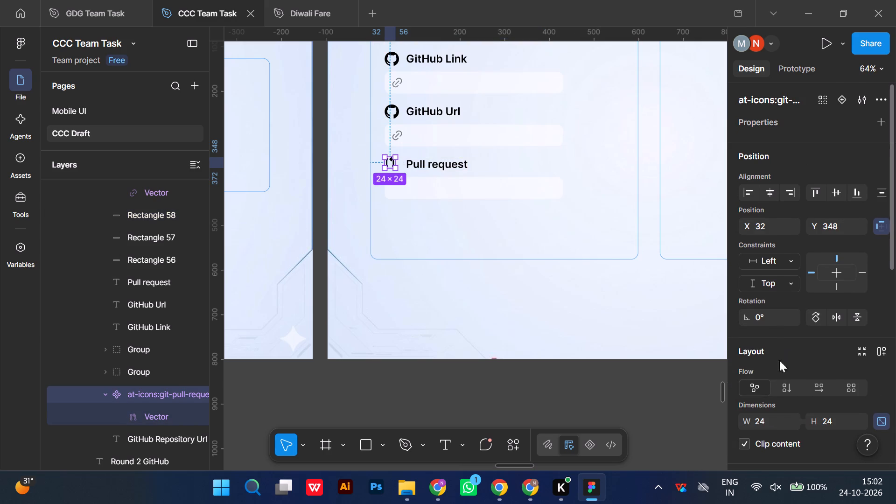
pyautogui.click(765, 424)
pyautogui.write('32')
pyautogui.click(835, 441)
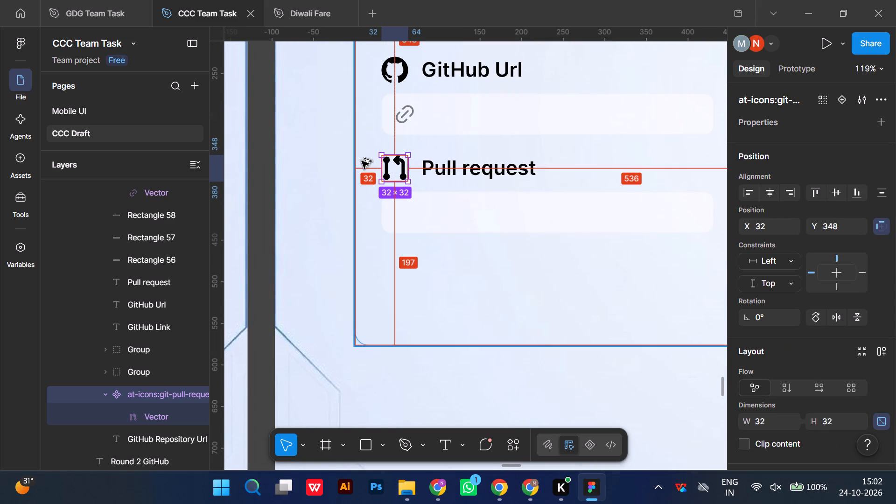
pyautogui.click(444, 170)
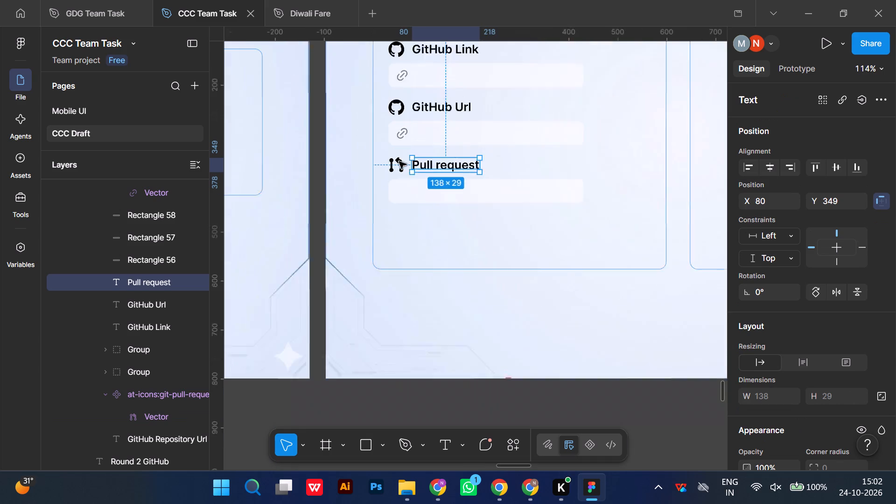
pyautogui.doubleClick(476, 343)
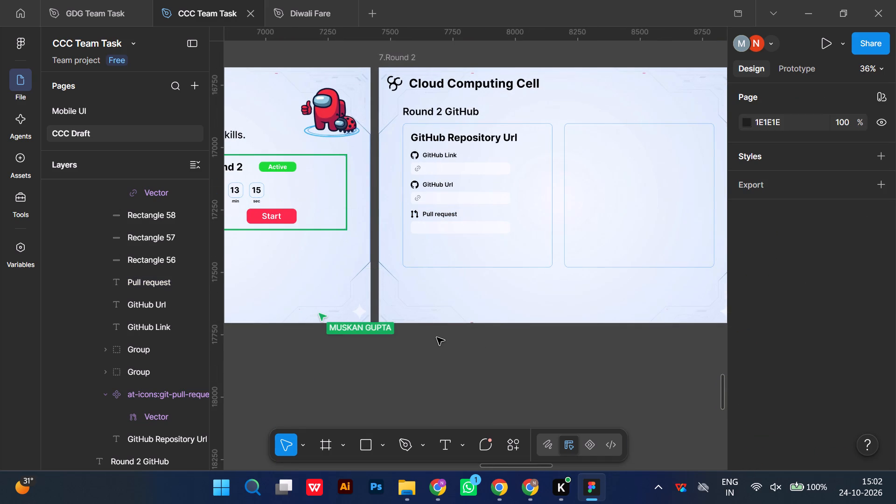
# Duplicate the red Submit button background from the 4.Round 1 frame into the GitHub Repository Url card at X 225, Y 478.
pyautogui.hscroll(1, 283, 233)
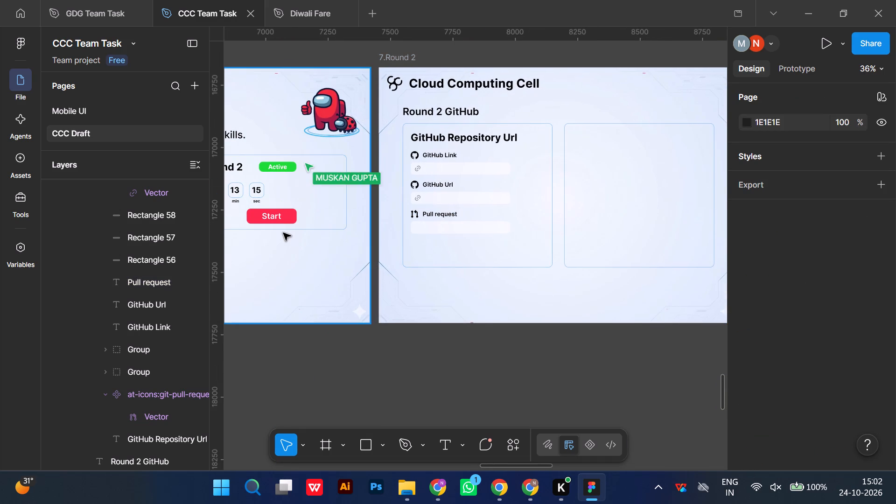
pyautogui.hscroll(3, 283, 233)
pyautogui.hscroll(1, 370, 279)
pyautogui.doubleClick(383, 266)
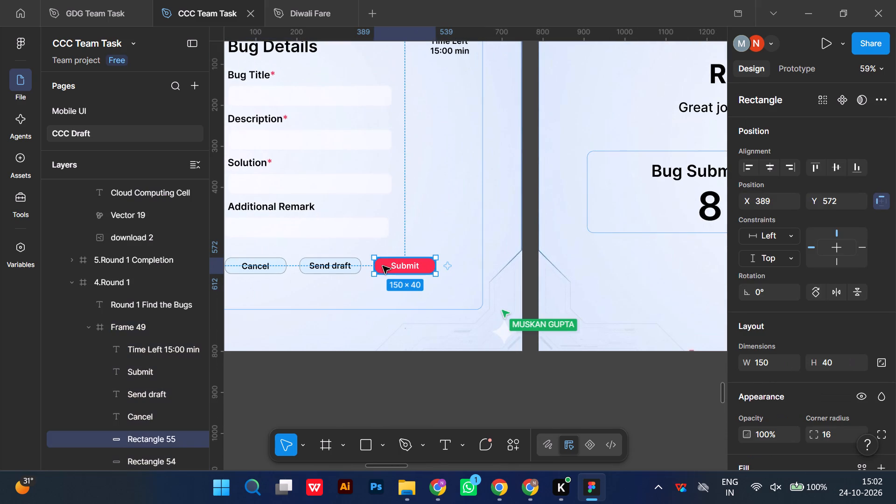
pyautogui.hotkey('ctrl', 'd')
pyautogui.moveTo(383, 266); pyautogui.dragTo(409, 267)
pyautogui.hscroll(-1, 407, 267)
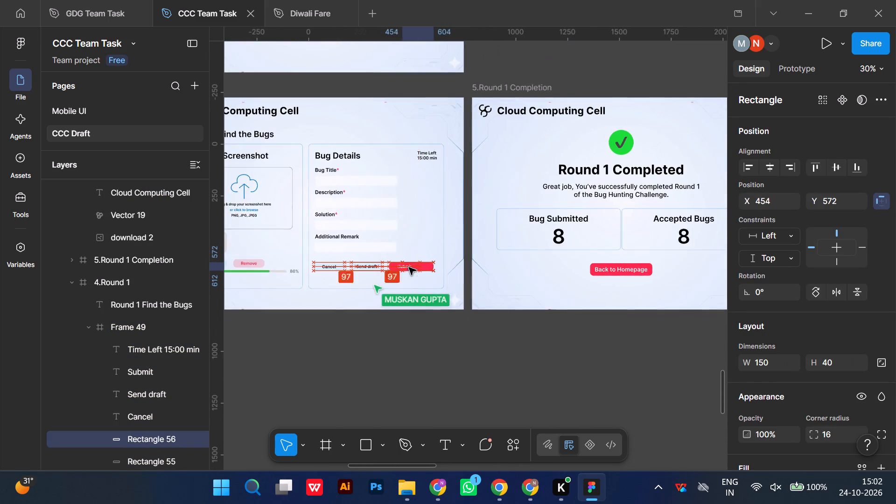
pyautogui.hscroll(-4, 409, 267)
pyautogui.moveTo(409, 267); pyautogui.dragTo(475, 248)
pyautogui.hscroll(-3, 499, 256)
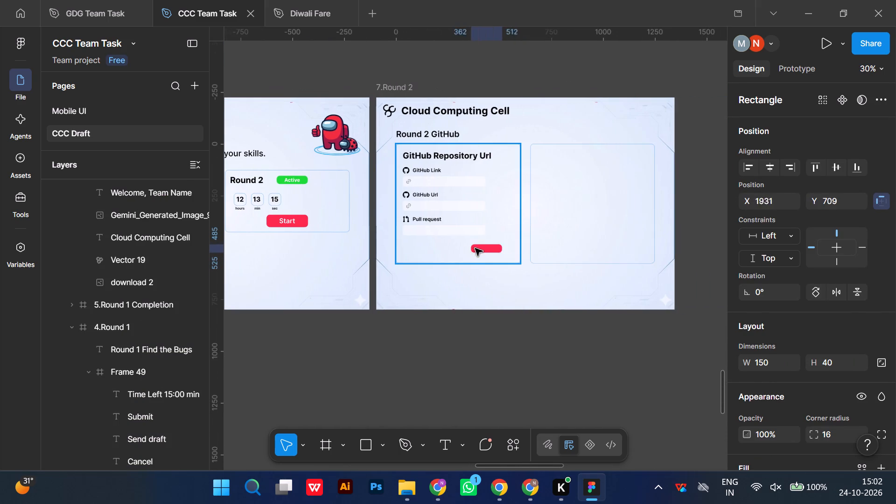
pyautogui.moveTo(475, 248); pyautogui.dragTo(447, 247)
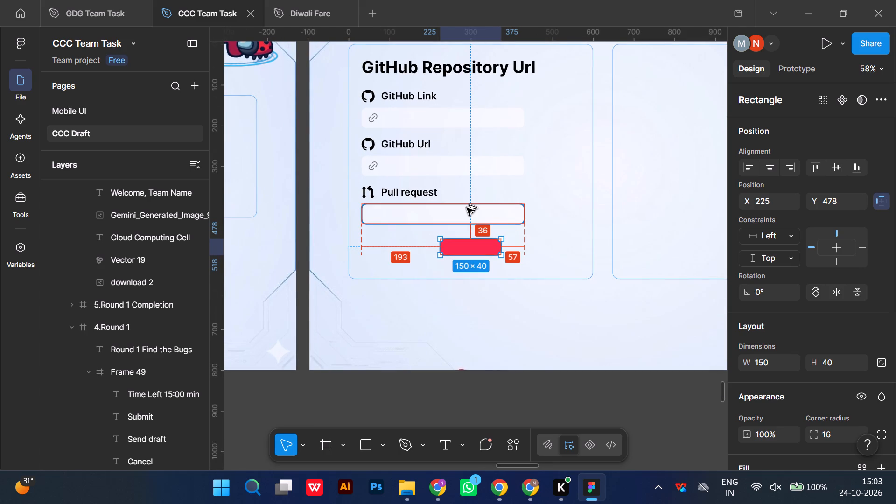
# Nudge the copied red button background up to Y 474, 32 px below the Pull request input field.
pyautogui.hotkey('alt', 'Down')
pyautogui.hotkey('alt', 'Up')
pyautogui.hotkey('alt', 'Up')
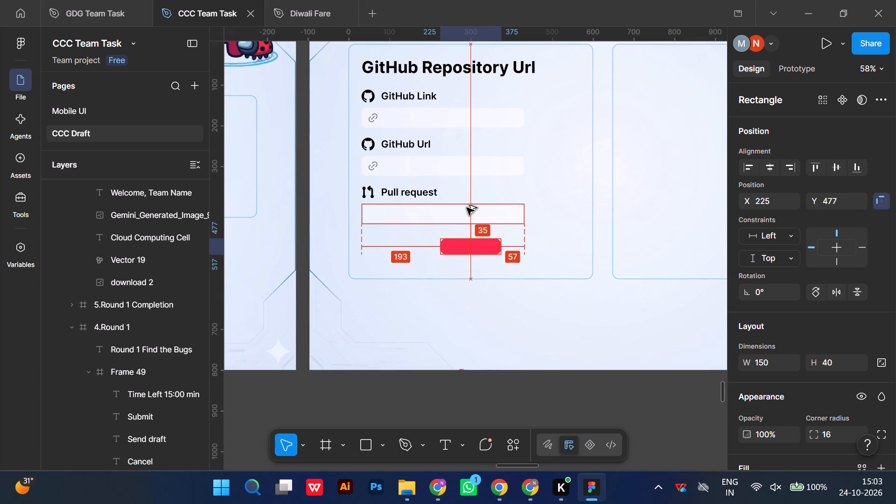
pyautogui.hotkey('alt', 'Up')
pyautogui.hotkey('alt', 'Up')
pyautogui.hotkey('alt', 'Up')
# Duplicate the Submit label from the 4.Round 1 frame and centre it on the new red button at X 265, Y 482.
pyautogui.hscroll(2, 467, 208)
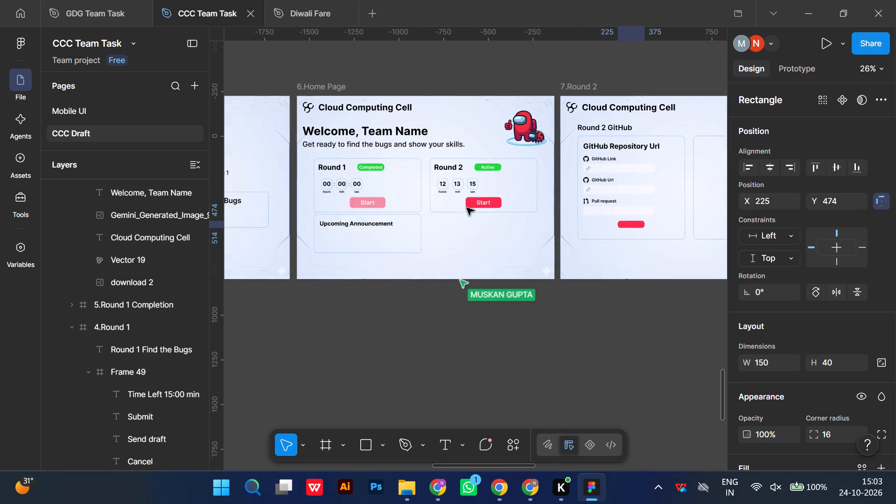
pyautogui.hscroll(2, 467, 208)
pyautogui.hscroll(1, 327, 275)
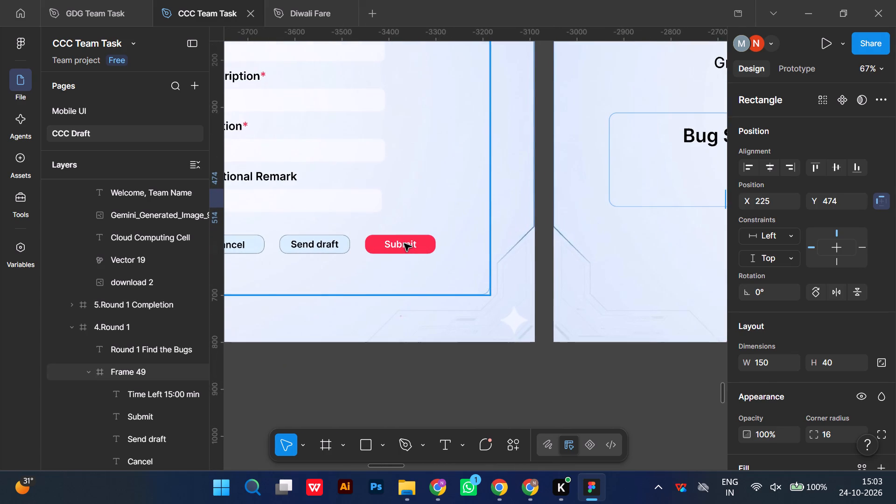
pyautogui.tripleClick(404, 244)
pyautogui.hotkey('ctrl', 'd')
pyautogui.moveTo(404, 244); pyautogui.dragTo(462, 242)
pyautogui.hscroll(-7, 445, 242)
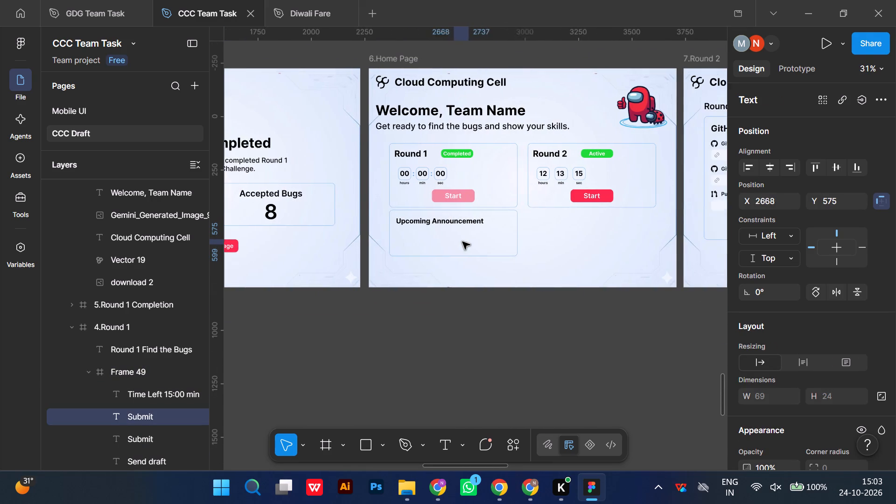
pyautogui.hscroll(-1, 462, 242)
pyautogui.moveTo(462, 242); pyautogui.dragTo(389, 226)
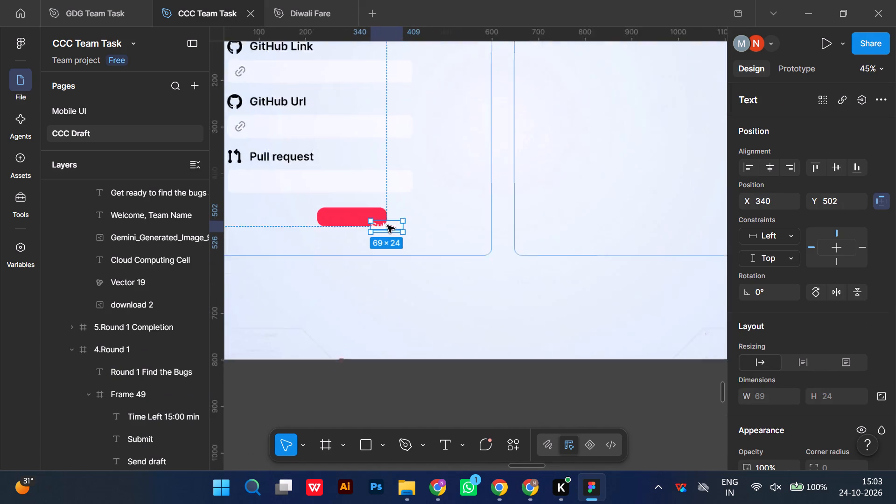
pyautogui.moveTo(373, 217); pyautogui.dragTo(356, 209)
pyautogui.hotkey('ctrl', 'z')
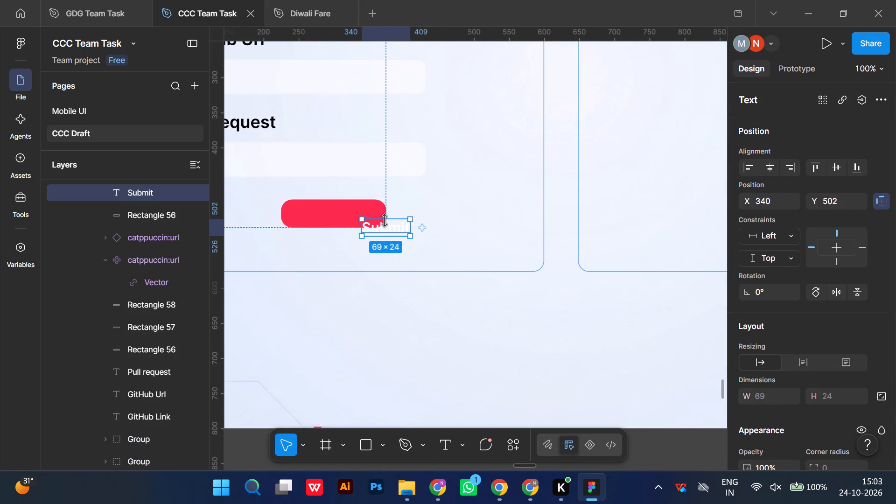
pyautogui.moveTo(389, 226); pyautogui.dragTo(336, 214)
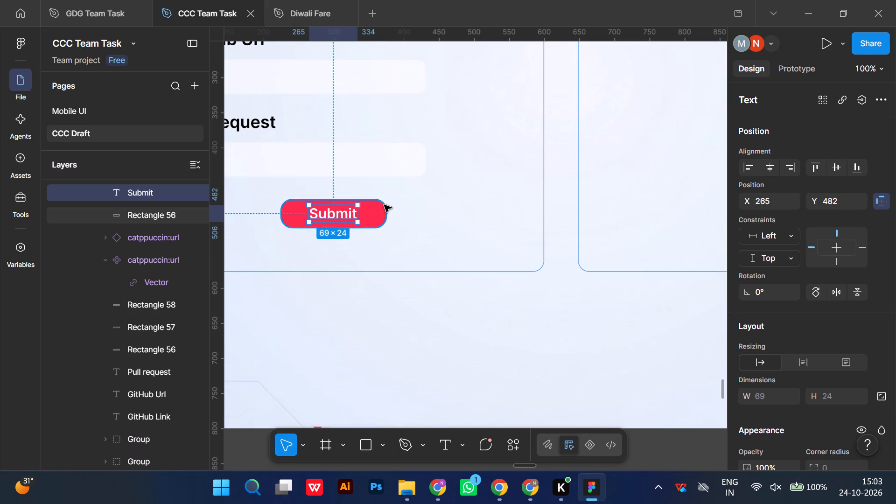
pyautogui.click(405, 365)
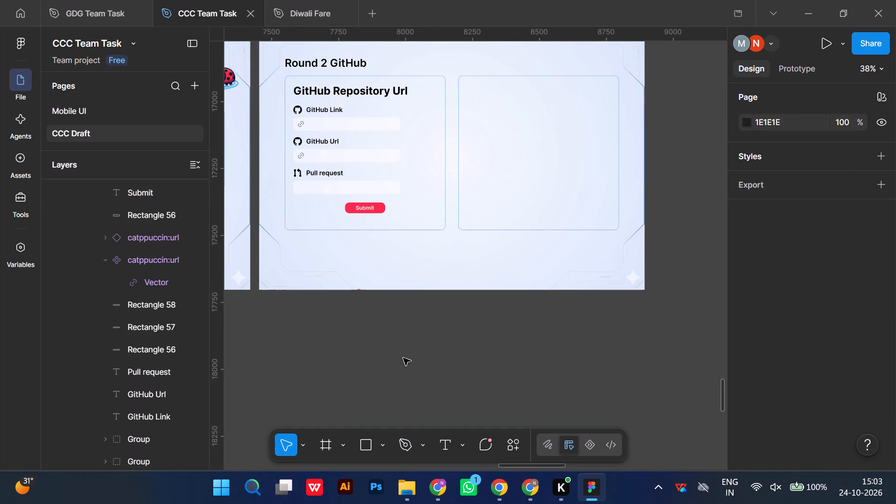
# Duplicate the GitHub Url field's link icon into the Pull request input field at X 48, Y 405, aligned with the icons above.
pyautogui.scroll(1, 285, 147)
pyautogui.doubleClick(291, 128)
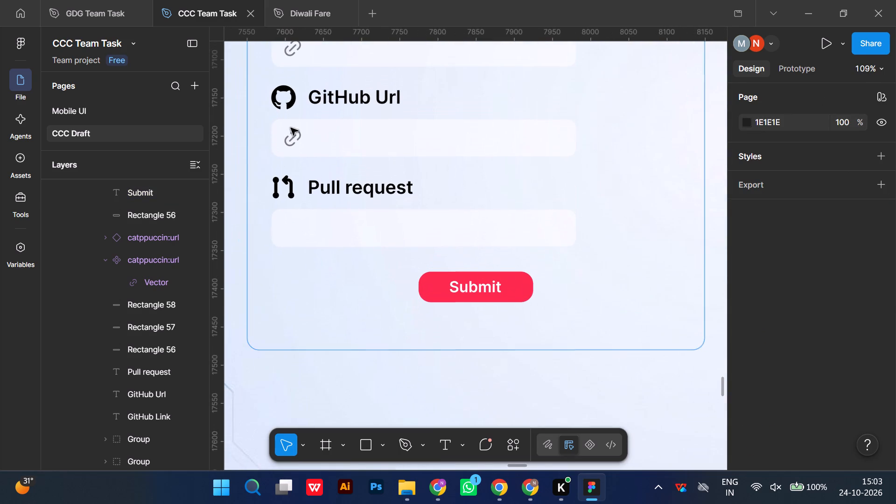
pyautogui.click(292, 140)
pyautogui.hotkey('ctrl', 'd')
pyautogui.moveTo(293, 140); pyautogui.dragTo(294, 229)
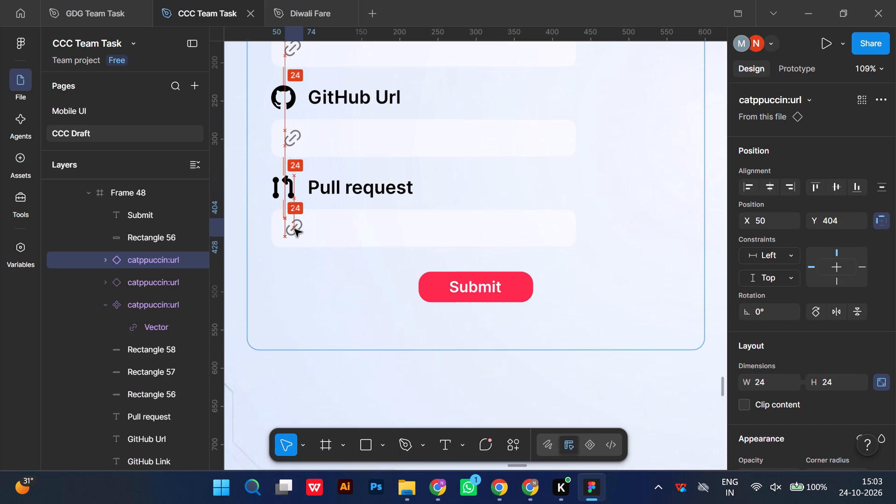
pyautogui.moveTo(294, 229); pyautogui.dragTo(294, 229)
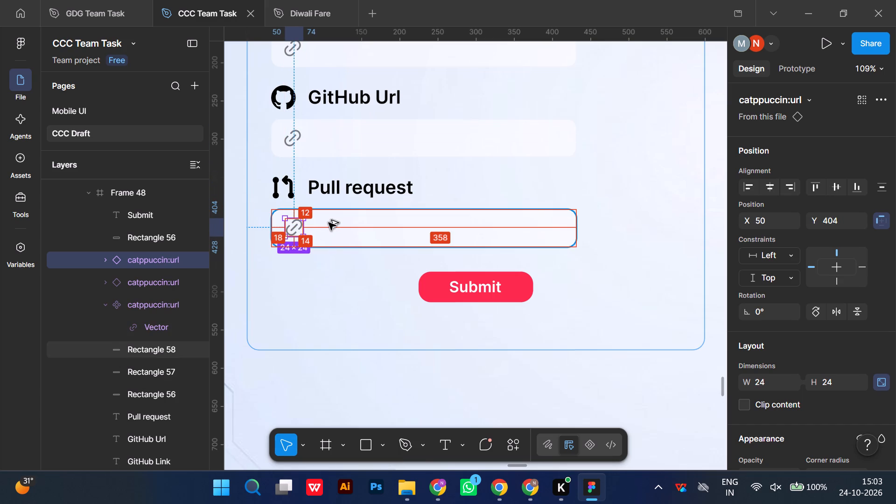
pyautogui.hotkey('alt', 'Down')
pyautogui.hotkey('alt', 'Left')
pyautogui.hotkey('alt', 'Left')
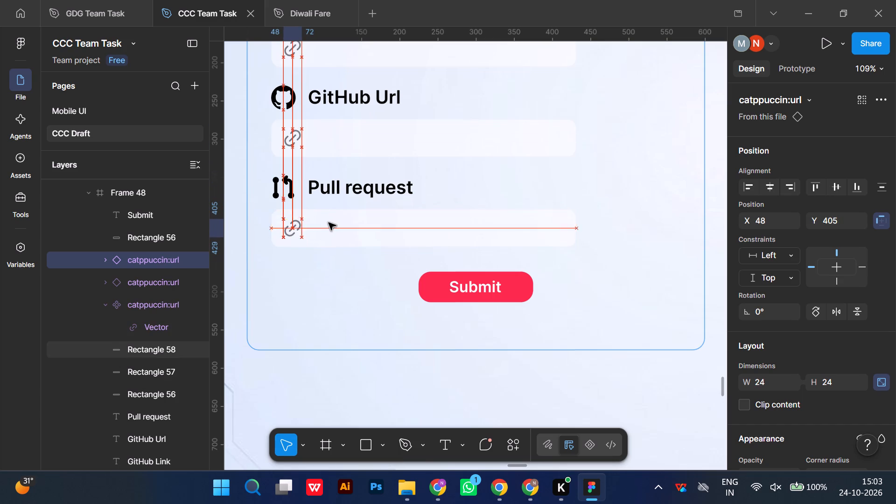
pyautogui.click(464, 306)
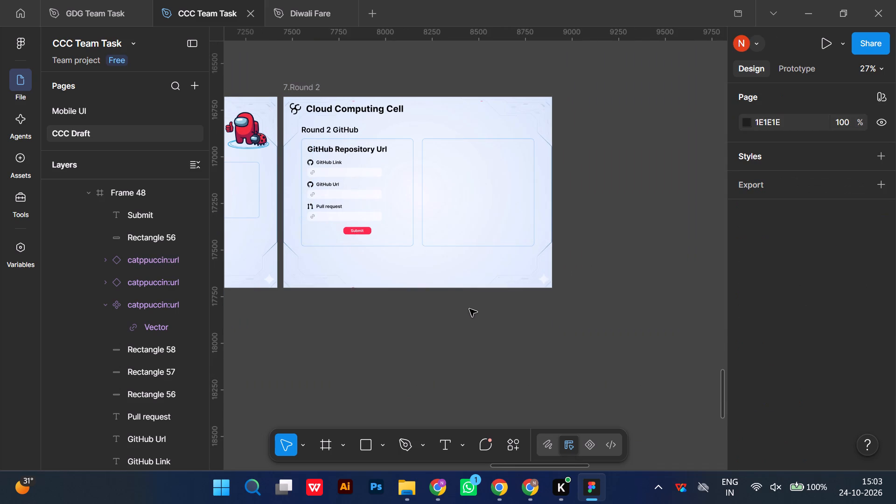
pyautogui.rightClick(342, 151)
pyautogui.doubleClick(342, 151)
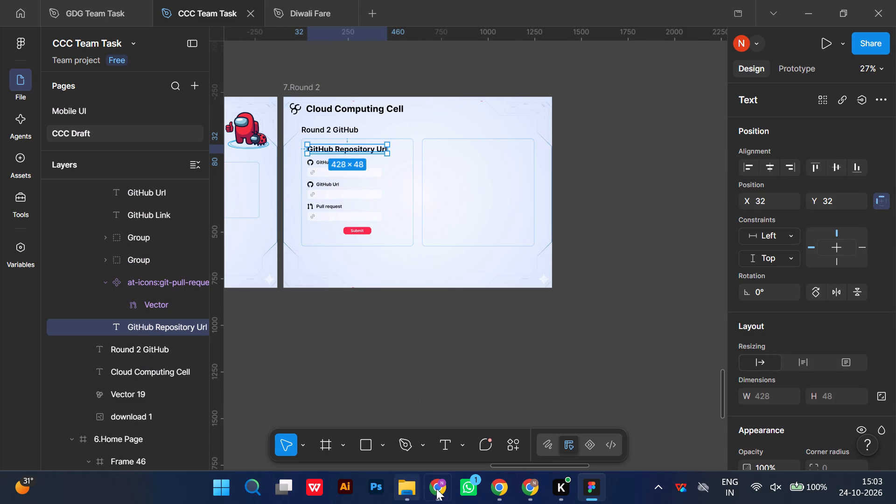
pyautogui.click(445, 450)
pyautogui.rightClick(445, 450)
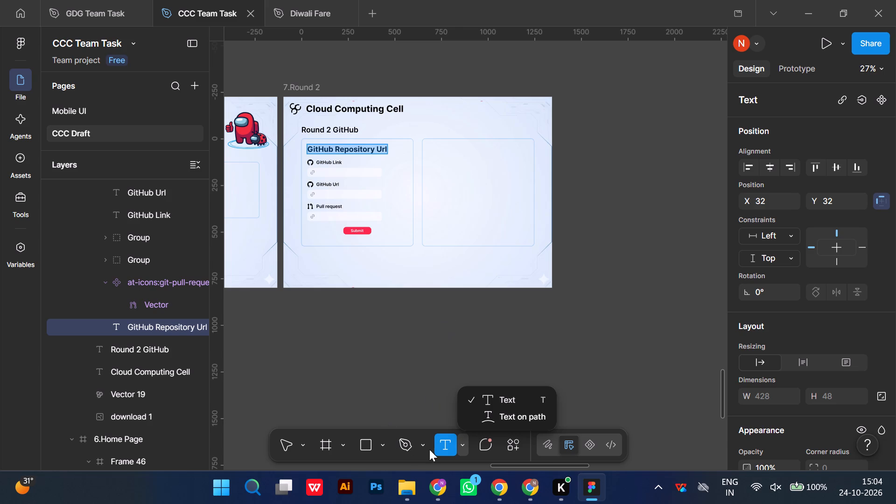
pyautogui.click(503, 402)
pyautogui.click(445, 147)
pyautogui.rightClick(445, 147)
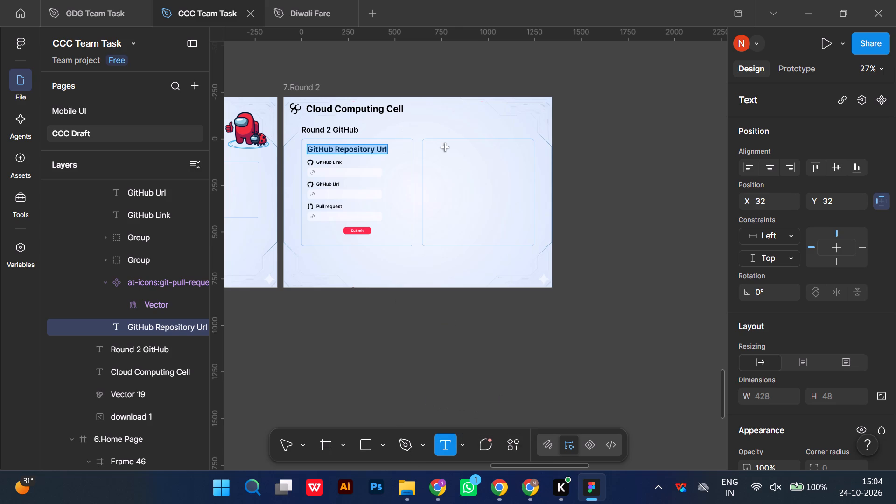
# Move the Desktop - 3 frame and the blank 2.Instruction & Rules frame out of Section 3, placing them side by side above it.
pyautogui.hscroll(1, 452, 161)
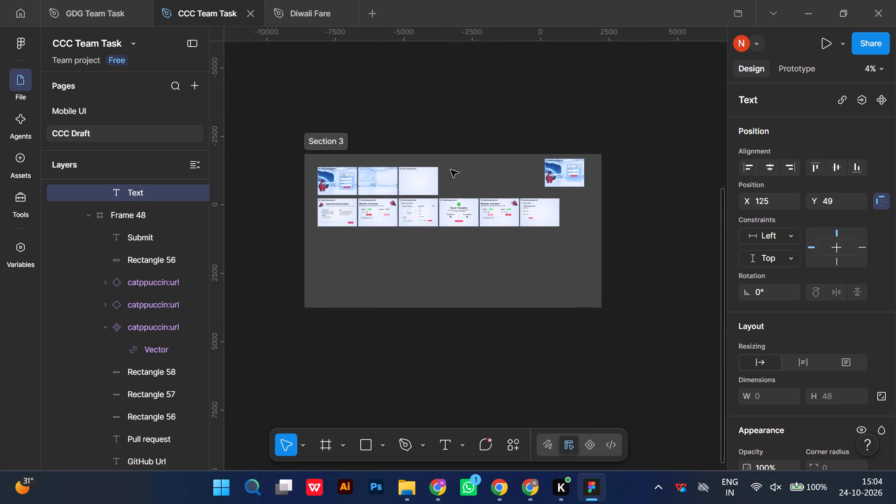
pyautogui.click(385, 175)
pyautogui.moveTo(385, 175); pyautogui.dragTo(390, 118)
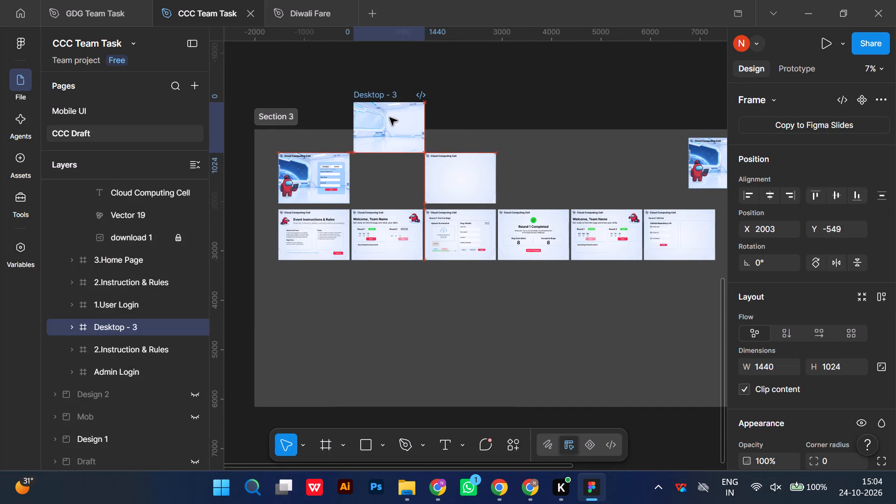
pyautogui.moveTo(390, 118); pyautogui.dragTo(399, 73)
pyautogui.click(442, 182)
pyautogui.moveTo(445, 186); pyautogui.dragTo(451, 100)
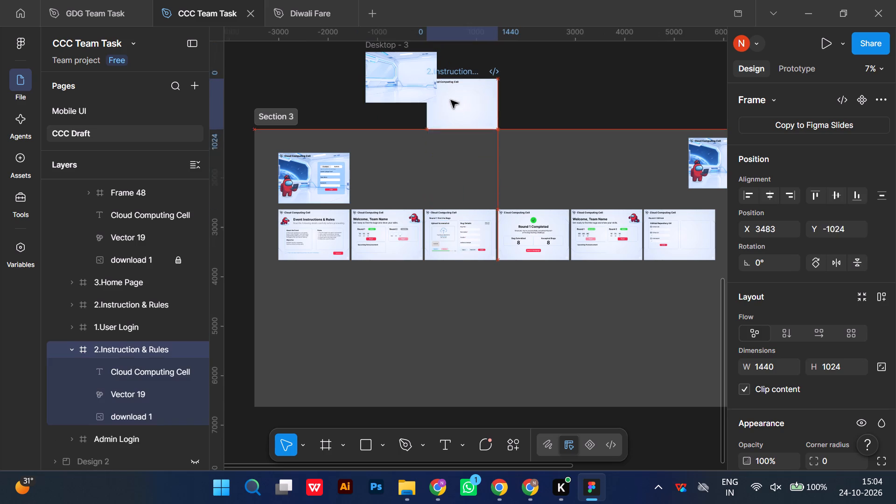
pyautogui.moveTo(451, 100); pyautogui.dragTo(466, 82)
pyautogui.click(345, 99)
pyautogui.rightClick(345, 99)
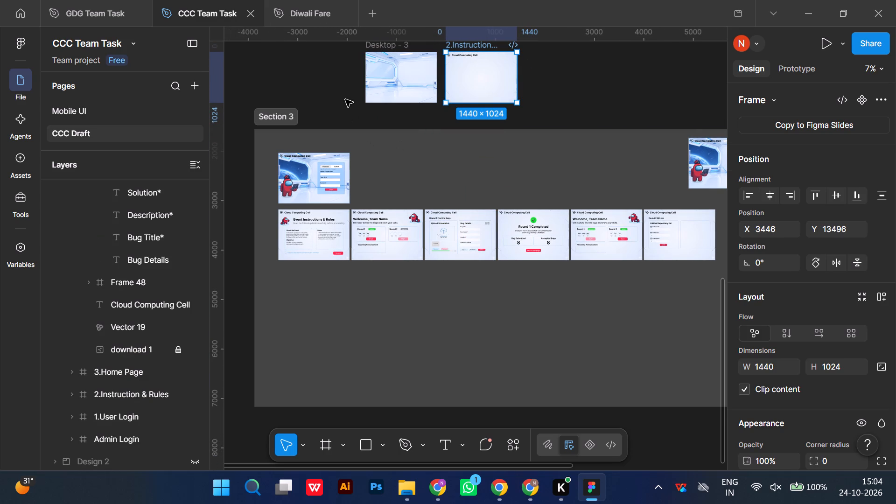
# Add a "GitHub Issues" text heading inside the empty second card of the 7.Round 2 frame, styled like GitHub Repository Url.
pyautogui.hscroll(-2, 357, 106)
pyautogui.hscroll(-1, 470, 240)
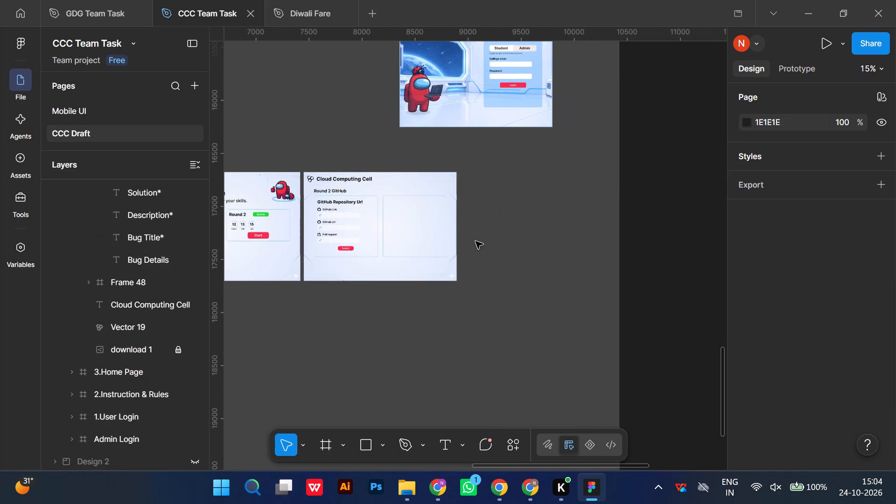
pyautogui.hscroll(-1, 476, 241)
pyautogui.tripleClick(287, 165)
pyautogui.rightClick(287, 165)
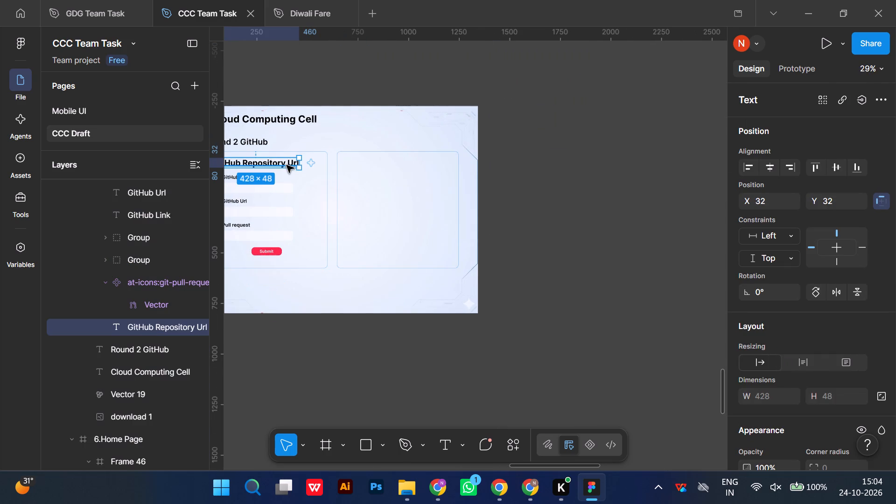
pyautogui.click(441, 448)
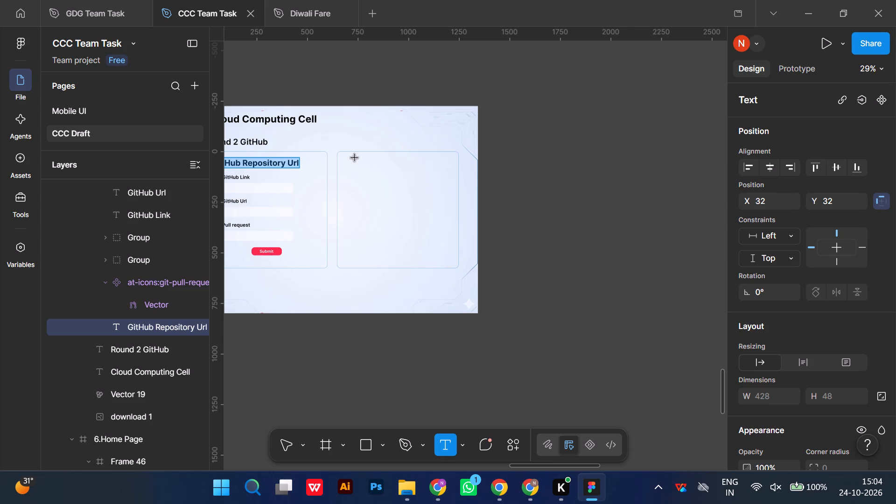
pyautogui.click(355, 158)
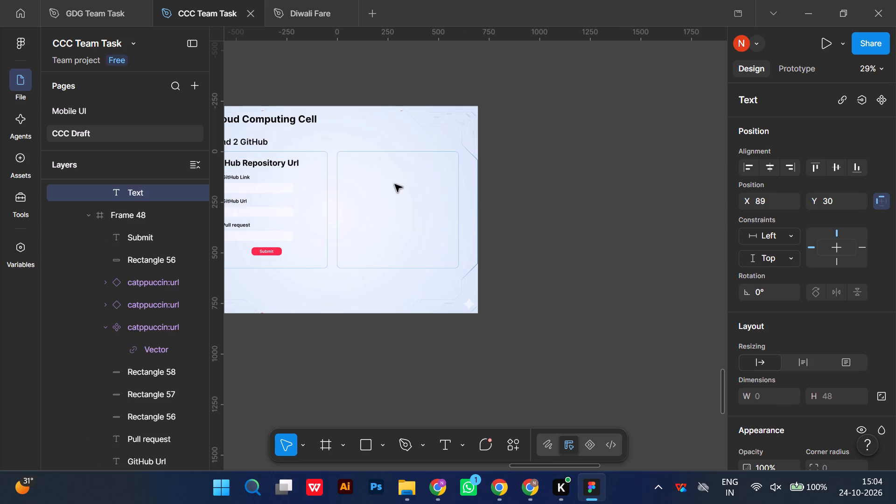
pyautogui.write('Git')
pyautogui.write('Hub Issues')
pyautogui.hscroll(1, 536, 171)
pyautogui.click(536, 171)
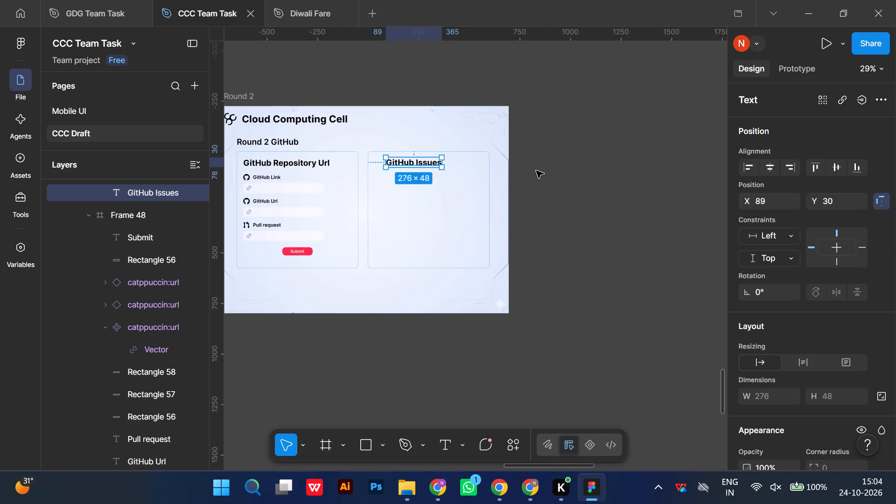
# Position the GitHub Issues heading at X 32, Y 32 within the second card, matching the first card's heading offset.
pyautogui.moveTo(410, 161); pyautogui.dragTo(391, 158)
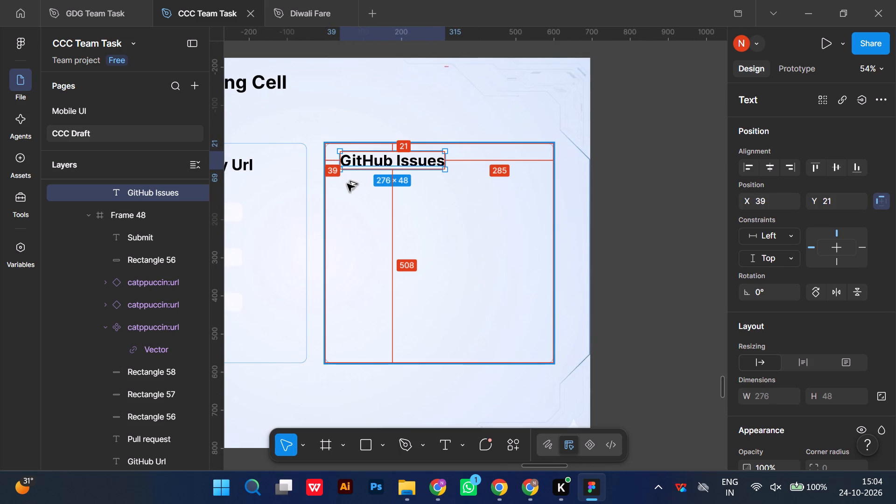
pyautogui.hotkey('alt', 'Down')
pyautogui.hotkey('alt', 'Down')
pyautogui.hotkey('alt', 'Down')
pyautogui.hotkey('alt', 'Down')
pyautogui.hotkey('alt', 'Down')
pyautogui.hotkey('alt', 'Down')
pyautogui.hotkey('alt', 'Down')
pyautogui.hotkey('alt', 'Down')
pyautogui.hotkey('alt', 'Down')
pyautogui.hotkey('alt', 'Down')
pyautogui.hotkey('alt', 'Down')
pyautogui.hotkey('alt', 'Left')
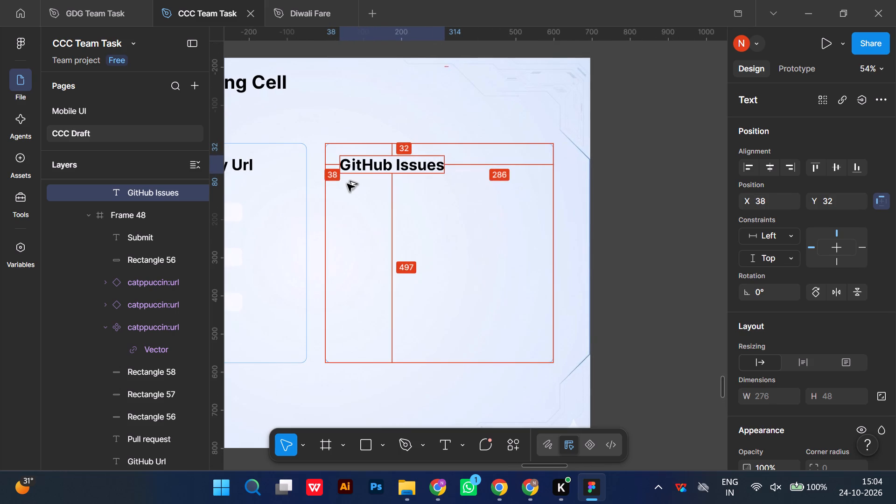
pyautogui.hotkey('alt', 'Left')
pyautogui.hotkey('alt', 'Left')
pyautogui.hotkey('alt', 'Left')
pyautogui.hotkey('alt', 'Left')
pyautogui.hotkey('alt', 'Left')
pyautogui.keyDown('alt'); pyautogui.click(347, 184); pyautogui.keyUp('alt')
pyautogui.hotkey('alt', 'Left')
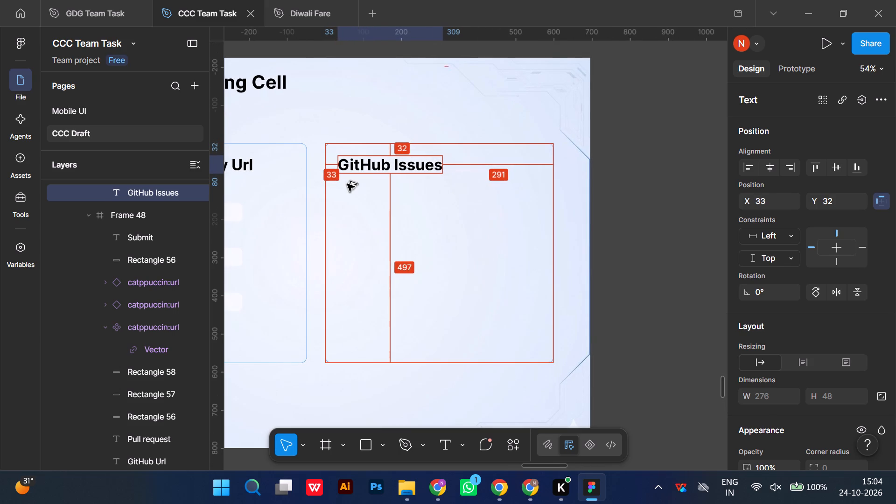
pyautogui.hotkey('ctrl', 'z')
pyautogui.doubleClick(357, 170)
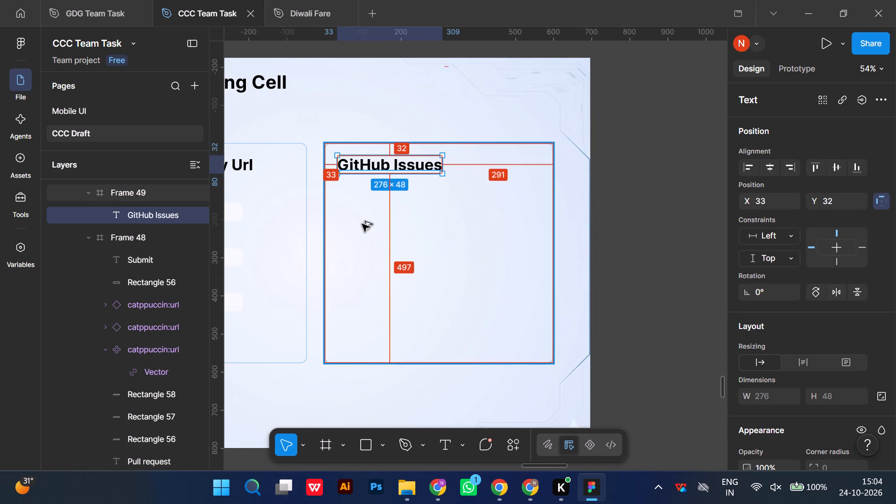
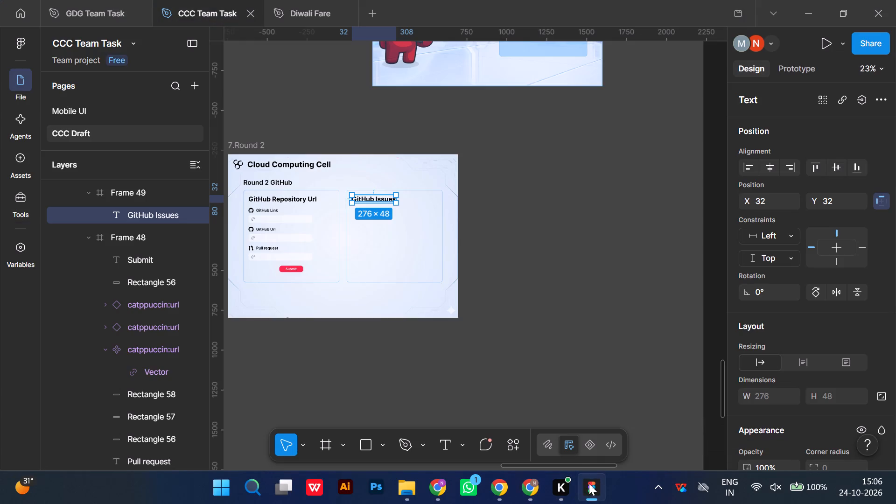
pyautogui.click(379, 257)
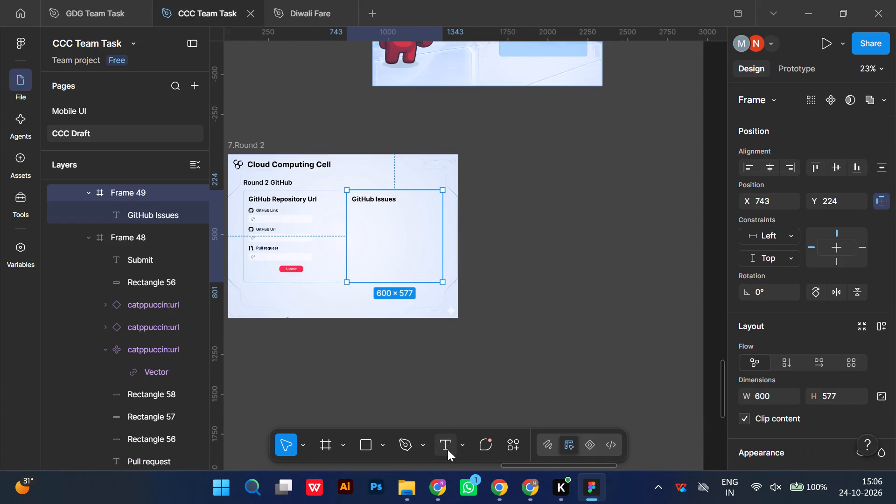
pyautogui.click(448, 449)
pyautogui.click(365, 217)
pyautogui.rightClick(365, 217)
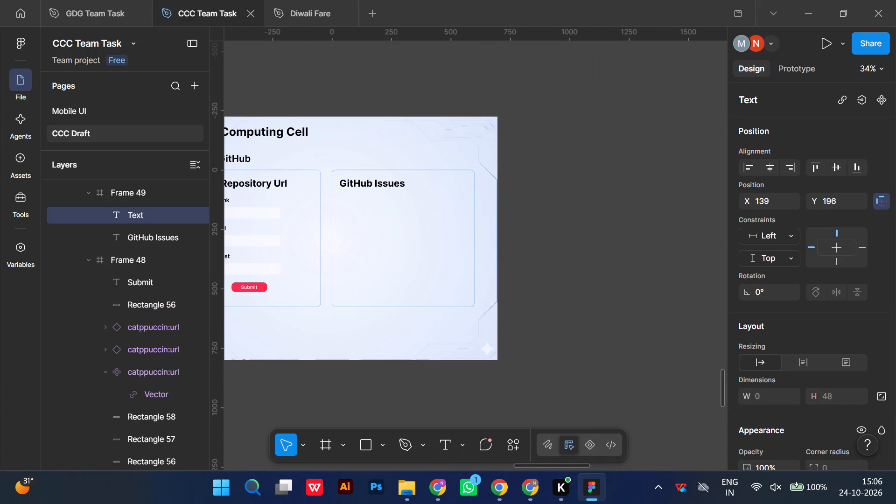
pyautogui.hotkey('ctrl', 'v')
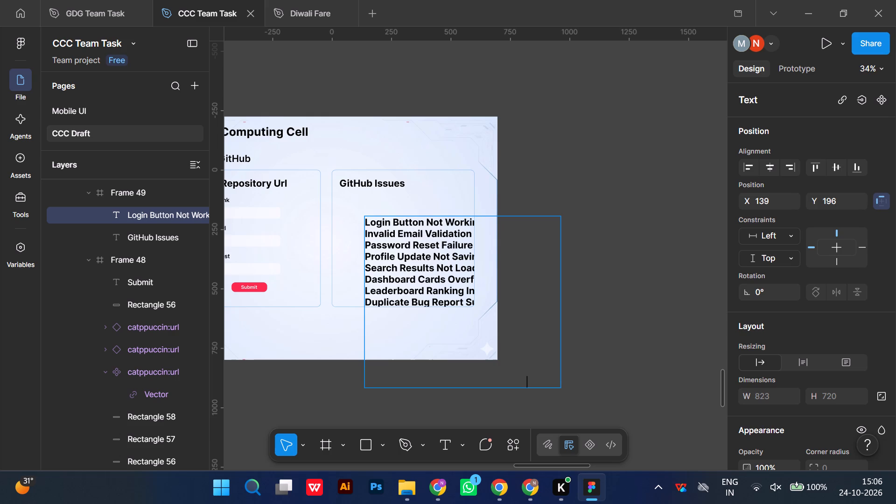
# Set the pasted issue list to Medium weight and font size 24.
pyautogui.click(399, 274)
pyautogui.hotkey('ctrl', 'a')
pyautogui.scroll(-4, 756, 364)
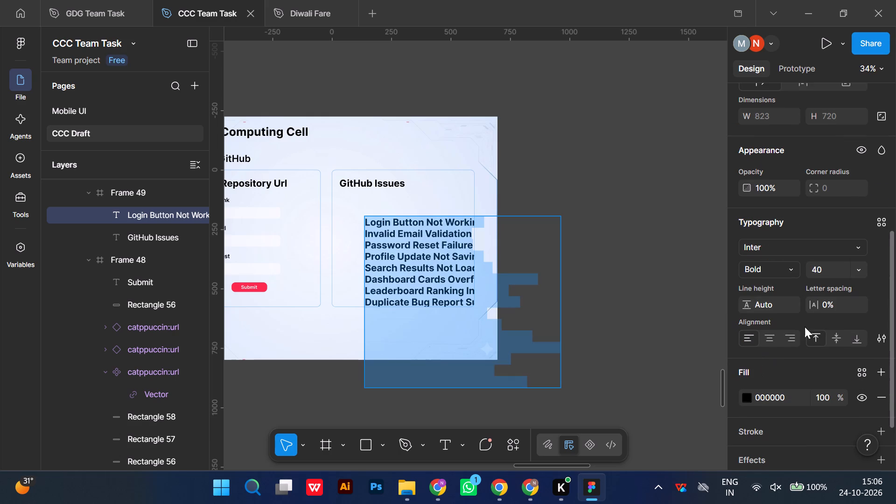
pyautogui.click(789, 269)
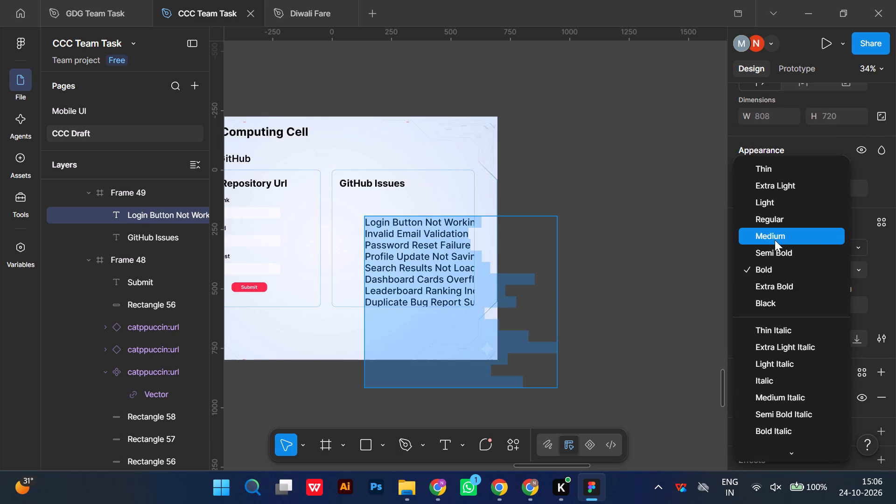
pyautogui.click(775, 240)
pyautogui.click(861, 265)
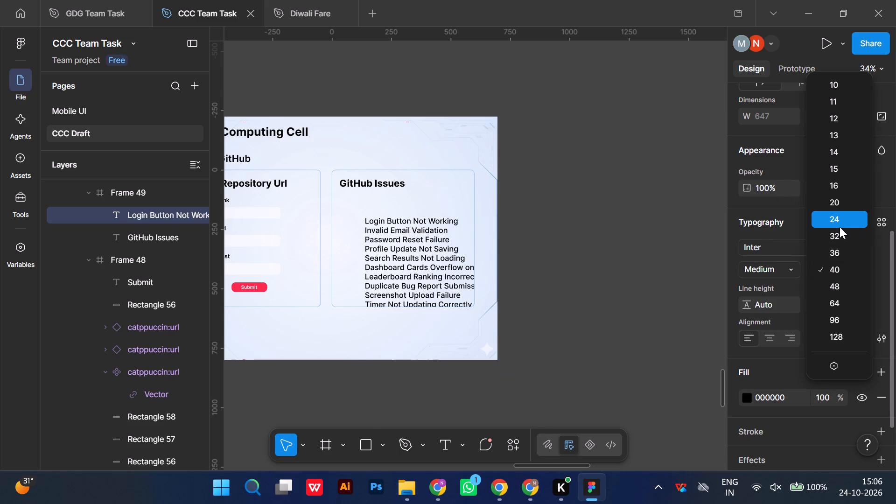
pyautogui.click(840, 227)
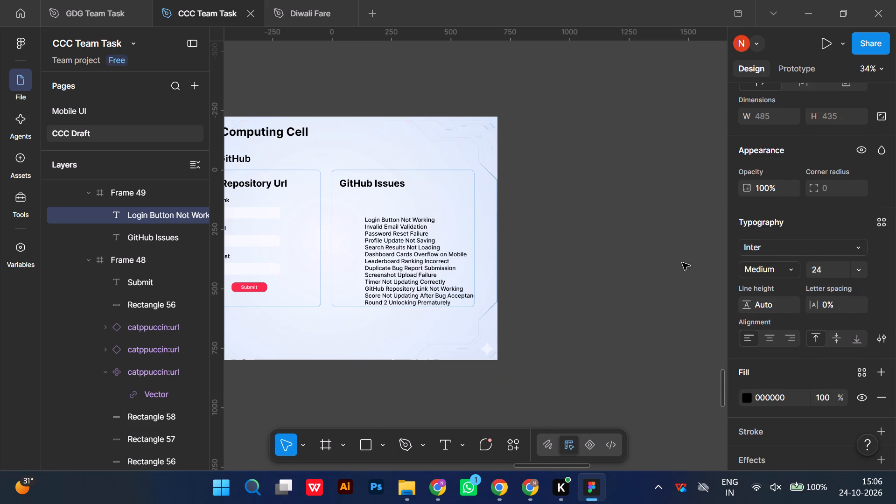
pyautogui.click(549, 273)
# Move the issue list up inside the card, just below the GitHub Issues heading.
pyautogui.moveTo(416, 254); pyautogui.dragTo(414, 254)
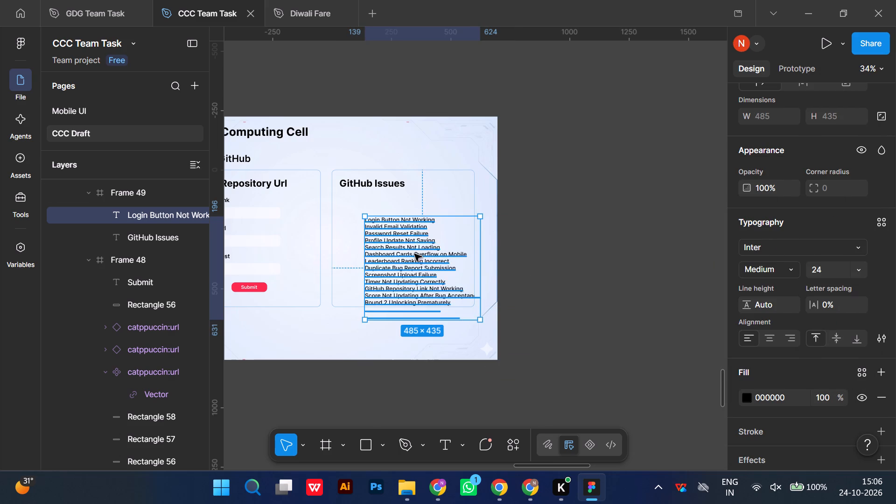
pyautogui.moveTo(414, 254); pyautogui.dragTo(391, 227)
# Prefix the first four issue titles, Login Button Not Working through Profile Update Not Saving, with "1." to "4.".
pyautogui.click(350, 192)
pyautogui.doubleClick(351, 183)
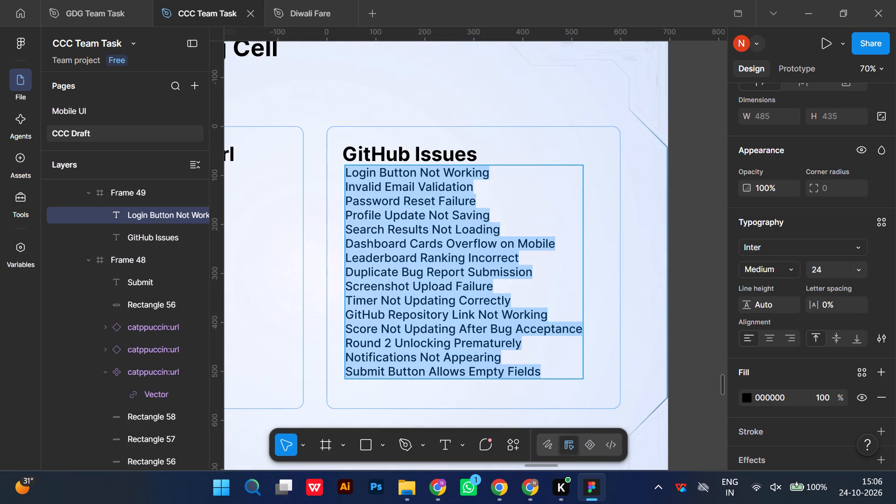
pyautogui.click(345, 171)
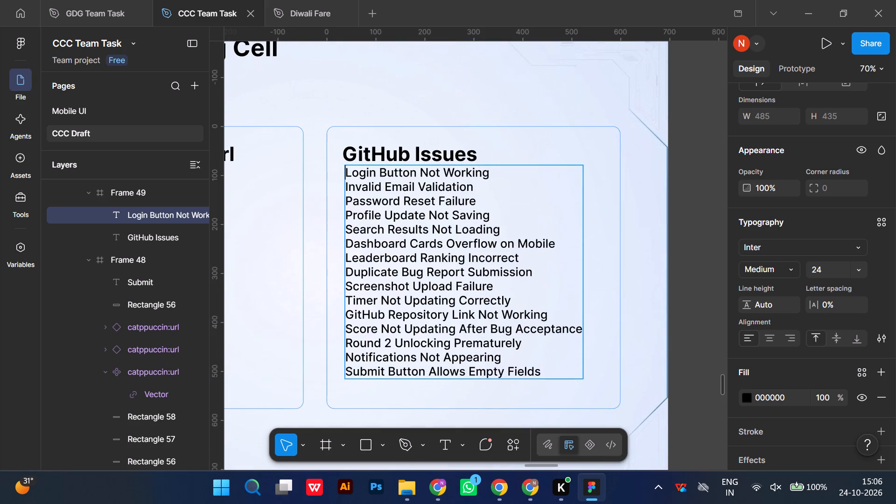
pyautogui.write('1.')
pyautogui.press('Down')
pyautogui.press('Left')
pyautogui.press('Left')
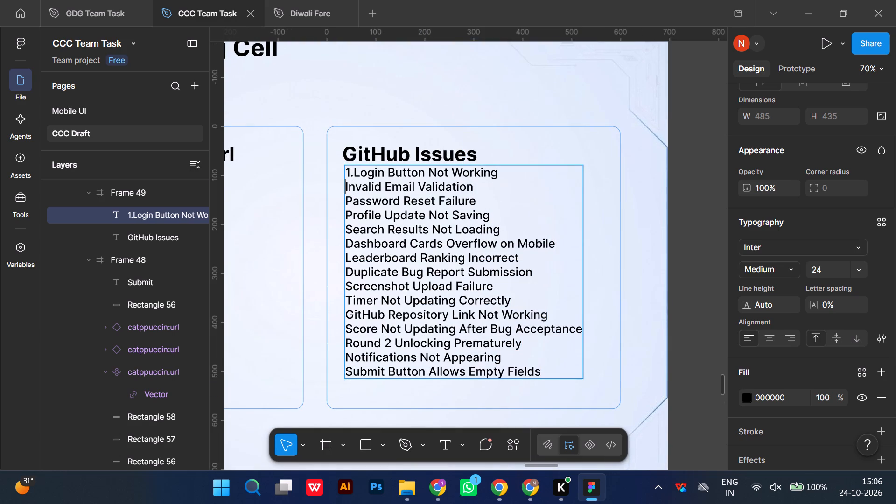
pyautogui.write('2.')
pyautogui.press('Down')
pyautogui.press('Left')
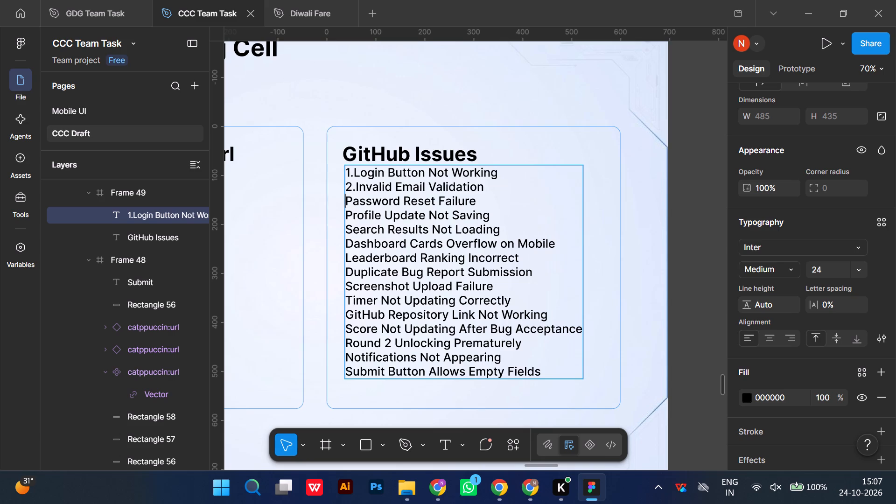
pyautogui.write('3.')
pyautogui.press('Down')
pyautogui.press('Left')
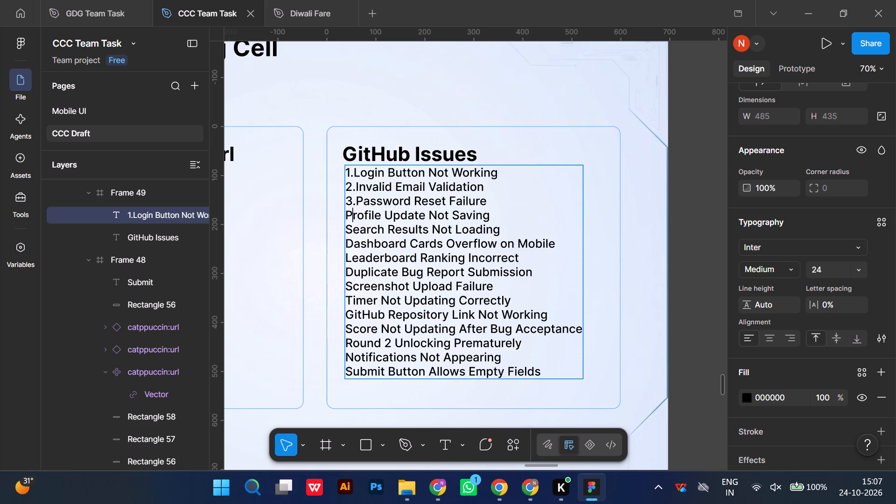
pyautogui.press('Left')
pyautogui.write('4.')
# Number the issue titles from Search Results Not Loading through Duplicate Bug Report Submission with "5." to "8.".
pyautogui.press('Down')
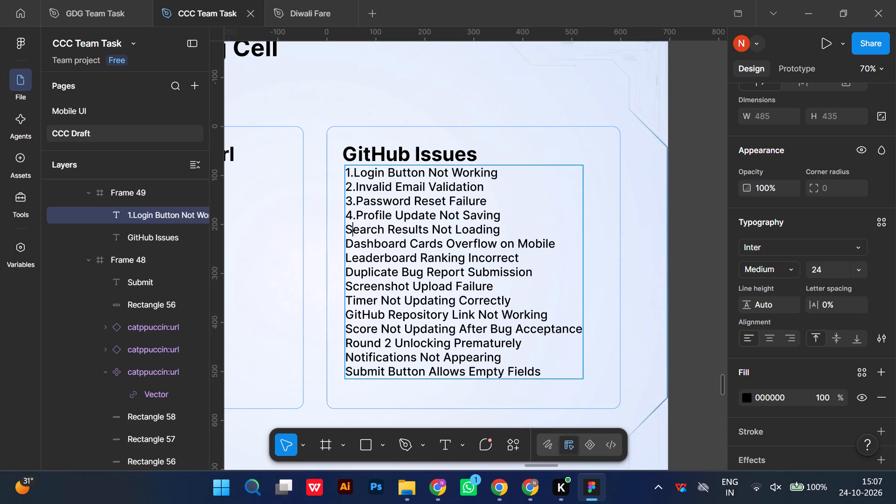
pyautogui.press('Left')
pyautogui.write('5.')
pyautogui.press('Down')
pyautogui.press('Left')
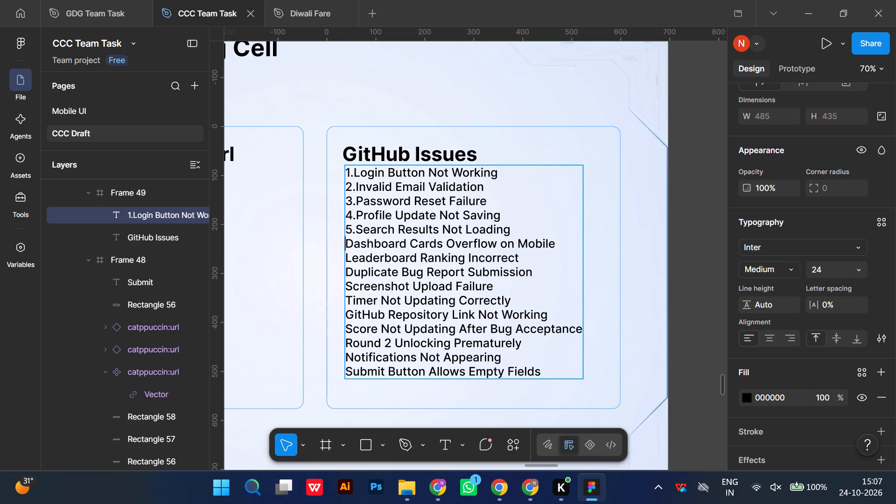
pyautogui.write('6.')
pyautogui.press('Down')
pyautogui.press('Left')
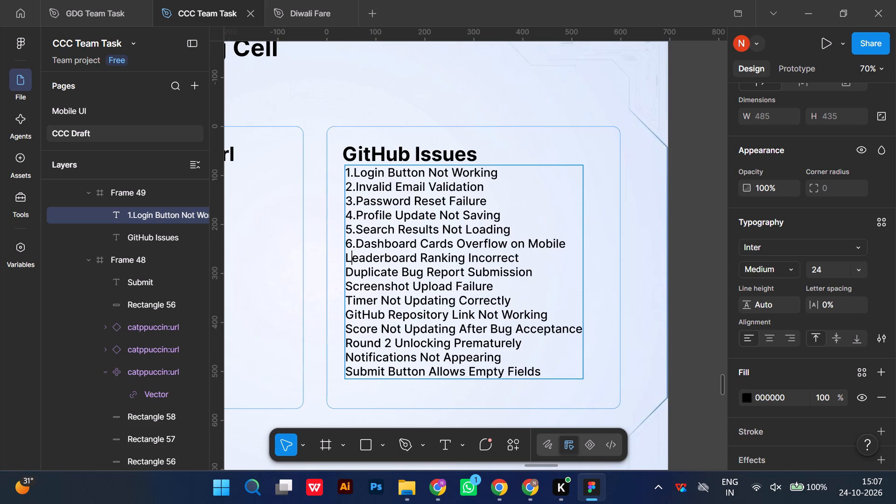
pyautogui.press('Left')
pyautogui.write('7.')
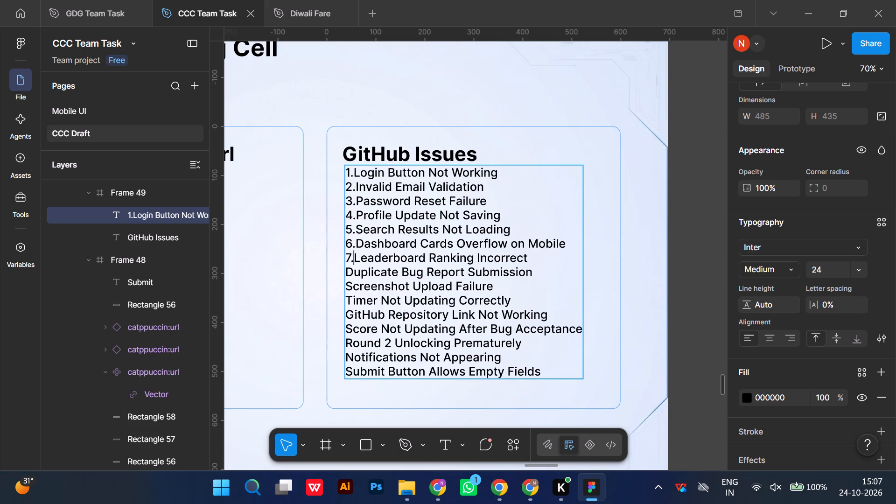
pyautogui.press('Down')
pyautogui.press('Left')
pyautogui.write('8.')
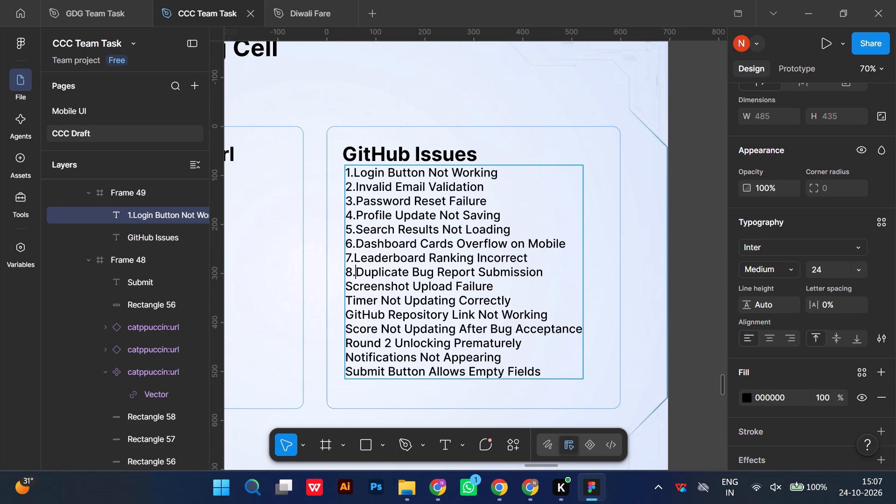
# Prefix the titles from Screenshot Upload Failure through Score Not Updating After Bug Acceptance with "9.", "10", "11." and "12.".
pyautogui.press('Down')
pyautogui.press('Left')
pyautogui.write('9.')
pyautogui.press('Down')
pyautogui.press('Left')
pyautogui.press('Left')
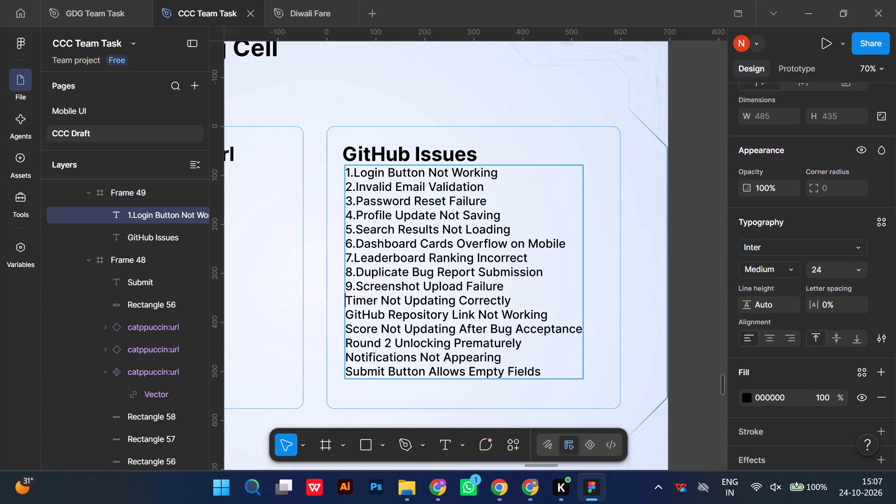
pyautogui.write('10')
pyautogui.press('Down')
pyautogui.press('Left')
pyautogui.press('Left')
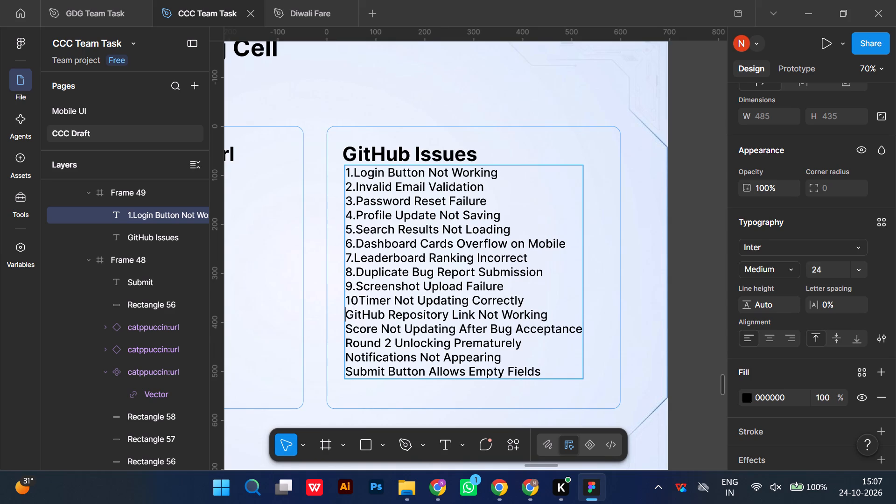
pyautogui.write('11.')
pyautogui.press('Down')
pyautogui.press('Left')
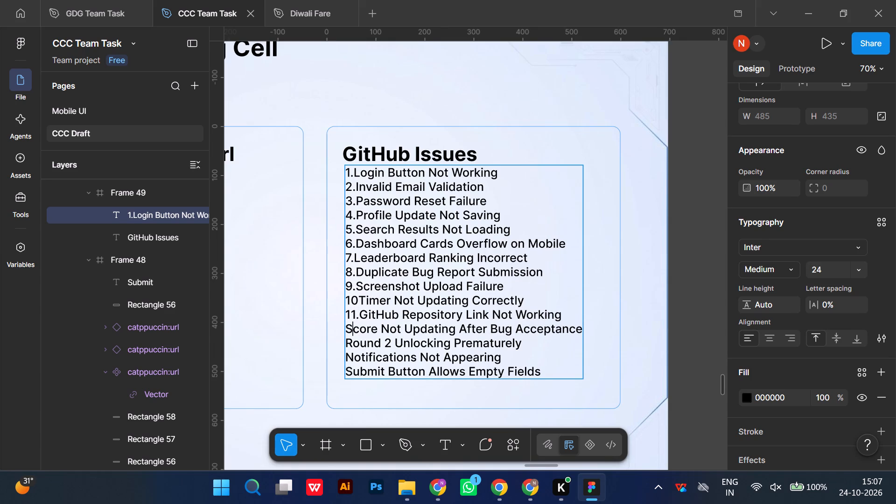
pyautogui.press('Left')
pyautogui.write('12.')
# Number the last three issue titles, starting at Round 2 Unlocking Prematurely, with "13.", "14." and "15.", and finish editing the text.
pyautogui.press('Down')
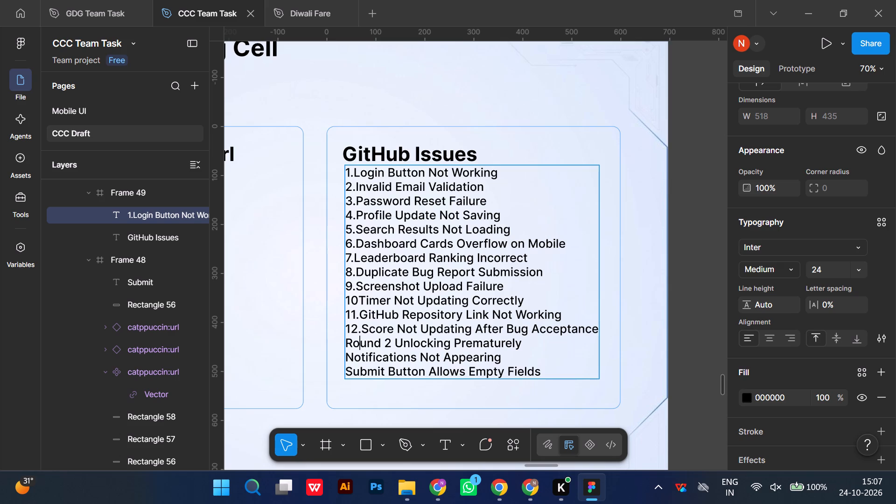
pyautogui.press('Left')
pyautogui.press('Left')
pyautogui.write('13.')
pyautogui.press('Down')
pyautogui.press('Left')
pyautogui.press('Left')
pyautogui.write('14')
pyautogui.press('.')
pyautogui.press('Down')
pyautogui.press('Left')
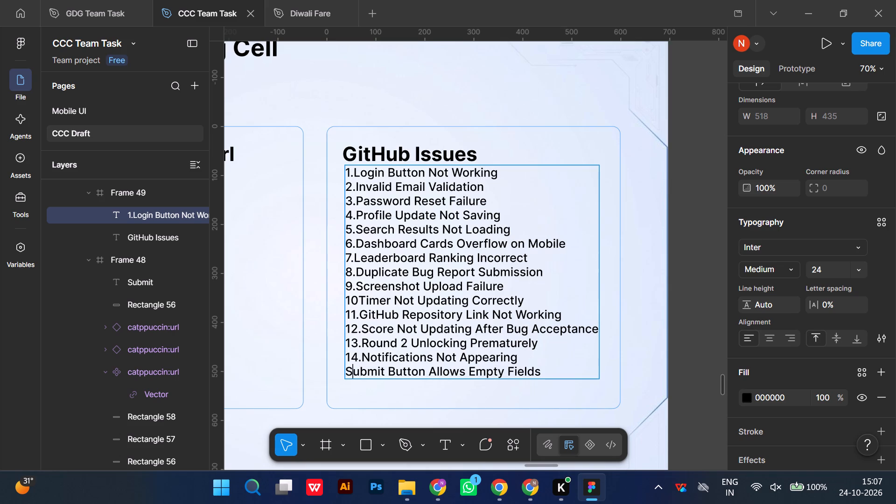
pyautogui.press('Left')
pyautogui.write('15')
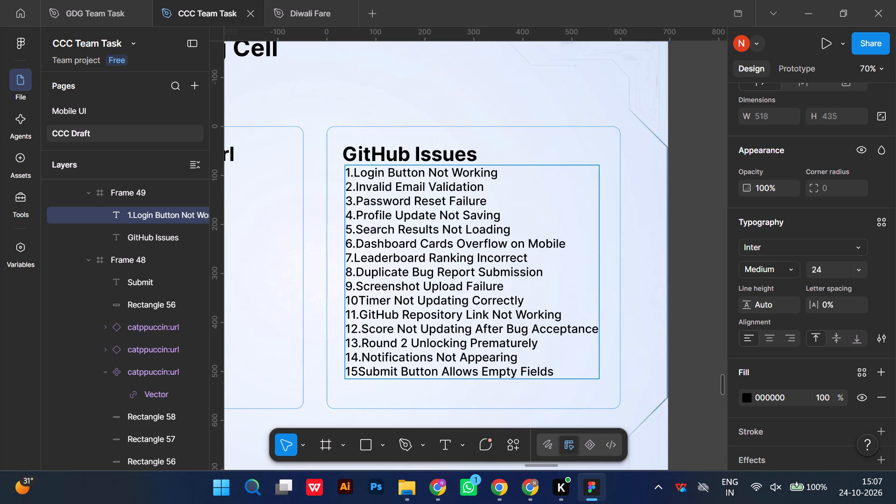
pyautogui.press('.')
pyautogui.click(689, 242)
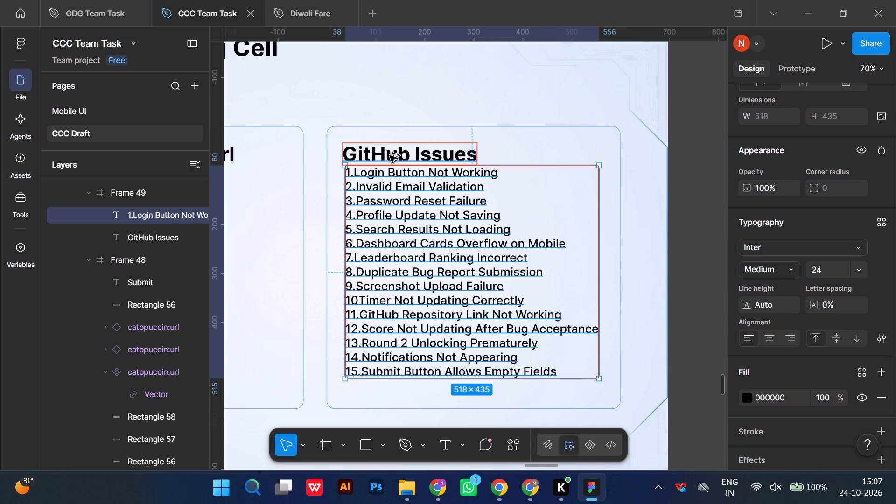
# Nudge the numbered list down 12 px and left 6 px, leaving a 12 px gap below the heading and aligning their left edges.
pyautogui.hotkey('alt', 'Down')
pyautogui.hotkey('alt', 'Down')
pyautogui.hotkey('alt', 'Down')
pyautogui.hotkey('alt', 'Down')
pyautogui.hotkey('alt', 'Down')
pyautogui.hotkey('alt', 'Down')
pyautogui.hotkey('alt', 'Down')
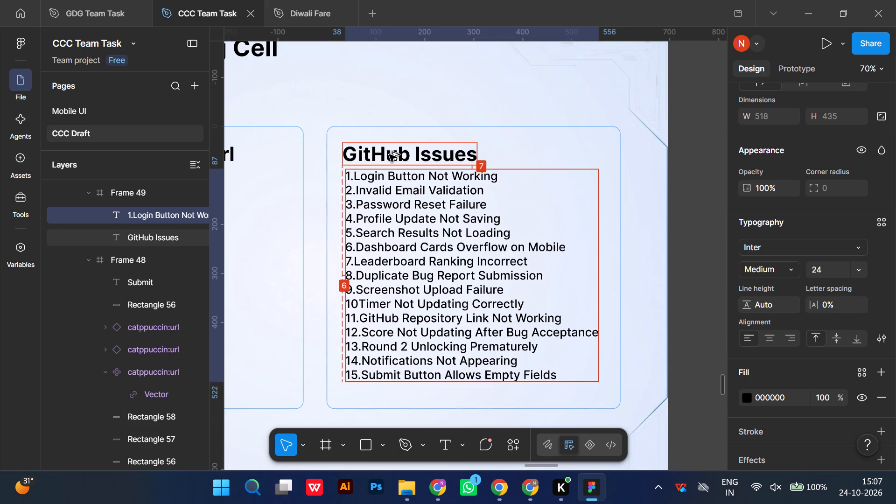
pyautogui.hotkey('alt', 'Down')
pyautogui.hotkey('alt', 'Down')
pyautogui.hotkey('alt', 'Down')
pyautogui.hotkey('alt', 'Down')
pyautogui.hotkey('alt', 'Down')
pyautogui.hotkey('alt', 'Left')
pyautogui.hotkey('alt', 'Left')
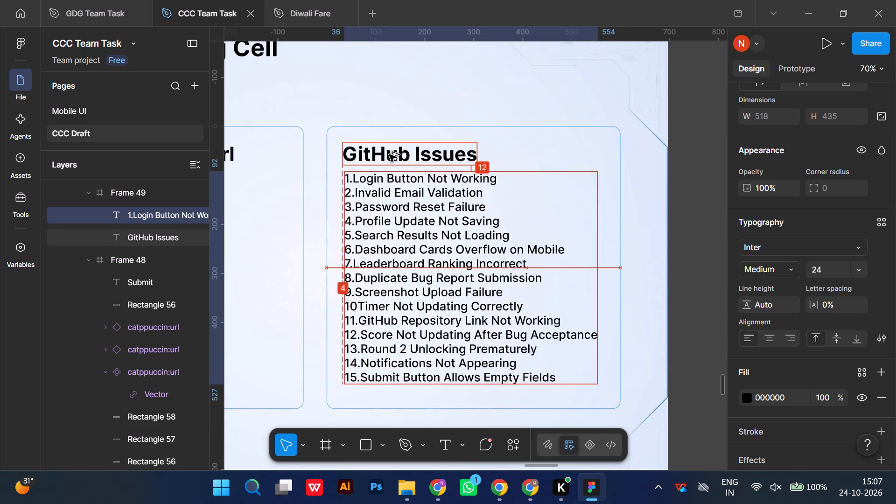
pyautogui.hotkey('alt', 'Left')
pyautogui.hotkey('alt', 'Left')
pyautogui.hotkey('alt', 'Left')
pyautogui.hotkey('alt', 'Left')
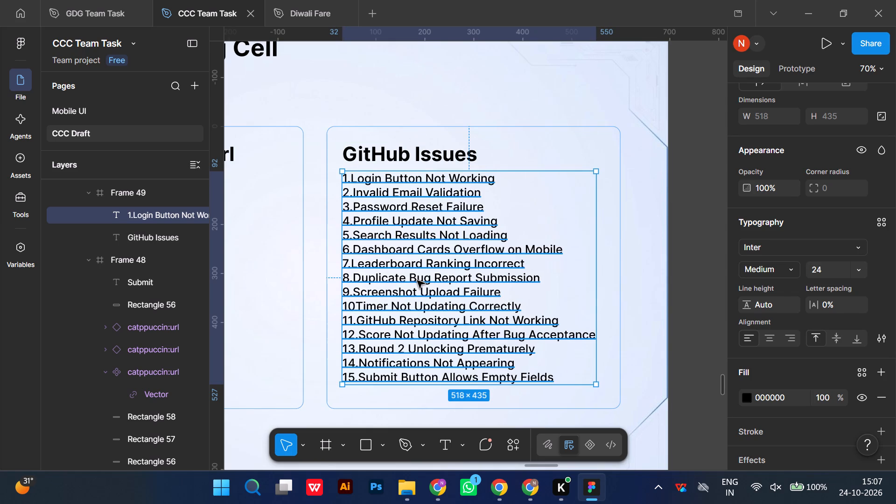
# Set the line height of the whole numbered issue list to 32.
pyautogui.click(417, 280)
pyautogui.rightClick(417, 280)
pyautogui.hotkey('ctrl', 'a')
pyautogui.doubleClick(453, 291)
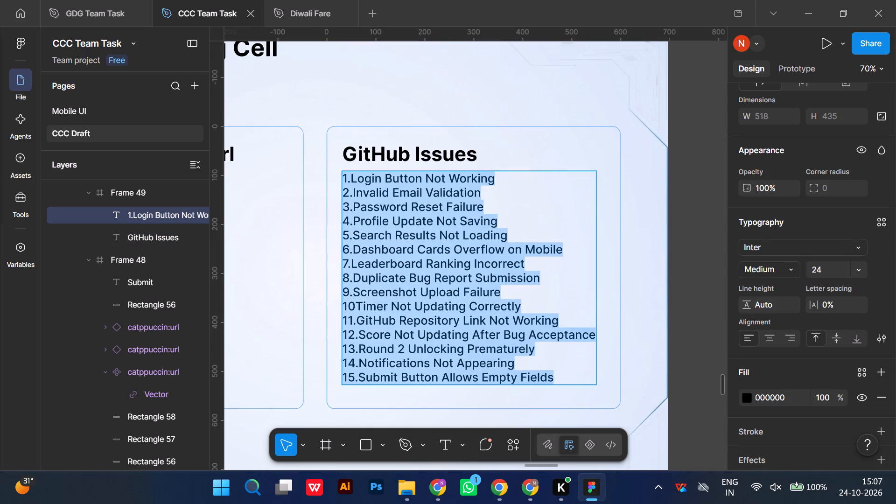
pyautogui.scroll(-2, 748, 347)
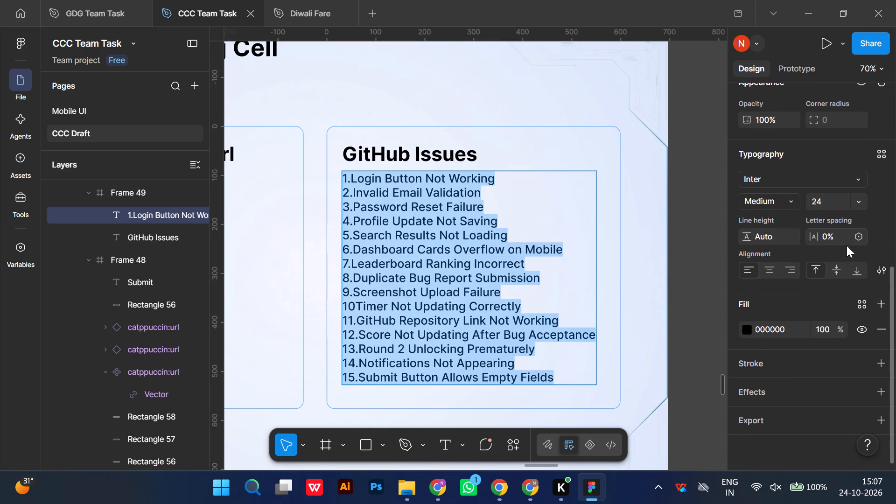
pyautogui.click(773, 237)
pyautogui.press('Up')
pyautogui.press('Up')
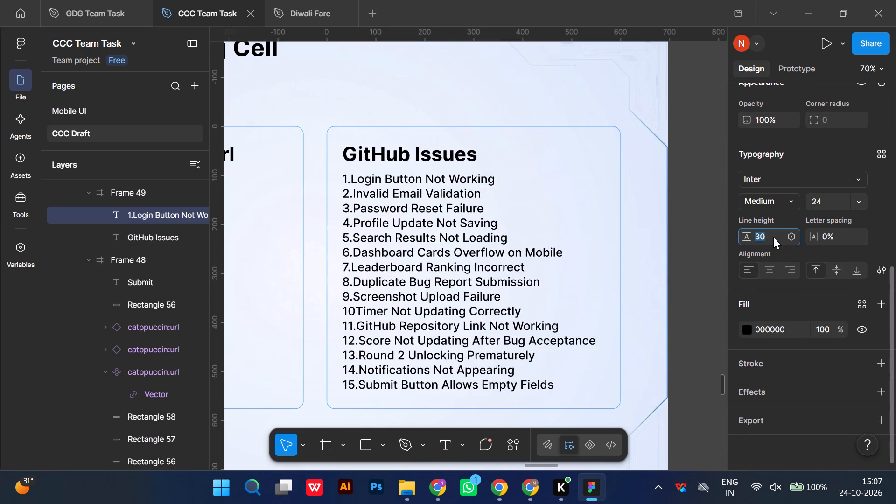
pyautogui.press('Up')
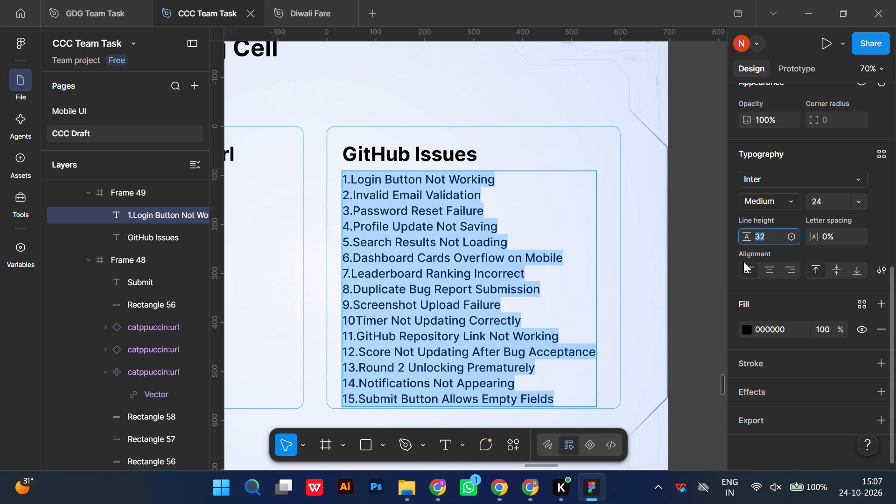
pyautogui.click(685, 214)
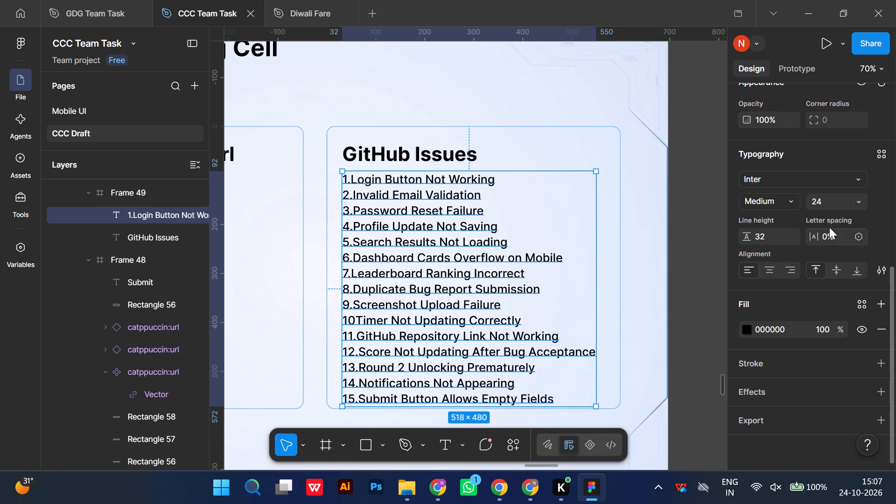
# Set the font size of the numbered issue list in the GitHub Issues card to 20.
pyautogui.click(859, 202)
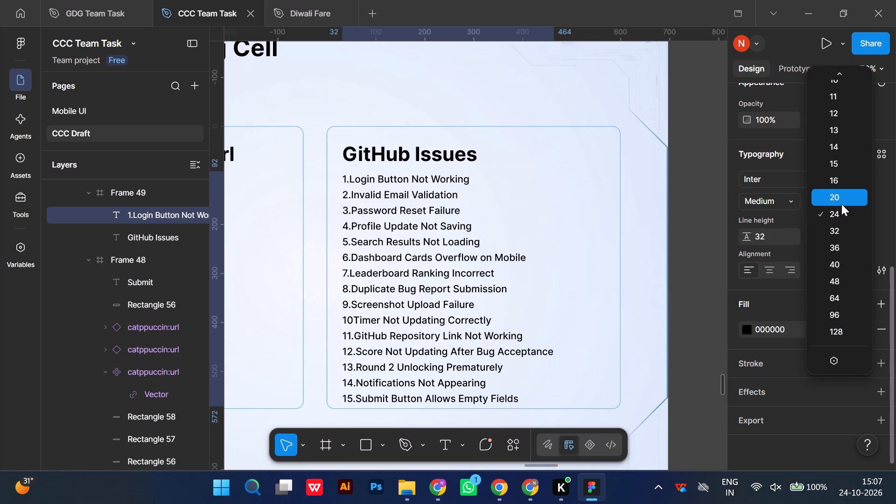
pyautogui.click(841, 204)
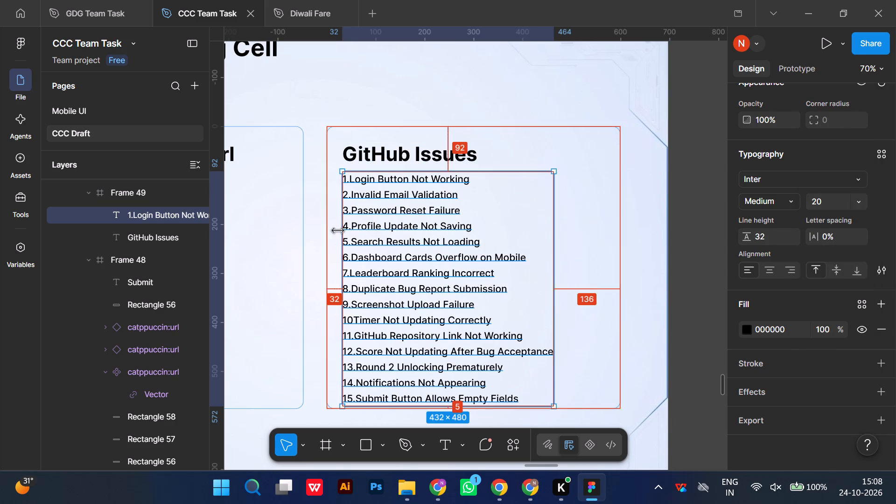
pyautogui.click(690, 265)
pyautogui.rightClick(690, 265)
pyautogui.rightClick(690, 265)
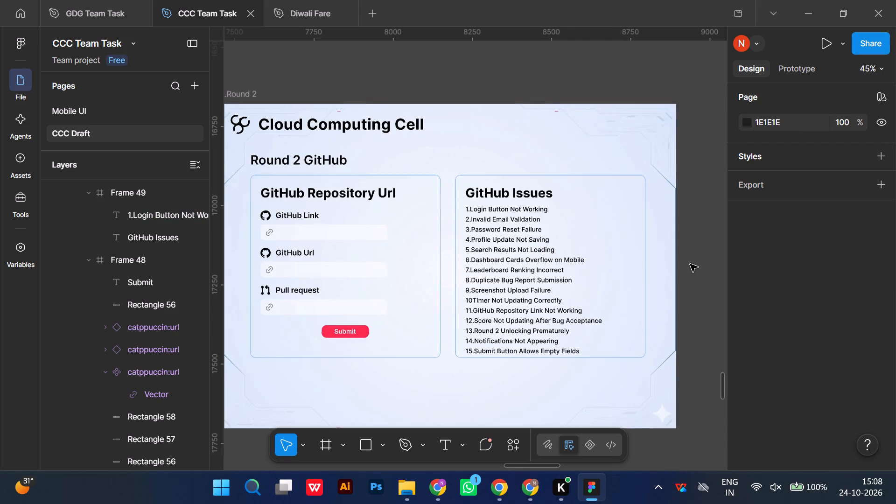
# Copy the "Time Left 15:00 min" text from the Round 1 page's Bug Details card into the 7.Round 2 frame.
pyautogui.scroll(-1, 688, 263)
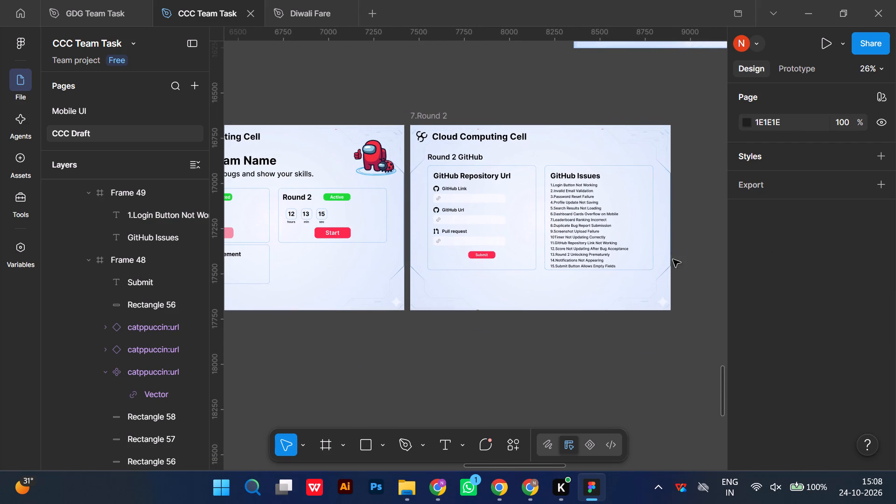
pyautogui.hscroll(4, 436, 336)
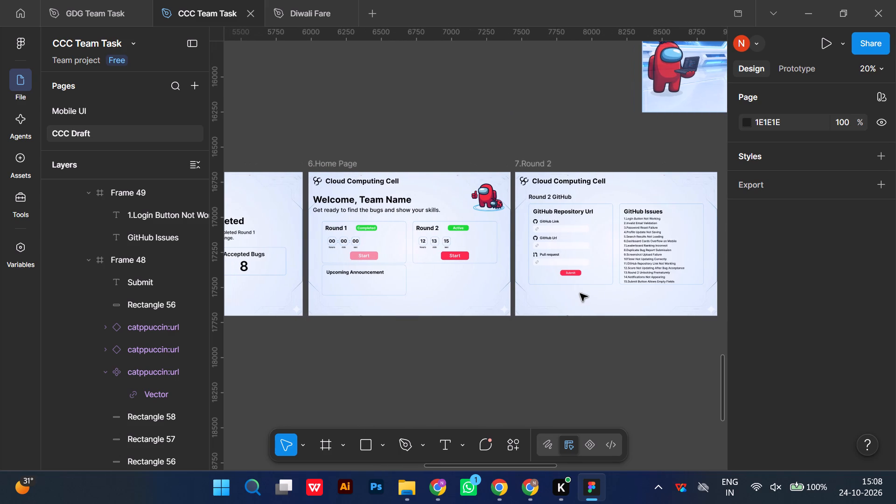
pyautogui.hscroll(1, 580, 294)
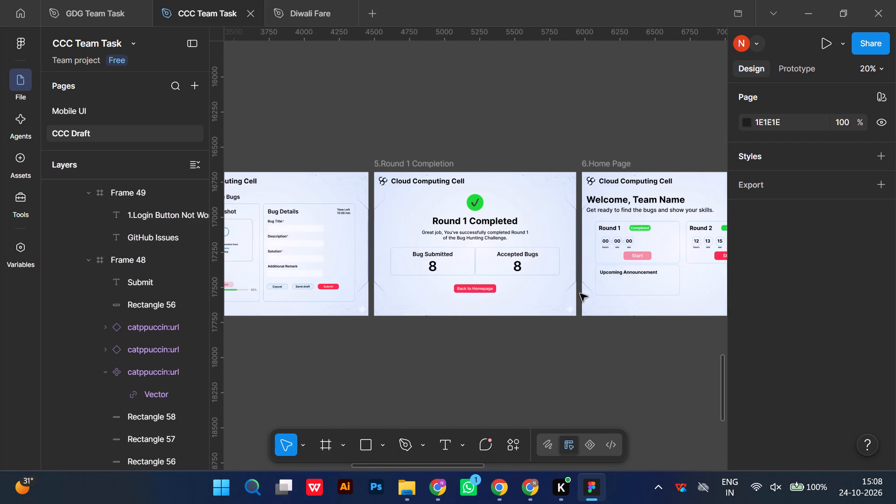
pyautogui.hscroll(1, 580, 294)
pyautogui.hscroll(-1, 491, 272)
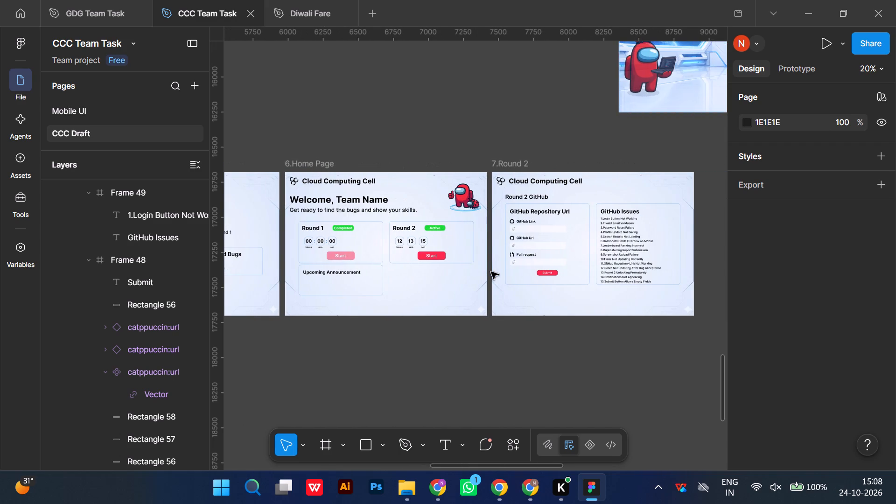
pyautogui.hscroll(-1, 491, 272)
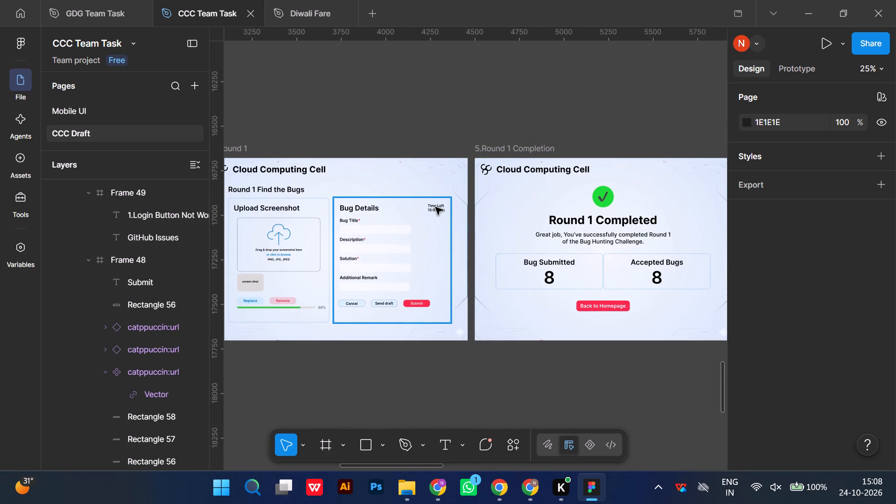
pyautogui.click(435, 207)
pyautogui.rightClick(435, 207)
pyautogui.click(435, 207)
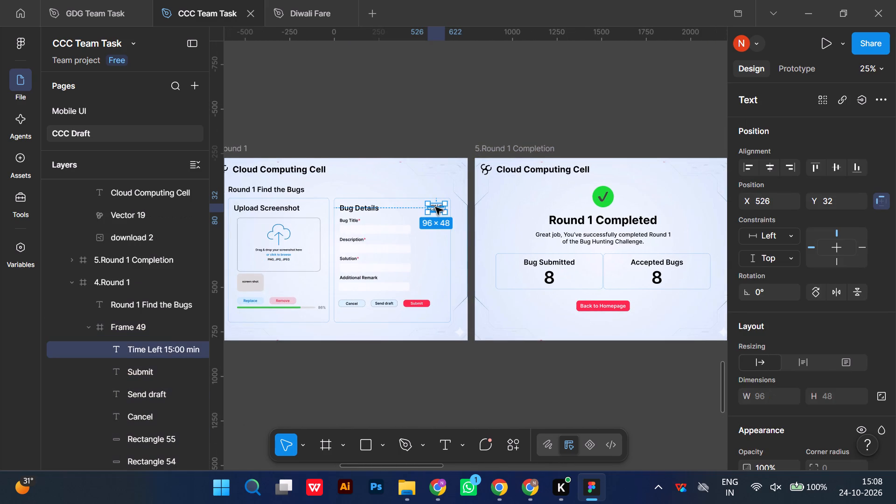
pyautogui.hotkey('ctrl', 'c')
pyautogui.hscroll(-5, 435, 207)
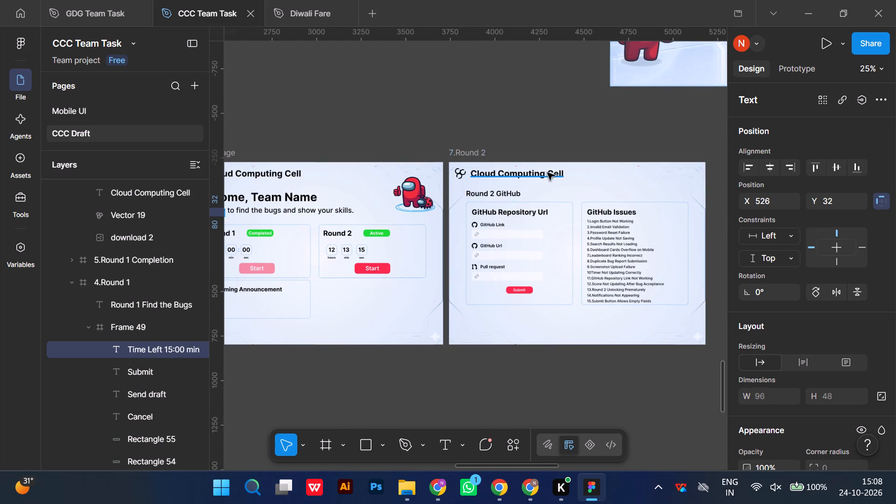
pyautogui.click(473, 150)
pyautogui.hotkey('ctrl', 'v')
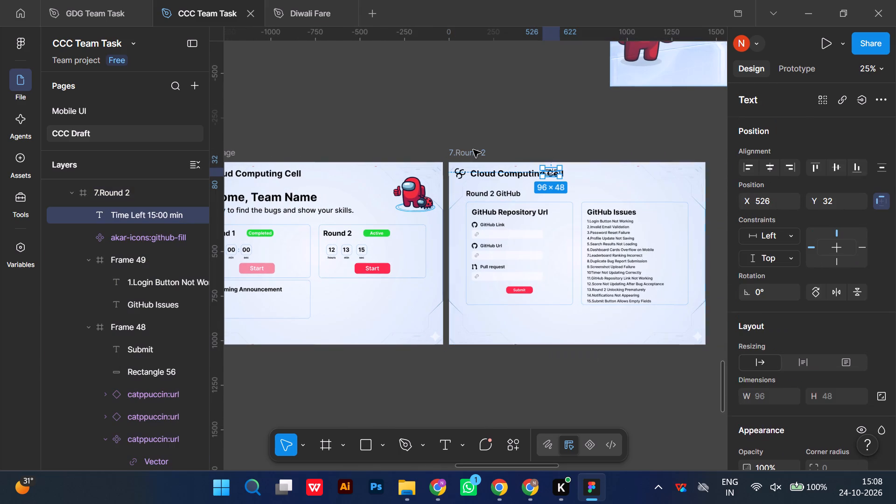
# Move the "Time Left 15:00 min" text above the GitHub Issues card's right end, at about X 1251, Y 133.
pyautogui.moveTo(561, 132); pyautogui.dragTo(594, 147)
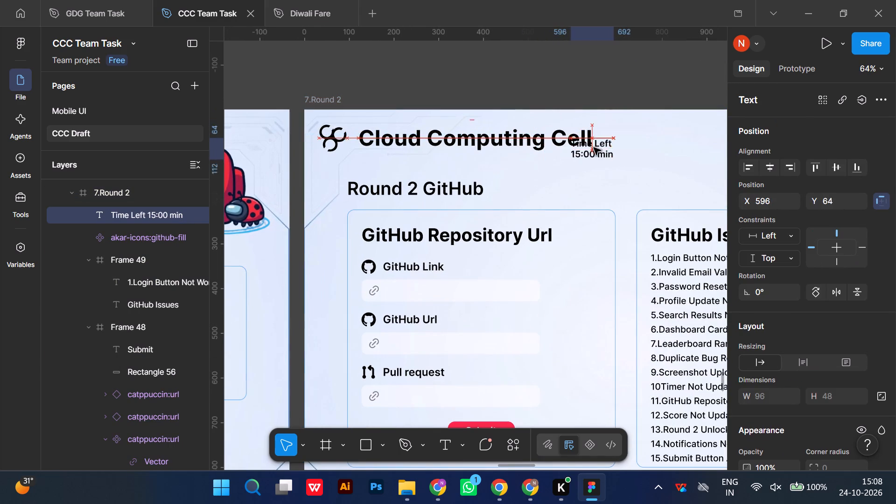
pyautogui.moveTo(594, 147); pyautogui.dragTo(628, 171)
pyautogui.hscroll(-2, 598, 153)
pyautogui.moveTo(631, 171); pyautogui.dragTo(658, 179)
pyautogui.hscroll(-2, 655, 175)
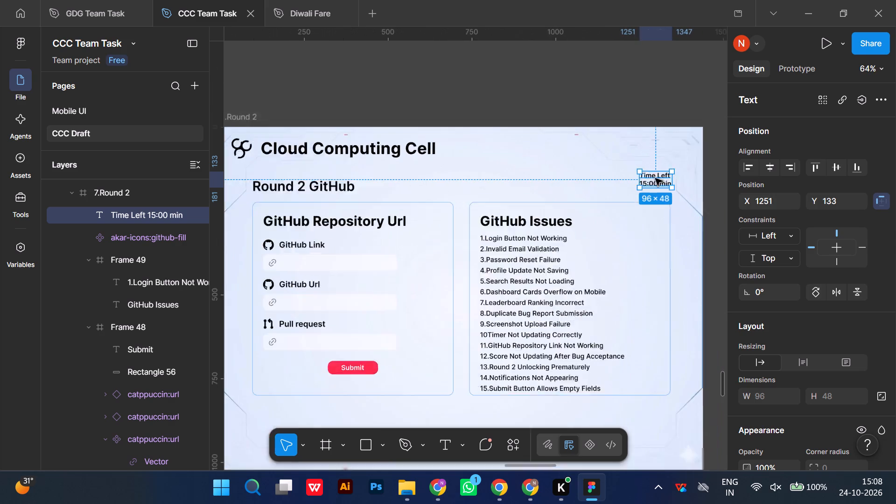
pyautogui.click(596, 95)
pyautogui.rightClick(596, 95)
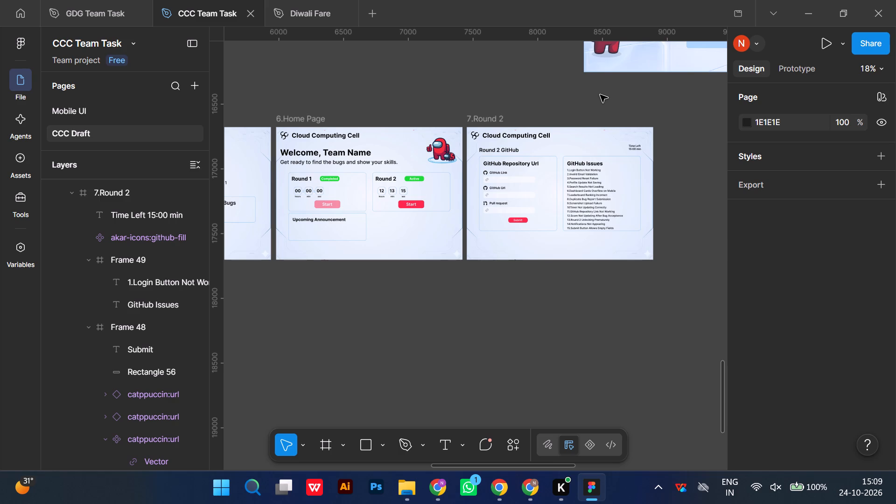
# Look over the event screens in Section 3, from the login and instructions pages through to Round 2.
pyautogui.hscroll(6, 559, 112)
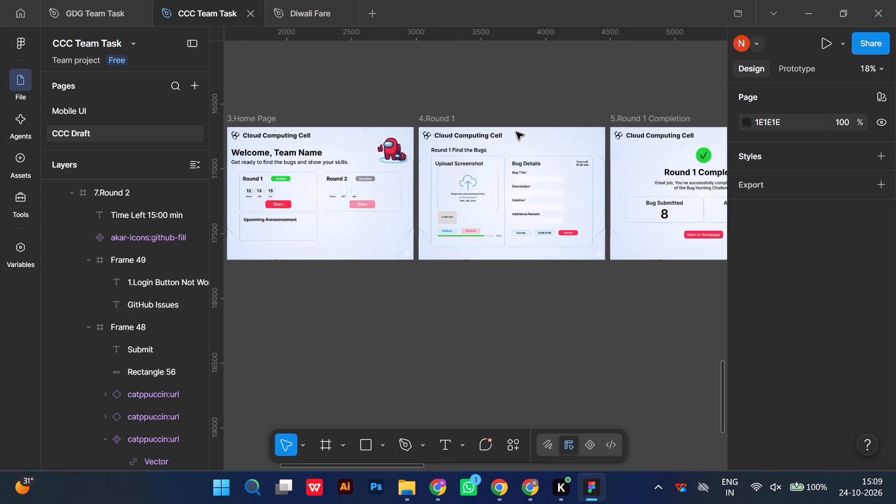
pyautogui.hscroll(2, 516, 132)
pyautogui.hscroll(-2, 516, 133)
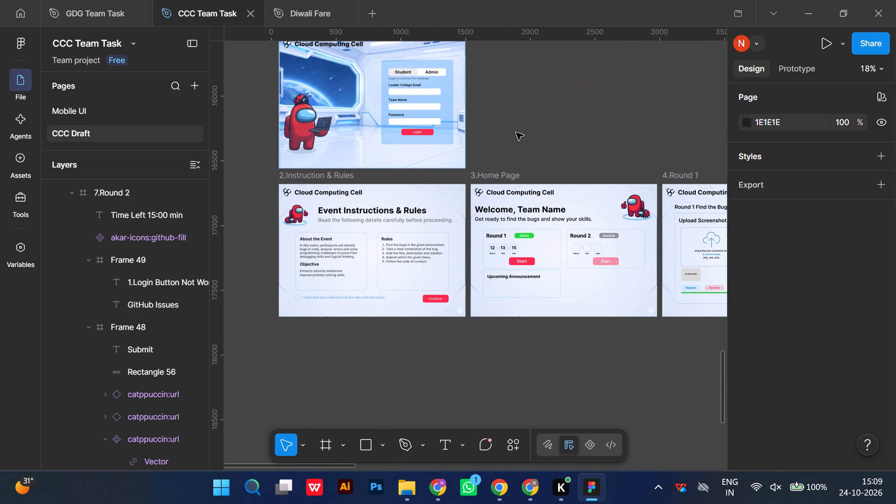
pyautogui.hscroll(-2, 516, 133)
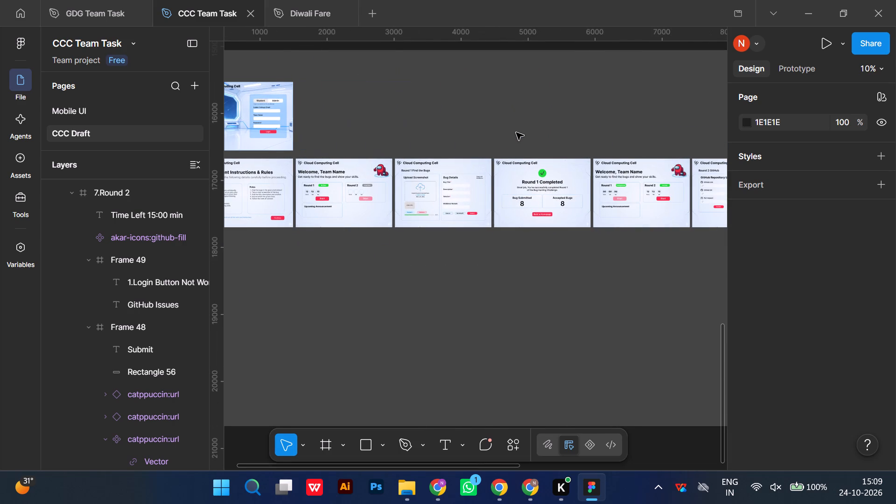
pyautogui.hscroll(-1, 516, 133)
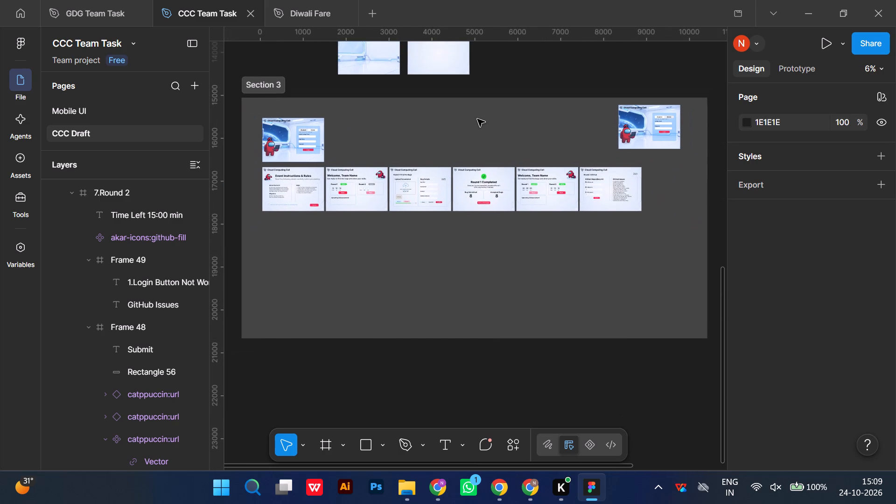
pyautogui.hscroll(1, 354, 184)
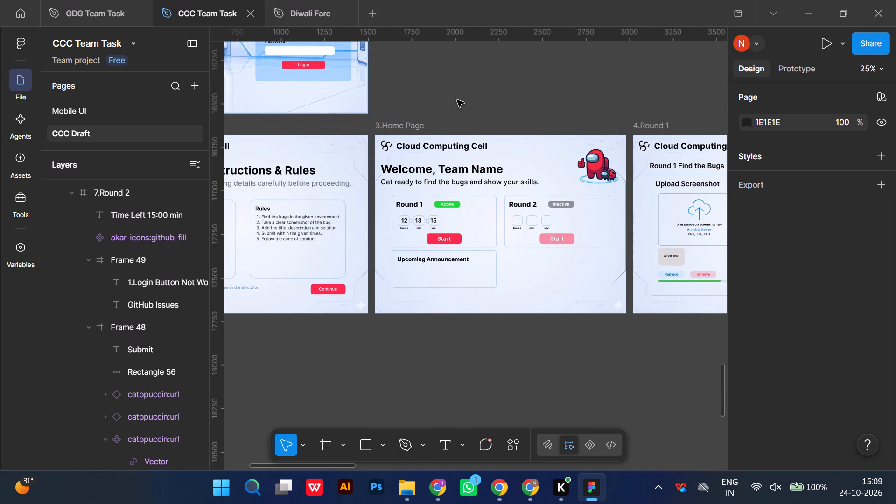
pyautogui.click(457, 100)
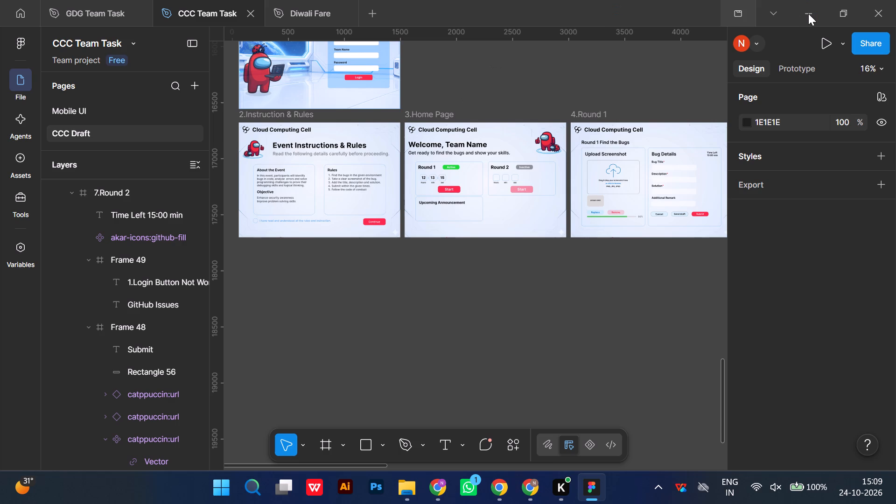
pyautogui.hscroll(-1, 556, 144)
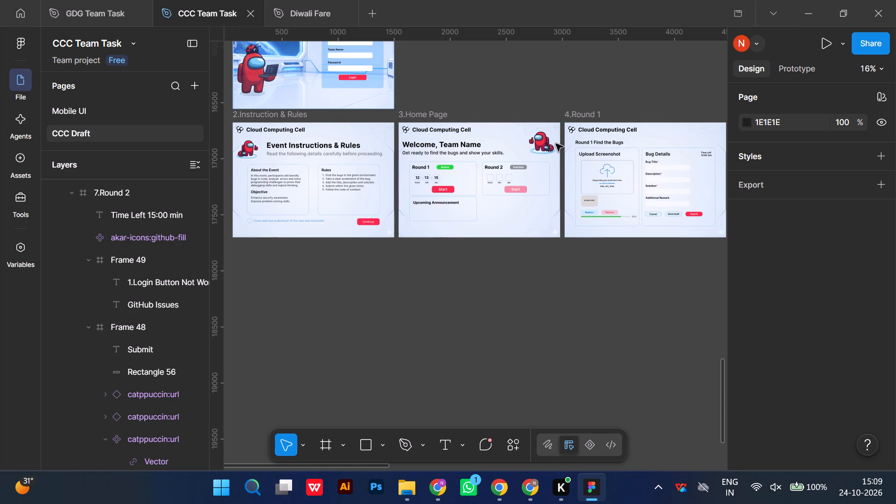
pyautogui.hscroll(-1, 556, 144)
pyautogui.click(574, 248)
pyautogui.rightClick(574, 248)
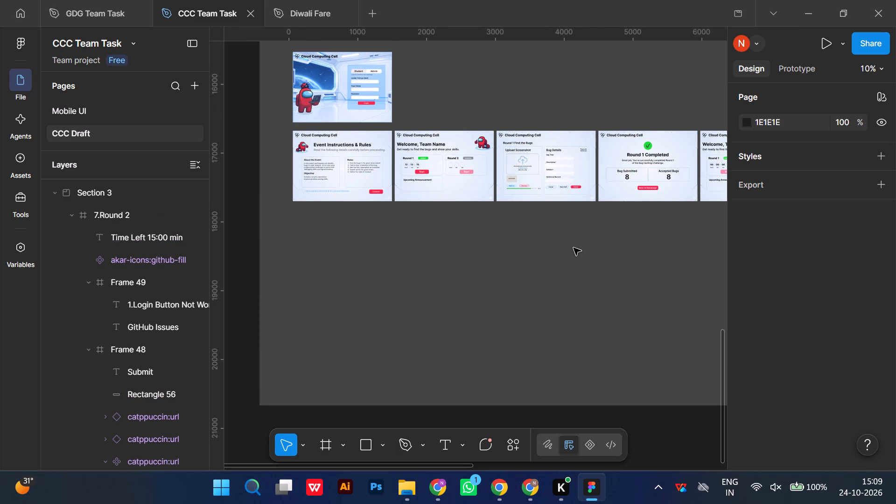
pyautogui.click(434, 420)
pyautogui.rightClick(434, 420)
pyautogui.hscroll(-2, 454, 304)
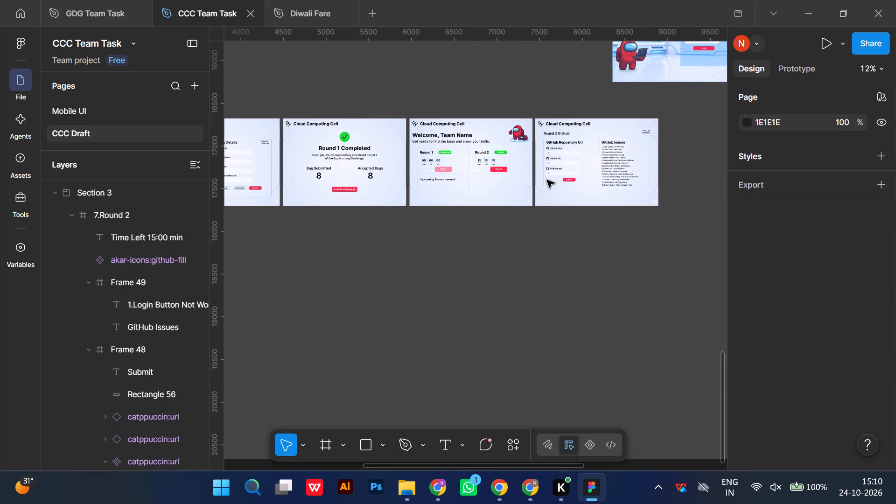
pyautogui.hscroll(1, 547, 180)
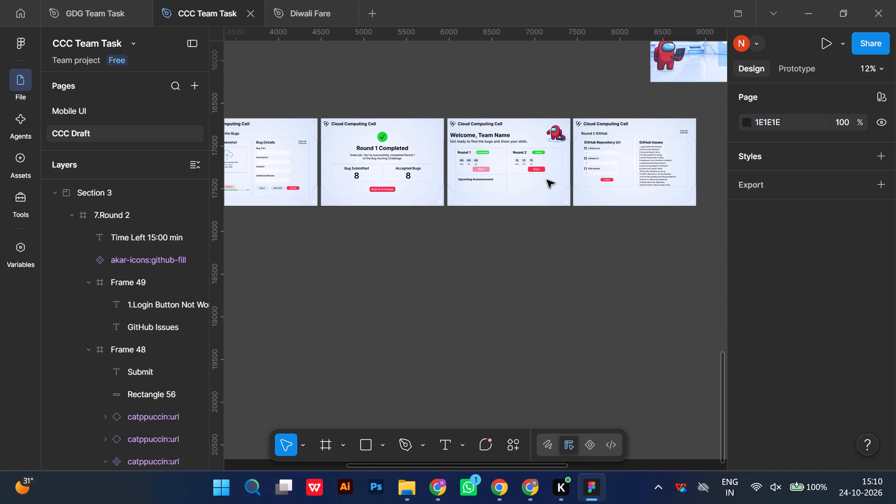
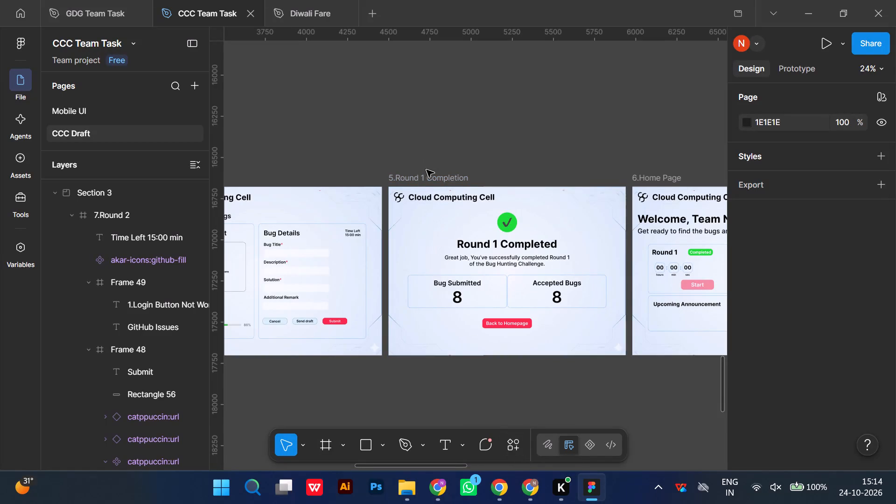
# Duplicate the "5.Round 1 Completion" frame to the end of the screen row, after 7.Round 2.
pyautogui.click(426, 178)
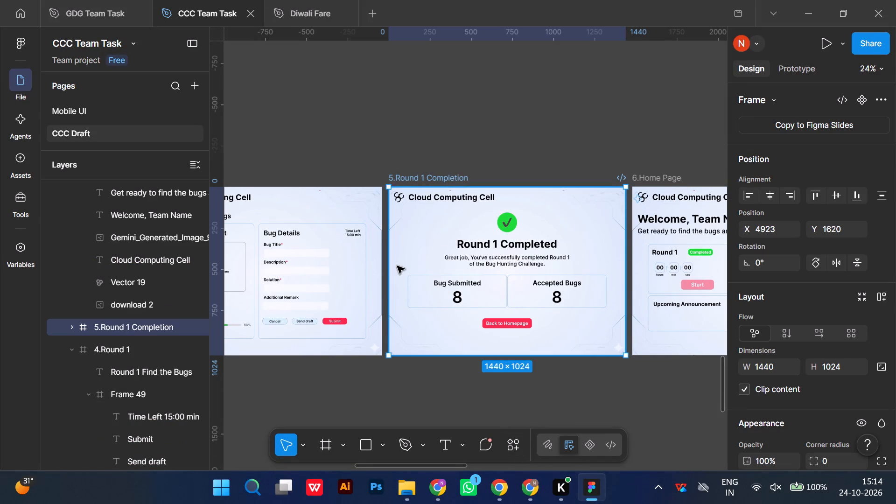
pyautogui.hotkey('ctrl', 'd')
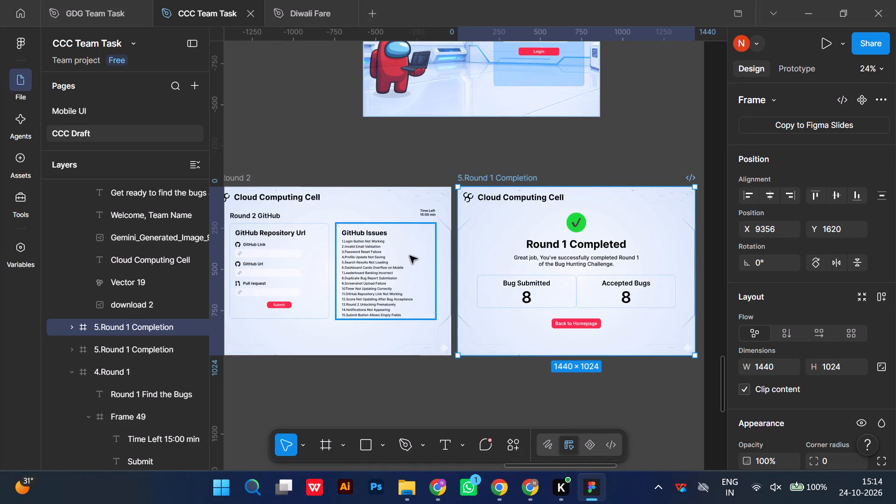
# Rename the duplicated completion frame as "8.Round 2 Completion".
pyautogui.hscroll(1, 410, 256)
pyautogui.doubleClick(552, 175)
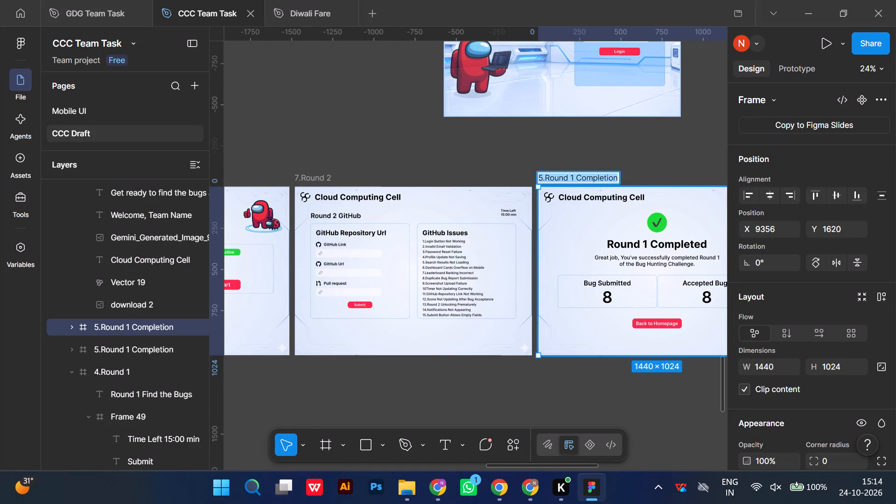
pyautogui.click(544, 177)
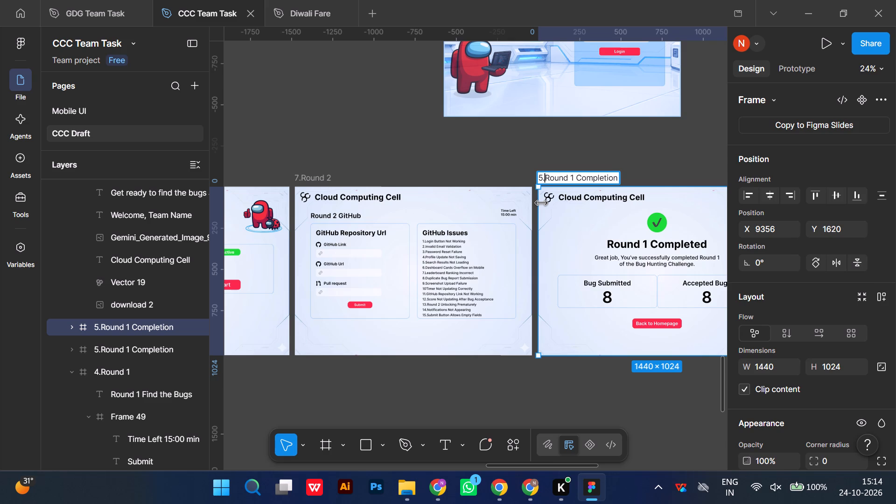
pyautogui.press('Left')
pyautogui.press('BackSpace')
pyautogui.press('8')
pyautogui.press('Right')
pyautogui.press('Right')
pyautogui.press('Right')
pyautogui.press('Right')
pyautogui.press('Right')
pyautogui.press('Right')
pyautogui.press('Right')
pyautogui.press('Right')
pyautogui.press('BackSpace')
pyautogui.press('2')
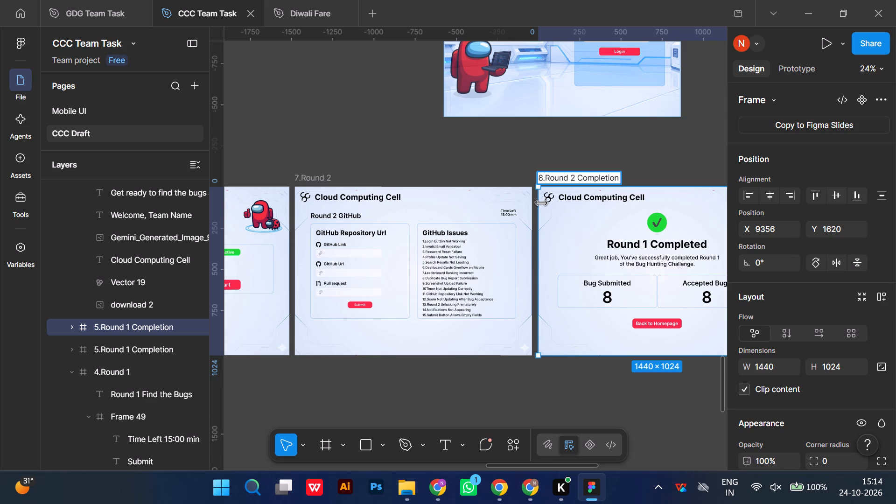
pyautogui.scroll(1, 541, 203)
pyautogui.click(481, 165)
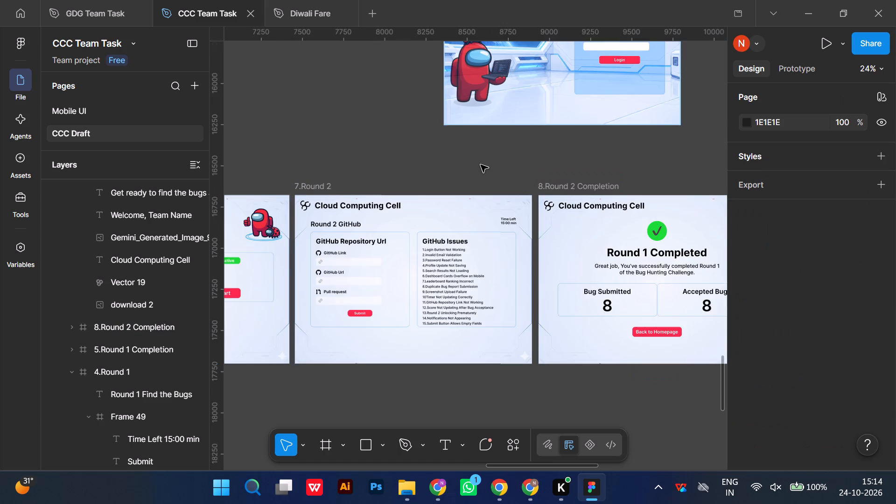
# Change the heading in the 8.Round 2 Completion frame to "Round 2 Completed" and centre it horizontally.
pyautogui.hscroll(-1, 511, 187)
pyautogui.doubleClick(550, 246)
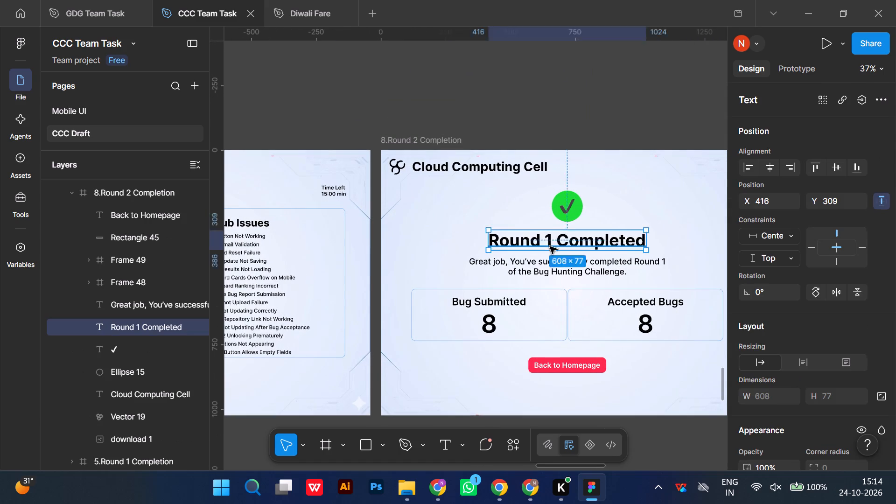
pyautogui.click(550, 243)
pyautogui.rightClick(550, 243)
pyautogui.press('BackSpace')
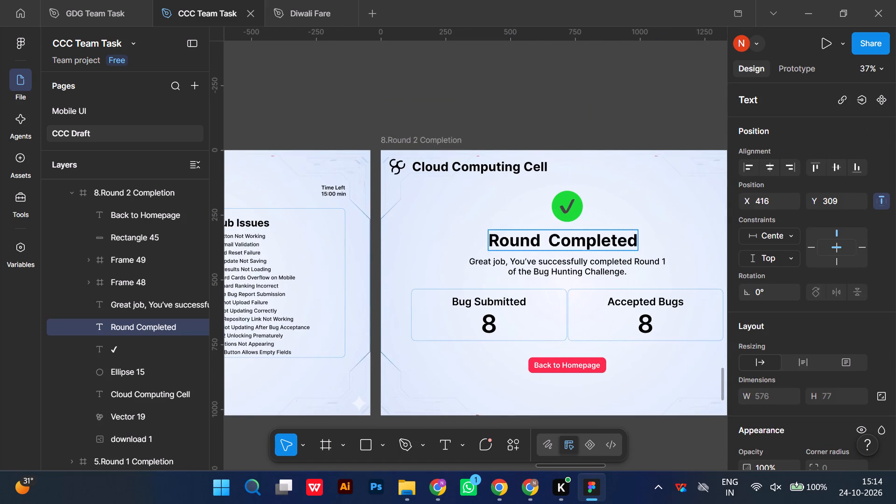
pyautogui.press('2')
pyautogui.click(636, 198)
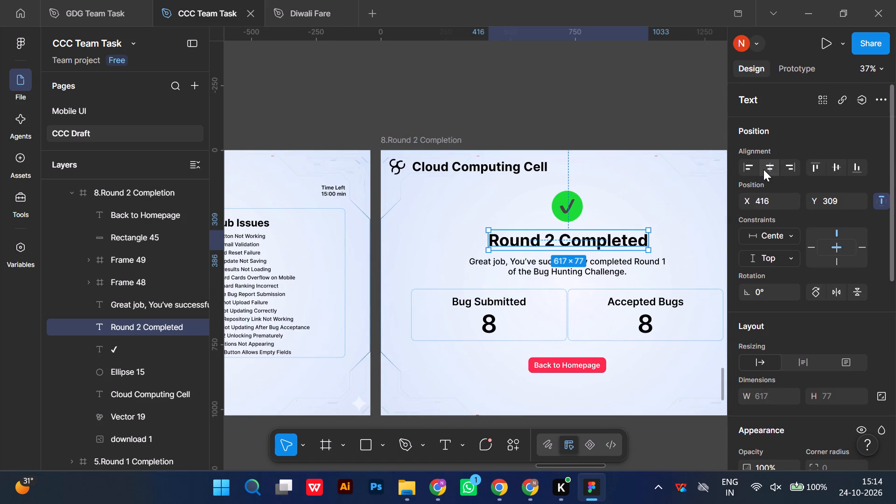
pyautogui.click(763, 169)
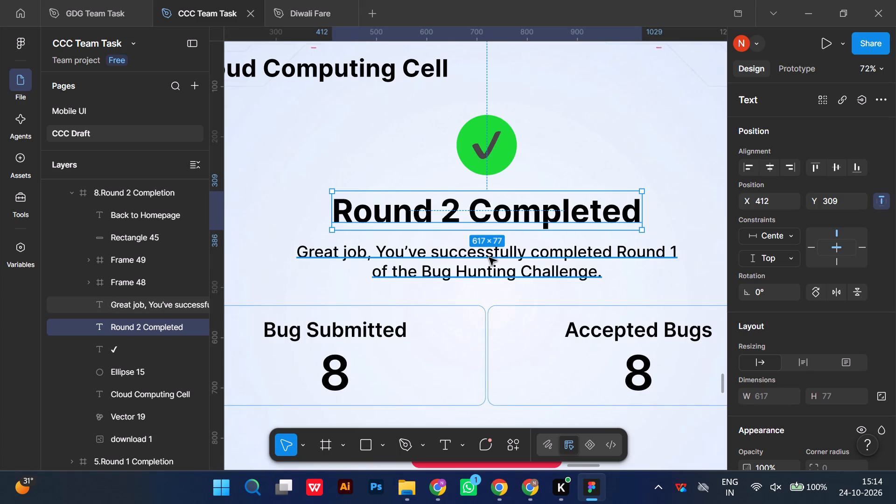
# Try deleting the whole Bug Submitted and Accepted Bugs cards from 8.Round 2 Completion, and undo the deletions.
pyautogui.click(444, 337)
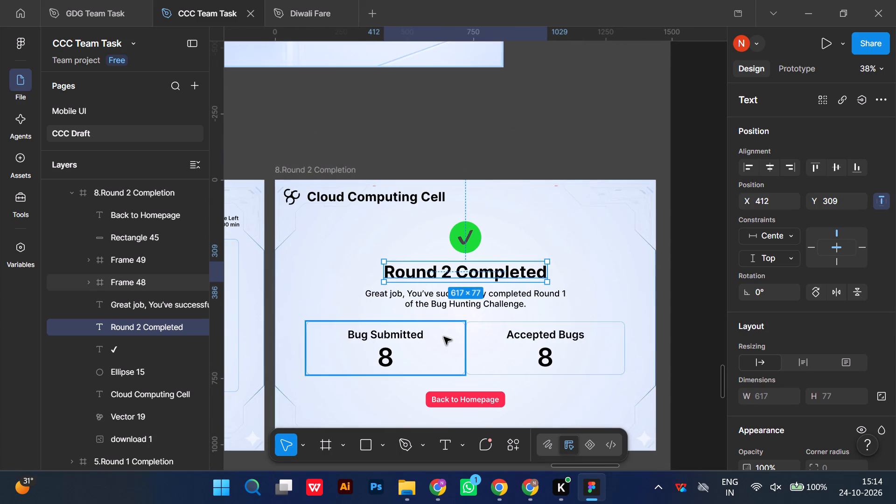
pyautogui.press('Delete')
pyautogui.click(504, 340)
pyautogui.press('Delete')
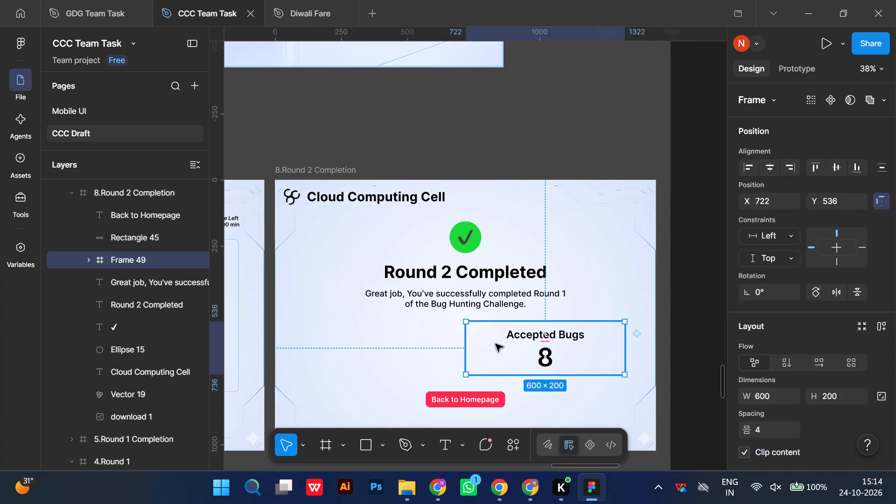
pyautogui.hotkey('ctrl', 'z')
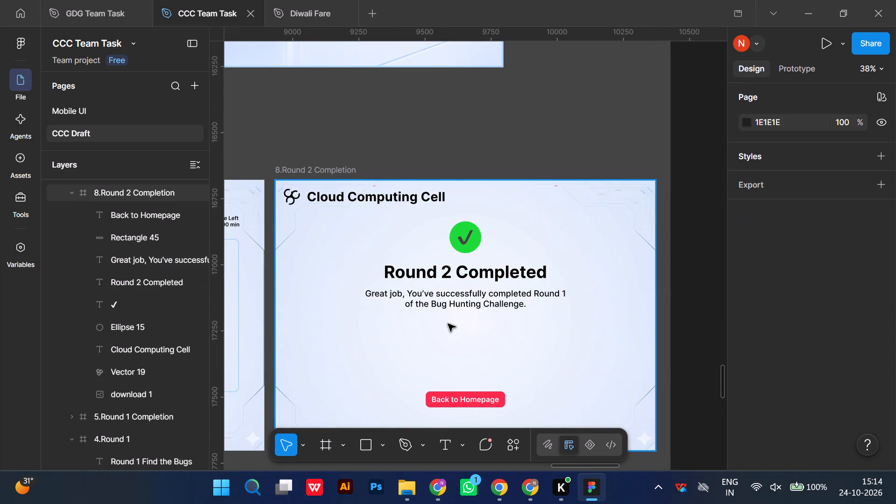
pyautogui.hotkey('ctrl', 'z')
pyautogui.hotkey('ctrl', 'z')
# Delete the labels and numbers inside the Bug Submitted and Accepted Bugs cards, keeping both empty card frames.
pyautogui.doubleClick(385, 359)
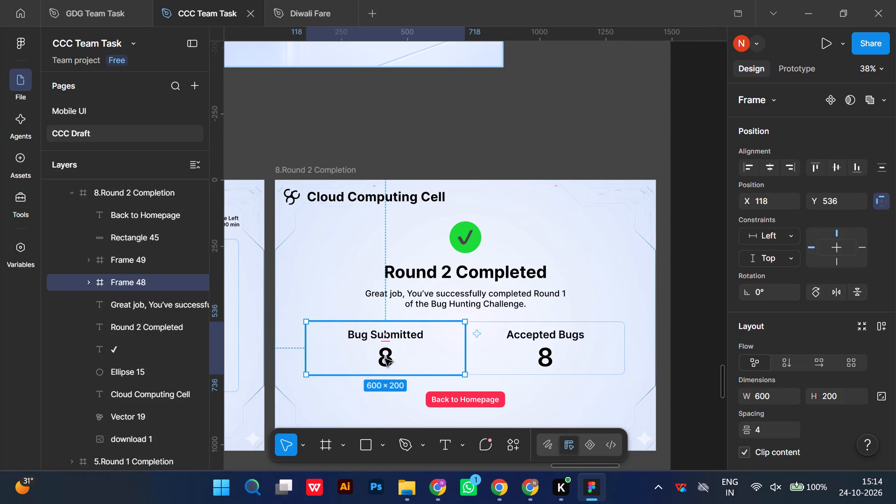
pyautogui.press('Delete')
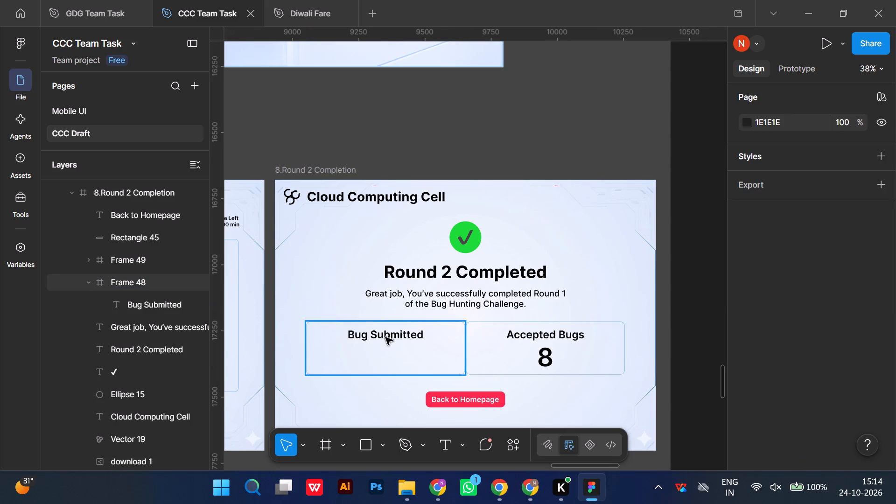
pyautogui.tripleClick(385, 335)
pyautogui.press('Delete')
pyautogui.doubleClick(549, 336)
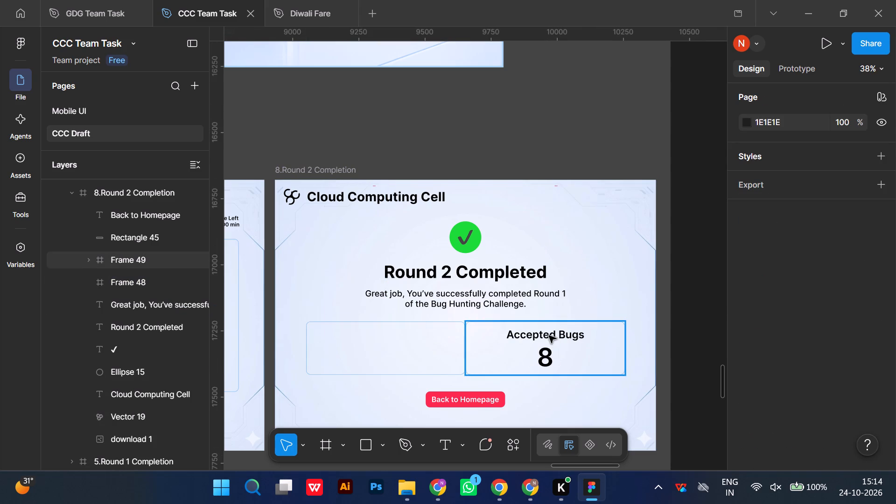
pyautogui.press('Delete')
pyautogui.doubleClick(541, 364)
pyautogui.press('Delete')
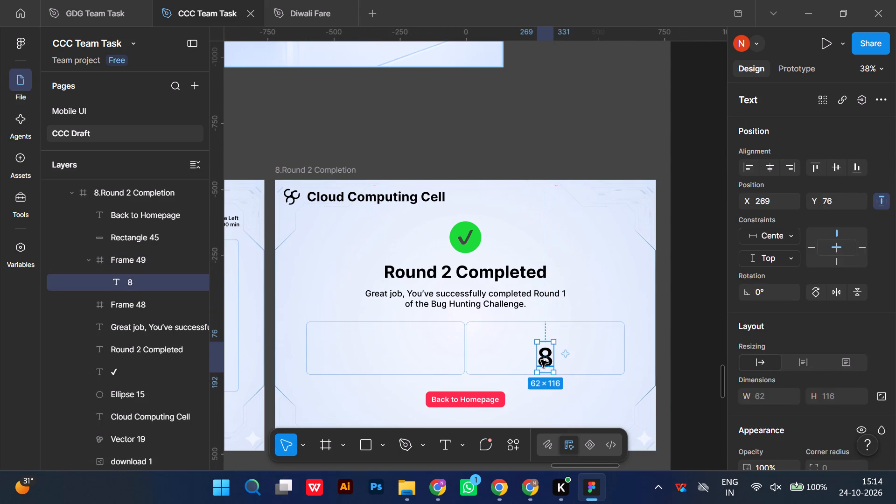
pyautogui.click(699, 304)
# Change "Round 1" to "Round 2" in the "Great job" message under the heading.
pyautogui.hscroll(1, 699, 304)
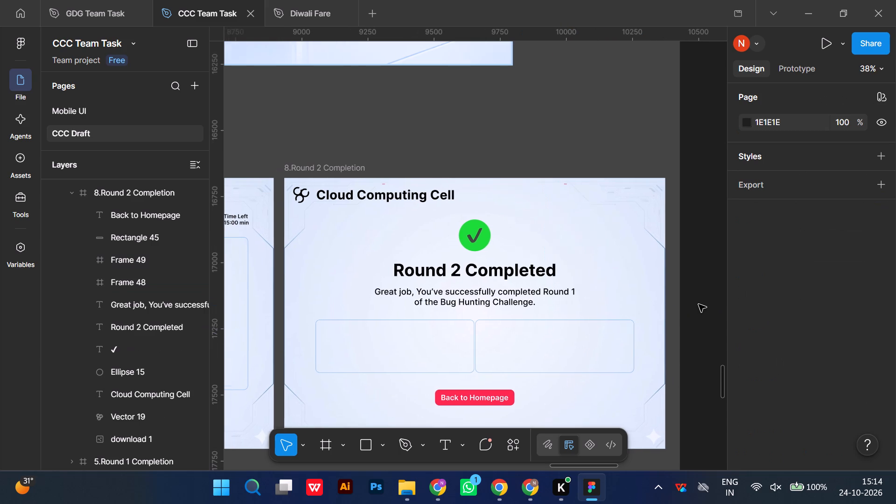
pyautogui.hscroll(1, 699, 304)
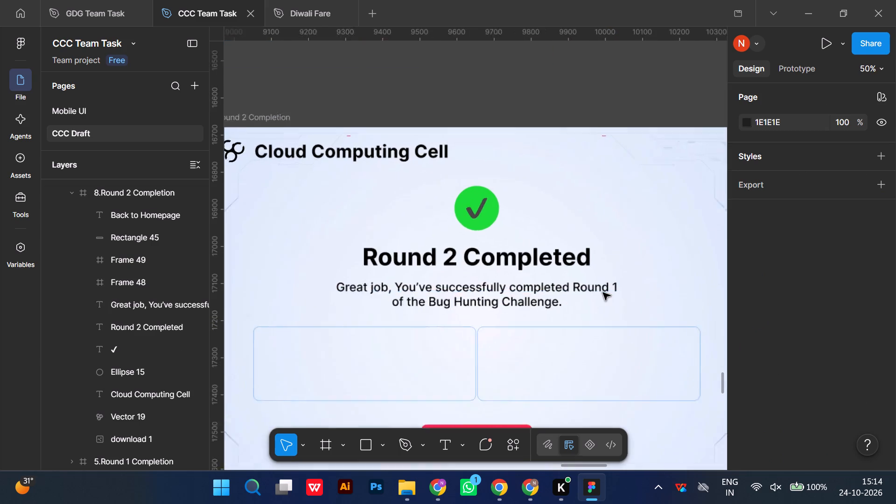
pyautogui.tripleClick(604, 287)
pyautogui.click(604, 287)
pyautogui.click(617, 289)
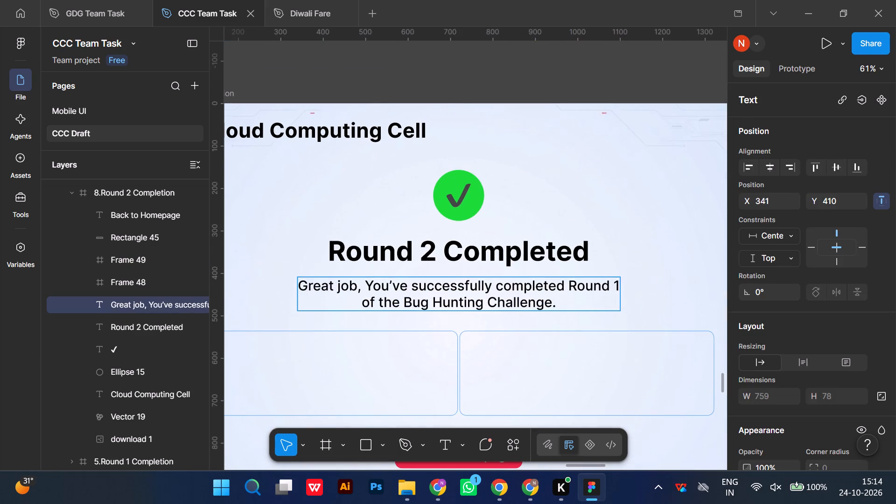
pyautogui.press('BackSpace')
pyautogui.press('2')
pyautogui.click(535, 81)
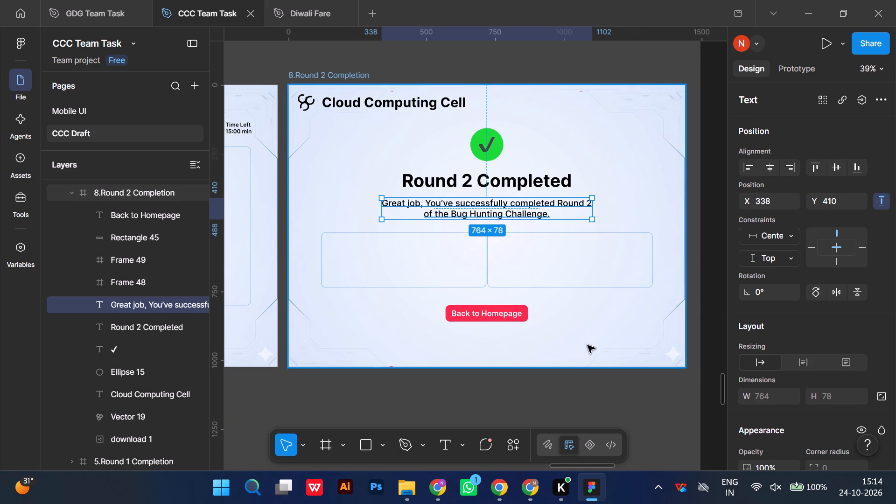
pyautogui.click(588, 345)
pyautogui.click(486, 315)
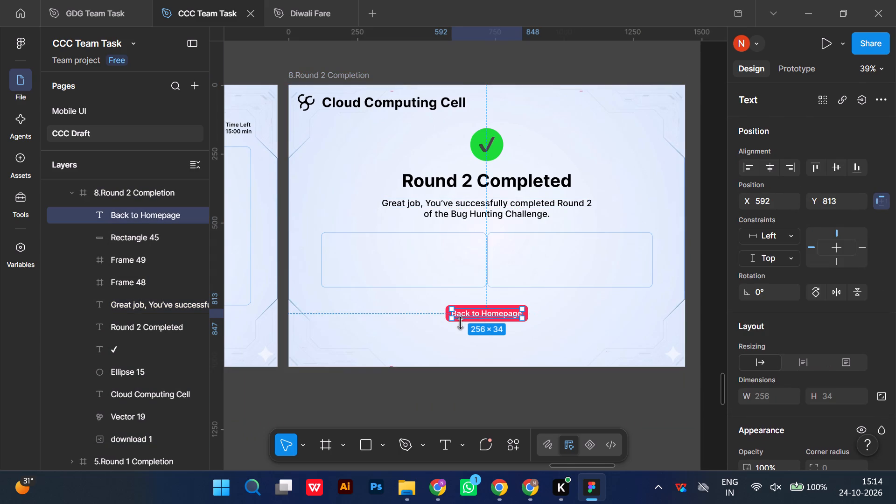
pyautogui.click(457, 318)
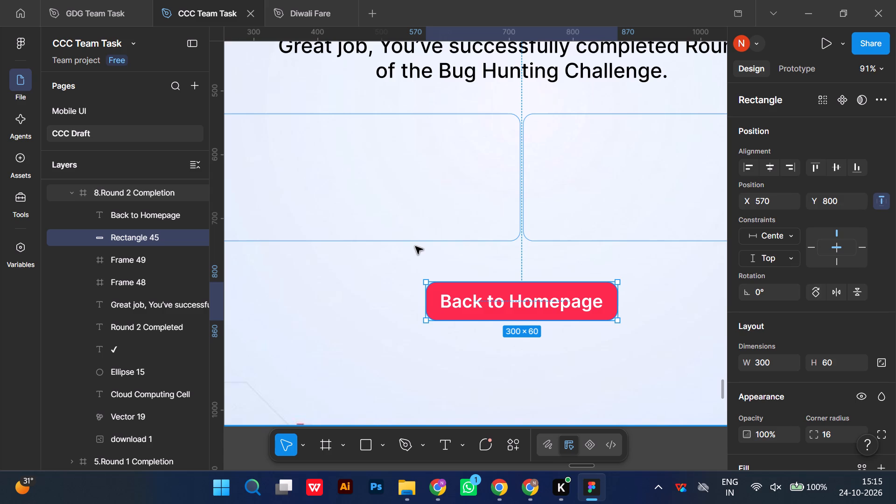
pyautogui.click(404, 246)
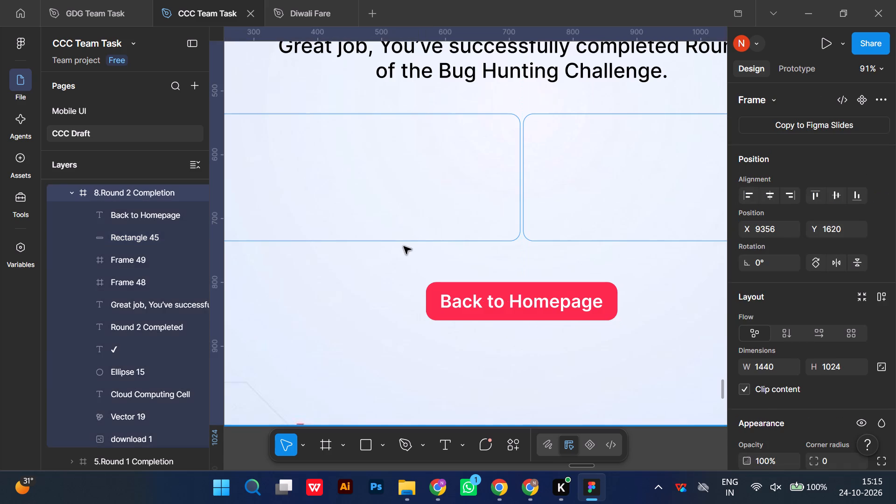
# Narrow the first empty card, Frame 48, to a width of 580 by bringing in its inner edge.
pyautogui.click(417, 232)
pyautogui.scroll(-3, 830, 408)
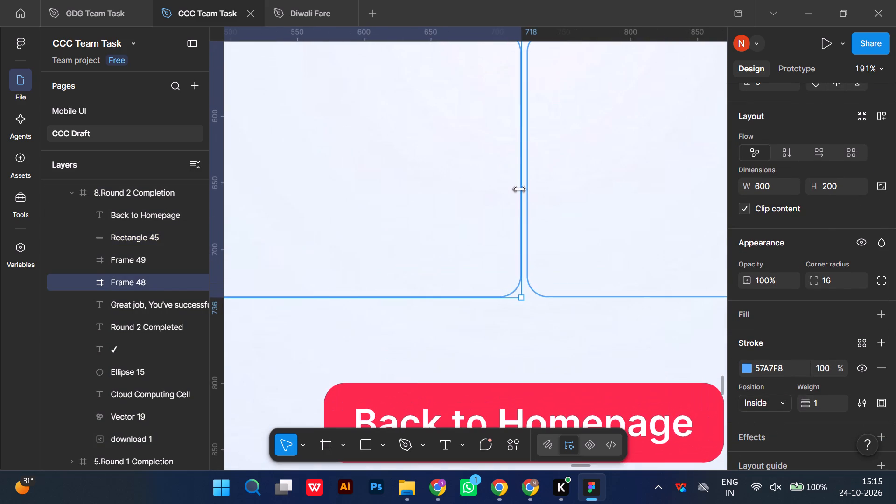
pyautogui.moveTo(519, 189); pyautogui.dragTo(497, 190)
pyautogui.rightClick(519, 189)
pyautogui.moveTo(519, 177); pyautogui.dragTo(503, 180)
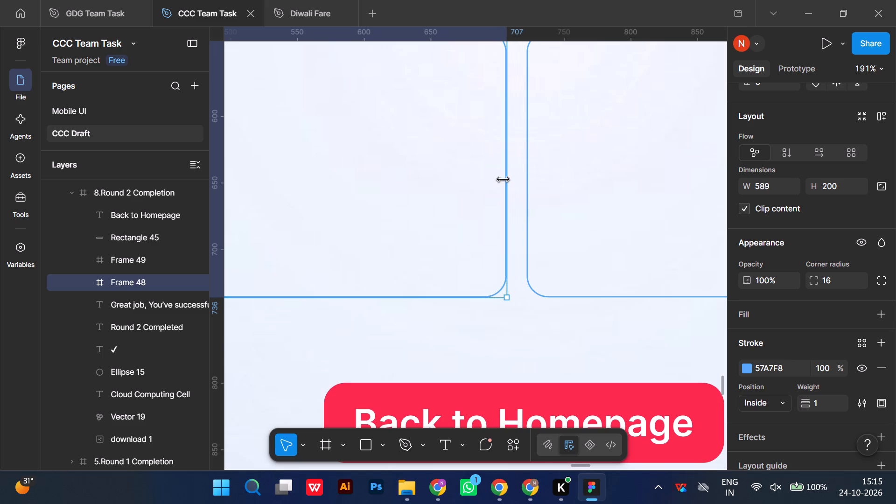
pyautogui.moveTo(503, 180); pyautogui.dragTo(502, 180)
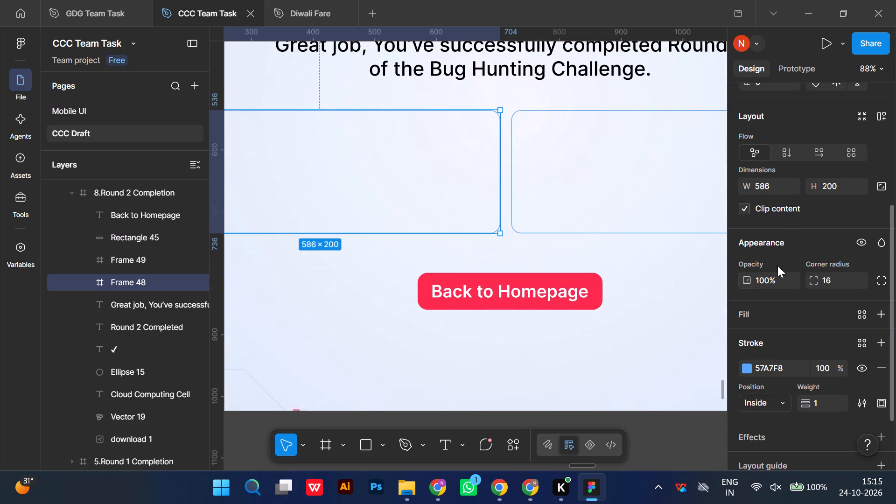
pyautogui.click(777, 189)
pyautogui.press('Down')
pyautogui.press('Down')
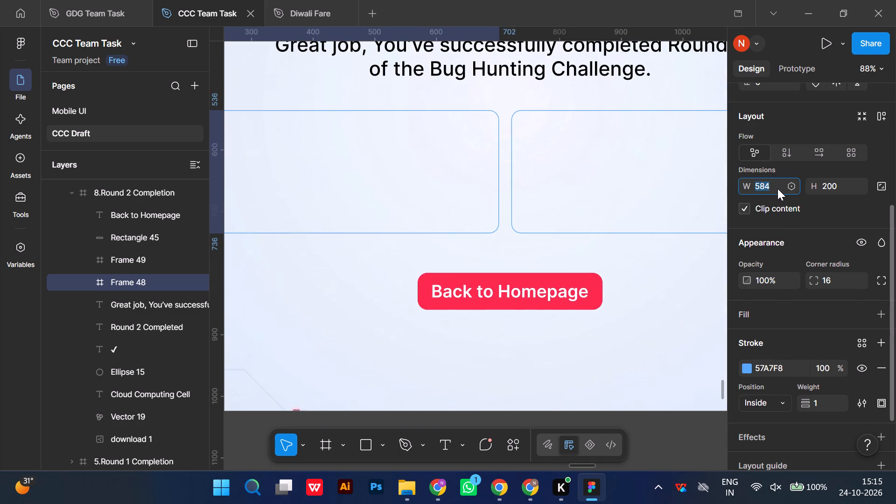
pyautogui.press('Down')
pyautogui.press('Down')
pyautogui.press('Down')
pyautogui.press('Down')
# Narrow the second empty card, Frame 49, to a width of 580 by moving its inner edge to X 742.
pyautogui.click(554, 164)
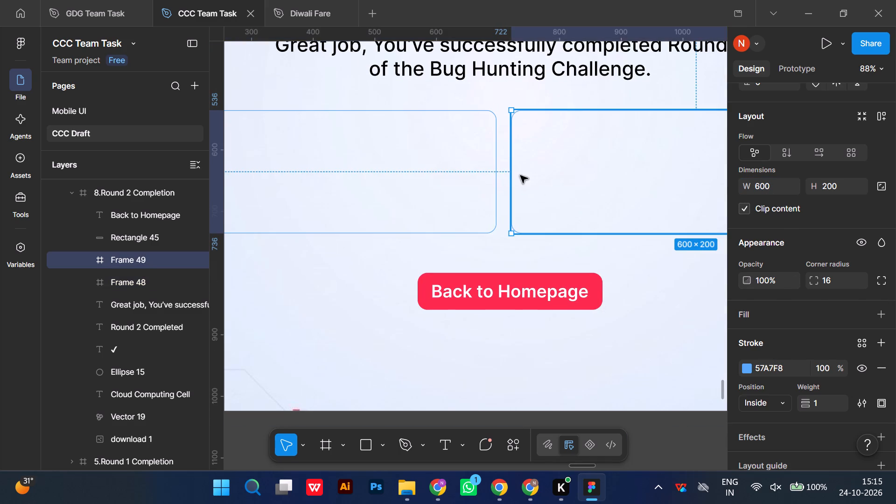
pyautogui.moveTo(504, 176); pyautogui.dragTo(521, 177)
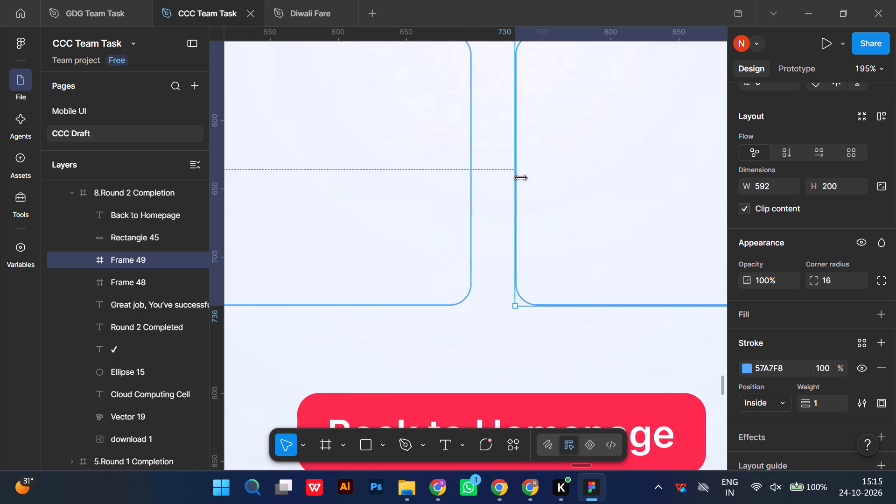
pyautogui.moveTo(521, 177); pyautogui.dragTo(530, 182)
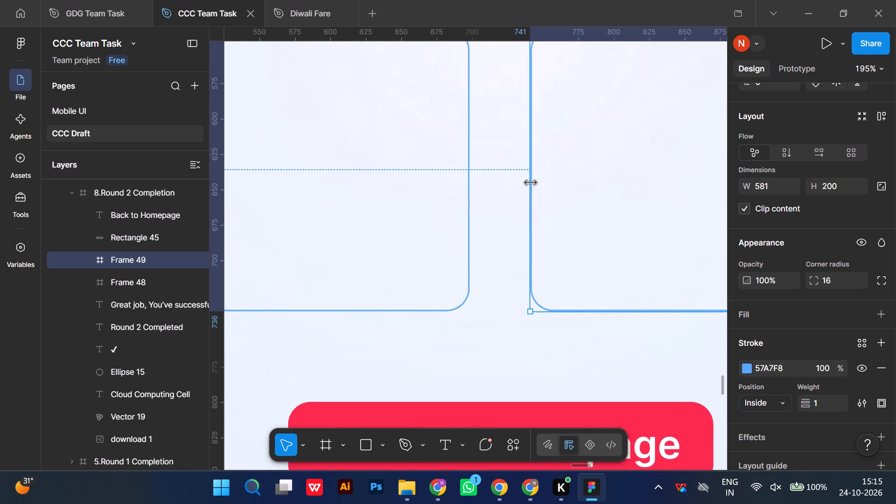
pyautogui.moveTo(523, 178); pyautogui.dragTo(530, 180)
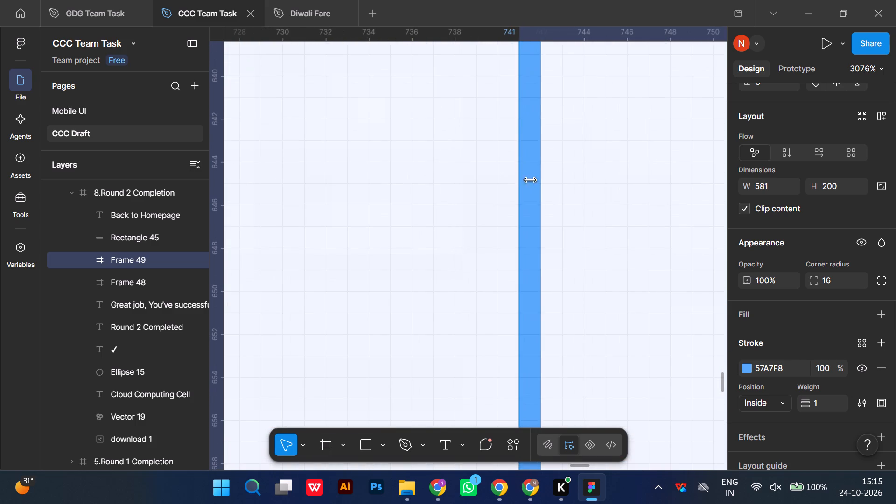
pyautogui.moveTo(530, 180); pyautogui.dragTo(531, 180)
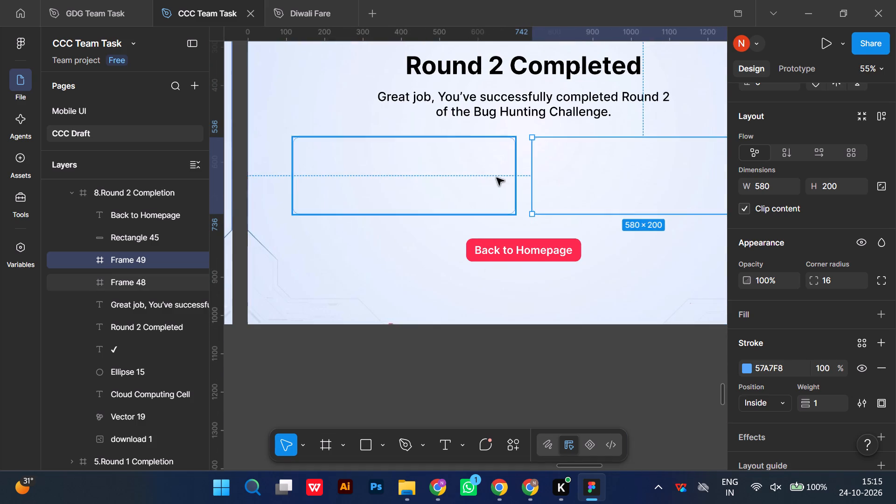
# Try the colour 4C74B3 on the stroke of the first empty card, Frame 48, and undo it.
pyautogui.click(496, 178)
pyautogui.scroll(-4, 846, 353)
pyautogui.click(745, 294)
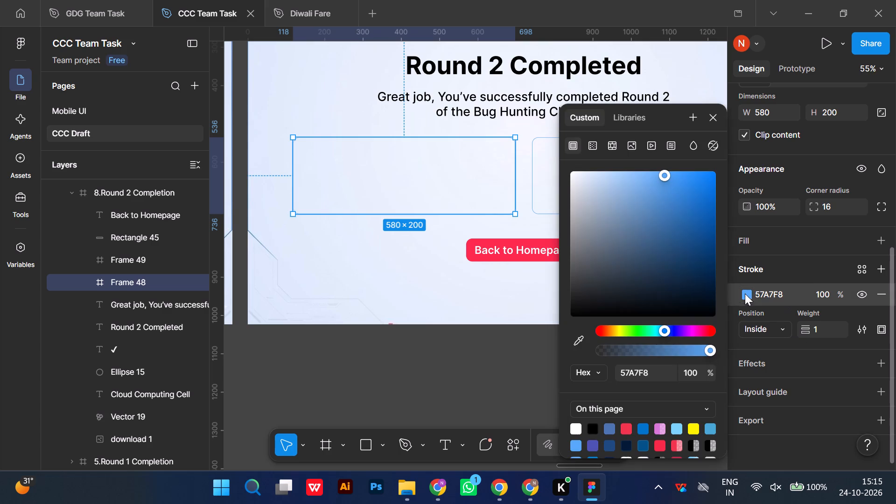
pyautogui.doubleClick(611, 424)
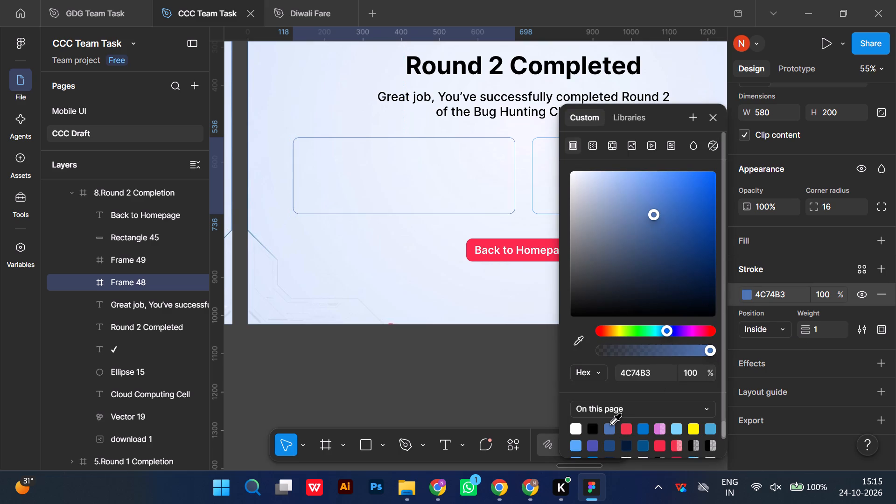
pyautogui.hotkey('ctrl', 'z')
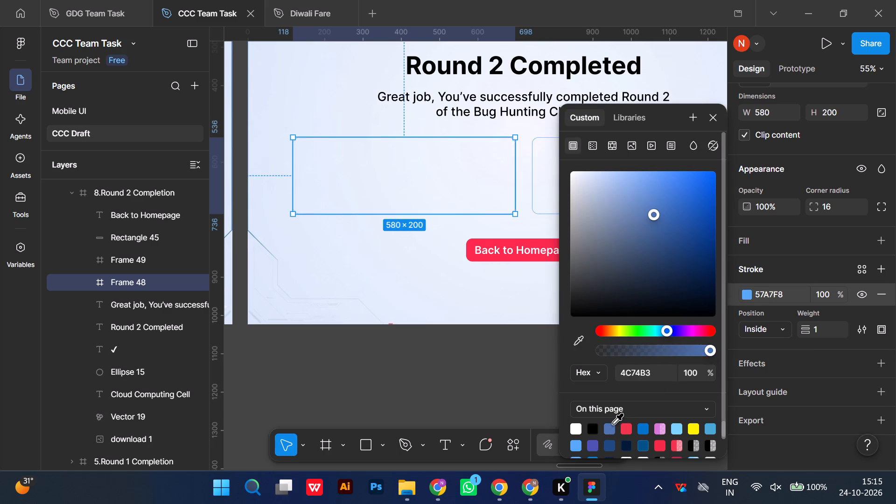
# Add a fill to the first card, Frame 48, and colour it dark navy blue from the page's existing colours.
pyautogui.click(877, 239)
pyautogui.click(641, 430)
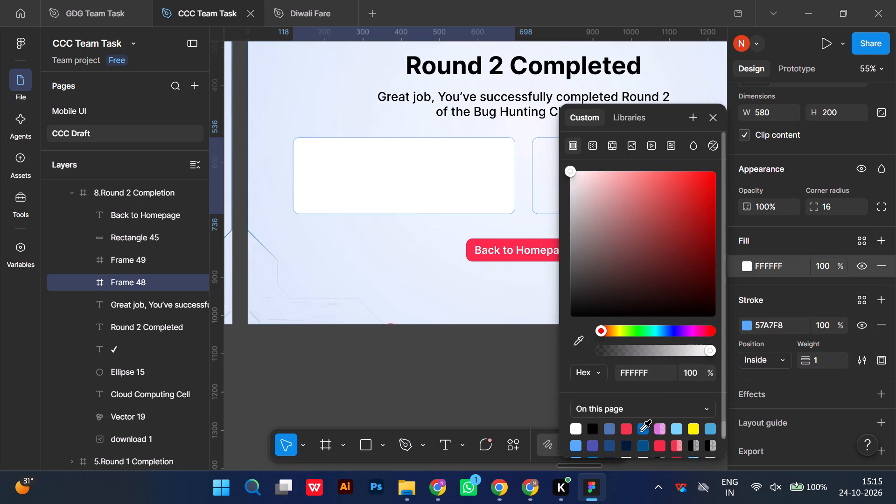
pyautogui.scroll(-1, 614, 412)
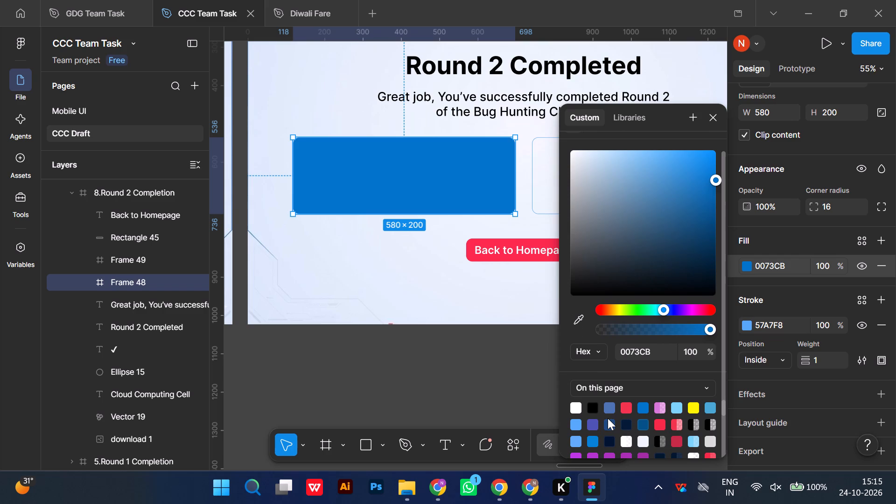
pyautogui.click(608, 418)
pyautogui.click(610, 427)
pyautogui.click(497, 412)
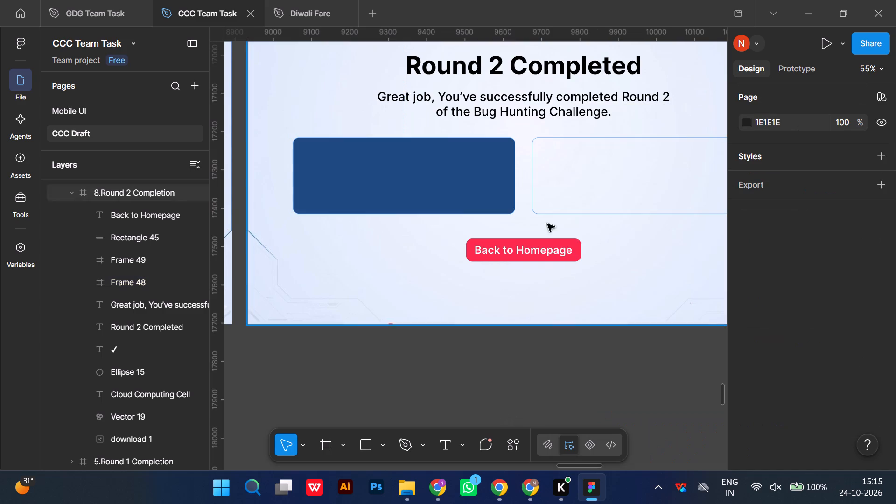
# Add a fill to the second card, Frame 49, and colour it 025187 from the page's existing colours.
pyautogui.click(592, 162)
pyautogui.scroll(-2, 754, 411)
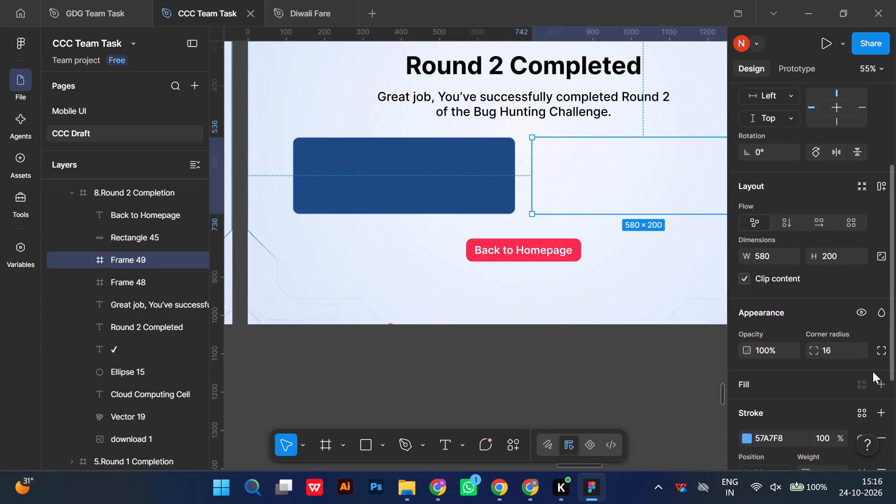
pyautogui.doubleClick(878, 379)
pyautogui.click(641, 447)
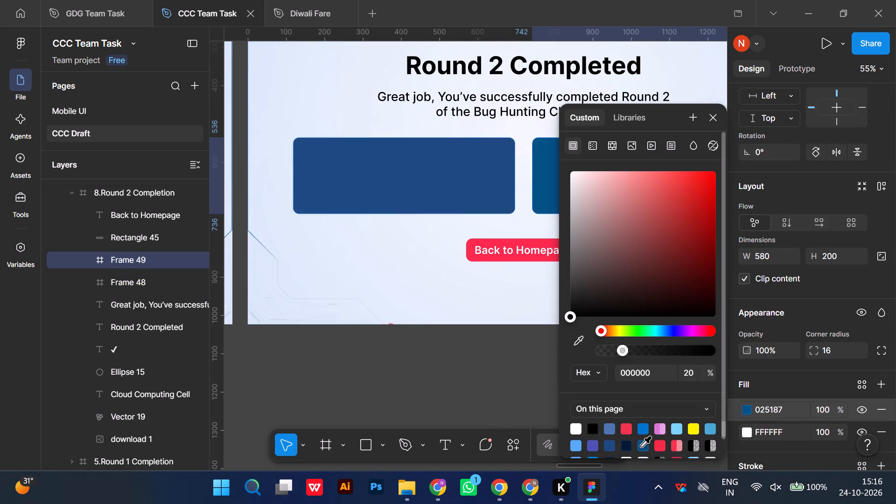
pyautogui.doubleClick(473, 381)
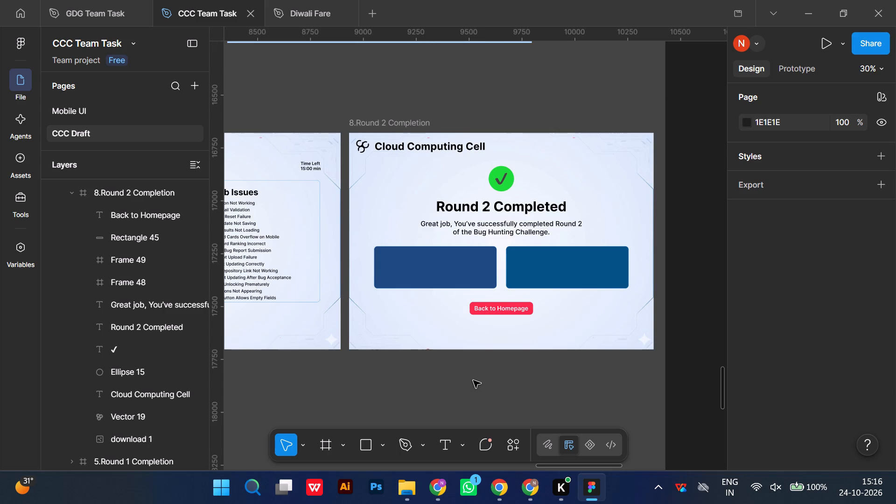
# Duplicate the green circle above the heading and place the copy inside the first card at about X 35, Y 40.
pyautogui.doubleClick(495, 168)
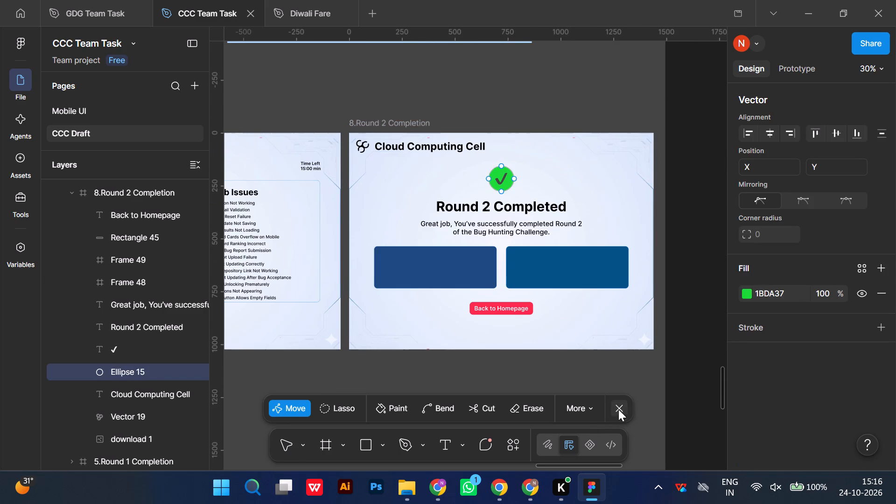
pyautogui.click(618, 409)
pyautogui.hotkey('ctrl', 'd')
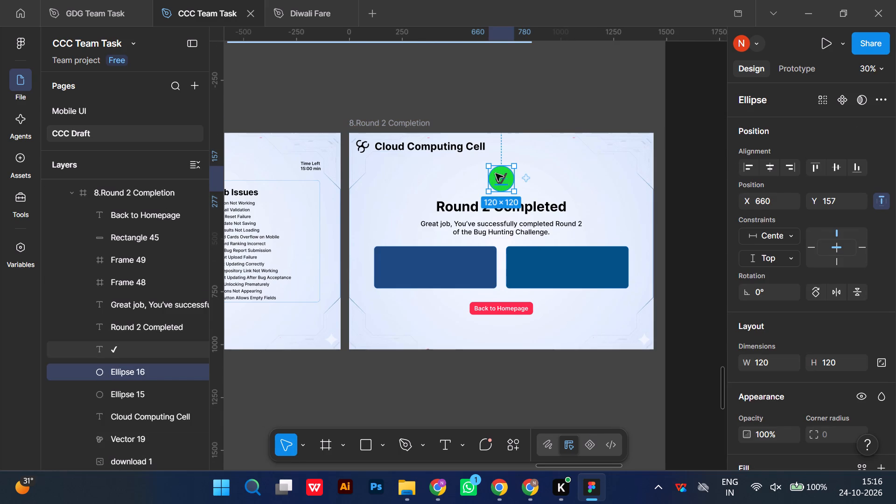
pyautogui.moveTo(496, 174); pyautogui.dragTo(393, 264)
pyautogui.moveTo(393, 264); pyautogui.dragTo(388, 264)
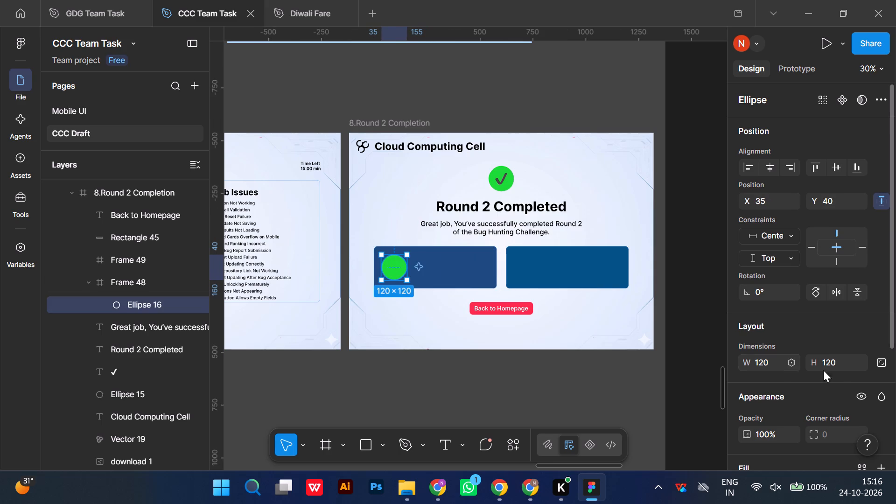
# Resize the green circle in the first card to a width of 100 and a height of 100.
pyautogui.click(770, 366)
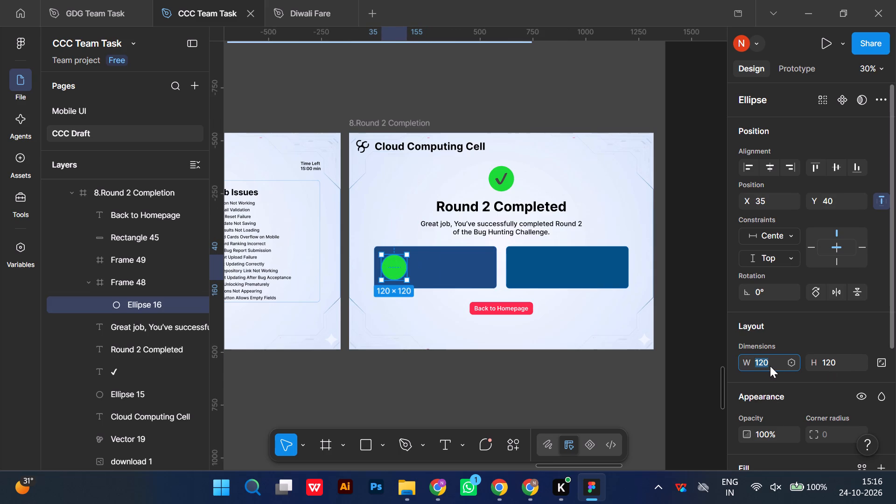
pyautogui.write('10-')
pyautogui.press('0')
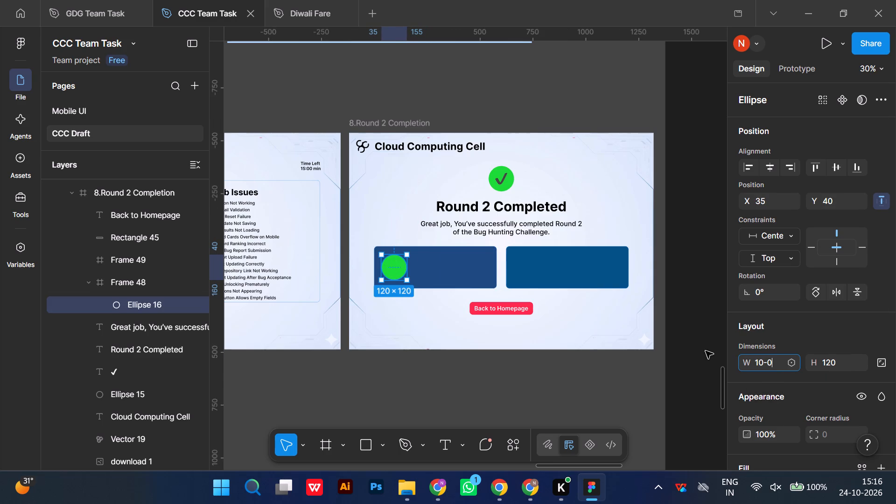
pyautogui.press('BackSpace')
pyautogui.press('BackSpace')
pyautogui.press('0')
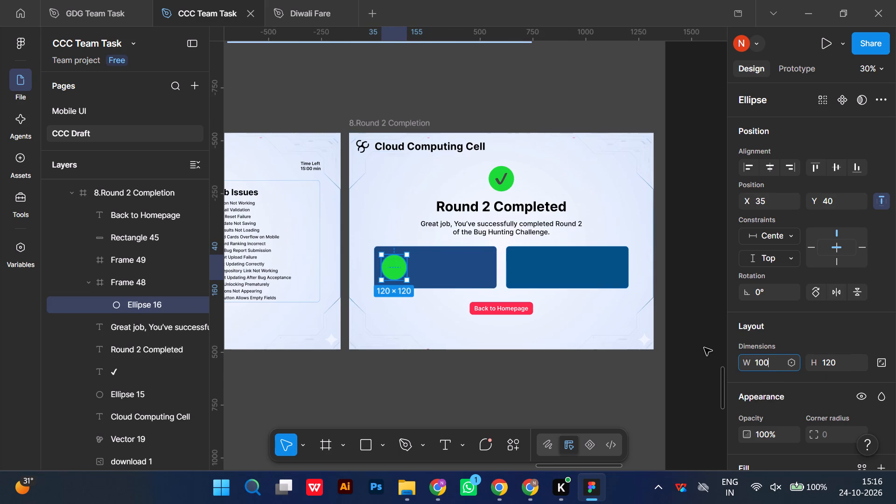
pyautogui.click(704, 348)
pyautogui.doubleClick(395, 263)
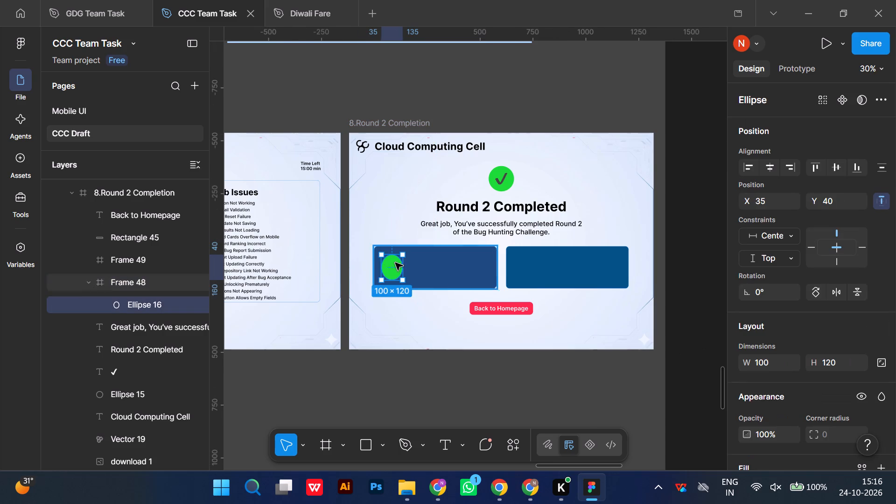
pyautogui.click(846, 367)
pyautogui.press('1')
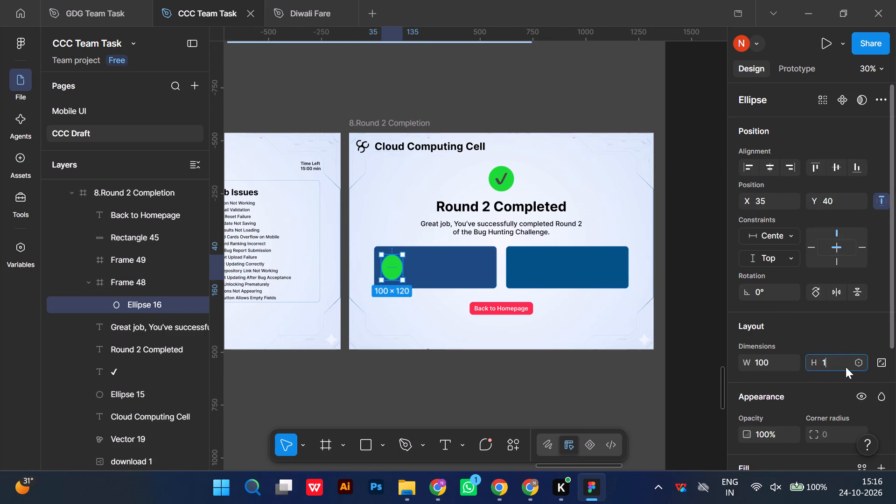
pyautogui.press('0')
pyautogui.press('0')
pyautogui.click(704, 344)
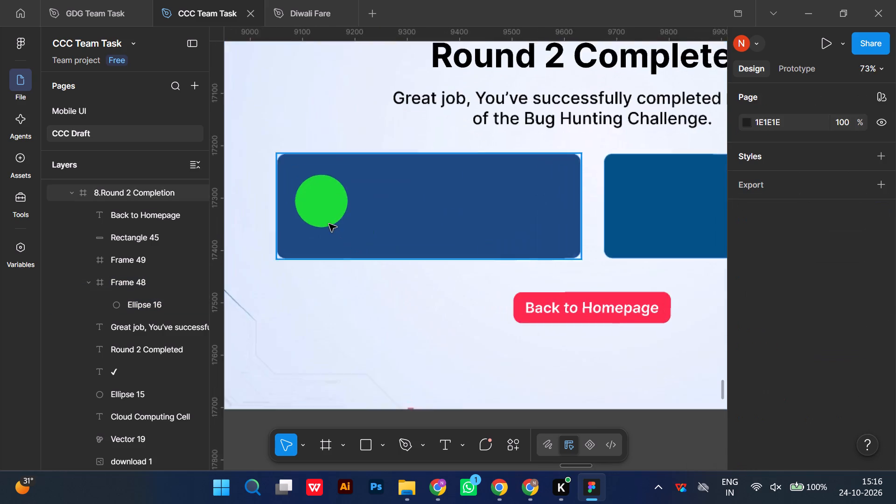
# Centre the green circle vertically in the first card and shift it horizontally to X 32.
pyautogui.doubleClick(327, 214)
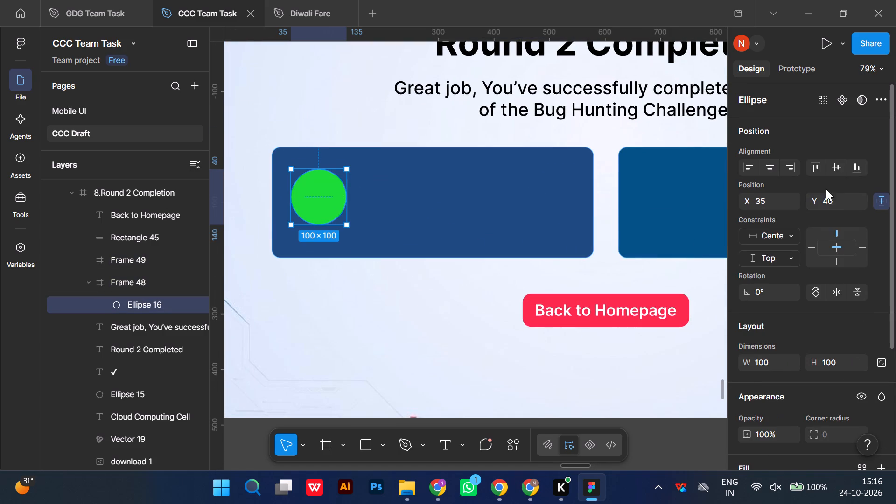
pyautogui.doubleClick(837, 171)
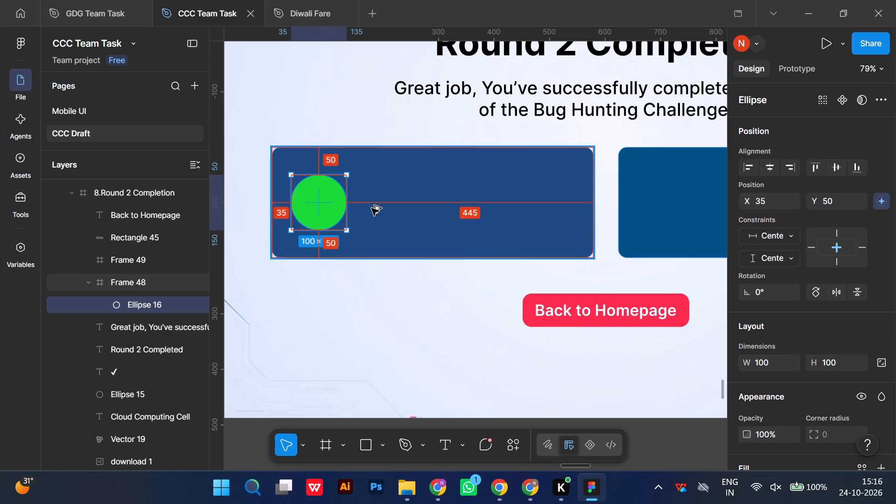
pyautogui.hotkey('alt', 'Left')
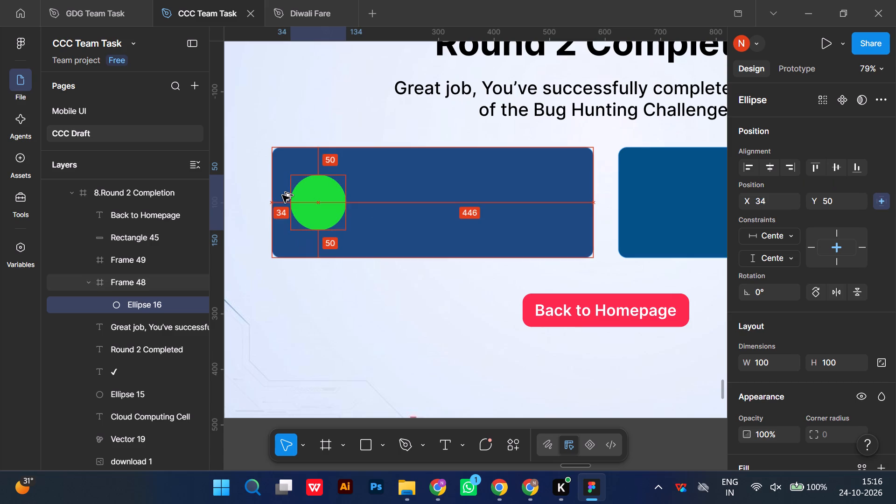
pyautogui.hotkey('alt', 'Left')
pyautogui.hotkey('alt', 'Left')
pyautogui.hotkey('alt', 'Left')
pyautogui.hotkey('alt', 'Right')
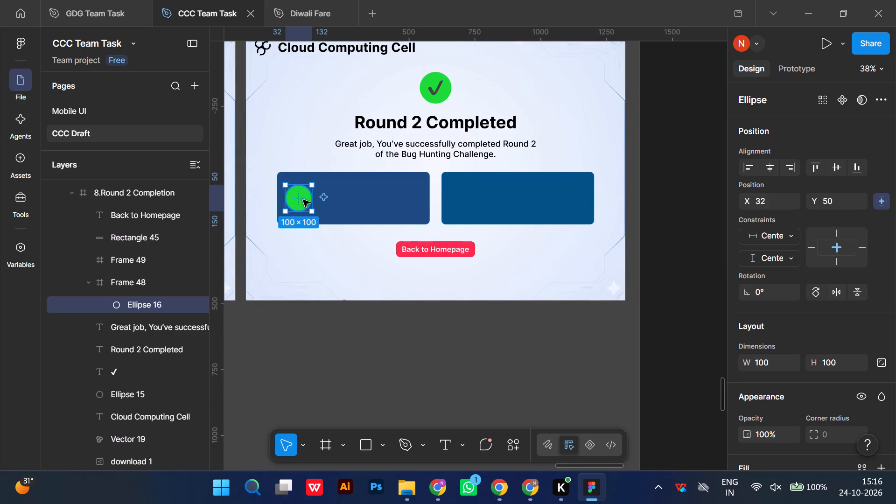
# Duplicate the first card's green circle into the second card at about X 40, vertically centred at Y 50.
pyautogui.hotkey('ctrl', 'd')
pyautogui.moveTo(303, 200); pyautogui.dragTo(458, 196)
pyautogui.rightClick(303, 200)
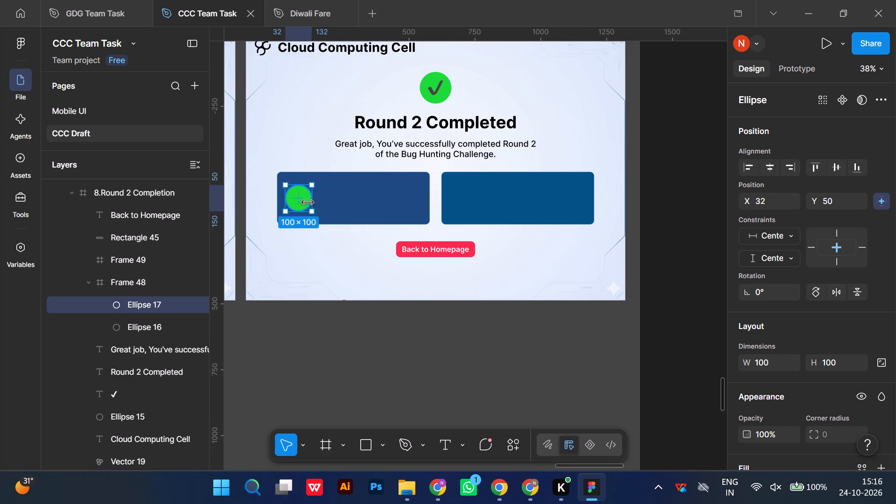
pyautogui.moveTo(298, 200); pyautogui.dragTo(462, 207)
pyautogui.moveTo(462, 206); pyautogui.dragTo(464, 202)
pyautogui.click(464, 202)
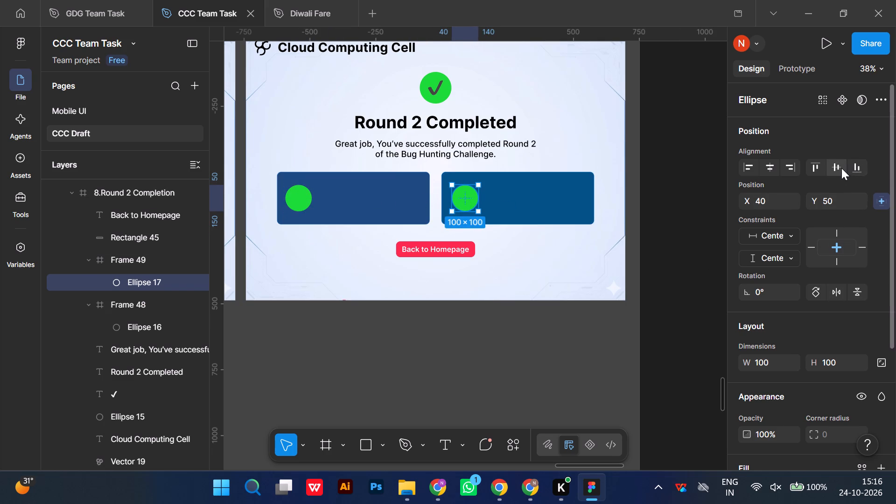
pyautogui.click(841, 168)
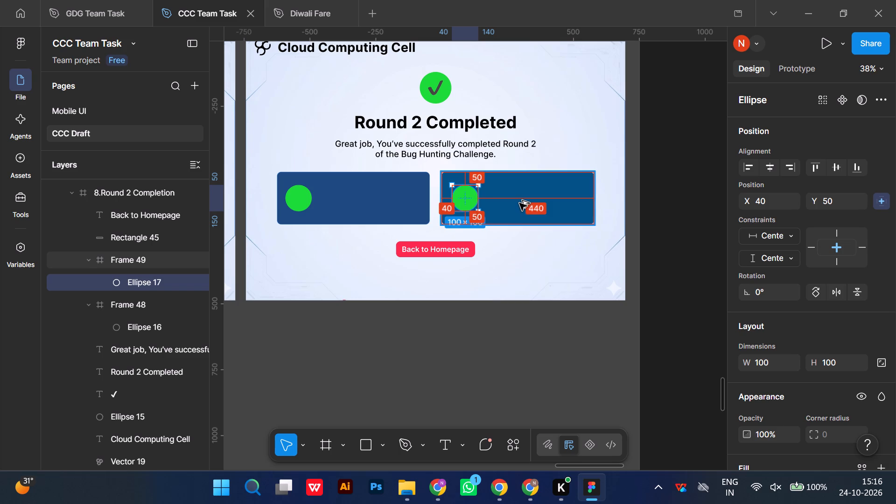
# Shift the second card's green circle horizontally to X 32, matching the inset used in the first card.
pyautogui.hotkey('alt', 'Left')
pyautogui.hotkey('alt', 'Left')
pyautogui.hotkey('alt', 'Left')
pyautogui.hotkey('alt', 'Left')
pyautogui.hotkey('alt', 'Left')
pyautogui.hotkey('alt', 'Left')
pyautogui.hotkey('alt', 'Left')
pyautogui.hotkey('alt', 'Left')
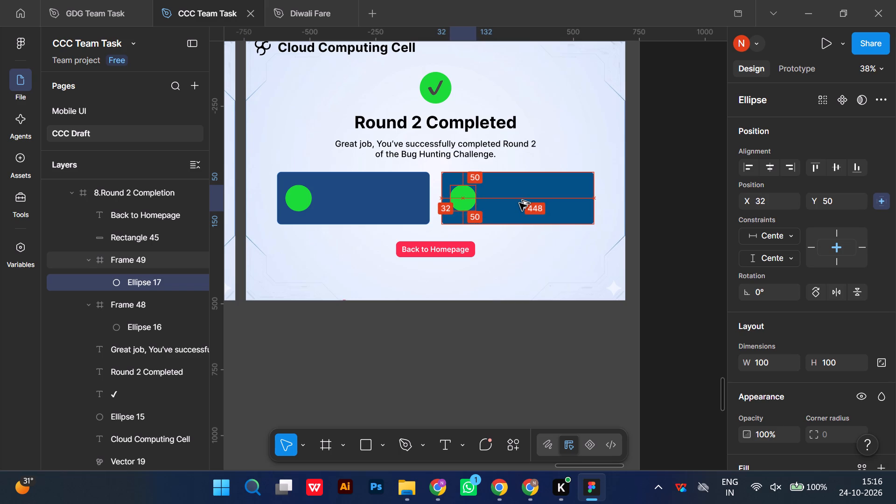
pyautogui.hotkey('alt', 'Left')
pyautogui.hotkey('alt', 'Right')
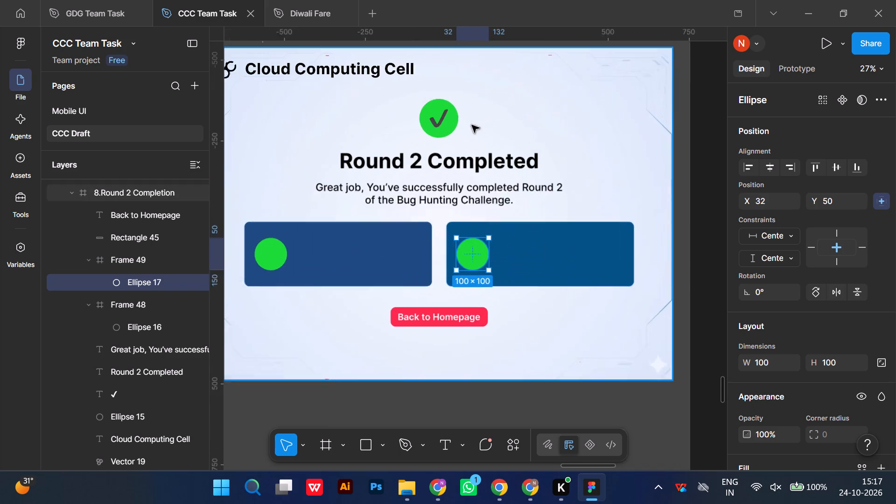
# Duplicate the check mark above the heading and place the copy on the first card's green circle at X 50, Y 68.
pyautogui.click(441, 118)
pyautogui.hotkey('ctrl', 'd')
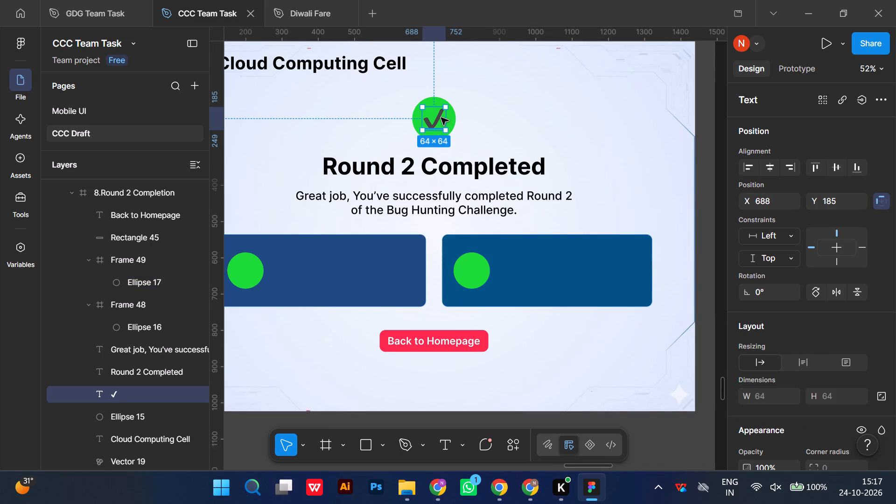
pyautogui.moveTo(440, 118); pyautogui.dragTo(323, 239)
pyautogui.hscroll(1, 406, 201)
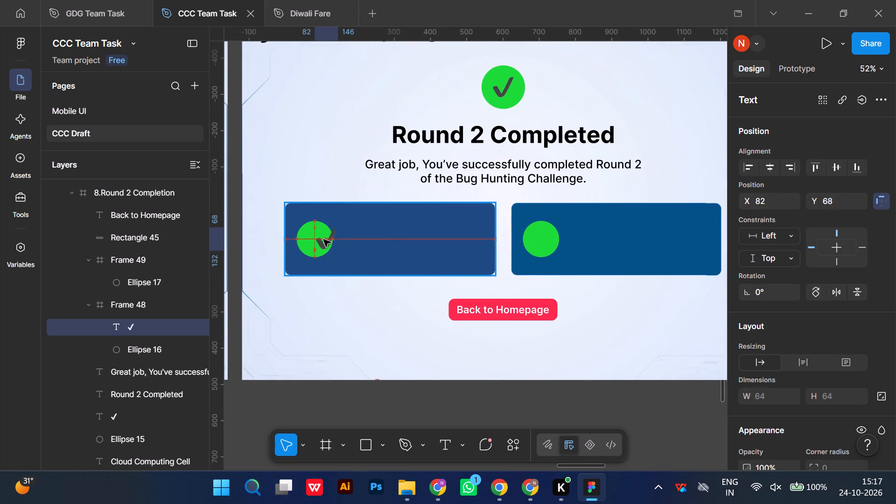
pyautogui.moveTo(323, 239); pyautogui.dragTo(322, 239)
# Set the first card's check mark to font size 48 and recentre it on the green circle at X 58, Y 76.
pyautogui.scroll(-3, 857, 400)
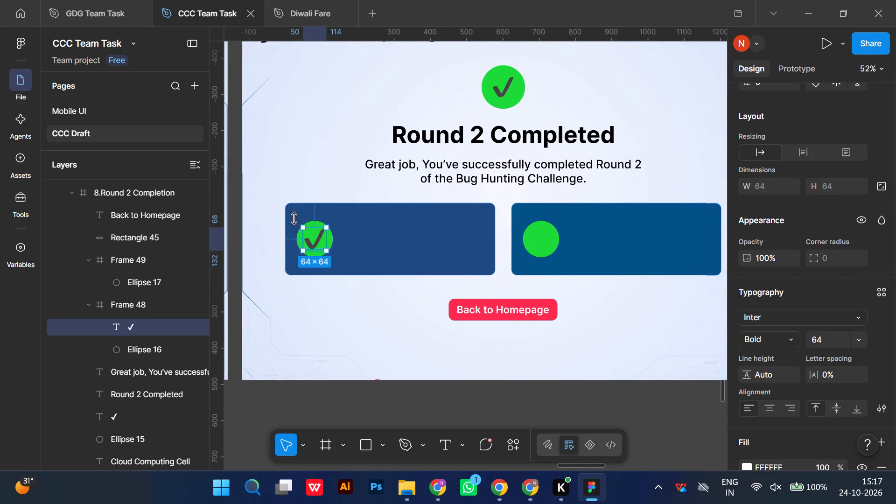
pyautogui.tripleClick(310, 238)
pyautogui.click(862, 339)
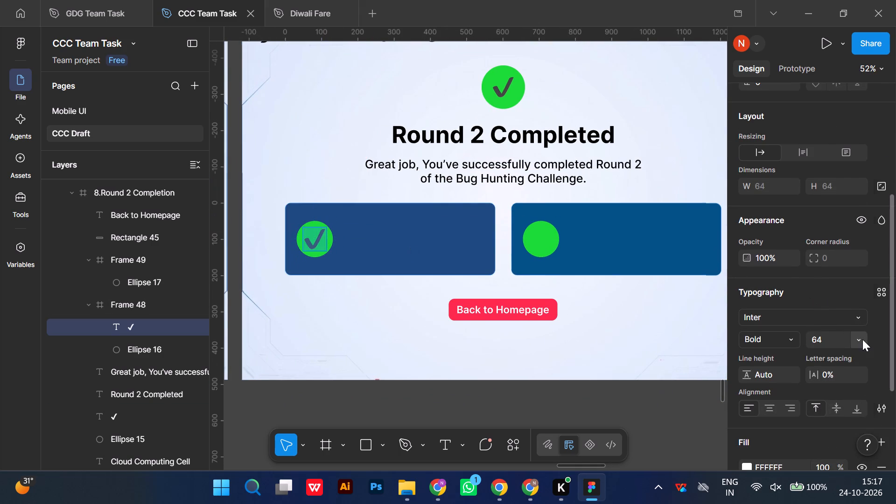
pyautogui.click(846, 328)
pyautogui.click(387, 219)
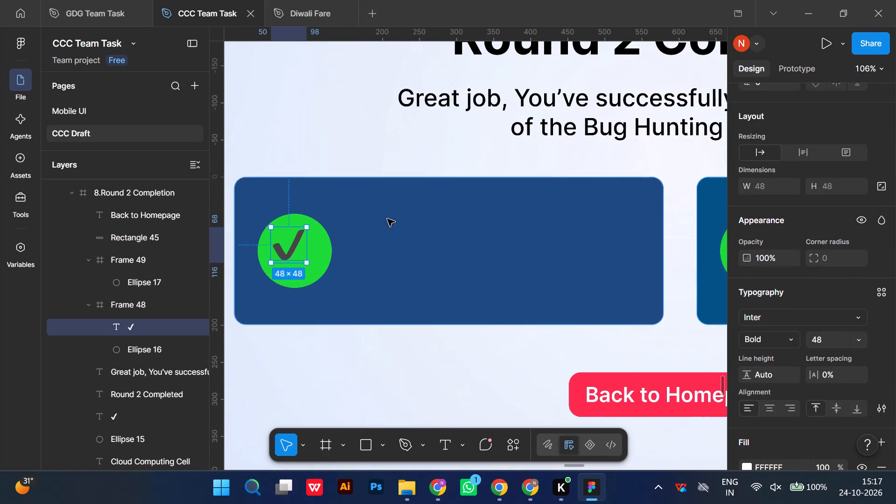
pyautogui.moveTo(283, 245); pyautogui.dragTo(292, 249)
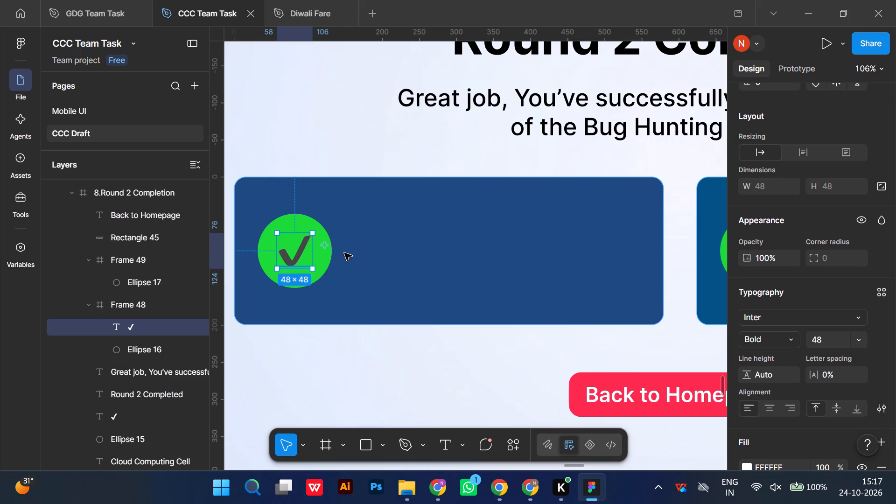
# Duplicate the size 48 check mark and centre the copy on the second card's green circle at X 58, Y 76.
pyautogui.hotkey('ctrl', 'd')
pyautogui.moveTo(294, 248); pyautogui.dragTo(354, 252)
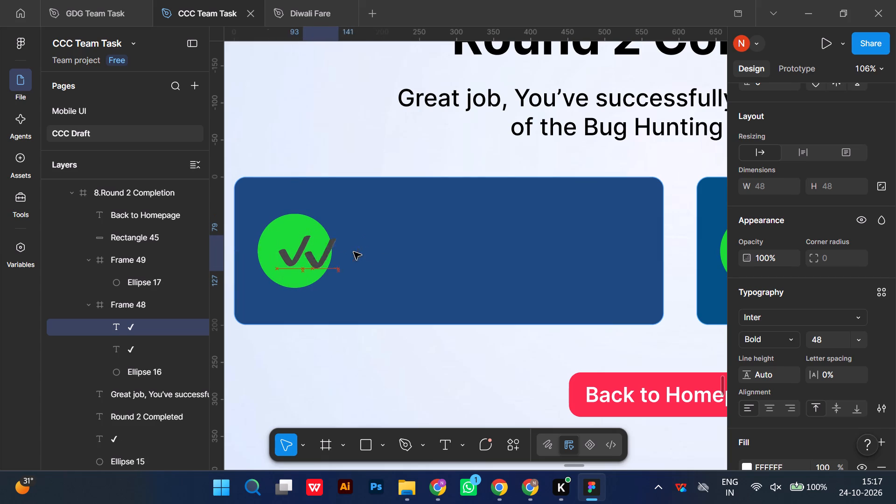
pyautogui.moveTo(354, 252); pyautogui.dragTo(567, 249)
pyautogui.click(567, 249)
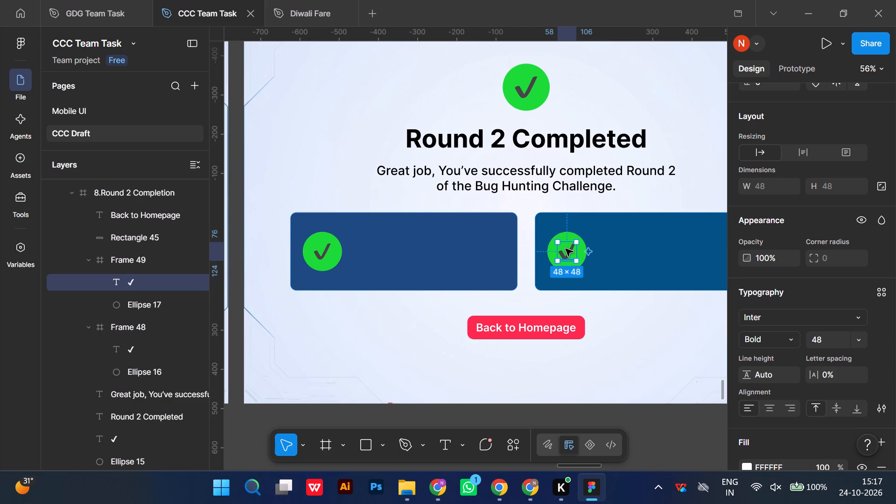
# Add the text "Round 1" on the first card, beside its green check-mark circle.
pyautogui.hscroll(-1, 582, 256)
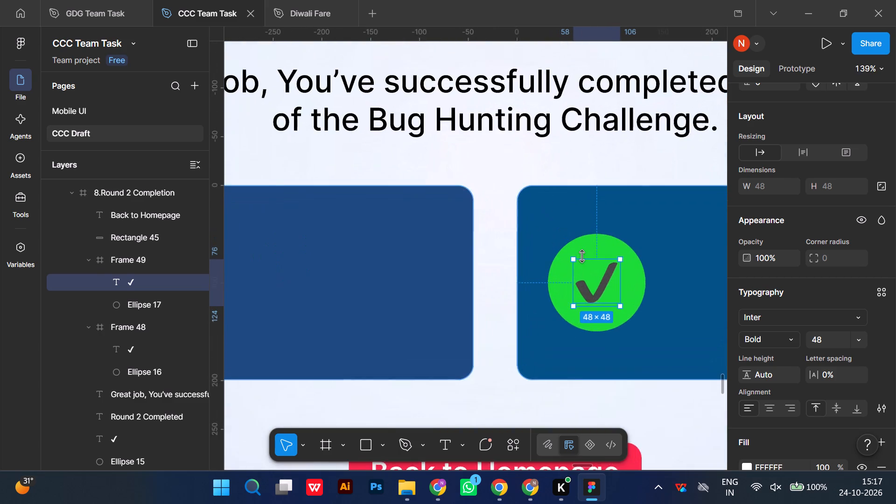
pyautogui.hscroll(-1, 582, 256)
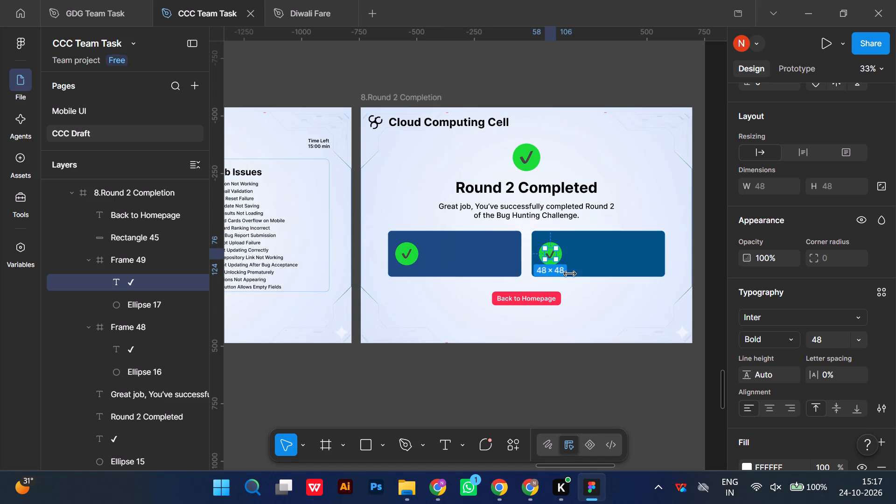
pyautogui.click(606, 360)
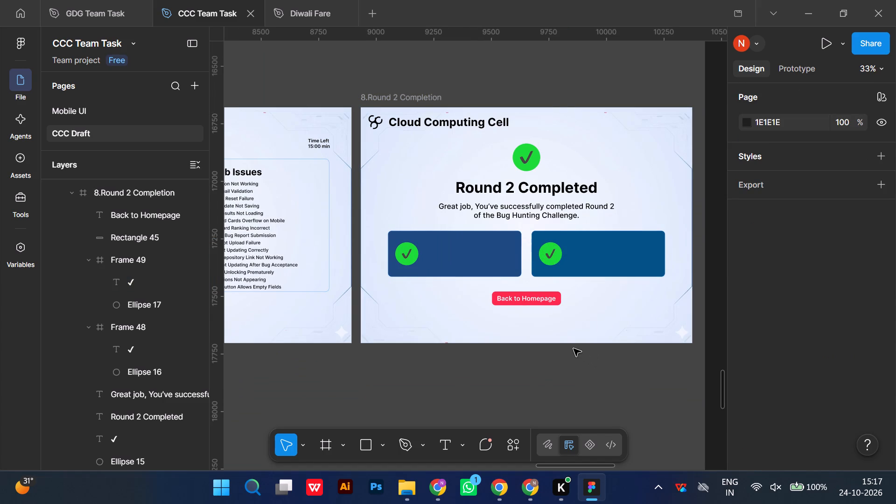
pyautogui.click(448, 439)
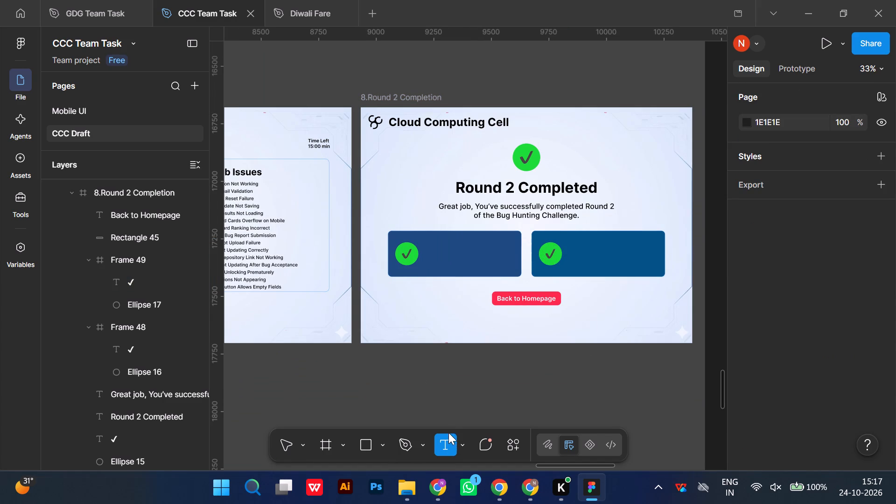
pyautogui.click(437, 242)
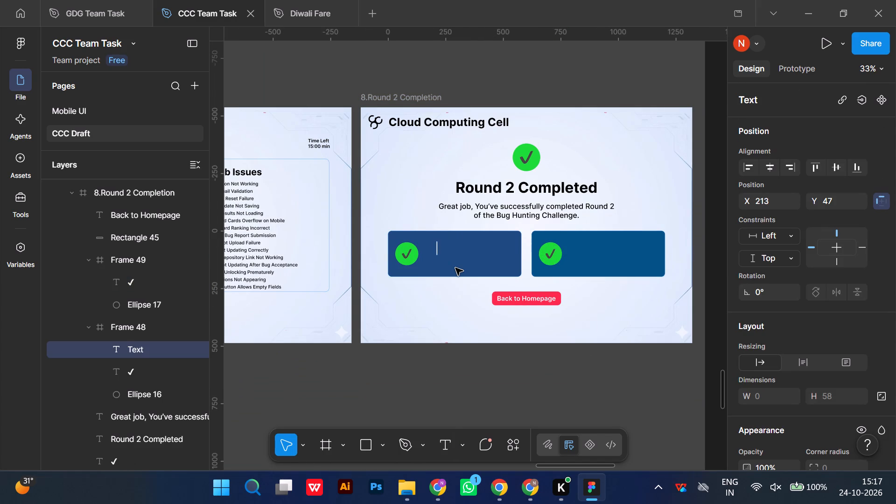
pyautogui.write('Round 1')
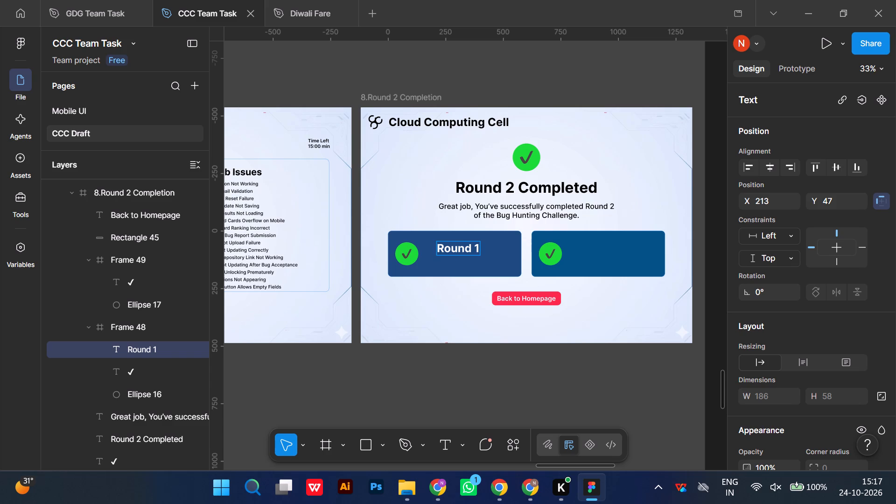
# Set the first card's "Round 1" text to Semi Bold weight and font size 40.
pyautogui.tripleClick(457, 252)
pyautogui.scroll(-3, 823, 365)
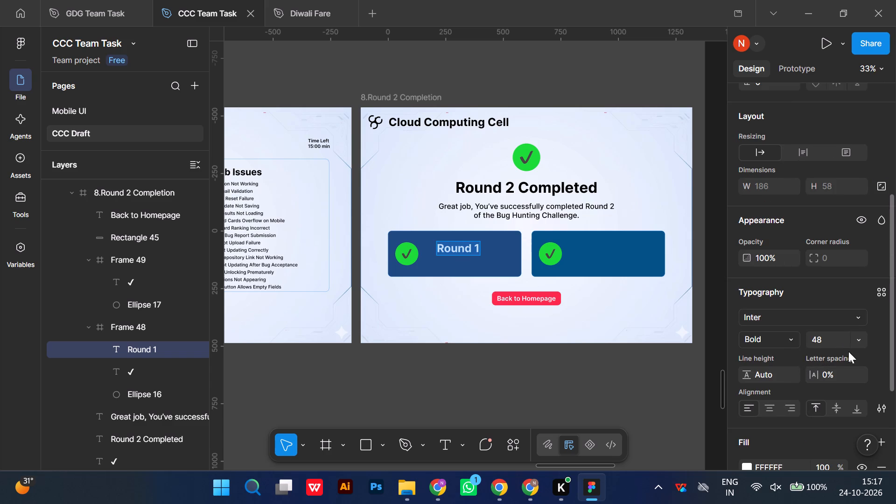
pyautogui.click(789, 344)
pyautogui.click(782, 328)
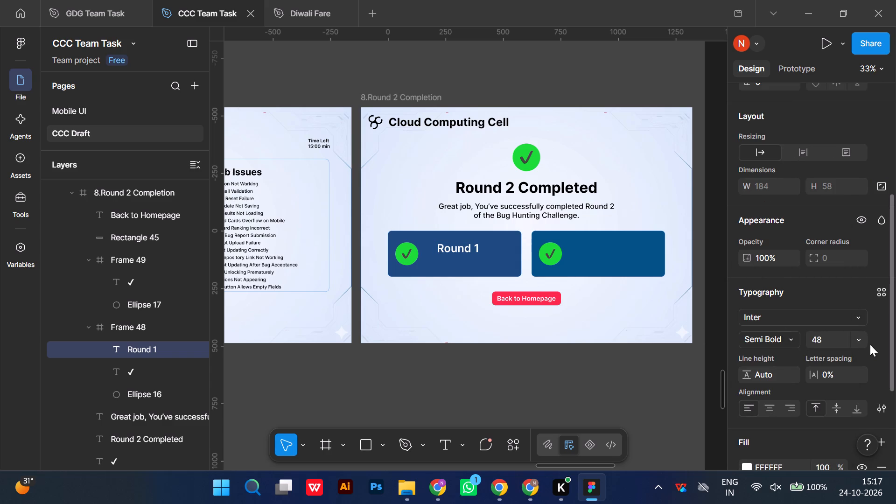
pyautogui.click(854, 336)
pyautogui.click(834, 310)
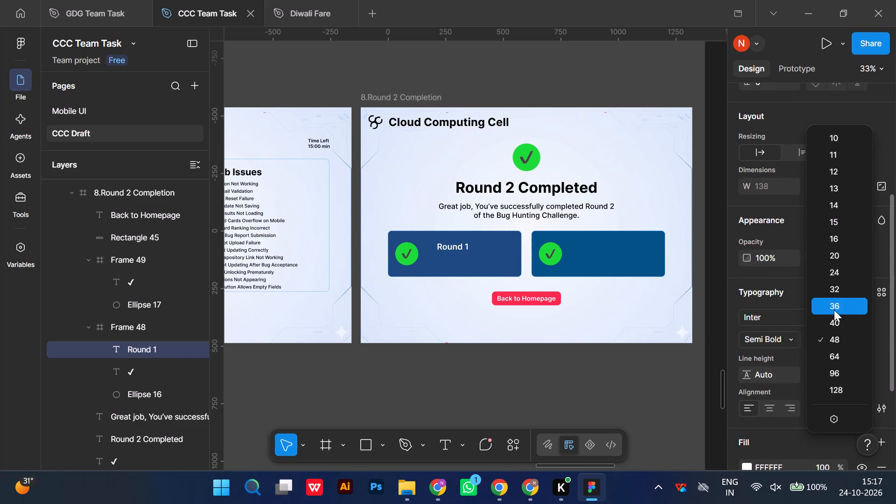
pyautogui.click(857, 341)
pyautogui.click(833, 352)
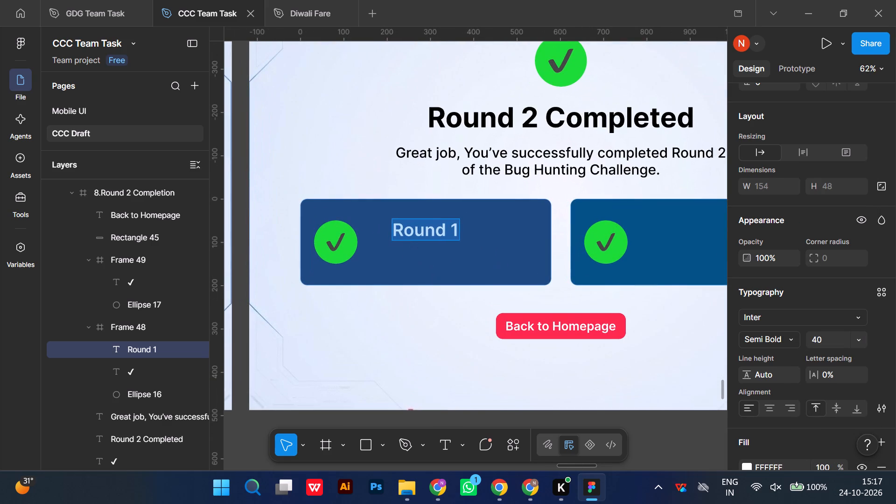
# Move the "Round 1" text closer to the first card's green circle, to X 156, Y 50.
pyautogui.click(434, 308)
pyautogui.moveTo(414, 227); pyautogui.dragTo(403, 227)
pyautogui.click(403, 227)
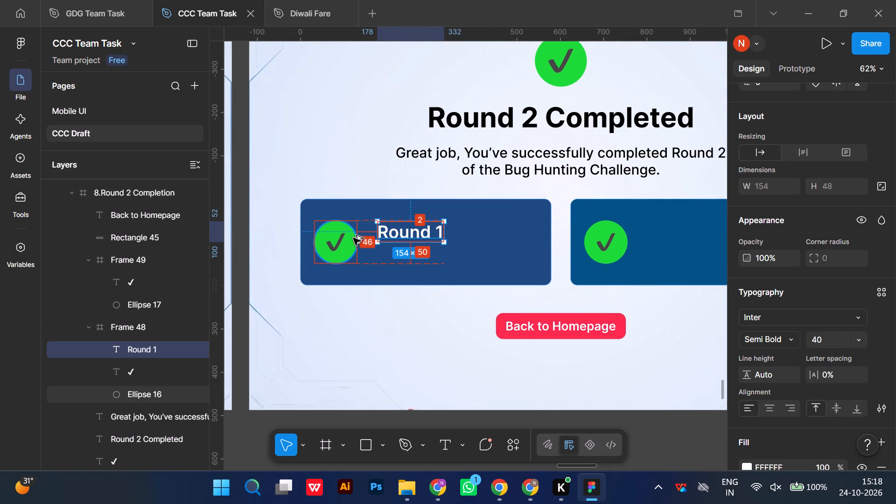
pyautogui.hotkey('alt', 'Up')
pyautogui.hotkey('alt', 'Up')
pyautogui.hotkey('alt', 'Left')
pyautogui.hotkey('alt', 'Left')
pyautogui.hotkey('alt', 'Left')
pyautogui.hotkey('alt', 'Left')
pyautogui.hotkey('alt', 'Left')
pyautogui.hotkey('alt', 'Left')
pyautogui.hotkey('alt', 'Left')
pyautogui.hotkey('alt', 'Left')
pyautogui.hotkey('alt', 'Left')
pyautogui.hotkey('alt', 'Left')
pyautogui.hotkey('alt', 'Left')
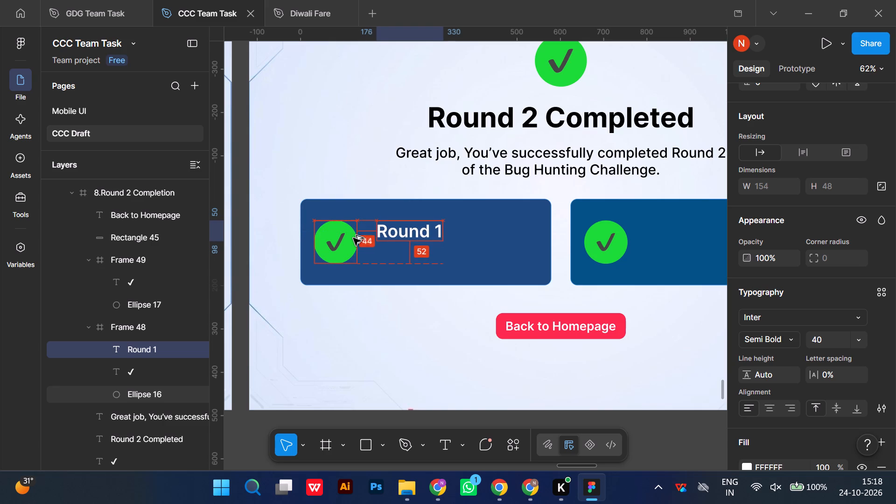
pyautogui.hotkey('alt', 'Left')
pyautogui.hotkey('alt', 'Left')
pyautogui.hotkey('alt', 'Left')
pyautogui.hotkey('alt', 'Left')
pyautogui.hotkey('alt', 'Left')
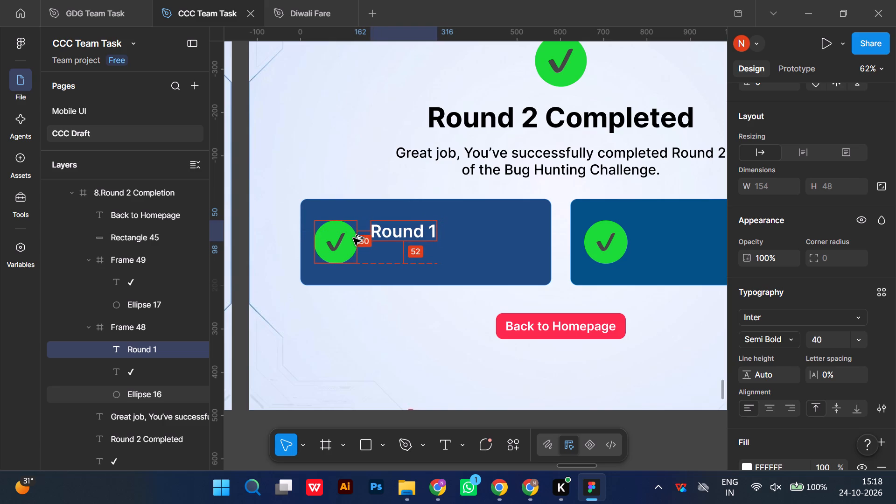
pyautogui.hotkey('alt', 'Left')
pyautogui.hotkey('alt', 'Left')
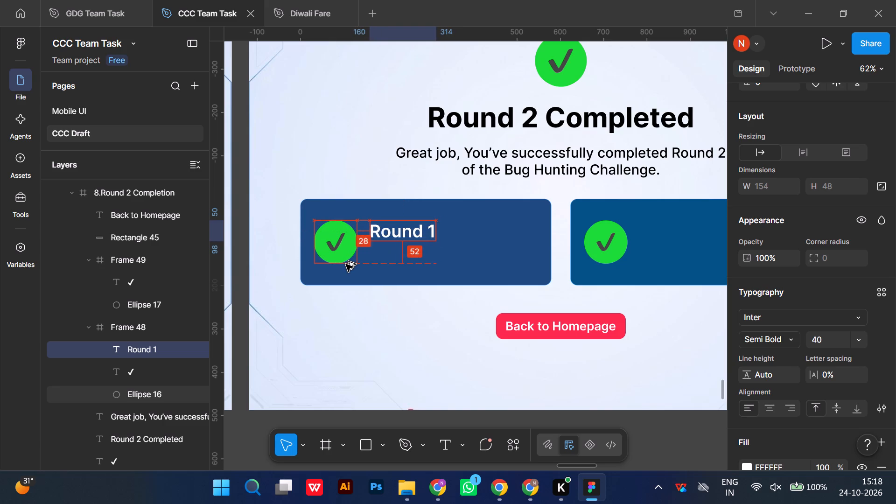
pyautogui.hotkey('alt', 'Left')
pyautogui.hotkey('alt', 'Left')
pyautogui.hotkey('alt', 'Left')
pyautogui.hotkey('alt', 'Left')
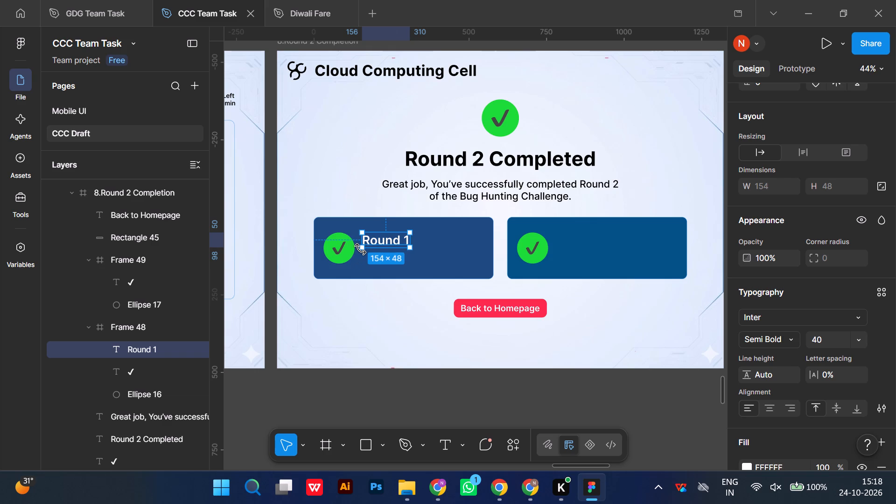
# Duplicate the "Round 1" text and place the copy on the second card at X 156, Y 50.
pyautogui.hotkey('ctrl', 'd')
pyautogui.moveTo(387, 241); pyautogui.dragTo(559, 237)
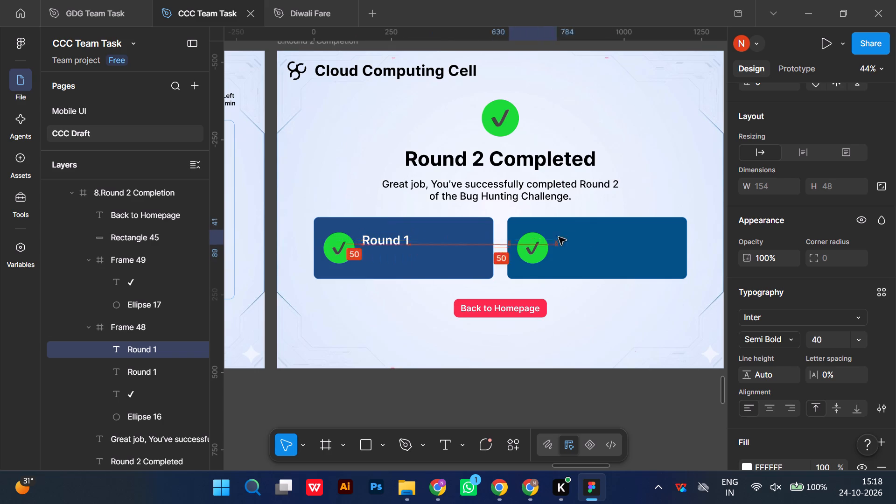
pyautogui.moveTo(559, 237); pyautogui.dragTo(585, 241)
pyautogui.click(585, 241)
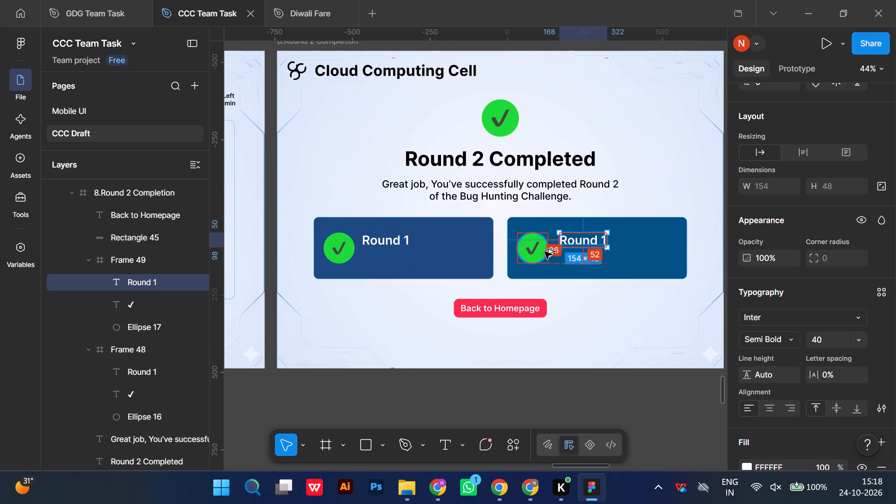
pyautogui.hotkey('alt', 'Left')
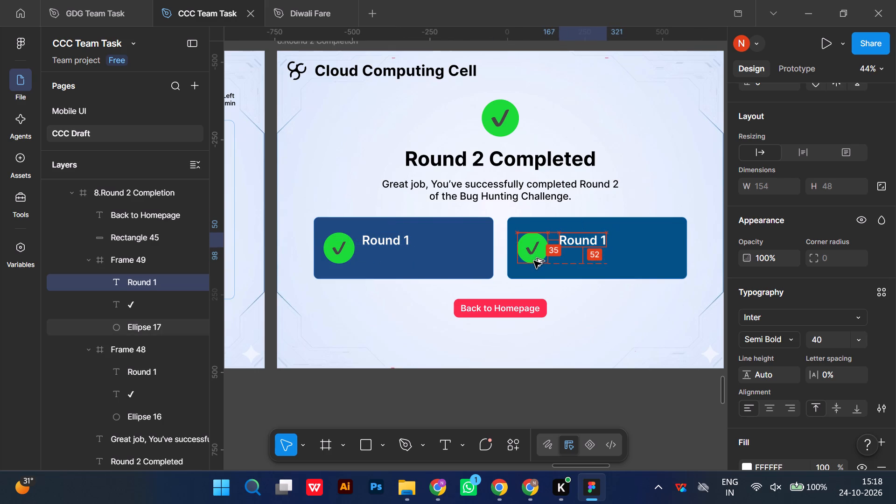
pyautogui.hotkey('alt', 'Left')
pyautogui.hotkey('alt', 'Left')
pyautogui.hotkey('alt', 'Left')
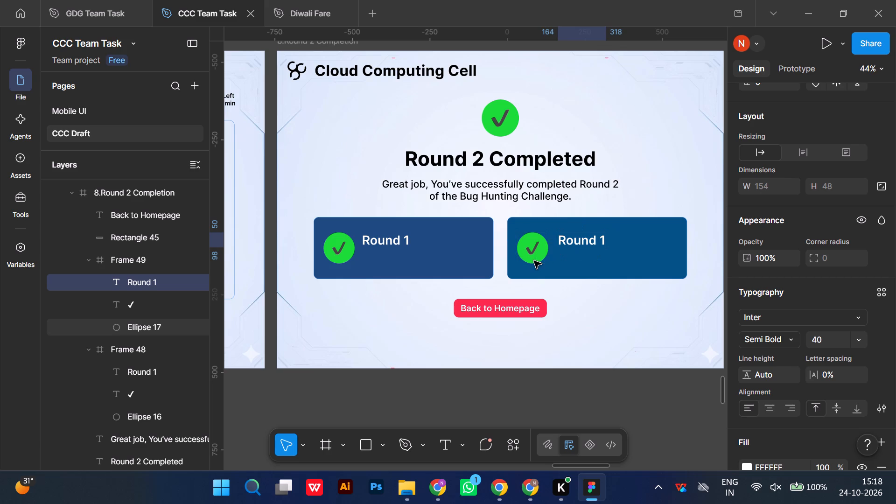
pyautogui.hotkey('alt', 'Left')
pyautogui.hotkey('alt', 'Left')
pyautogui.hotkey('alt', 'Left')
pyautogui.hotkey('alt', 'Left')
pyautogui.hotkey('alt', 'Left')
pyautogui.hotkey('alt', 'Left')
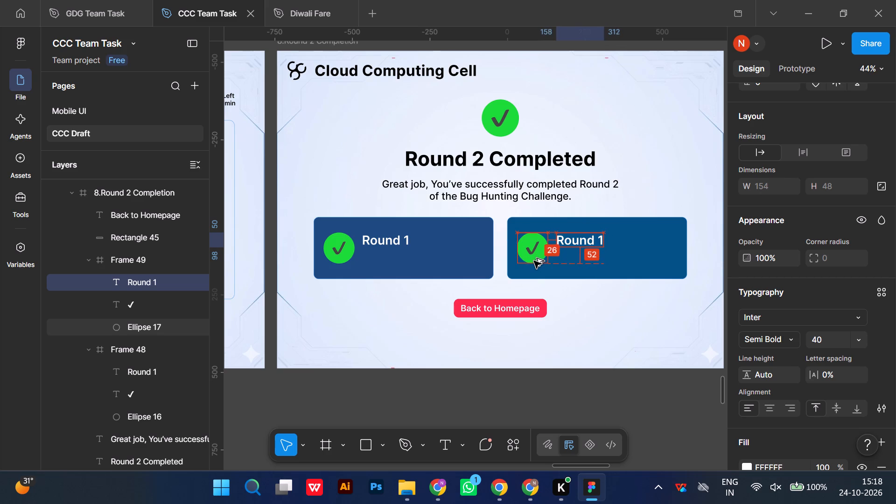
pyautogui.hotkey('alt', 'Left')
pyautogui.hotkey('alt', 'Left')
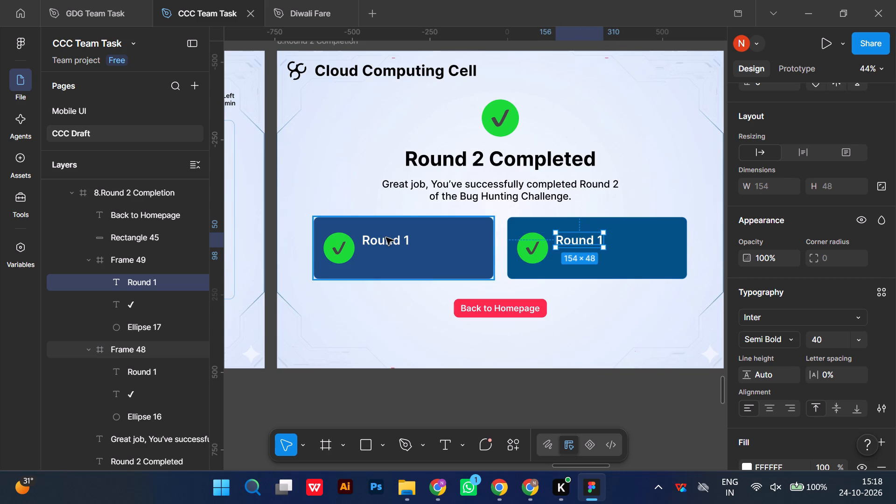
# Add the text "Completed" in Semi Bold 40 beneath "Round 1" on the first card and position it at X 156, Y 110.
pyautogui.doubleClick(386, 238)
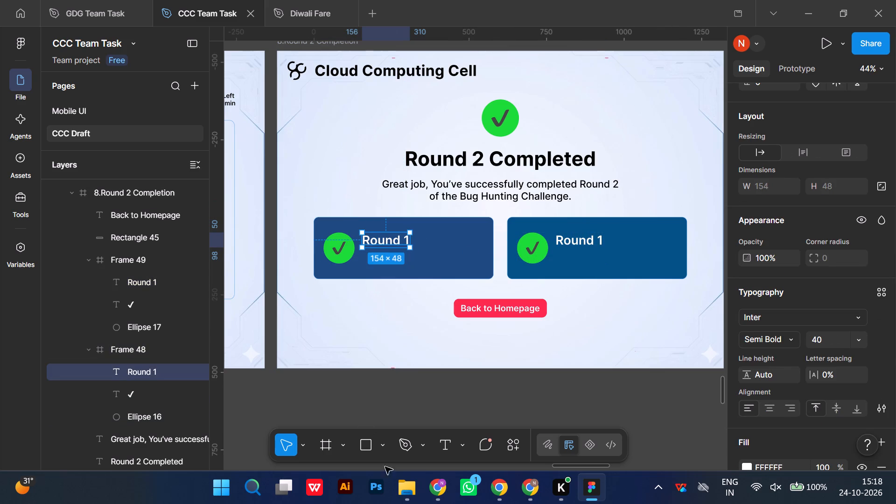
pyautogui.click(445, 443)
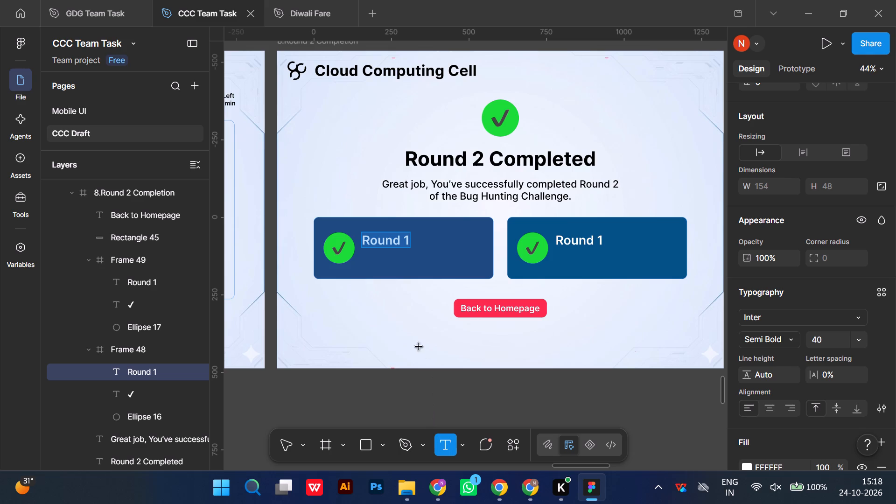
pyautogui.click(368, 258)
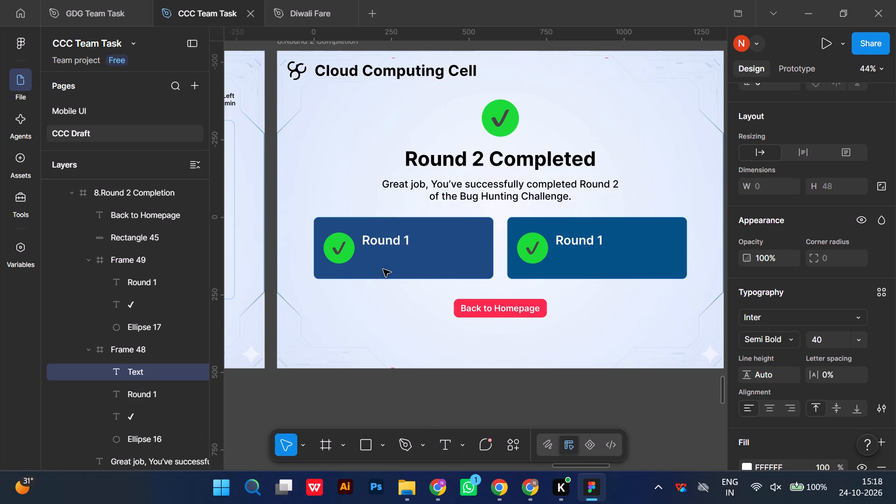
pyautogui.hotkey('shift', 'c')
pyautogui.write('ompleted')
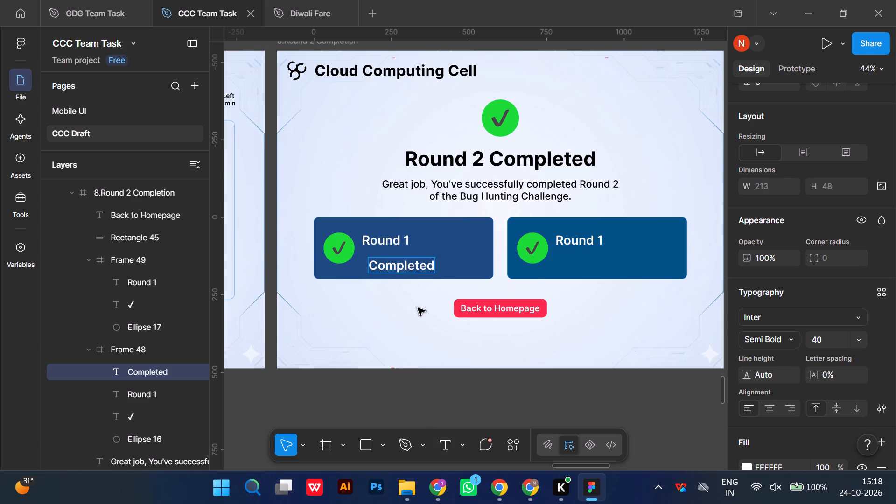
pyautogui.click(390, 263)
pyautogui.click(393, 302)
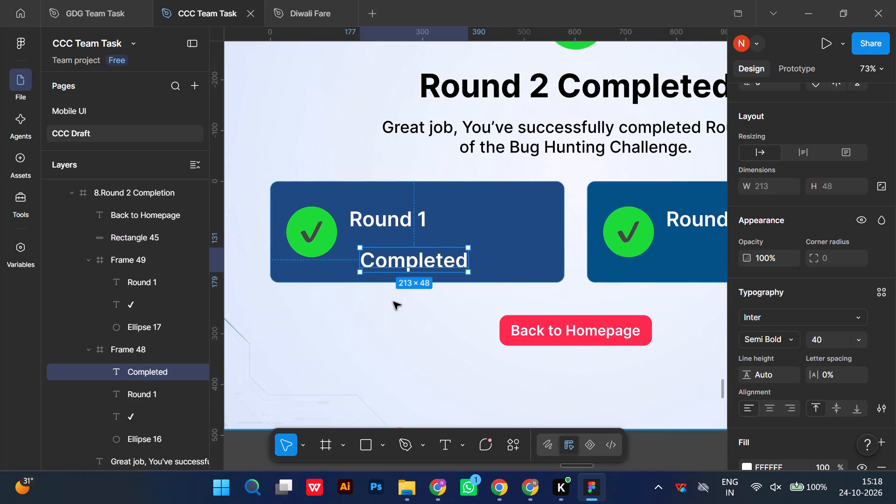
pyautogui.moveTo(403, 256); pyautogui.dragTo(391, 246)
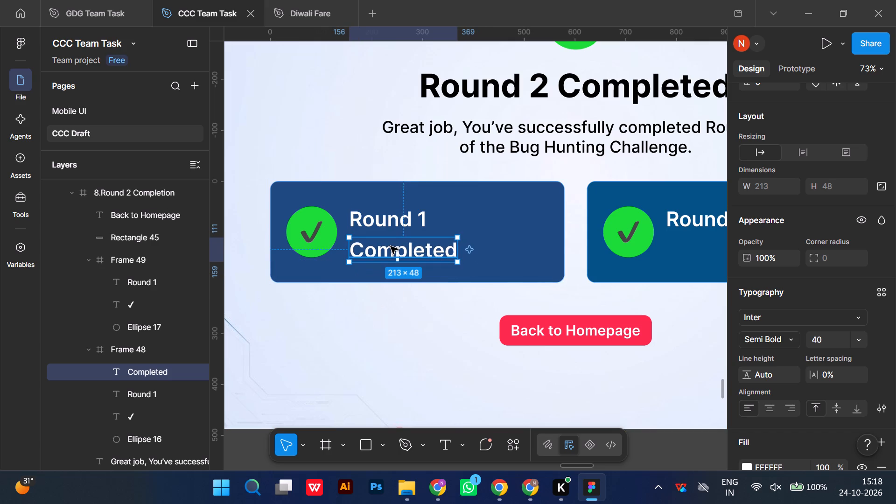
pyautogui.hotkey('alt', 'Up')
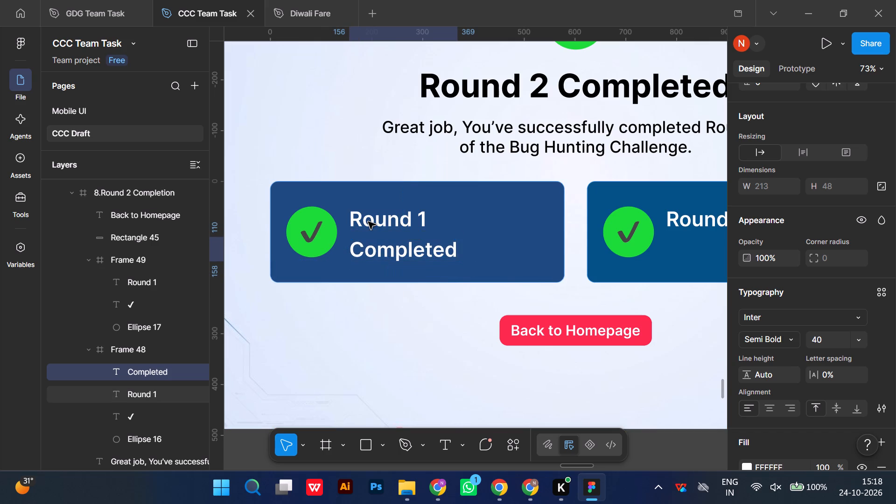
# Duplicate the "Completed" text and place the copy on the second card at X 156, Y 110, matching the first card.
pyautogui.hotkey('ctrl', 'd')
pyautogui.moveTo(363, 248); pyautogui.dragTo(527, 252)
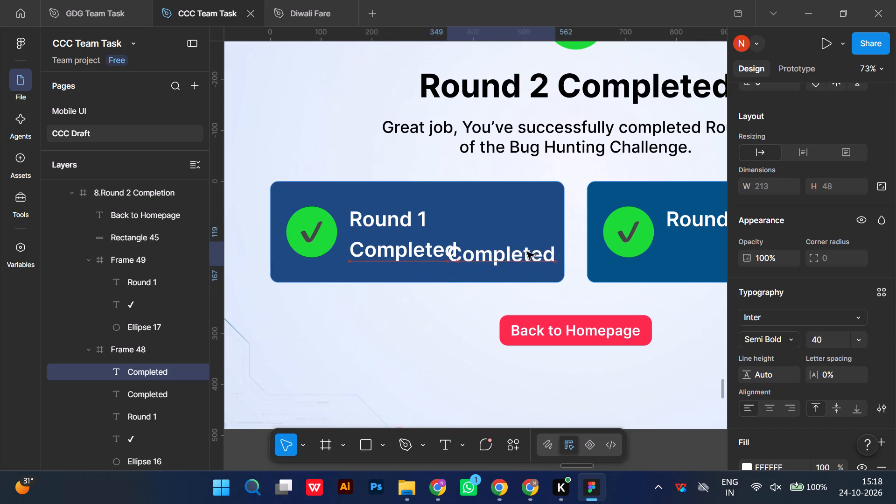
pyautogui.moveTo(527, 252); pyautogui.dragTo(680, 246)
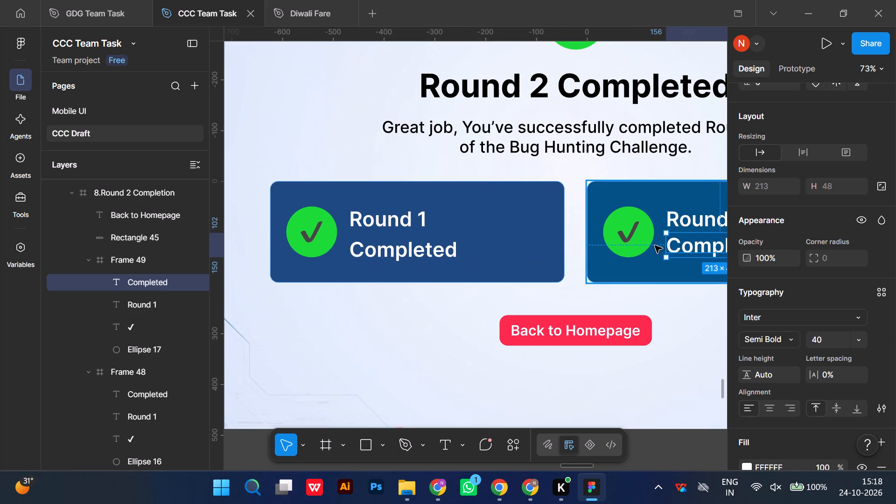
pyautogui.hscroll(-1, 656, 221)
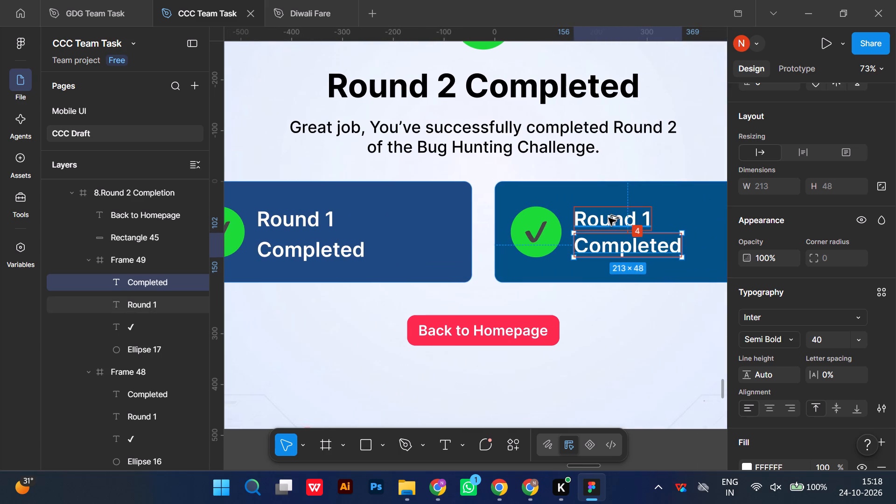
pyautogui.hotkey('alt', 'Down')
pyautogui.hotkey('alt', 'Down')
pyautogui.hotkey('alt', 'Down')
pyautogui.hotkey('alt', 'Down')
pyautogui.hotkey('alt', 'Down')
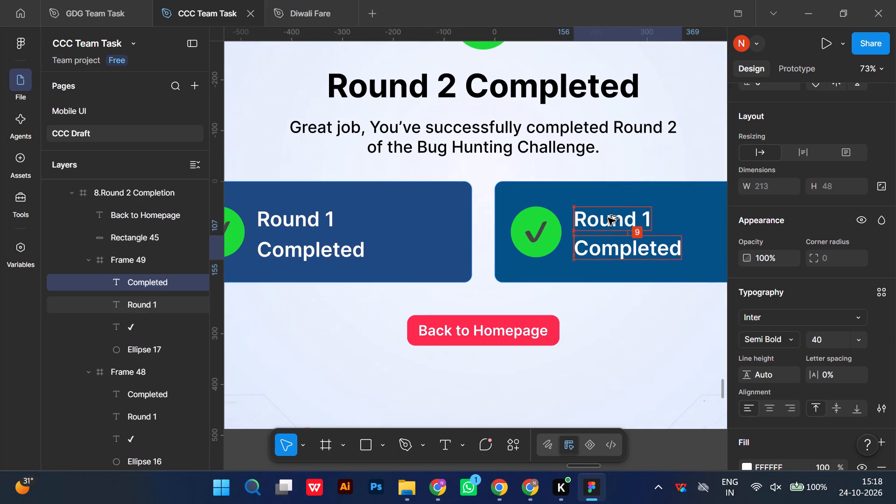
pyautogui.hotkey('alt', 'Down')
pyautogui.hotkey('alt', 'Down')
pyautogui.hotkey('alt', 'Down')
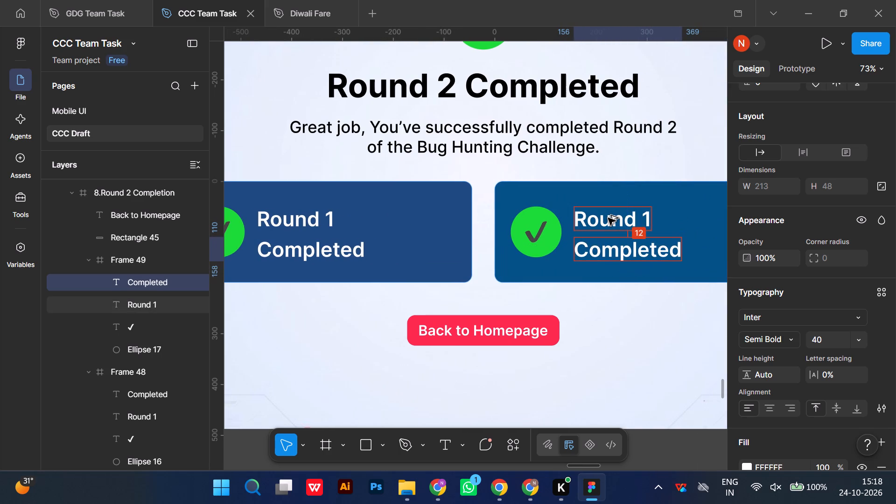
pyautogui.tripleClick(327, 253)
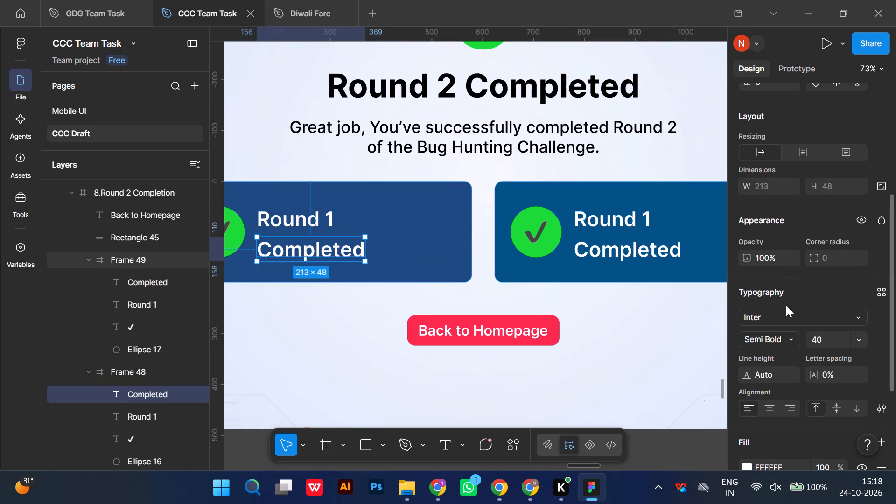
pyautogui.scroll(2, 786, 305)
pyautogui.click(609, 256)
pyautogui.rightClick(609, 256)
pyautogui.click(609, 256)
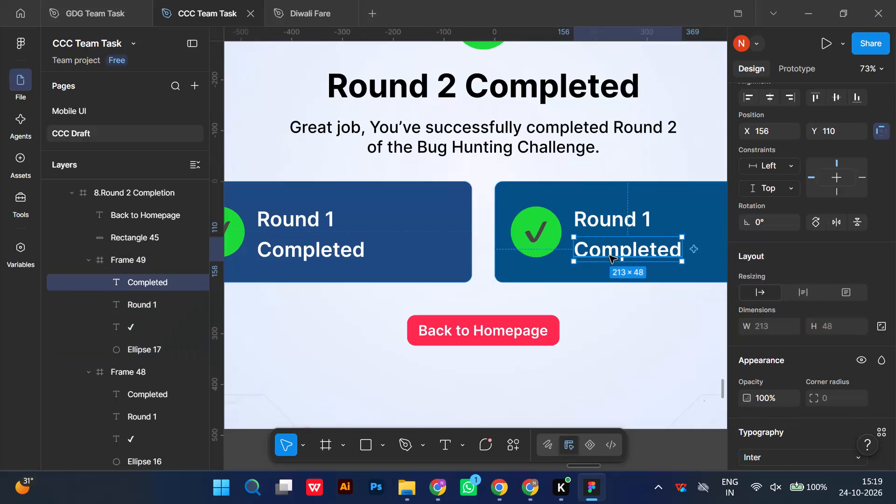
# Change the second card's "Round 1" text to "Round 2" on the 8.Round 2 Completion screen.
pyautogui.doubleClick(607, 221)
pyautogui.click(648, 220)
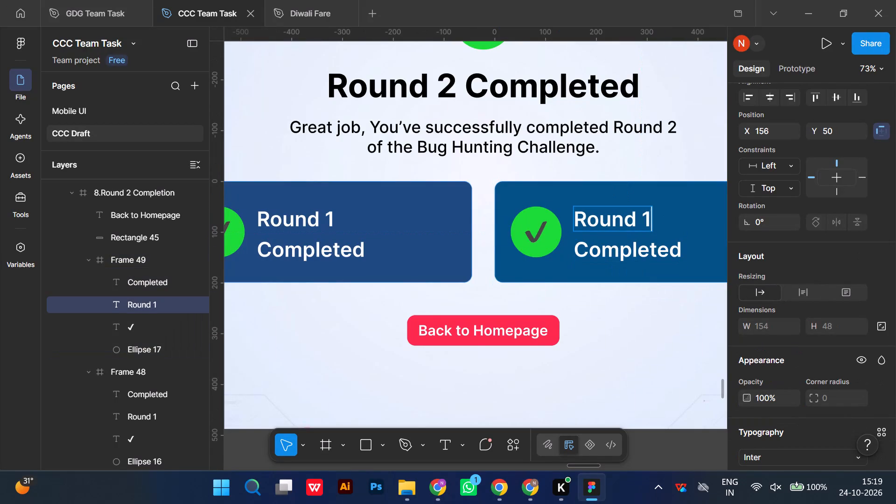
pyautogui.press('BackSpace')
pyautogui.press('2')
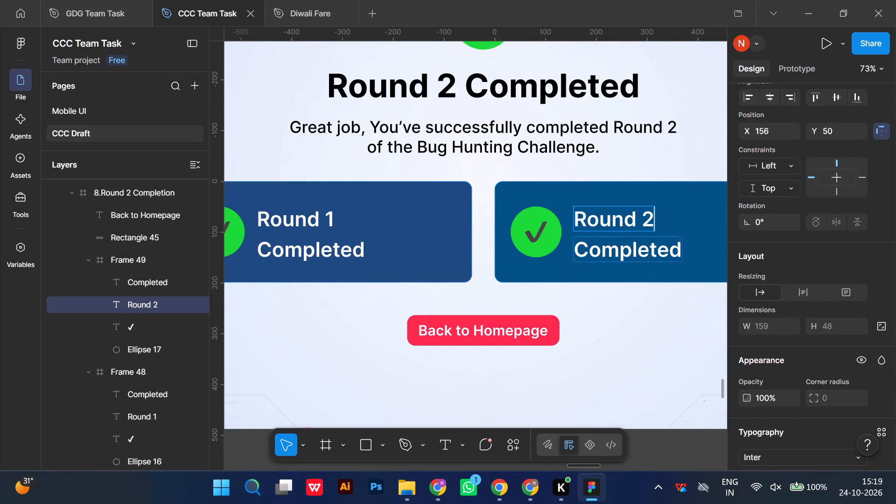
pyautogui.click(609, 181)
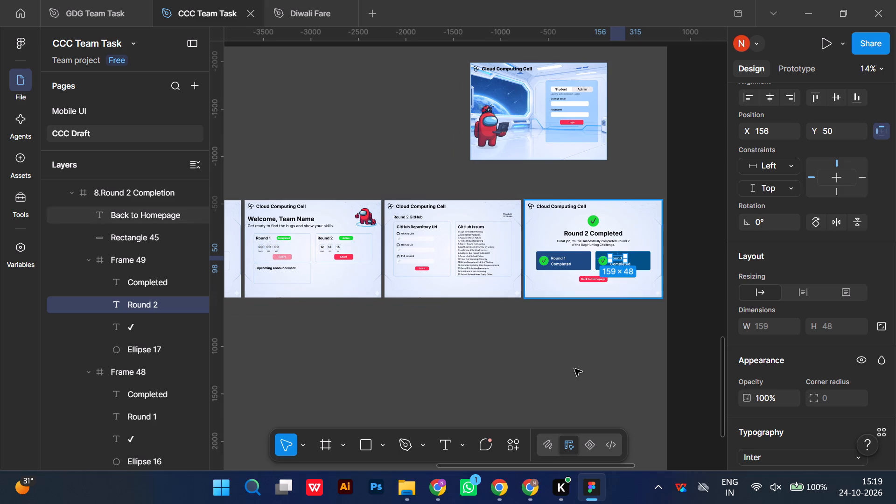
pyautogui.click(573, 370)
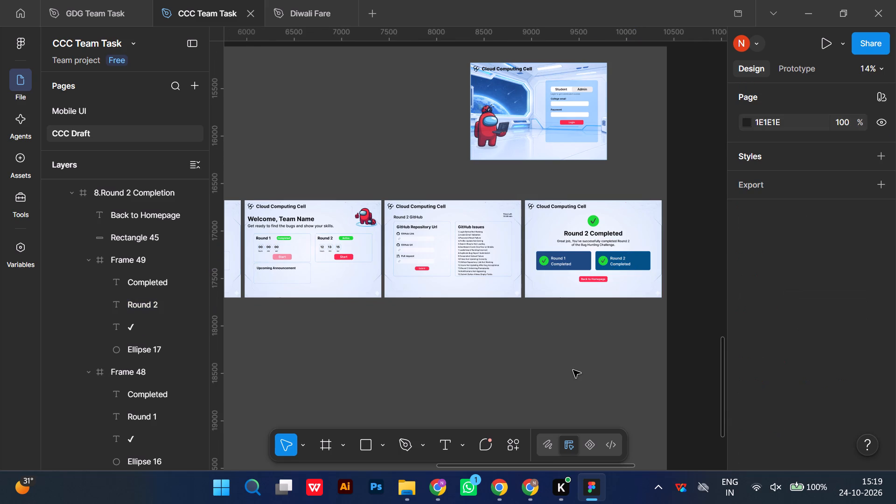
# Collapse the expanded screen frames in Section 3, including 8.Round 2 Completion, 4.Round 1, 7.Round 2 and 6.Home Page, so only their names are listed.
pyautogui.hscroll(4, 573, 370)
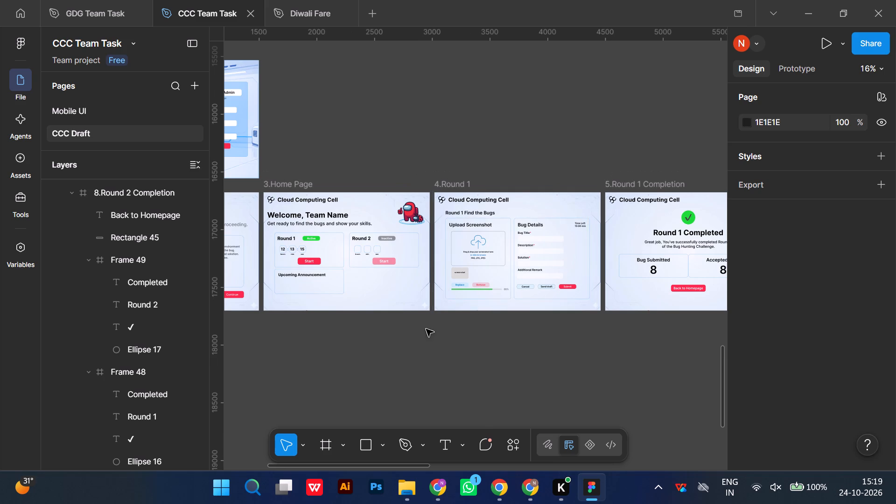
pyautogui.hscroll(3, 420, 329)
pyautogui.hscroll(-2, 420, 329)
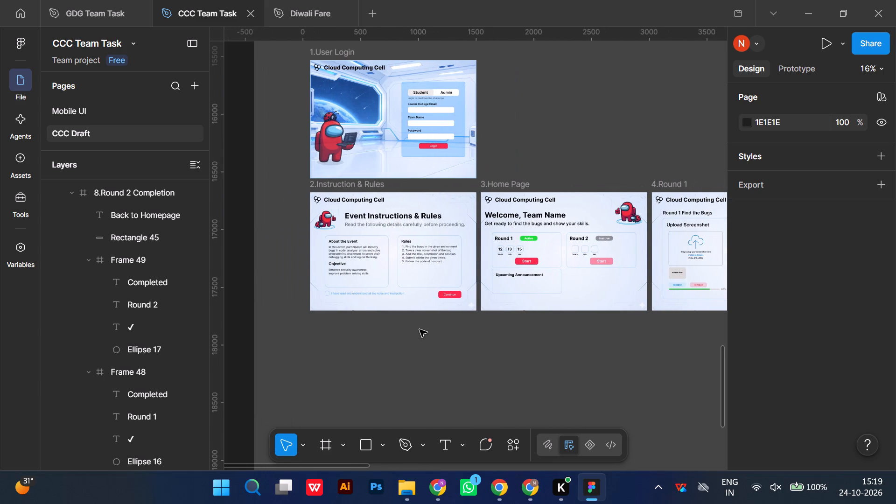
pyautogui.hscroll(-1, 420, 329)
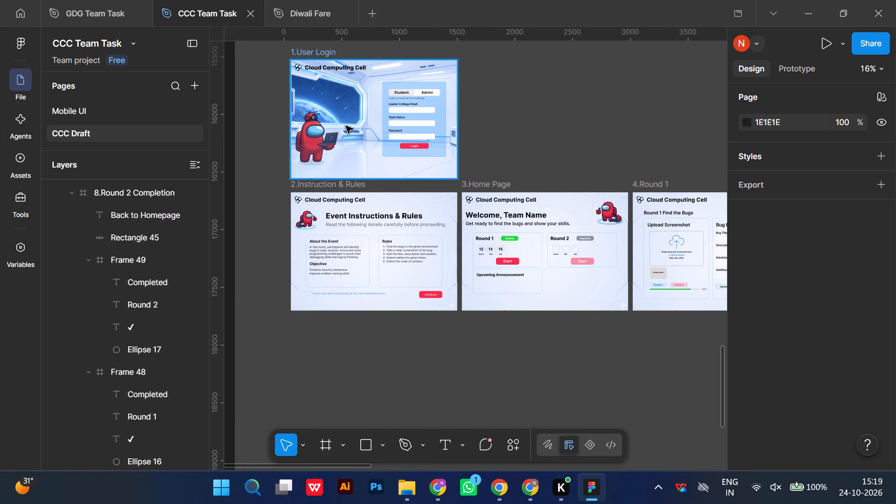
pyautogui.click(70, 190)
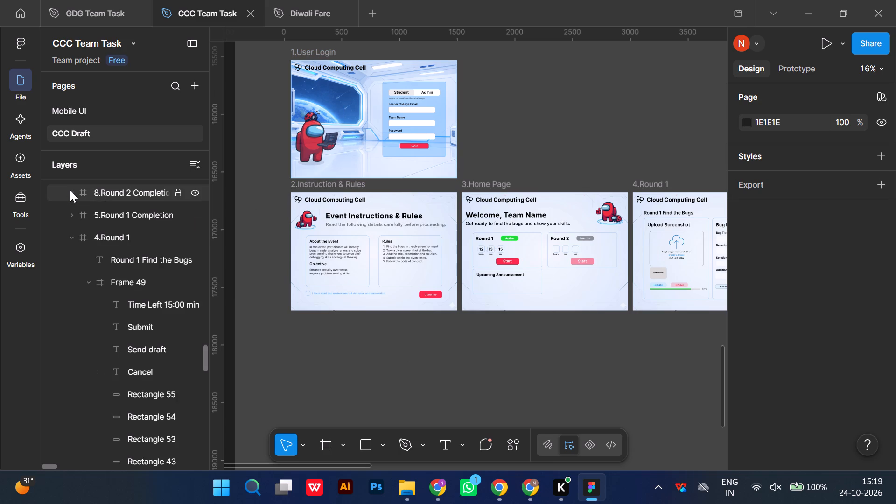
pyautogui.click(73, 238)
pyautogui.click(362, 367)
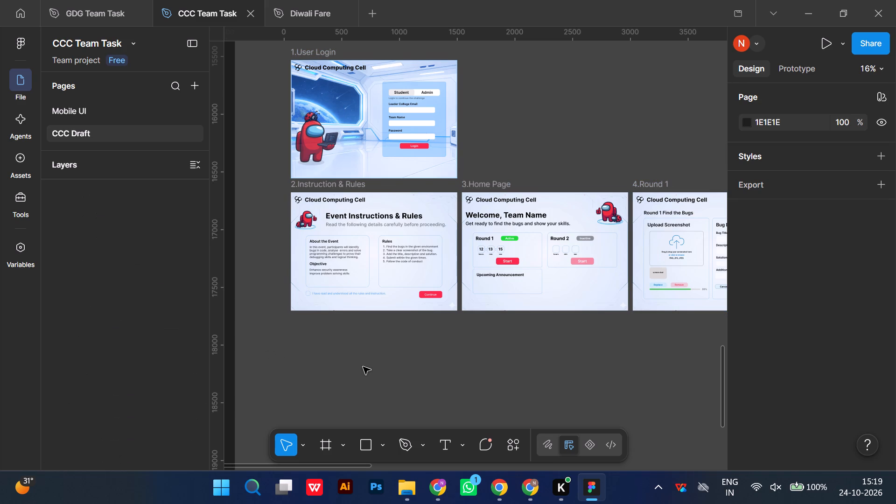
pyautogui.moveTo(336, 355); pyautogui.dragTo(165, 283, button='right')
pyautogui.doubleClick(67, 212)
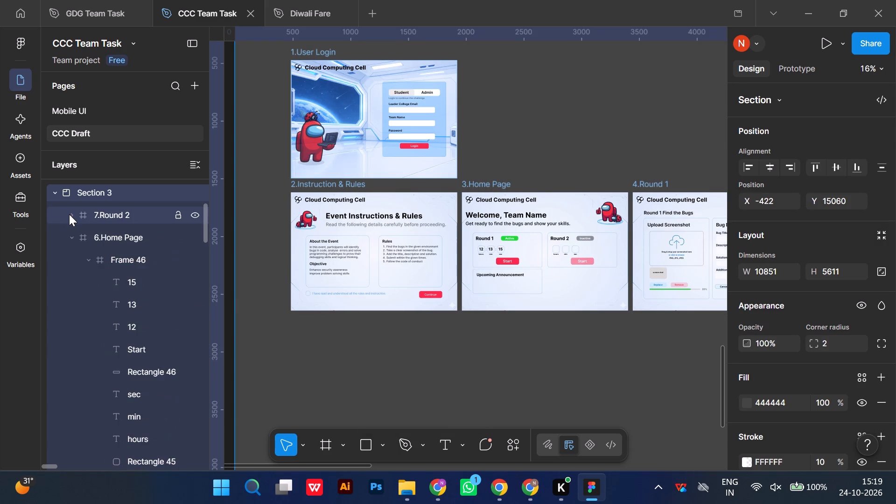
pyautogui.doubleClick(69, 214)
pyautogui.click(69, 214)
pyautogui.doubleClick(69, 214)
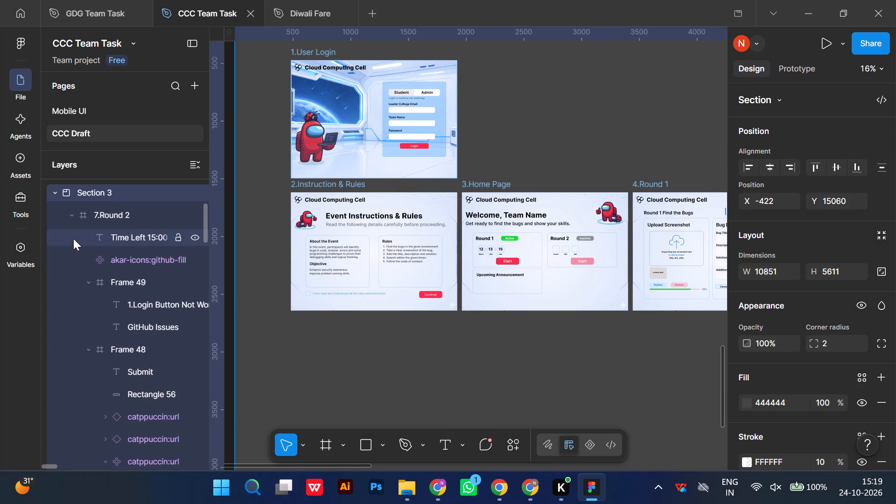
pyautogui.click(386, 401)
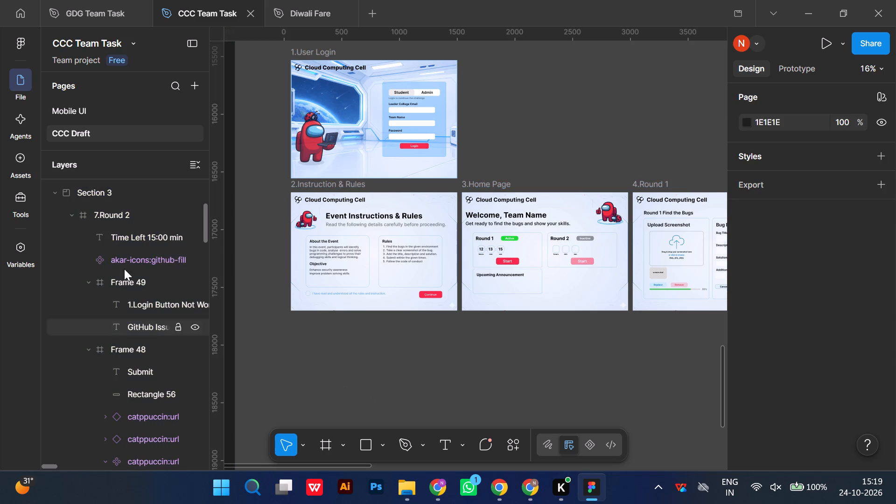
pyautogui.click(76, 214)
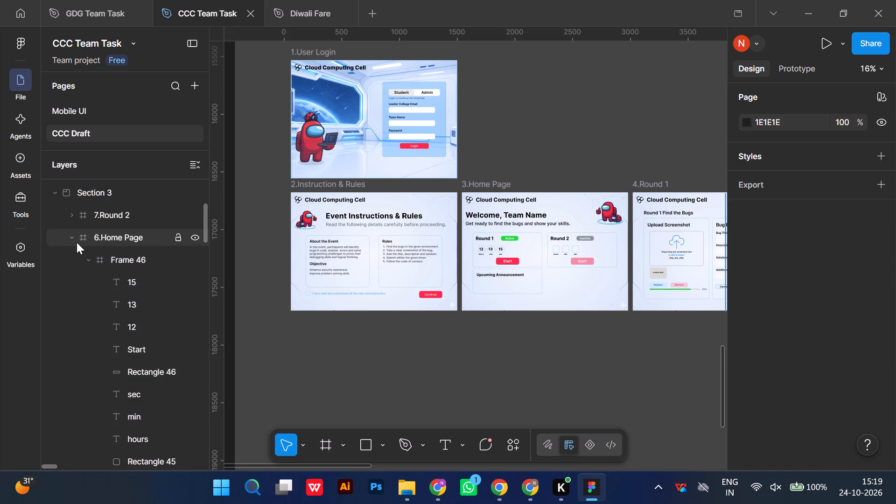
pyautogui.click(72, 238)
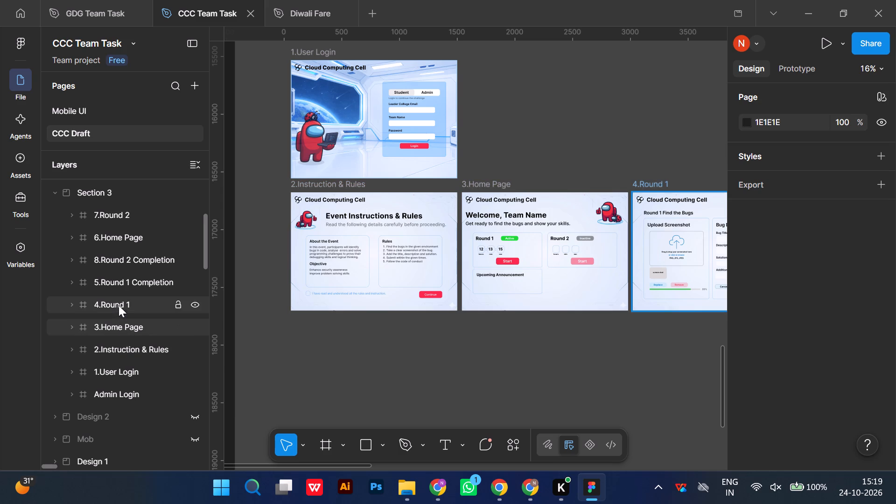
# Switch to prototyping and change the prototype device preset to Custom size.
pyautogui.hscroll(-2, 424, 313)
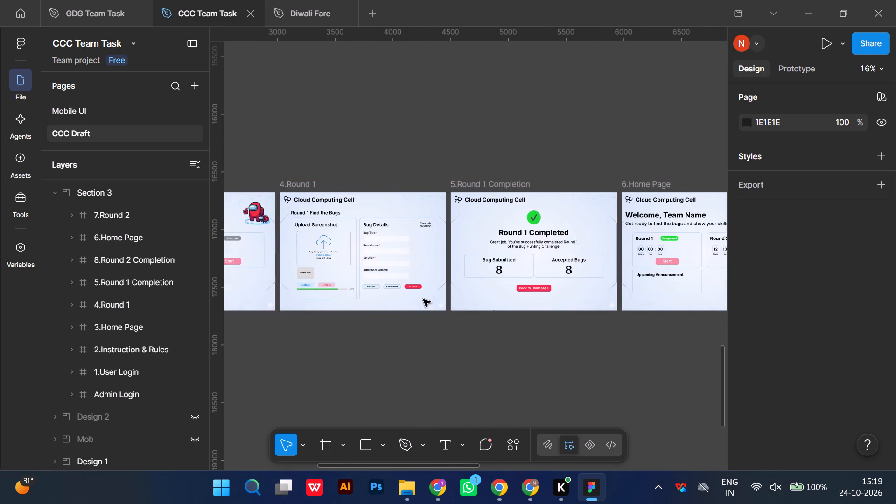
pyautogui.hscroll(-3, 423, 299)
pyautogui.click(801, 70)
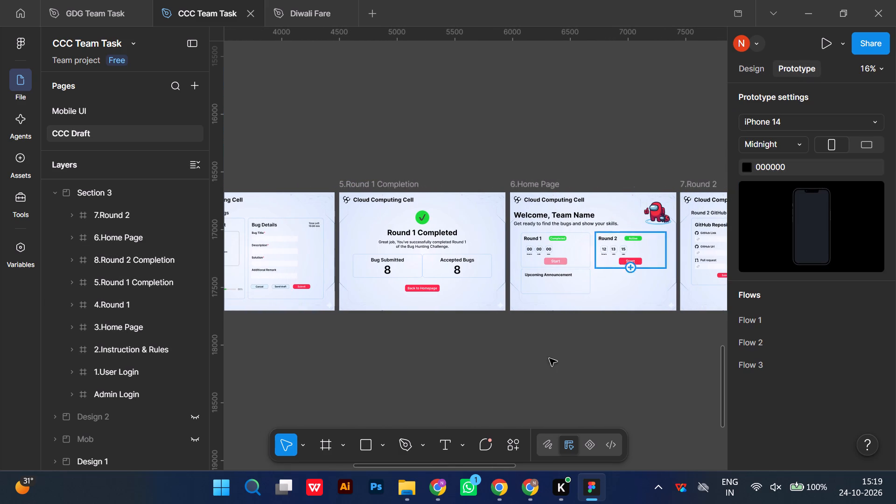
pyautogui.hscroll(1, 396, 426)
pyautogui.hscroll(2, 521, 307)
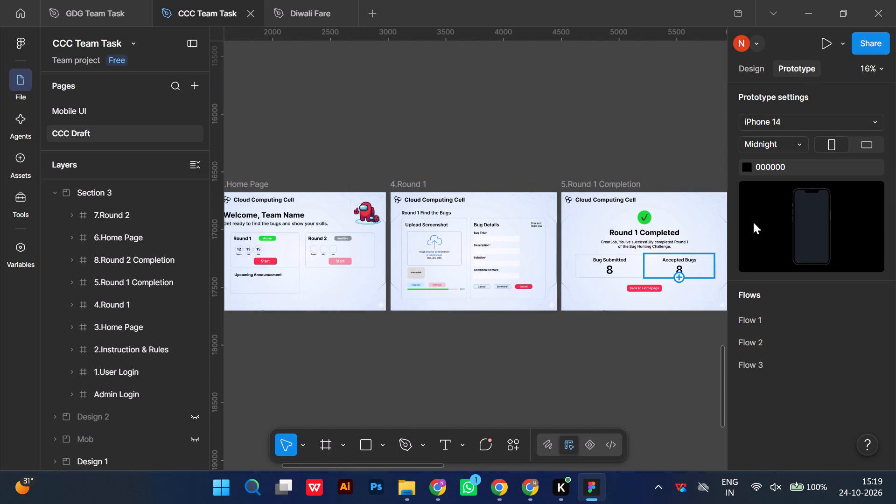
pyautogui.click(814, 115)
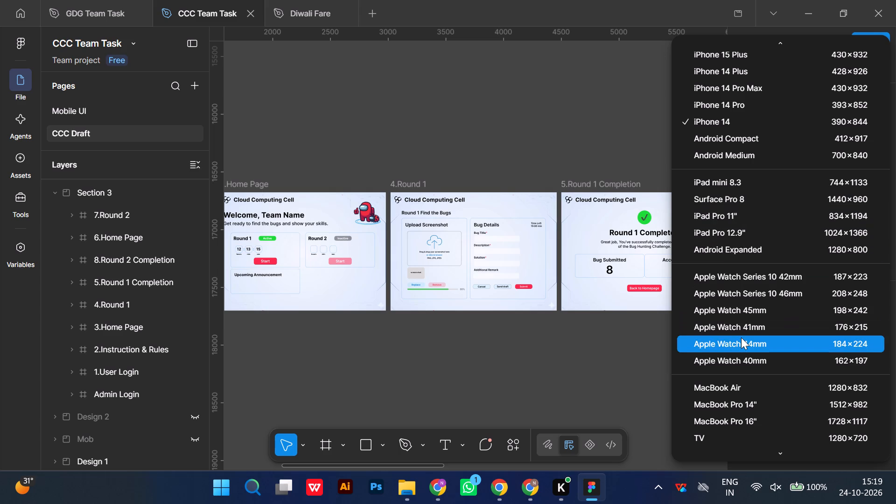
pyautogui.scroll(-2, 741, 337)
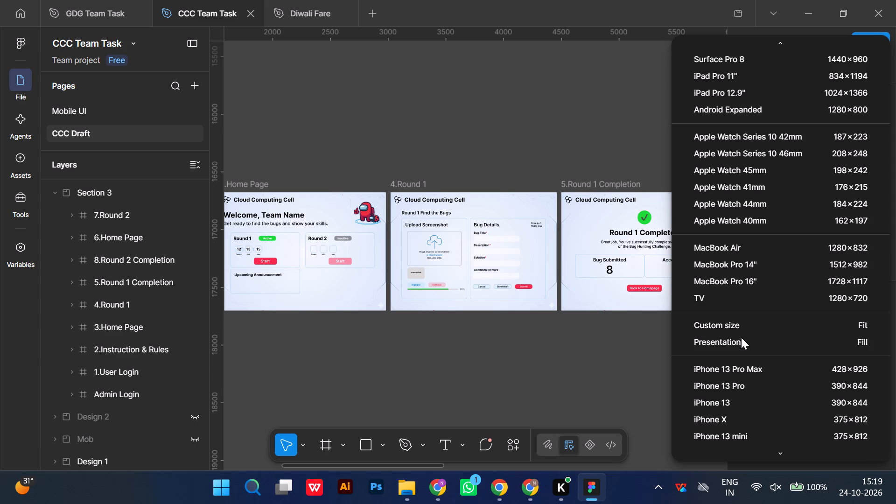
pyautogui.scroll(-2, 742, 337)
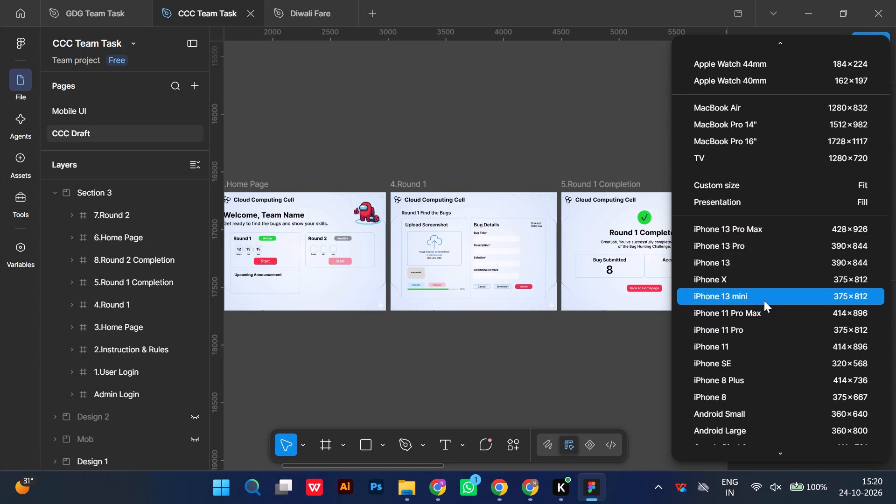
pyautogui.scroll(-10, 764, 301)
pyautogui.scroll(3, 763, 306)
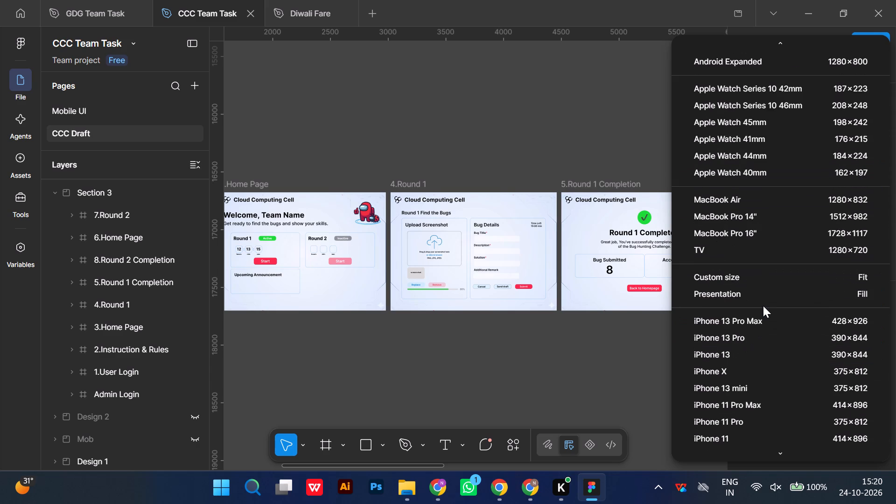
pyautogui.scroll(2, 763, 306)
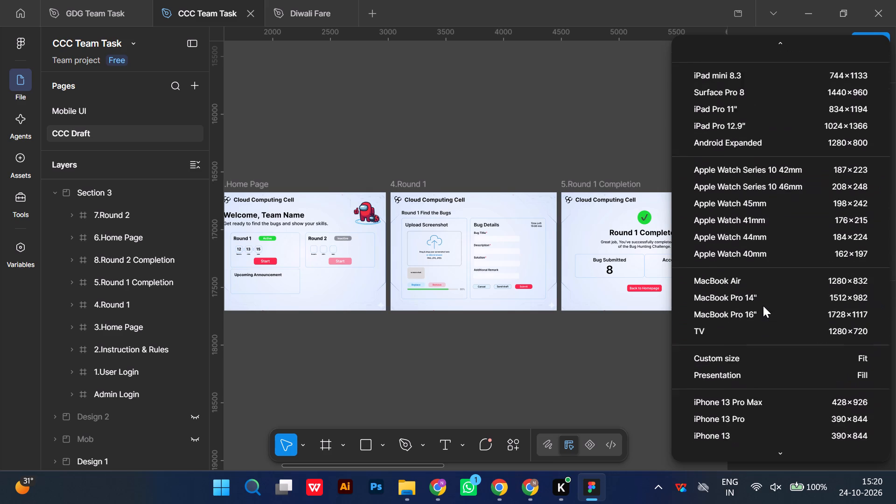
pyautogui.scroll(12, 763, 306)
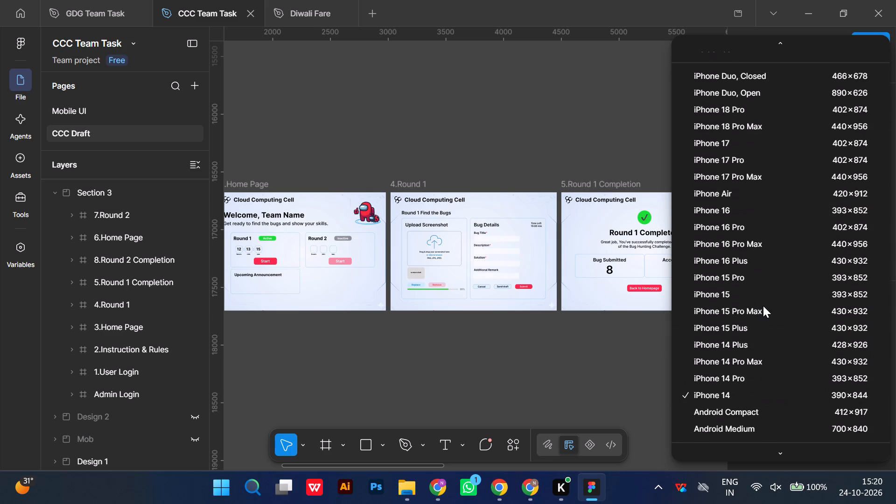
pyautogui.scroll(-10, 763, 306)
pyautogui.scroll(2, 759, 318)
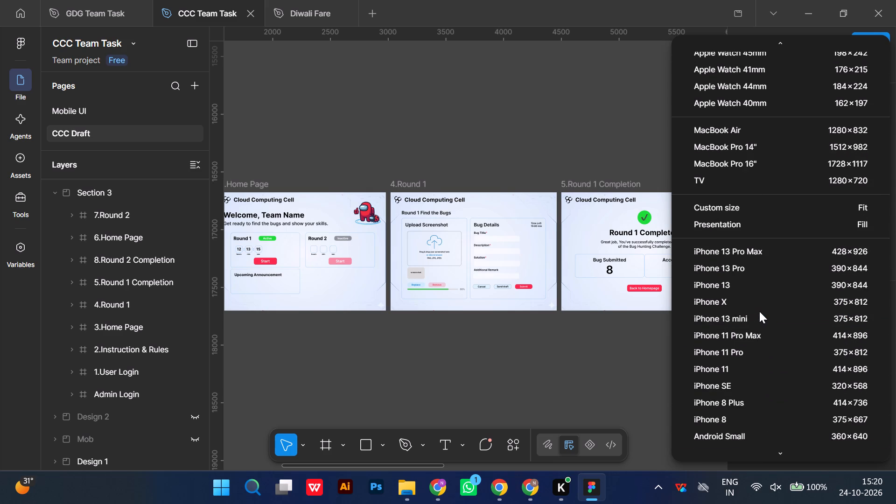
pyautogui.click(727, 212)
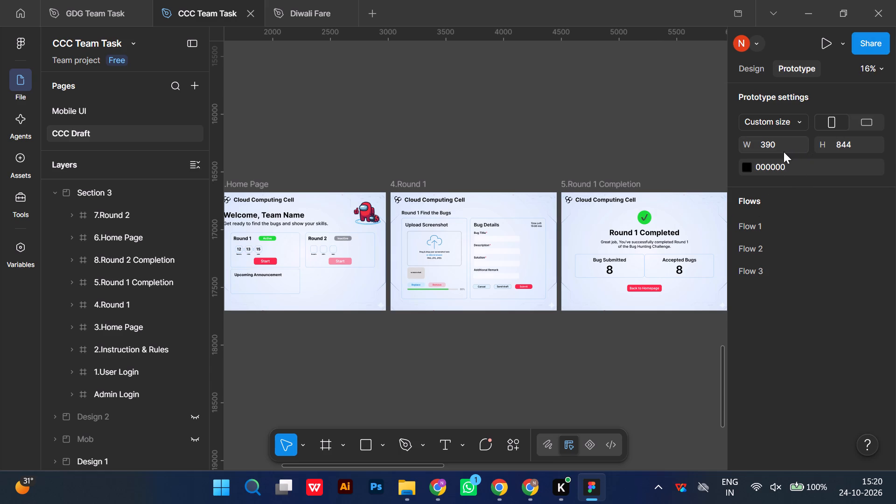
# Set the custom prototype size to 1440 wide and 1024 high.
pyautogui.click(777, 145)
pyautogui.write('14')
pyautogui.press('4')
pyautogui.press('0')
pyautogui.click(843, 145)
# Link the Login button on the 1.User Login screen to the 2.Instruction & Rules screen.
pyautogui.doubleClick(596, 184)
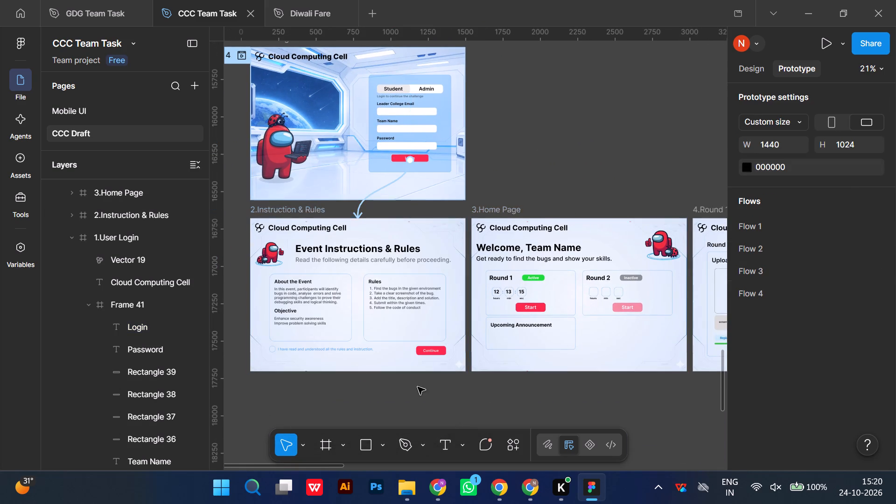
# Link the Continue button on the 2.Instruction & Rules screen to 3.Home Page with an on-click Navigate to interaction.
pyautogui.moveTo(454, 332); pyautogui.dragTo(487, 299)
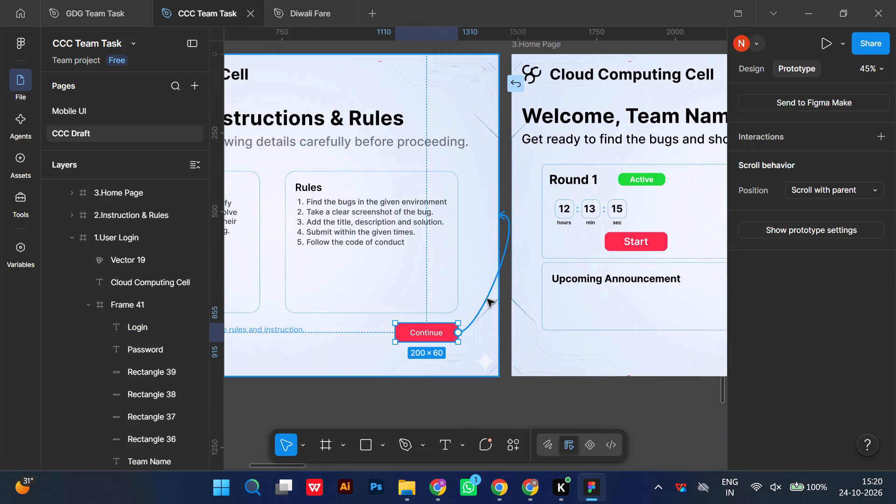
pyautogui.moveTo(487, 299); pyautogui.dragTo(519, 265)
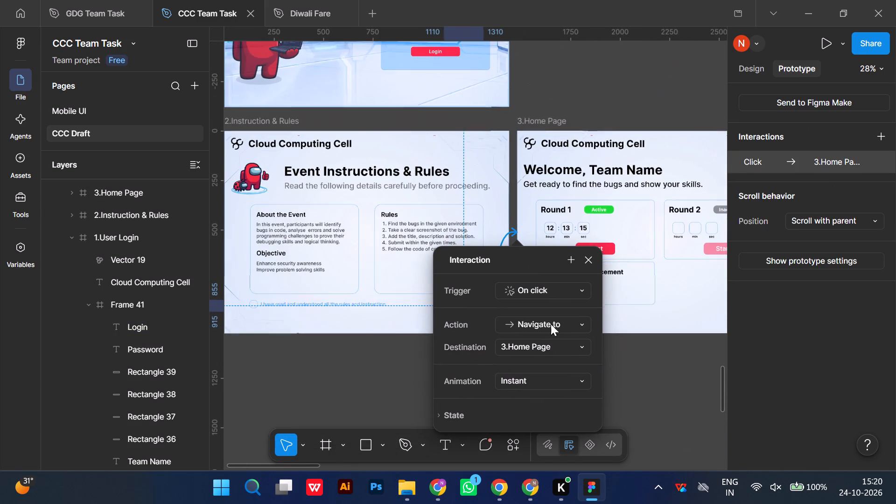
pyautogui.click(661, 376)
# Link the Round 1 card's Start button text on 3.Home Page to the 4.Round 1 screen.
pyautogui.hscroll(-1, 651, 357)
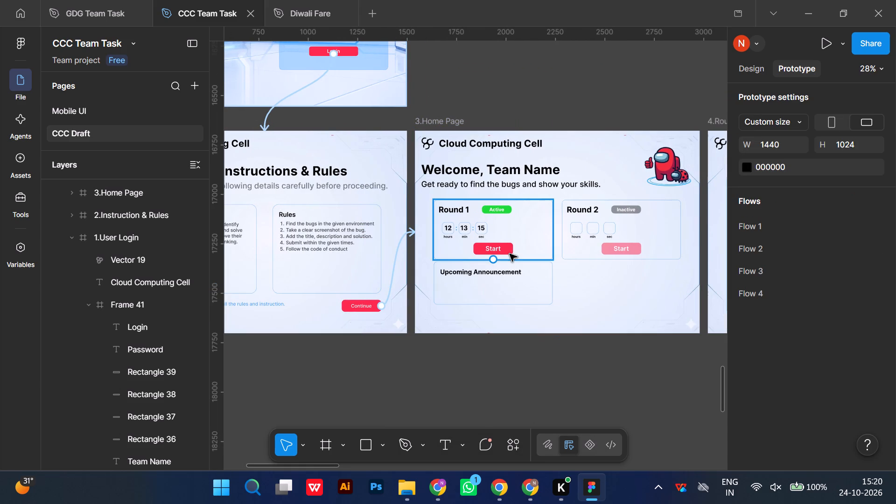
pyautogui.doubleClick(494, 250)
pyautogui.moveTo(494, 250); pyautogui.dragTo(497, 276)
pyautogui.rightClick(494, 259)
pyautogui.rightClick(494, 266)
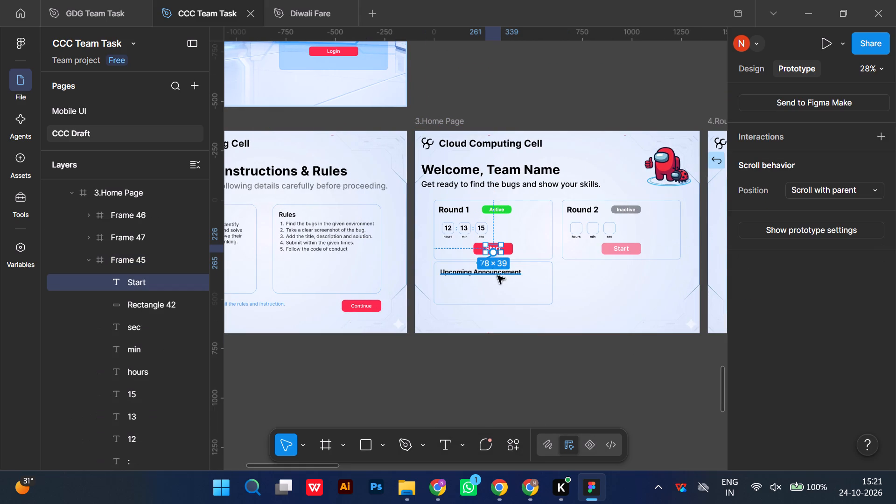
pyautogui.moveTo(497, 276); pyautogui.dragTo(534, 273)
pyautogui.hscroll(-2, 513, 279)
pyautogui.click(421, 356)
# Link the Submit button text in Bug Details on 4.Round 1 to the 5.Round 1 Completion screen.
pyautogui.hscroll(-1, 421, 356)
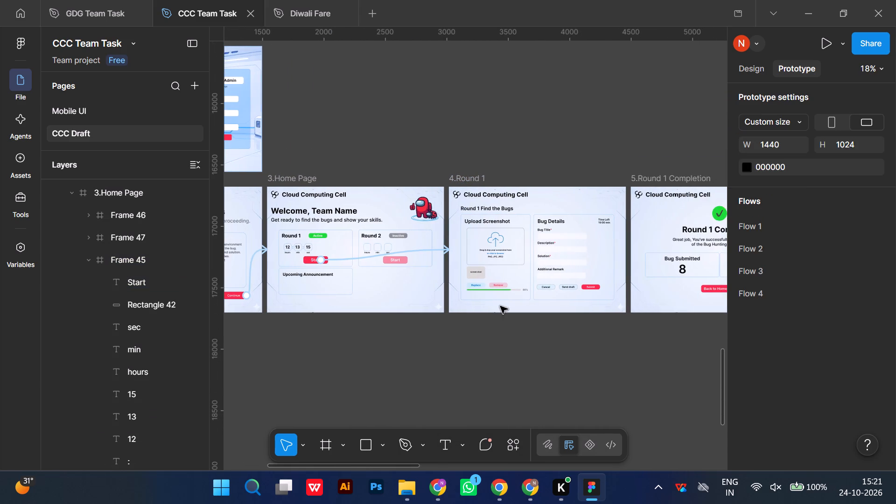
pyautogui.hscroll(-1, 501, 296)
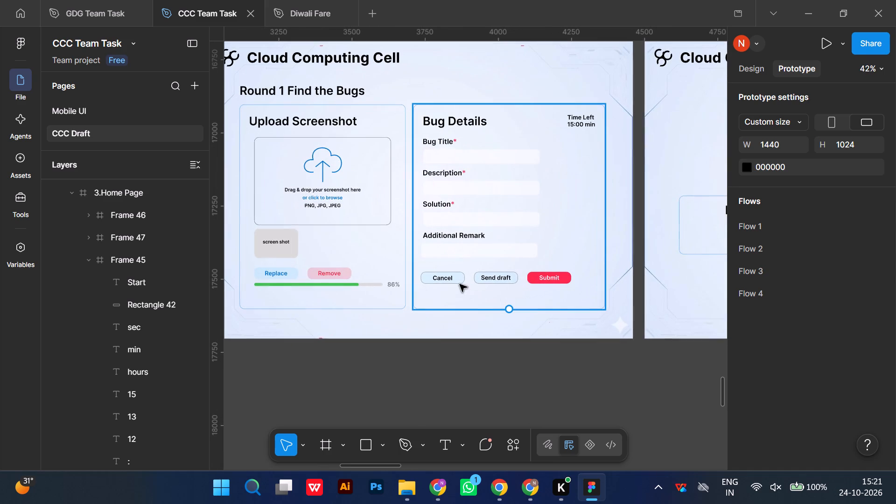
pyautogui.doubleClick(551, 277)
pyautogui.moveTo(551, 282); pyautogui.dragTo(578, 277)
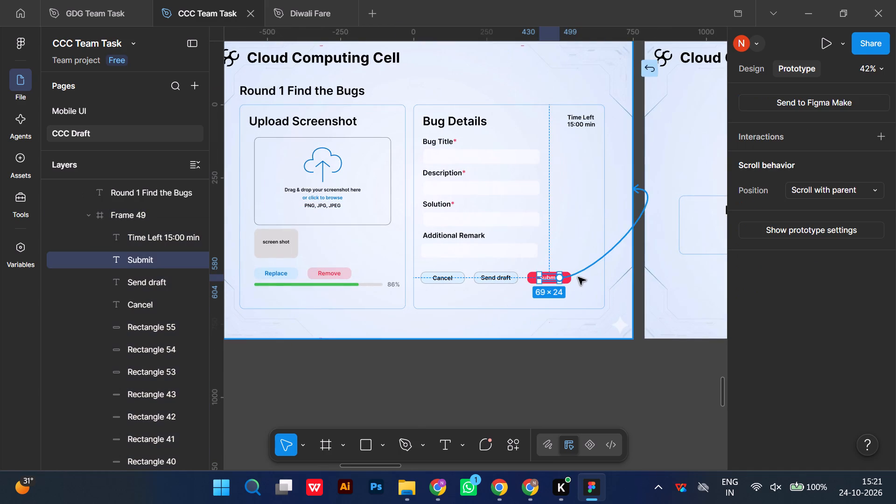
pyautogui.moveTo(578, 277); pyautogui.dragTo(583, 277)
pyautogui.hscroll(-1, 581, 277)
pyautogui.click(587, 342)
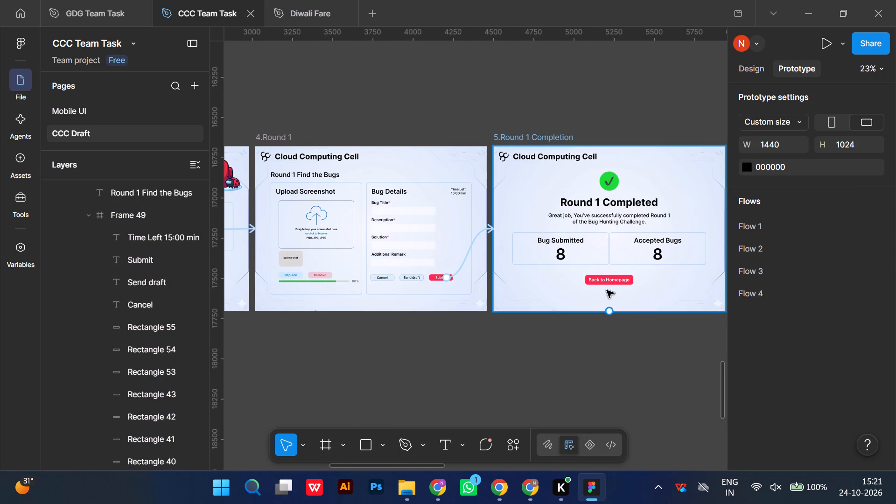
# Link the Back to Homepage button on 5.Round 1 Completion to the 6.Home Page screen.
pyautogui.moveTo(605, 281); pyautogui.dragTo(634, 283)
pyautogui.hscroll(-2, 634, 283)
pyautogui.click(701, 371)
# Link the Round 2 card's Start button text on 6.Home Page to the 7.Round 2 screen.
pyautogui.hscroll(-2, 691, 364)
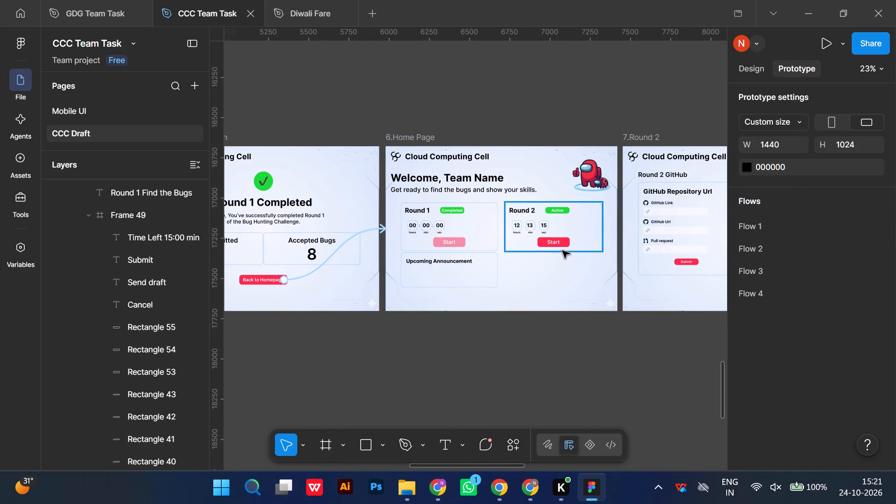
pyautogui.click(554, 243)
pyautogui.doubleClick(553, 243)
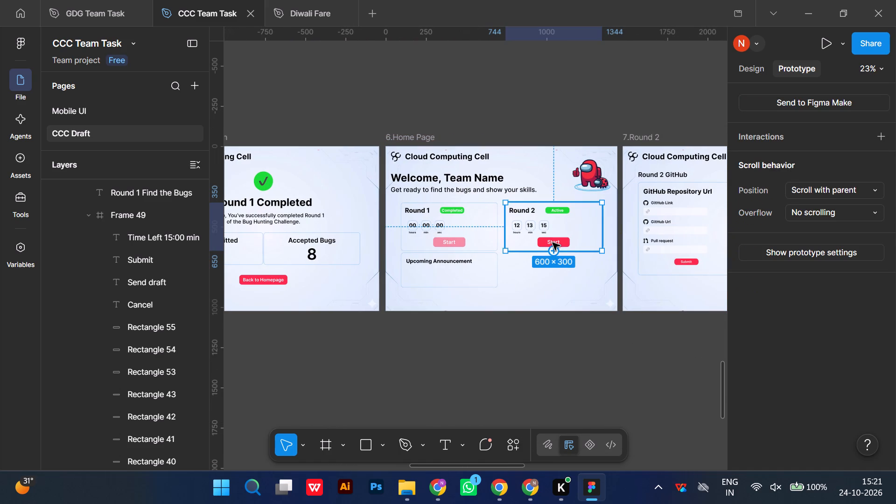
pyautogui.tripleClick(553, 241)
pyautogui.moveTo(553, 241); pyautogui.dragTo(618, 234)
pyautogui.moveTo(619, 233); pyautogui.dragTo(625, 232)
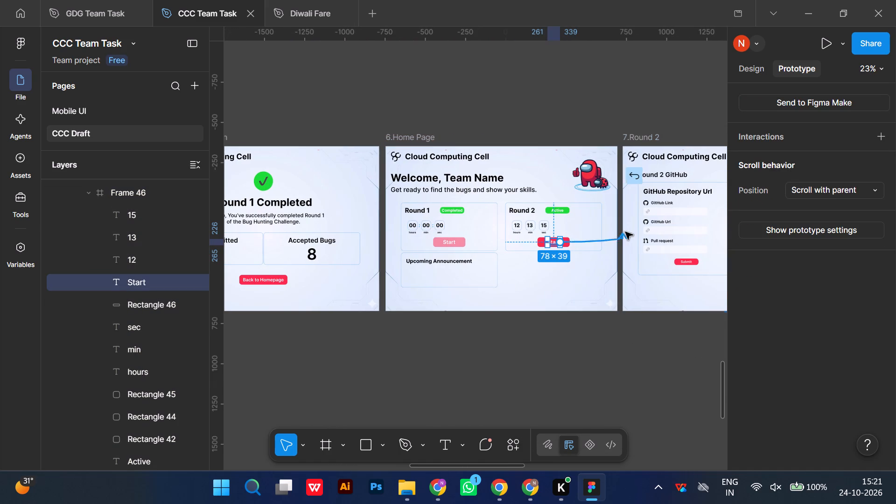
pyautogui.moveTo(625, 232); pyautogui.dragTo(628, 231)
pyautogui.click(504, 371)
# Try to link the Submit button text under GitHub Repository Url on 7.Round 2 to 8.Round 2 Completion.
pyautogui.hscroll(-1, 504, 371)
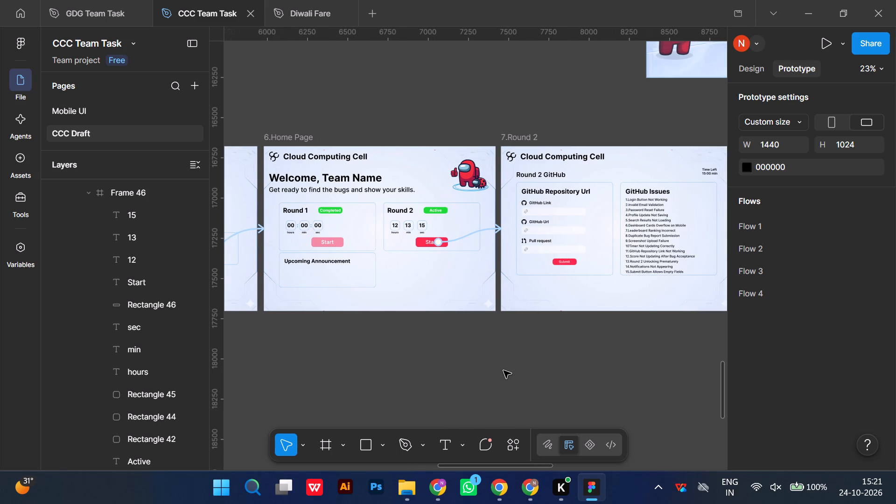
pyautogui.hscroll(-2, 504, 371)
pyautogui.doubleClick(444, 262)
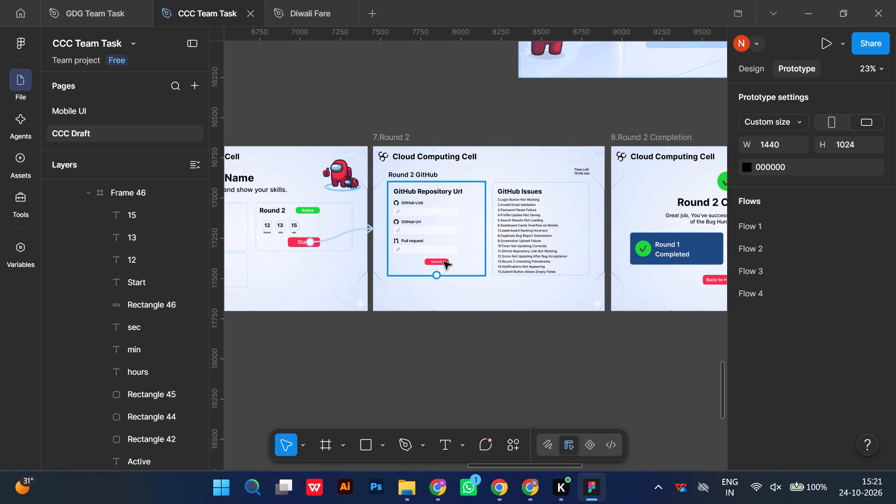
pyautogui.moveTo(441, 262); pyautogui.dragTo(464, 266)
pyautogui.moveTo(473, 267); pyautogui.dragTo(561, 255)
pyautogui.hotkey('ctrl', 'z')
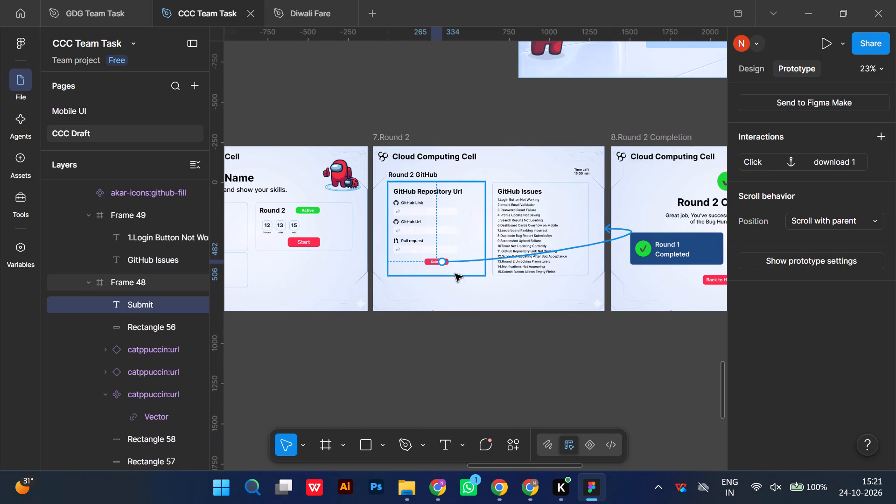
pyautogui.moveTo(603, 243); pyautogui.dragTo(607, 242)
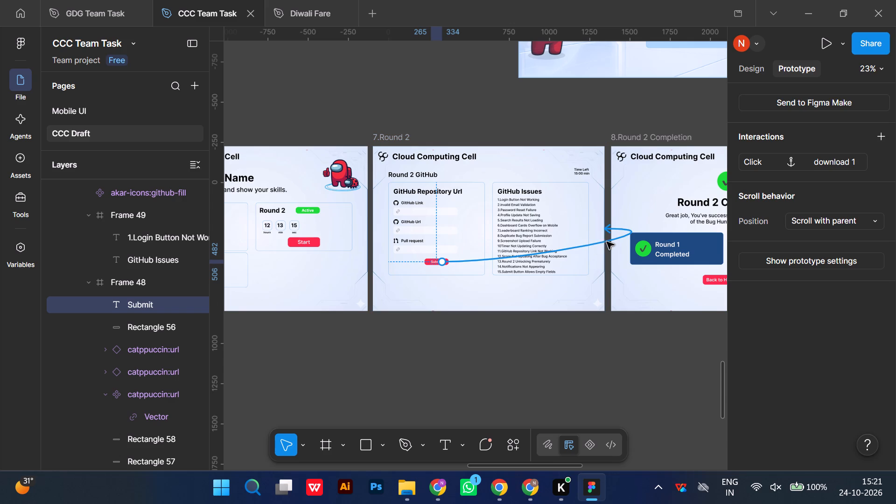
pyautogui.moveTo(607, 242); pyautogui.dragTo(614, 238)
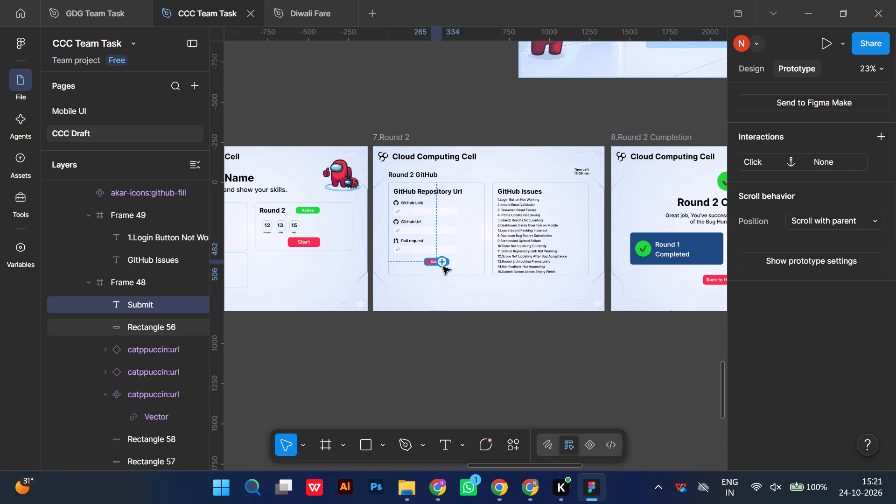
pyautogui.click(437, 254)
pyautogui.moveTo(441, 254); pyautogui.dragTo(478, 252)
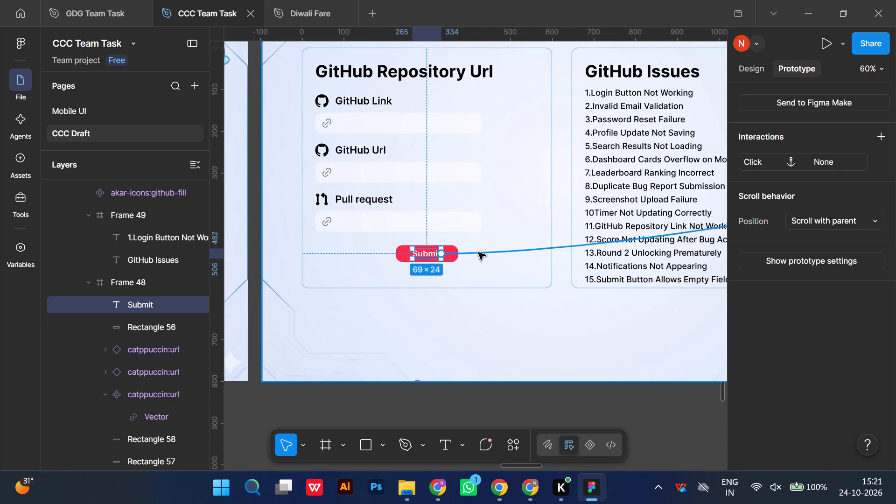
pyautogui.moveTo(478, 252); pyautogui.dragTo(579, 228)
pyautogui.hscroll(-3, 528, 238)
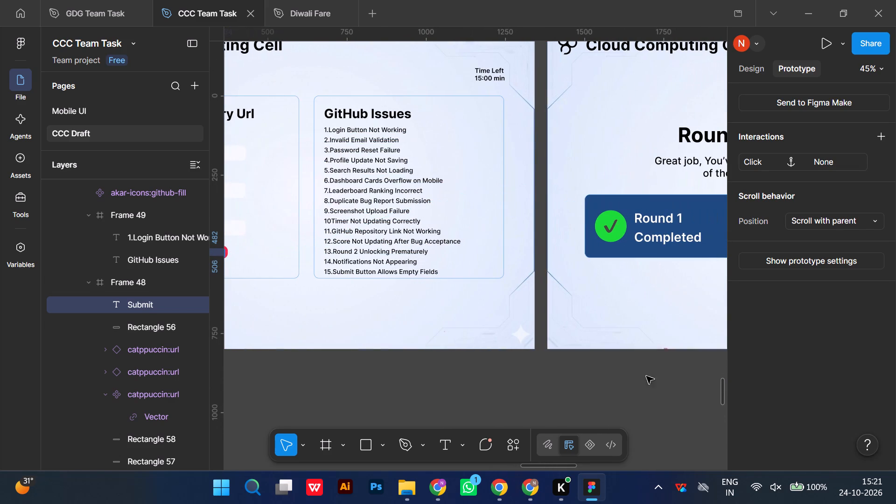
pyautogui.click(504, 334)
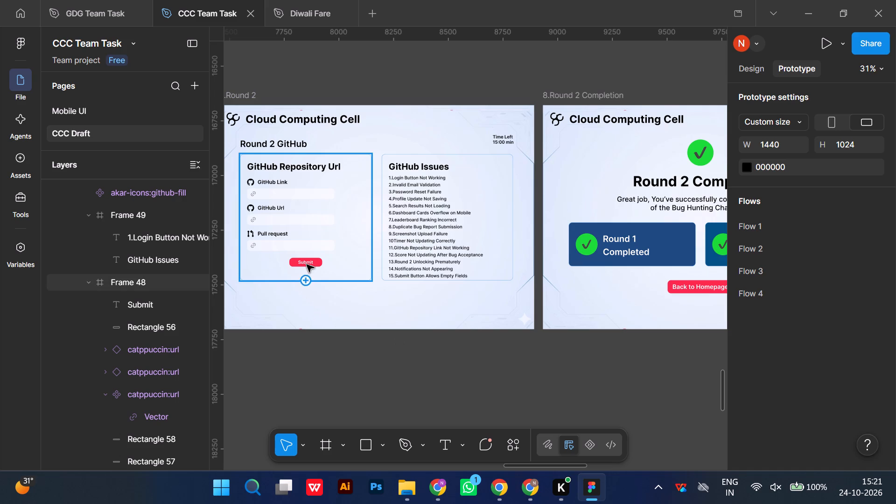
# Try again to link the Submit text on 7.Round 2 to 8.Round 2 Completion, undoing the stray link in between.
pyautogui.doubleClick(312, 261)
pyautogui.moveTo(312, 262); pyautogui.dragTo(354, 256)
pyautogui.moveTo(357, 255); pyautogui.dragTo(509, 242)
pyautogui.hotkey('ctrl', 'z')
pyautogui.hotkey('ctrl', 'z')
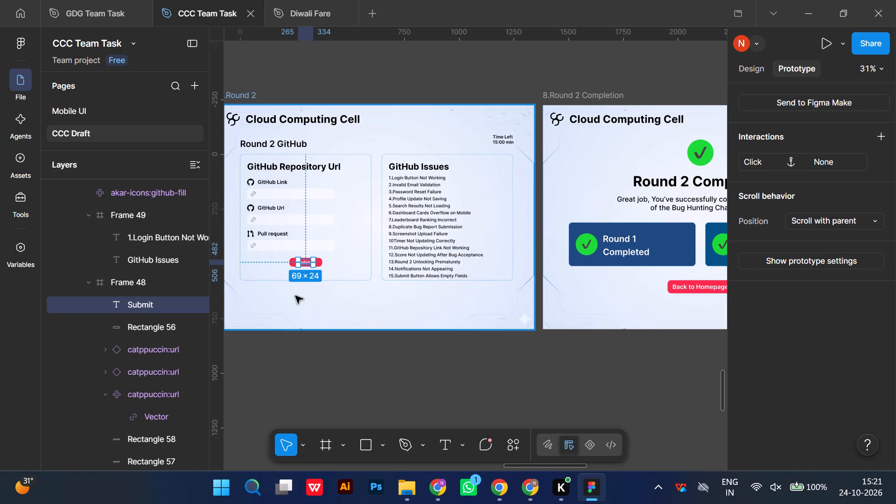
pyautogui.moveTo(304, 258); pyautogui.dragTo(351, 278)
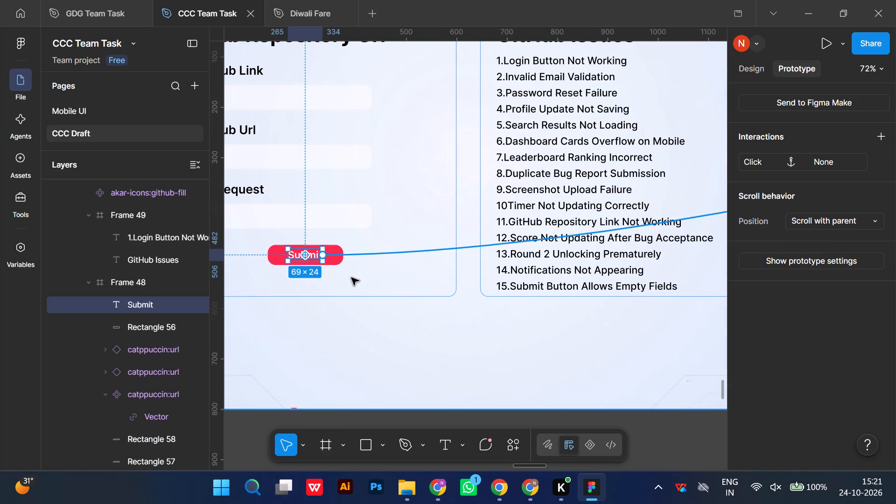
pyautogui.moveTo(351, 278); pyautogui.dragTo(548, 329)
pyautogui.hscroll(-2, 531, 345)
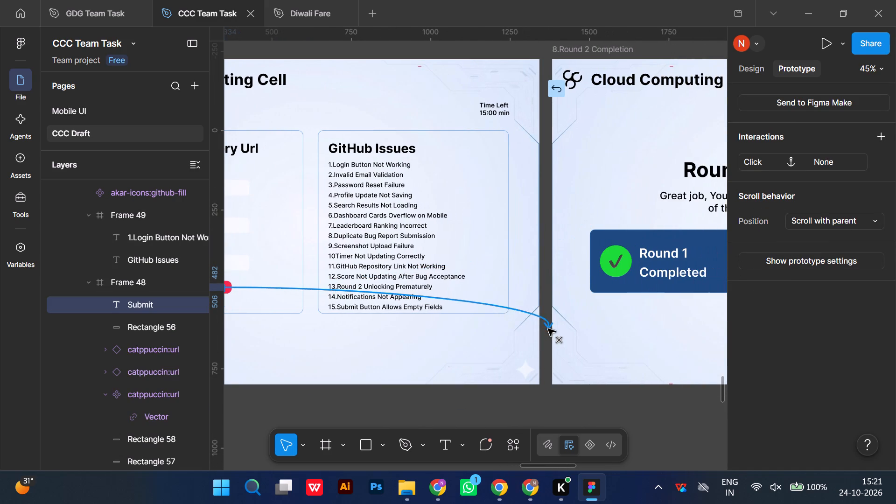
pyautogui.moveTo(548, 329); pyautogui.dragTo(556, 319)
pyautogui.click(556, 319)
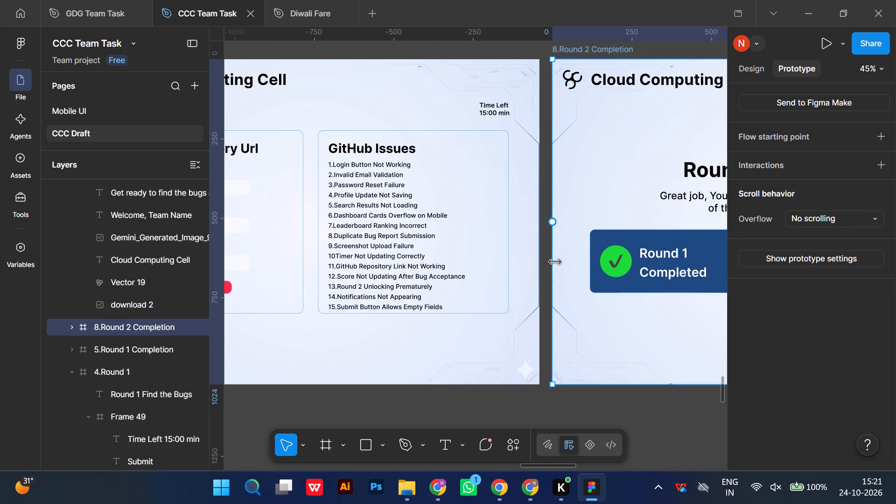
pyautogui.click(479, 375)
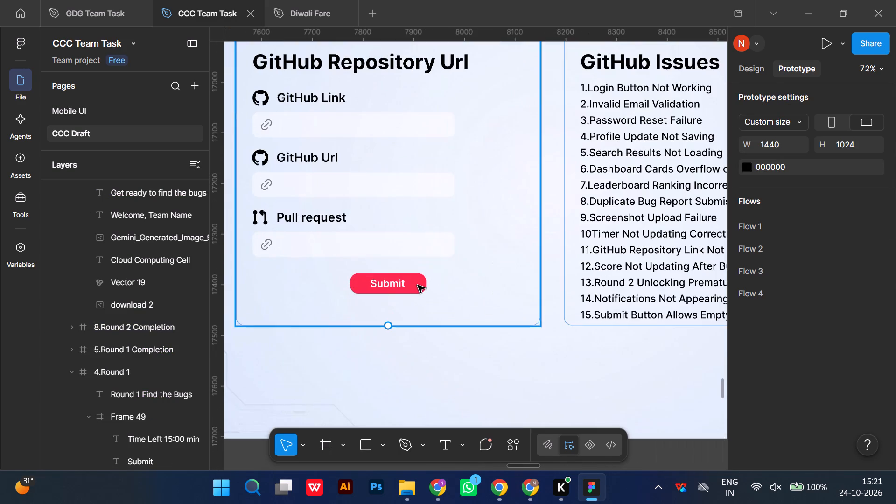
# Link the Submit button's red background rectangle on 7.Round 2 to 8.Round 2 Completion with an on-click Navigate to interaction.
pyautogui.click(418, 285)
pyautogui.click(418, 287)
pyautogui.rightClick(418, 287)
pyautogui.click(418, 287)
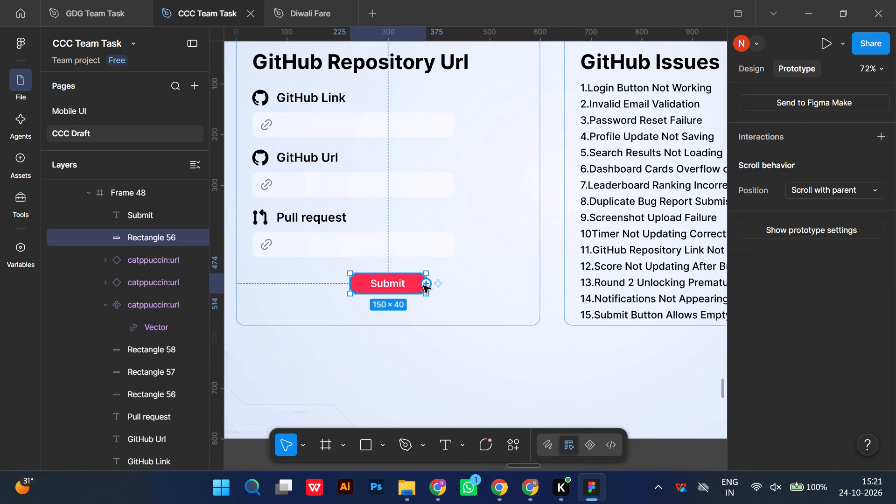
pyautogui.click(423, 286)
pyautogui.moveTo(423, 286); pyautogui.dragTo(518, 282)
pyautogui.hscroll(-2, 466, 282)
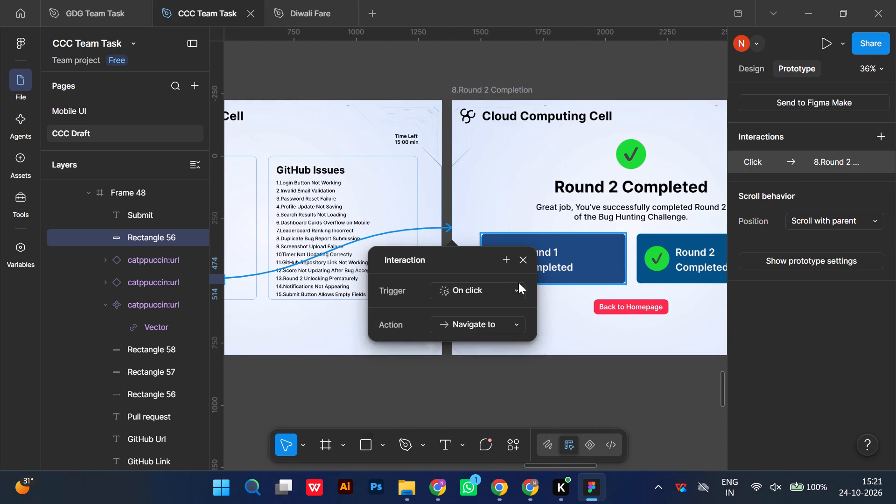
pyautogui.click(583, 390)
# Link the Back to Homepage button text on 8.Round 2 Completion to the 3.Home Page screen.
pyautogui.hscroll(-1, 579, 392)
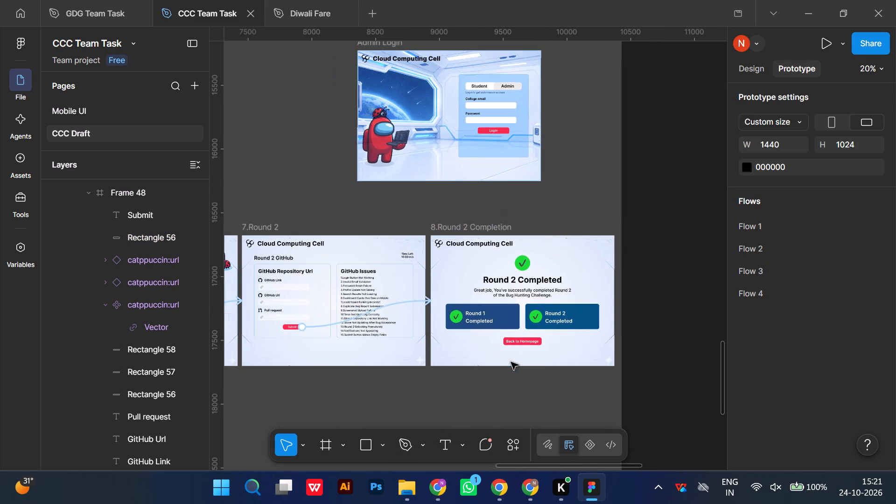
pyautogui.moveTo(524, 346); pyautogui.dragTo(373, 351)
pyautogui.hscroll(8, 373, 351)
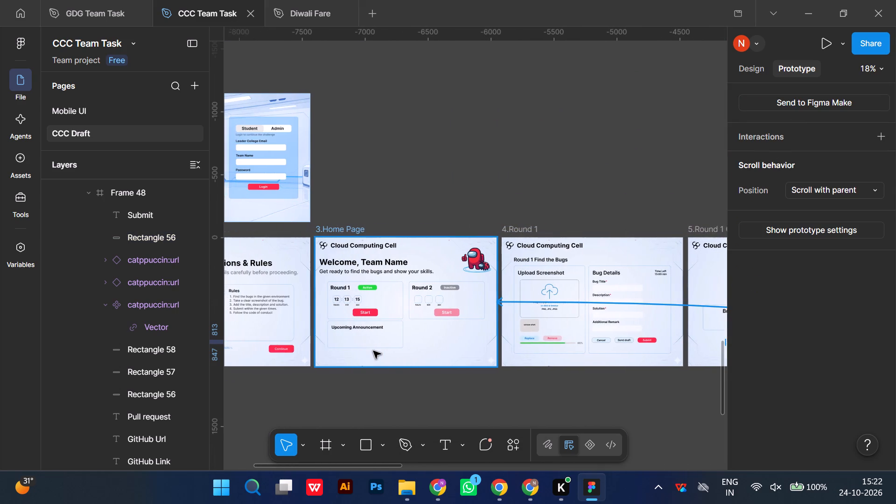
pyautogui.hscroll(1, 373, 351)
pyautogui.moveTo(373, 351); pyautogui.dragTo(385, 346)
pyautogui.click(447, 187)
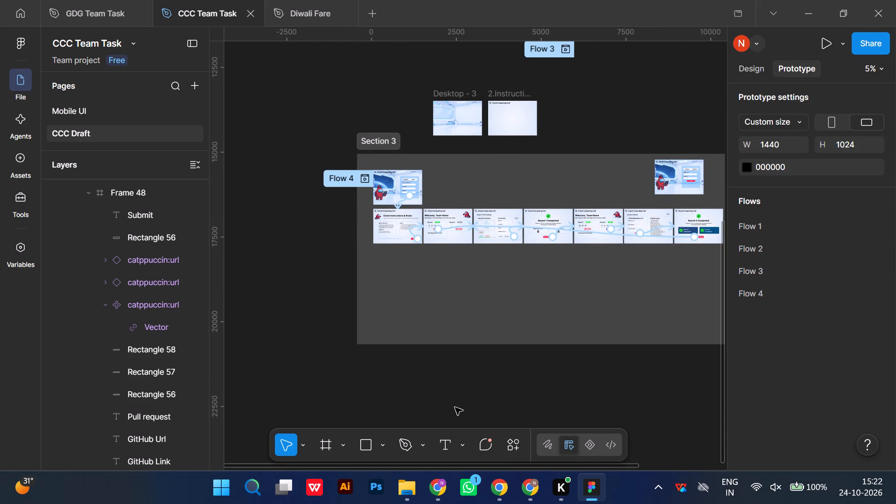
# Shorten Section 3 from its bottom edge to a height of about 3204, just below the row of screens.
pyautogui.click(383, 147)
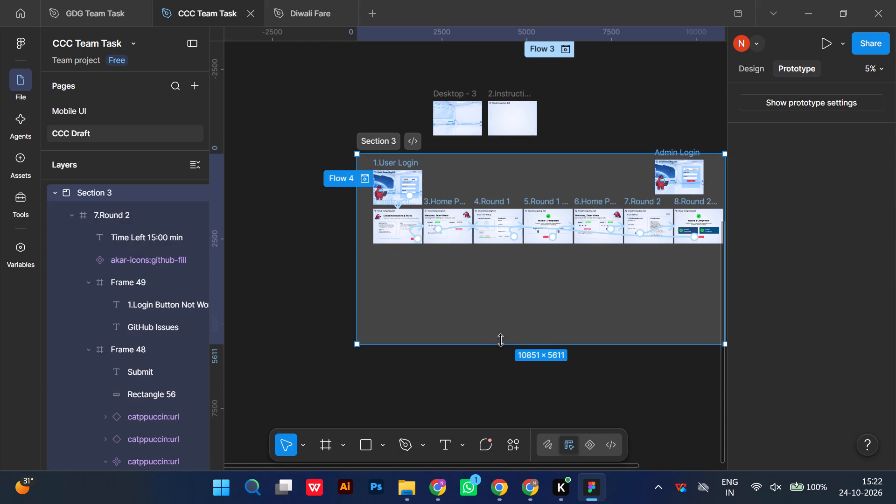
pyautogui.moveTo(500, 342); pyautogui.dragTo(514, 262)
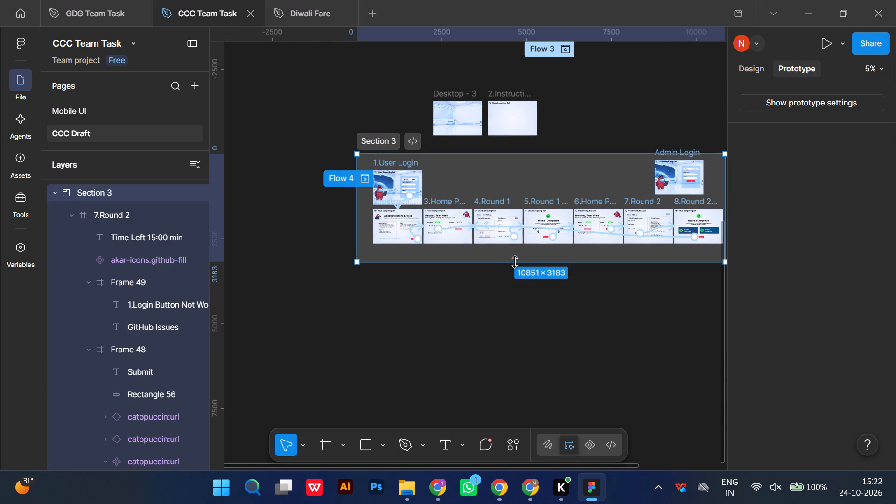
pyautogui.moveTo(514, 262); pyautogui.dragTo(518, 263)
pyautogui.click(493, 341)
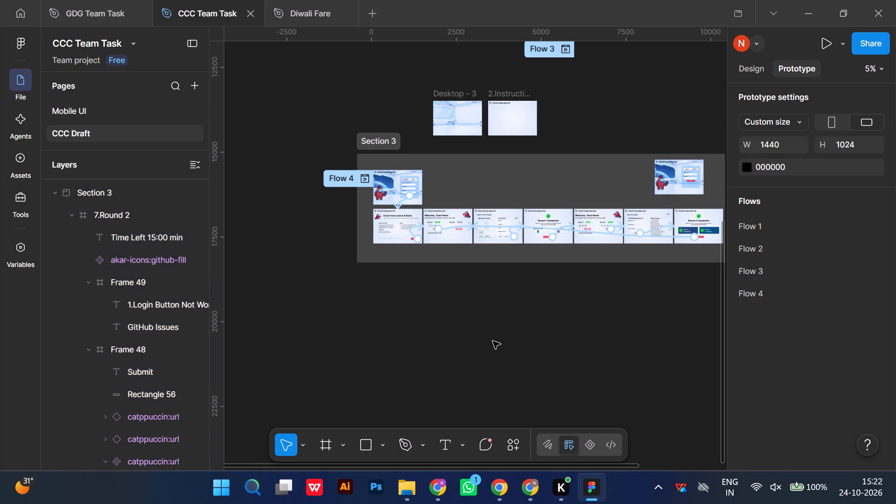
# Shift the whole of Section 3 leftwards on the canvas, keeping it below the Desktop - 3 and 2.Instruction & Rules frames.
pyautogui.doubleClick(395, 142)
pyautogui.moveTo(481, 178); pyautogui.dragTo(441, 178)
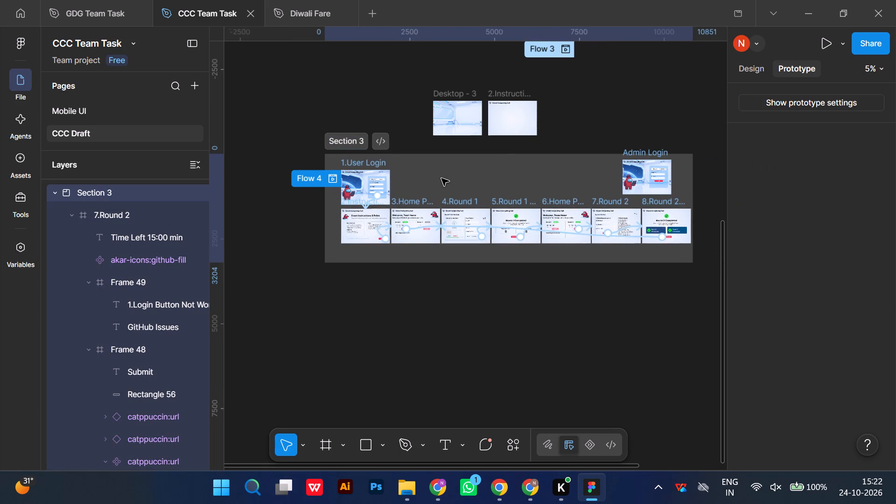
pyautogui.moveTo(441, 178); pyautogui.dragTo(436, 179)
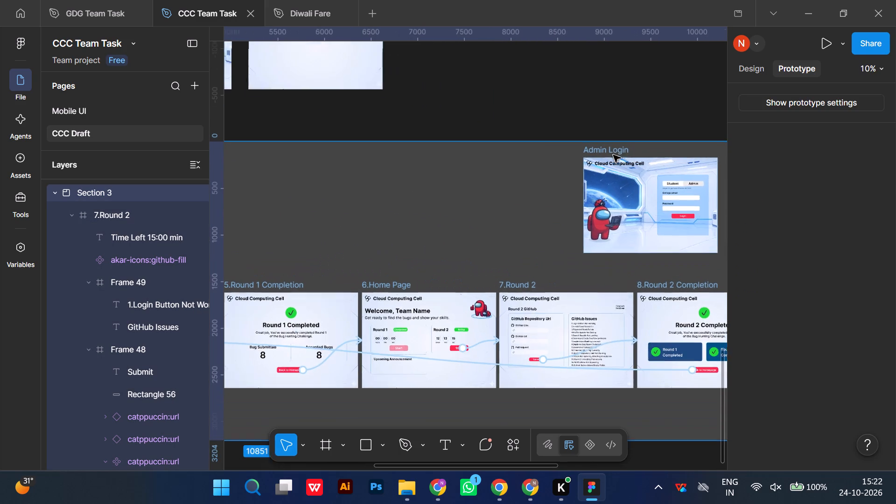
# Move the Admin Login frame out of Section 3 and place it beside the loose 2.Instruction & Rules frame above the section.
pyautogui.click(610, 148)
pyautogui.moveTo(635, 220); pyautogui.dragTo(570, 137)
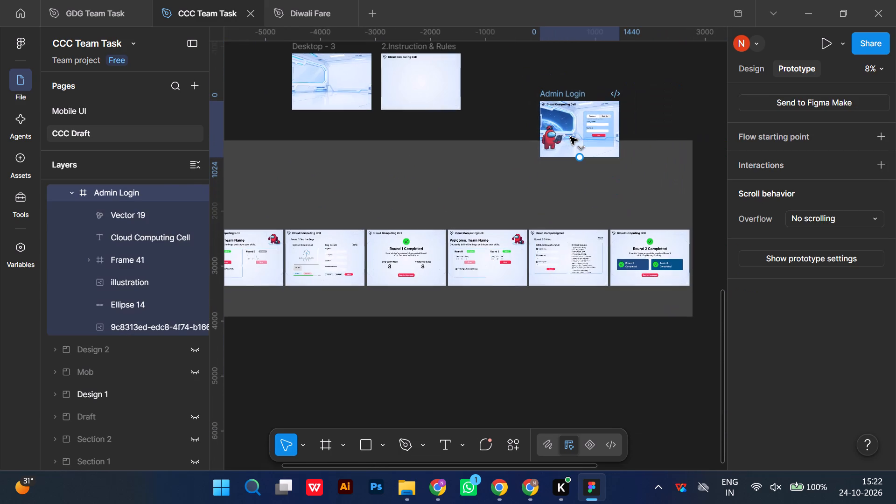
pyautogui.moveTo(570, 137); pyautogui.dragTo(502, 111)
pyautogui.scroll(1, 570, 137)
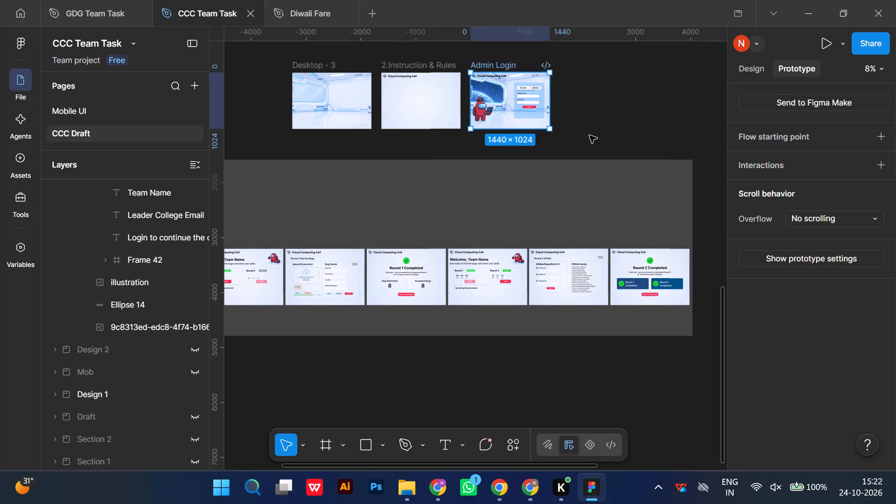
pyautogui.click(589, 135)
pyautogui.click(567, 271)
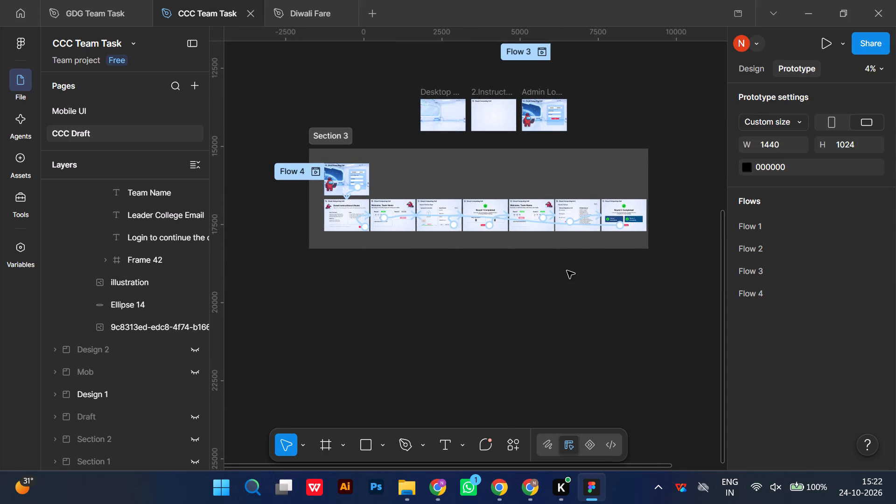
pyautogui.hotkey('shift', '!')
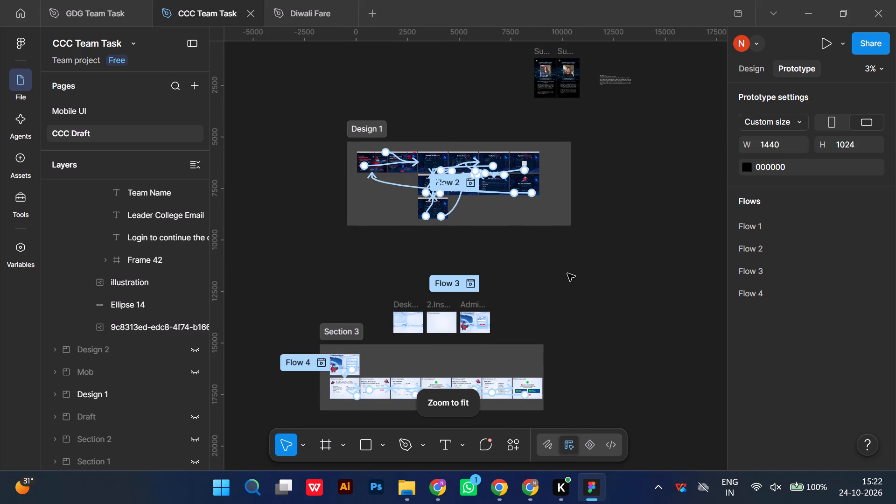